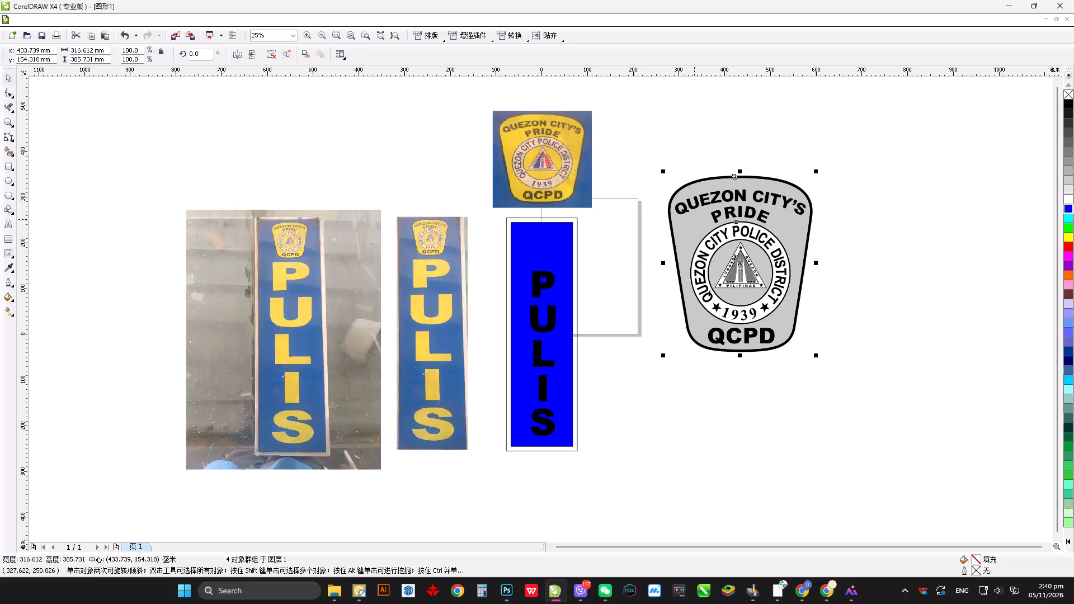
# Move the grey QCPD badge up and closer to the blue PULIS sign, centred at about x 344 mm, y 233 mm.
pyautogui.scroll(1, 713, 227)
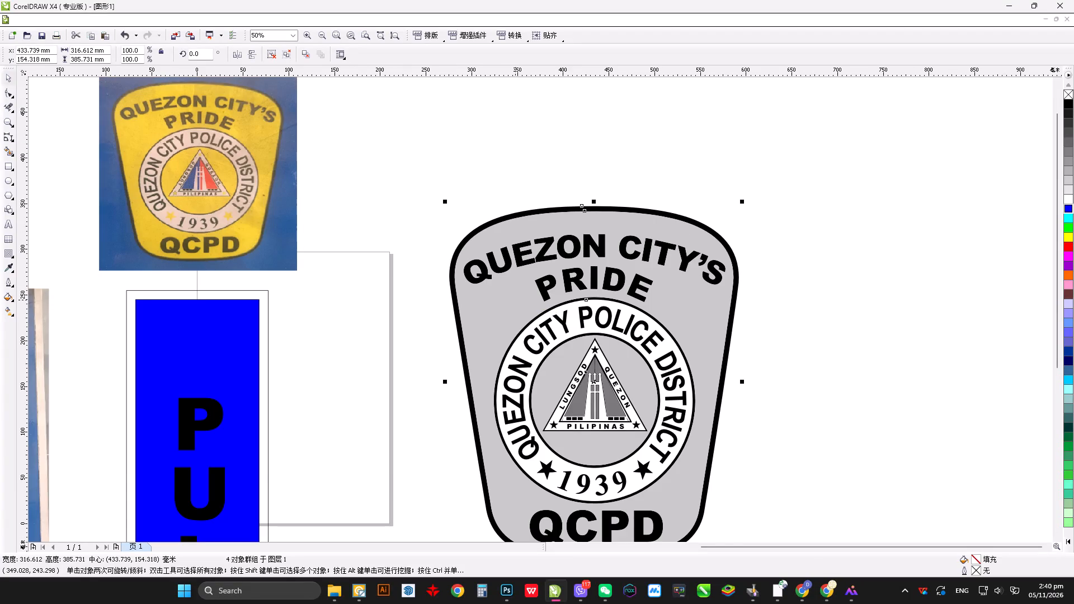
pyautogui.moveTo(515, 300); pyautogui.dragTo(433, 228)
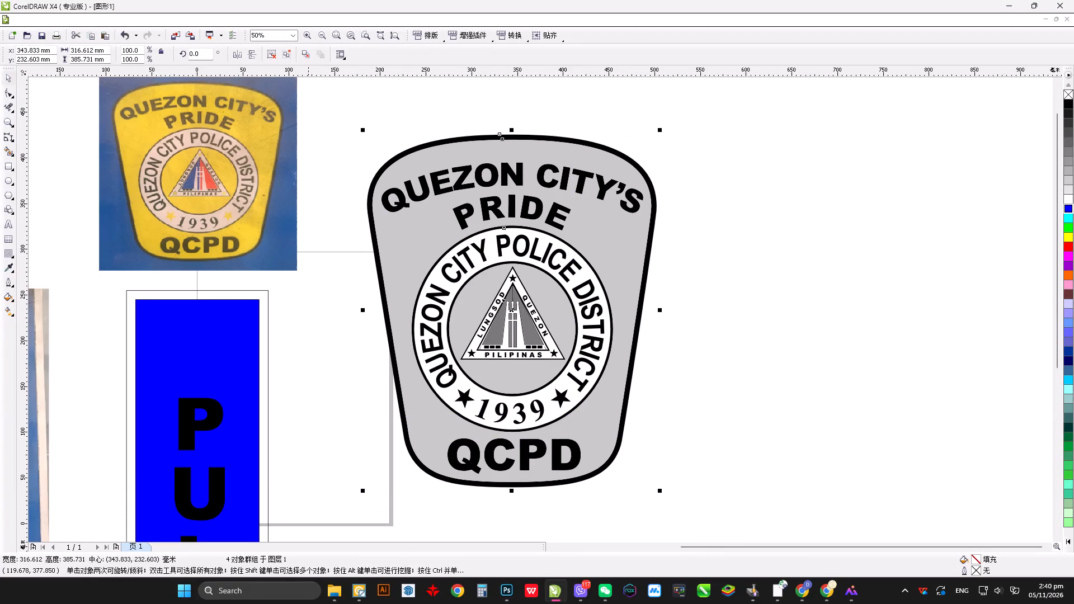
pyautogui.click(318, 141)
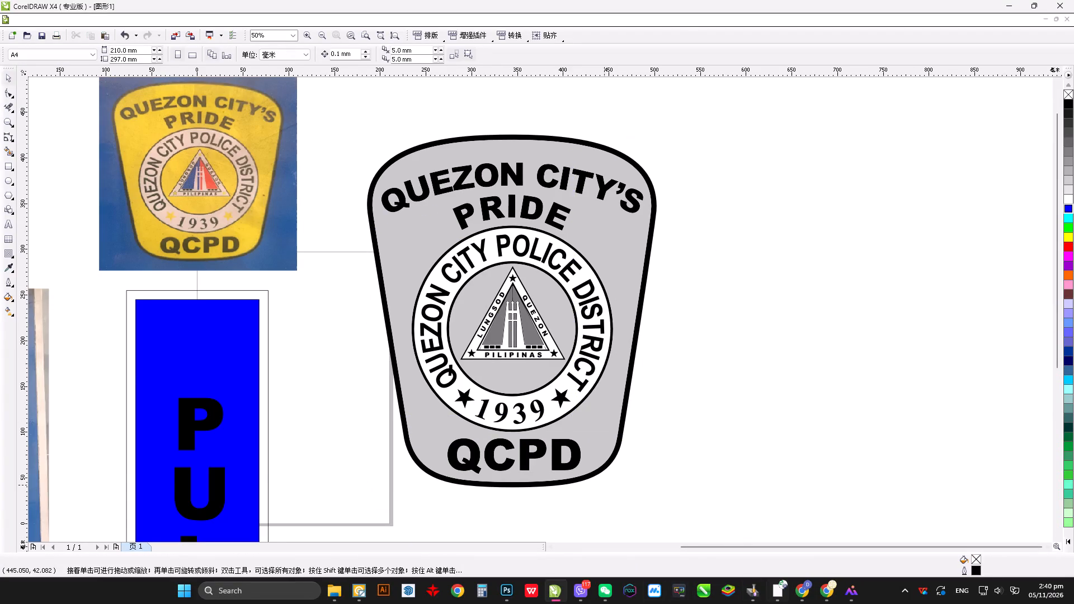
# Bring the yellow QCPD badge image from the desktop into the drawing and enlarge it to about 309 × 376 mm beside the grey badge.
pyautogui.click(1073, 603)
pyautogui.moveTo(575, 296); pyautogui.dragTo(661, 423)
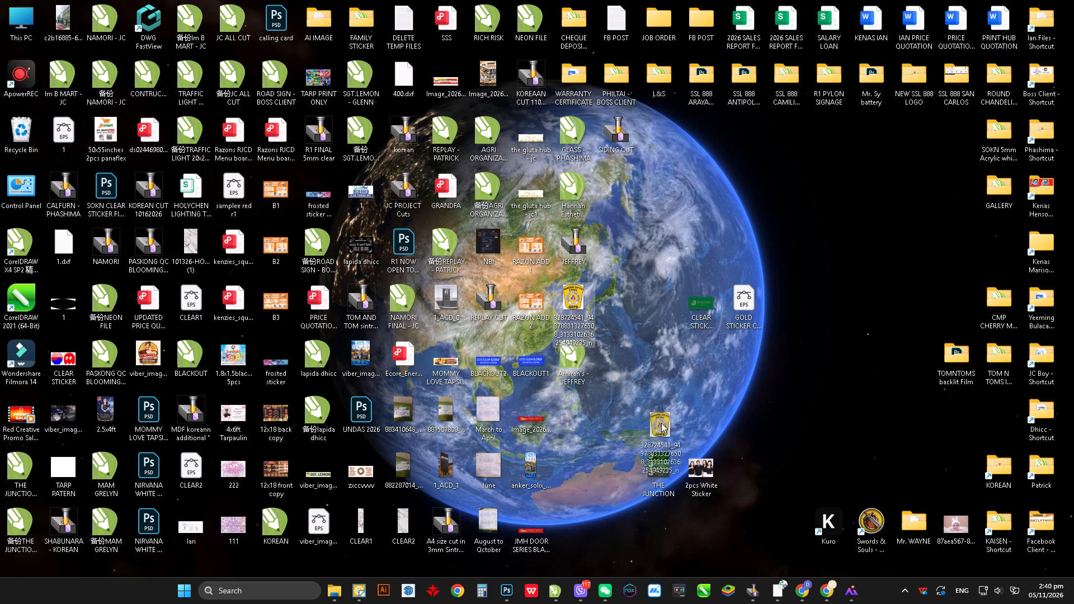
pyautogui.moveTo(661, 423); pyautogui.dragTo(558, 574)
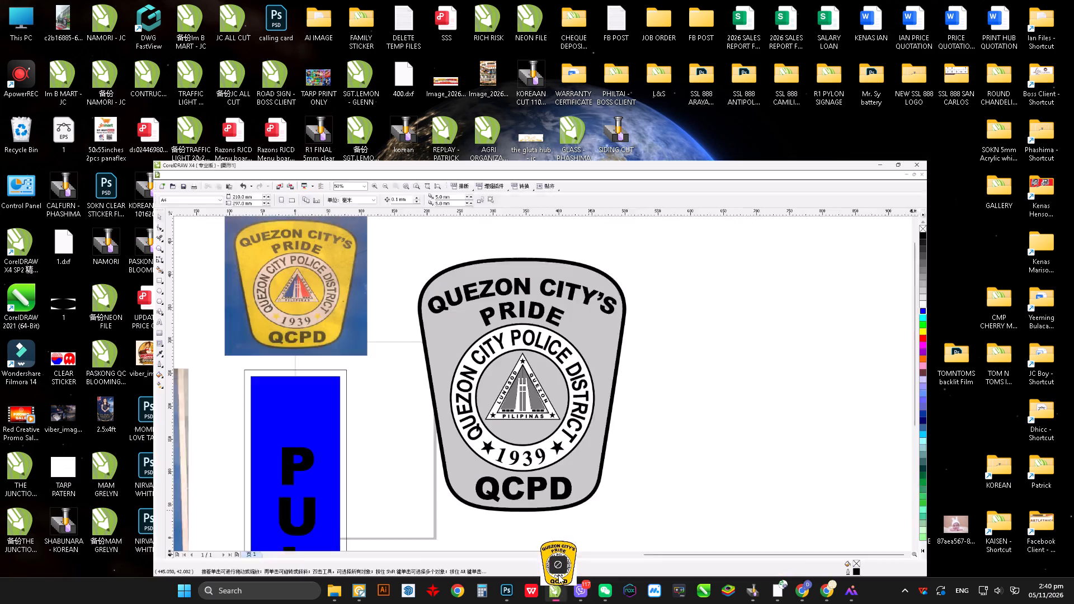
pyautogui.moveTo(558, 574); pyautogui.dragTo(764, 272)
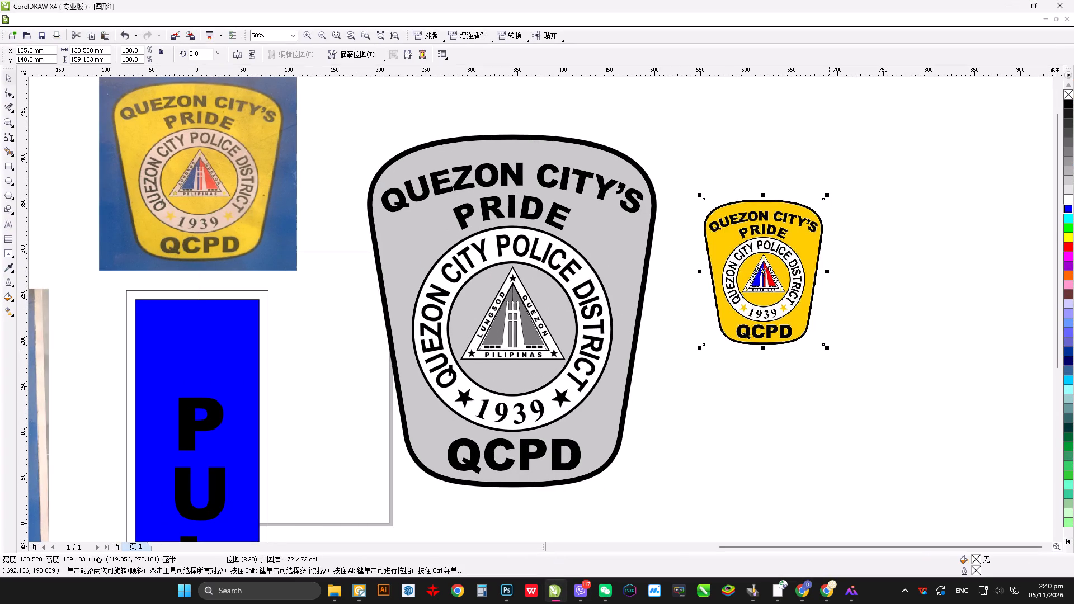
pyautogui.moveTo(828, 351); pyautogui.dragTo(991, 550)
pyautogui.scroll(-2, 816, 380)
pyautogui.moveTo(544, 295); pyautogui.dragTo(539, 283)
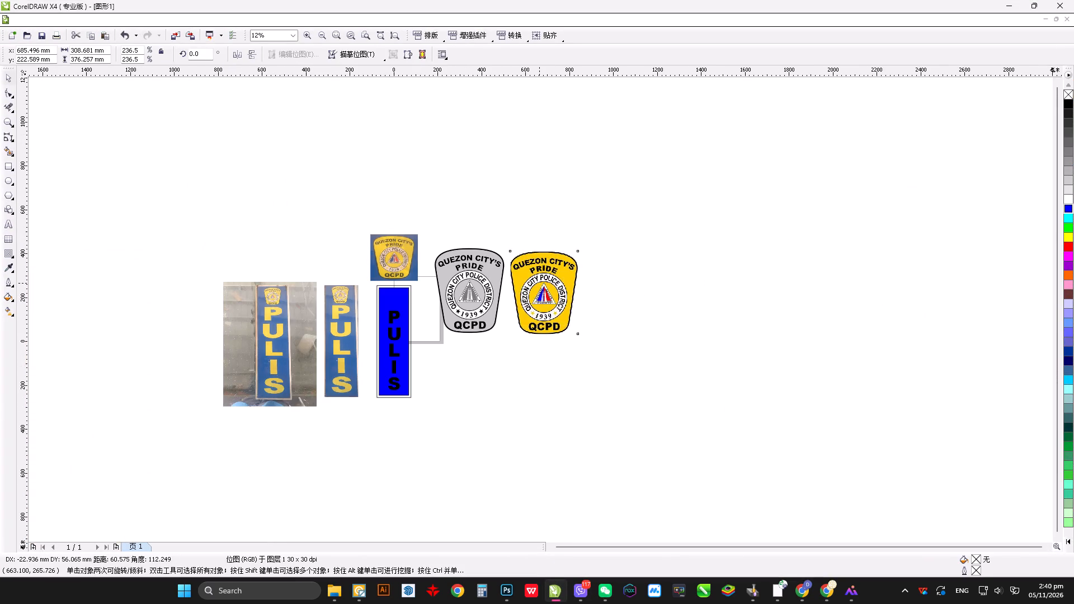
# Sample the yellow (R 255, G 204, B 0) from the reference badge image and fill the grey background of the vector badge with it.
pyautogui.scroll(2, 512, 295)
pyautogui.click(13, 263)
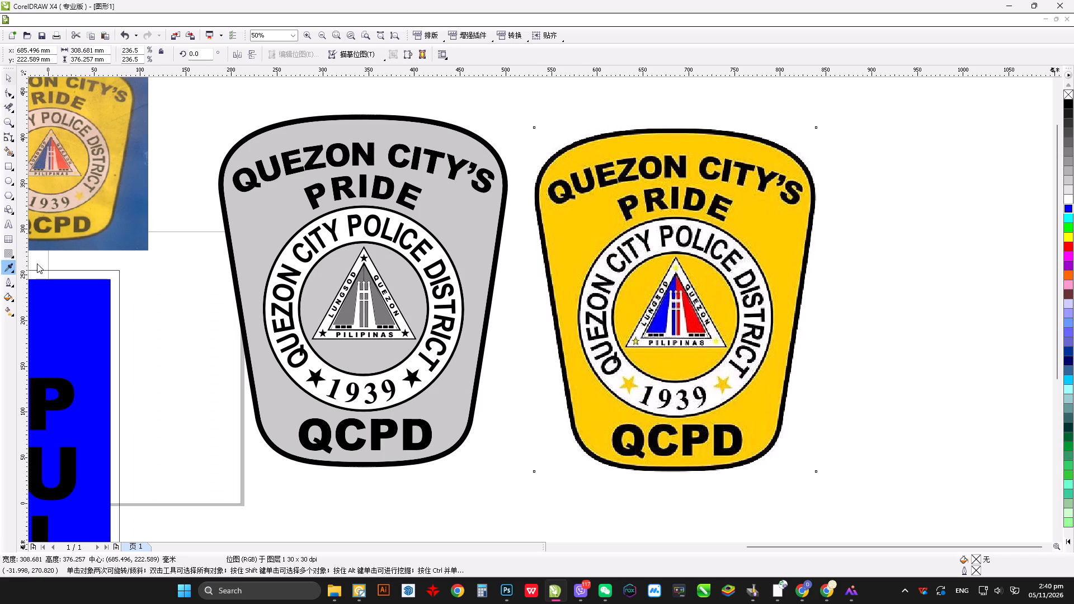
pyautogui.click(613, 150)
pyautogui.moveTo(8, 266); pyautogui.dragTo(18, 271)
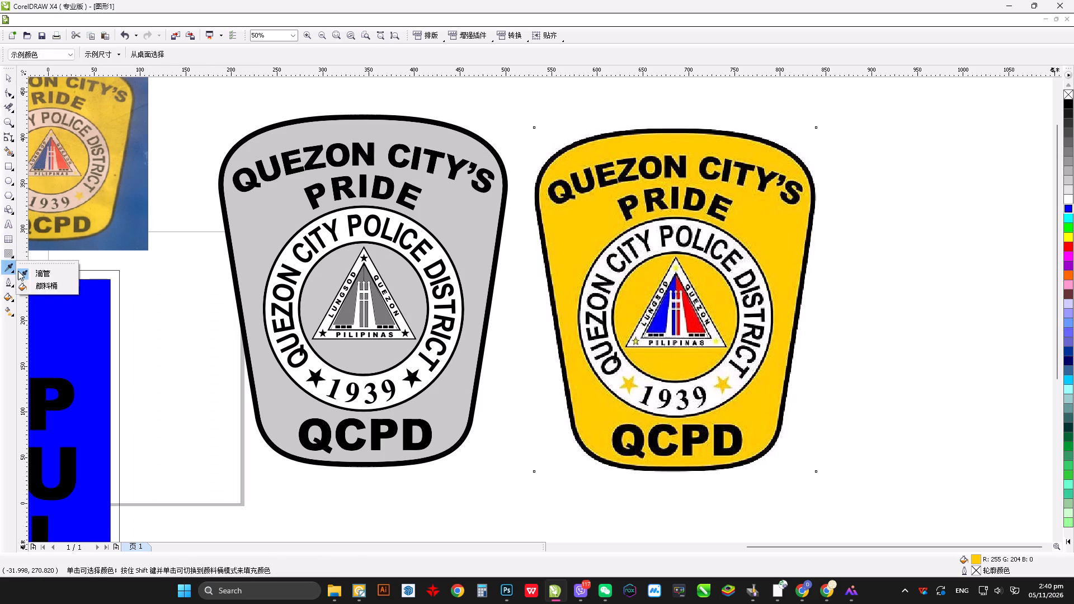
pyautogui.moveTo(18, 271); pyautogui.dragTo(41, 283)
pyautogui.moveTo(517, 206); pyautogui.dragTo(492, 212)
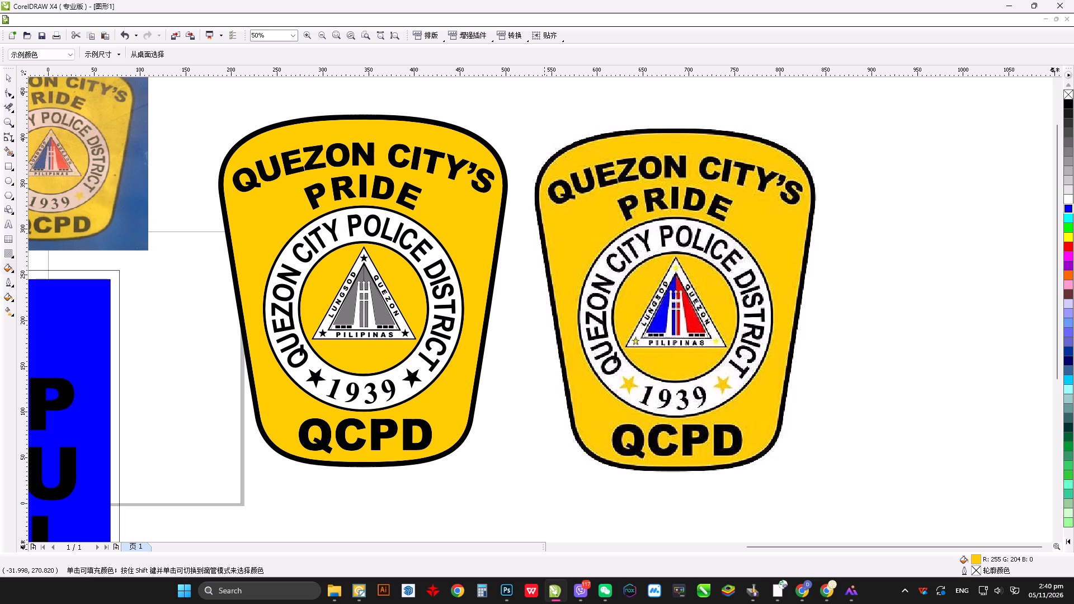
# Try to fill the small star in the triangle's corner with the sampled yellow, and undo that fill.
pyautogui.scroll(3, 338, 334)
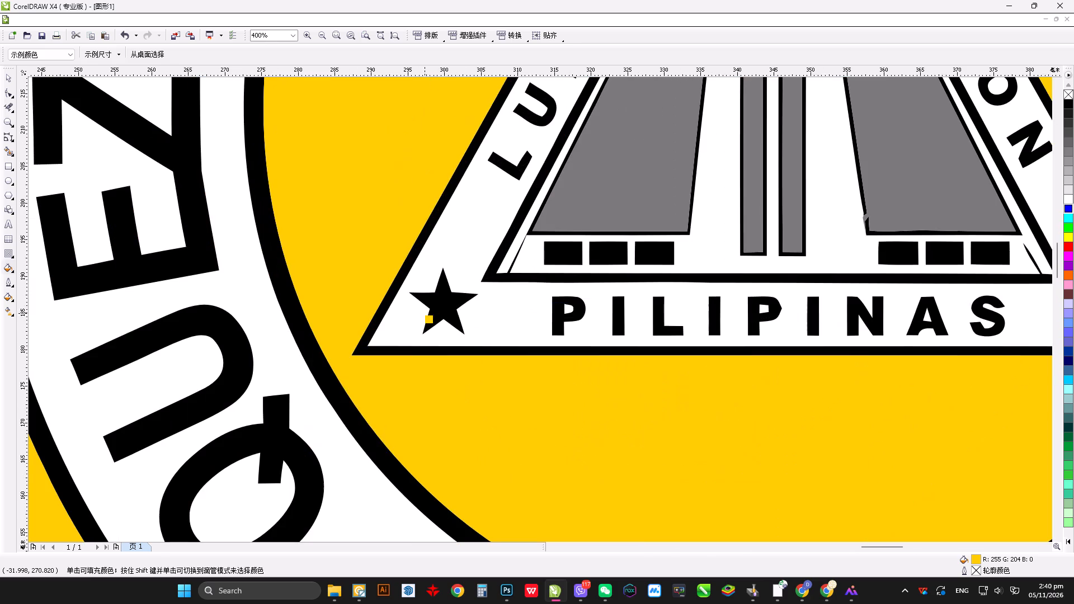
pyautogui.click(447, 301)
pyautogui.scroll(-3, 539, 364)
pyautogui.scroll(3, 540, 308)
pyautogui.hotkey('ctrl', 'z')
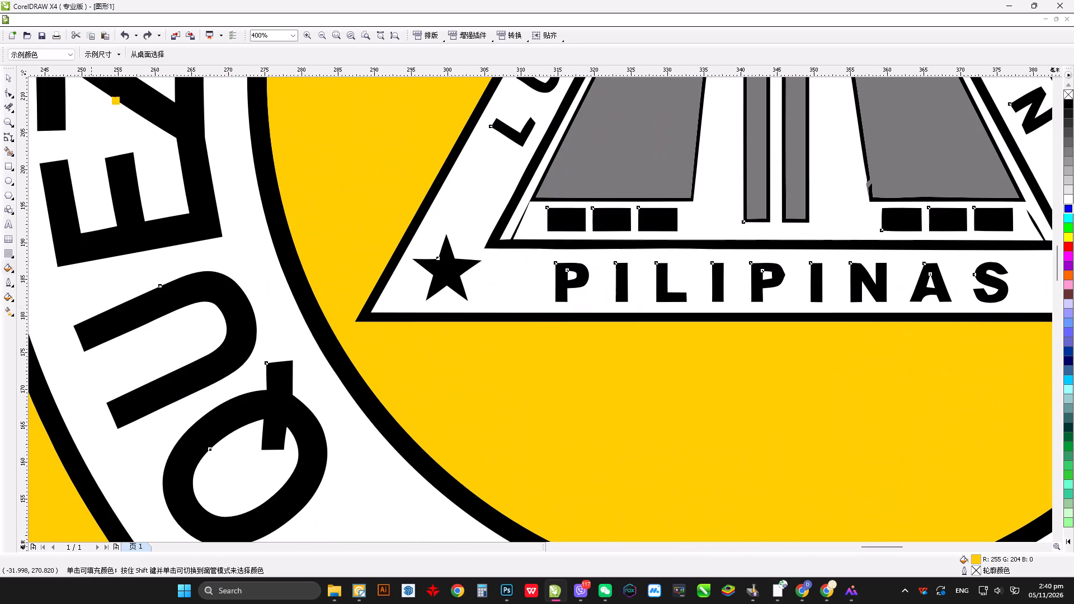
# Ungroup the vector QCPD badge into its separate colour objects.
pyautogui.click(7, 82)
pyautogui.scroll(-3, 667, 316)
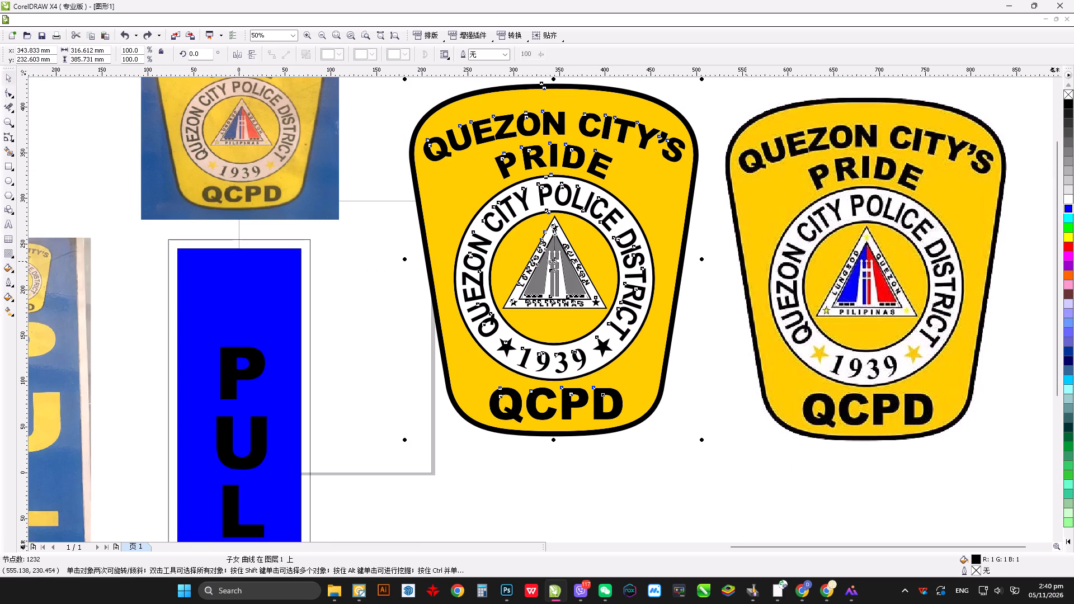
pyautogui.click(745, 261)
pyautogui.scroll(2, 539, 305)
pyautogui.click(441, 299)
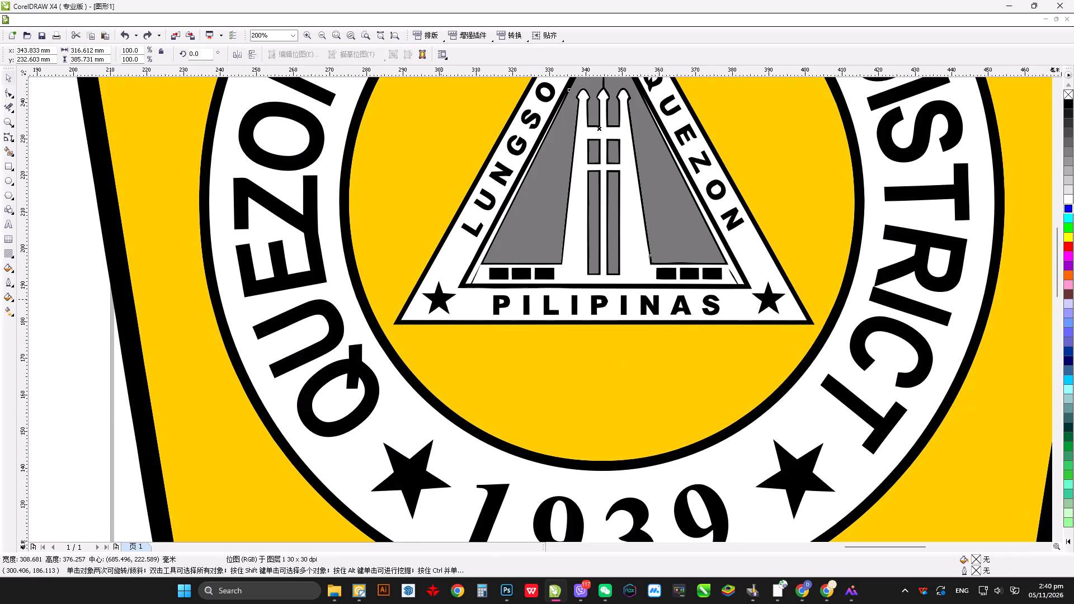
pyautogui.scroll(-2, 446, 295)
pyautogui.scroll(-1, 727, 281)
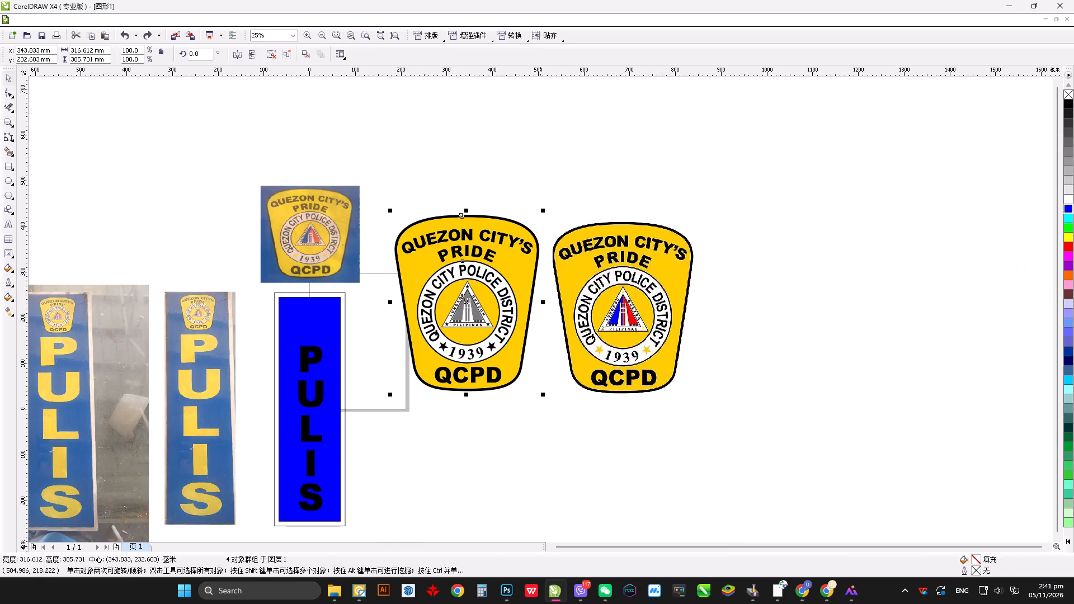
pyautogui.hotkey('ctrl', 'u')
pyautogui.hotkey('ctrl', 'k')
pyautogui.click(495, 195)
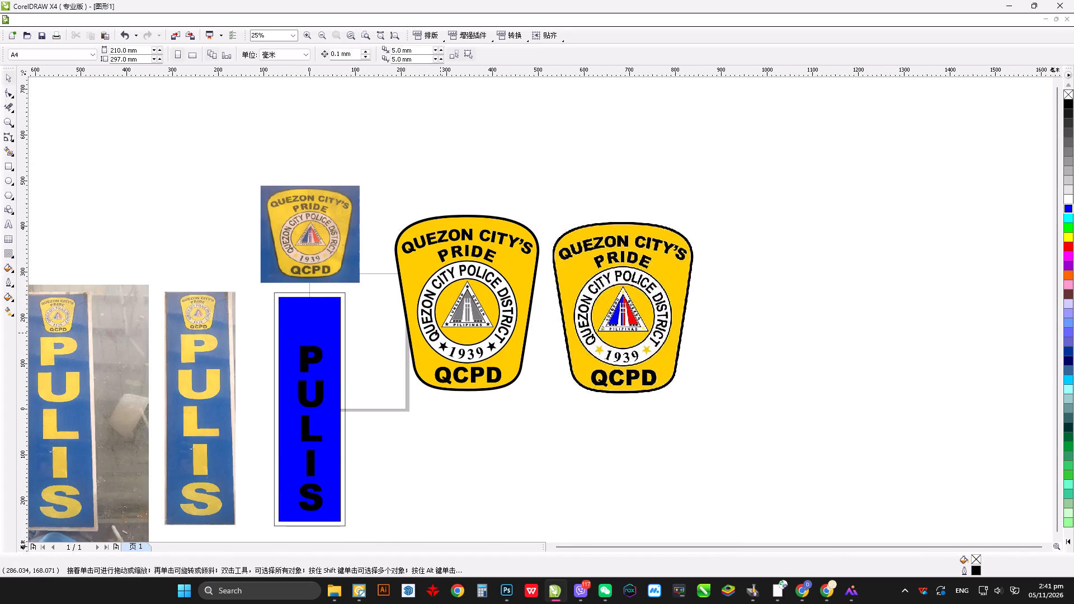
# Break apart the black lettering and linework curve of the vector badge, undoing the accidental shift of it.
pyautogui.scroll(3, 440, 333)
pyautogui.moveTo(594, 243); pyautogui.dragTo(567, 279)
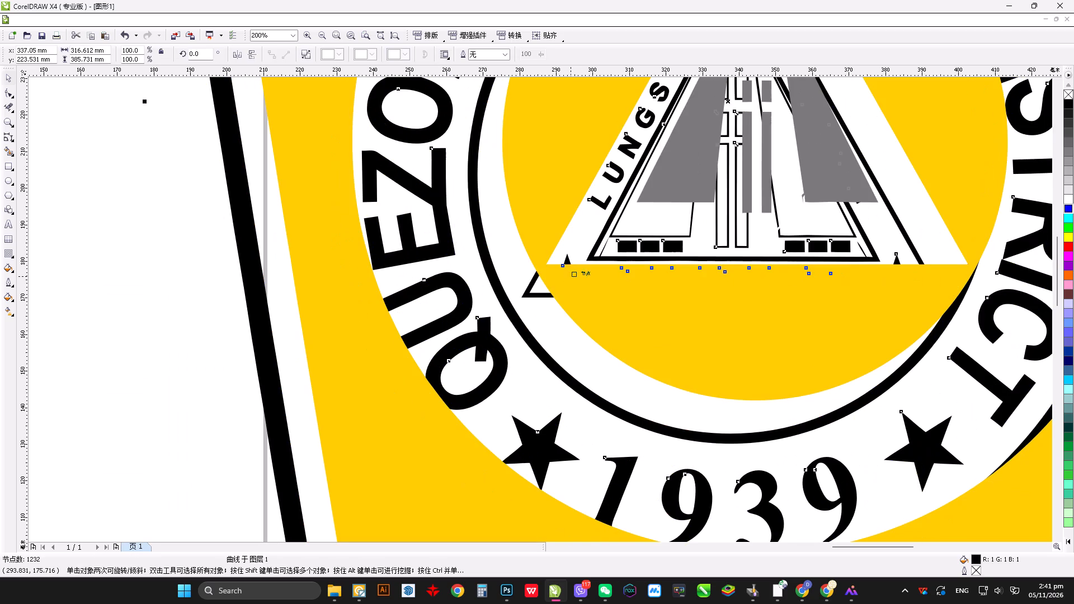
pyautogui.hotkey('ctrl', 'z')
pyautogui.hotkey('ctrl', 'u')
pyautogui.hotkey('ctrl', 'k')
pyautogui.scroll(-2, 566, 274)
pyautogui.click(599, 480)
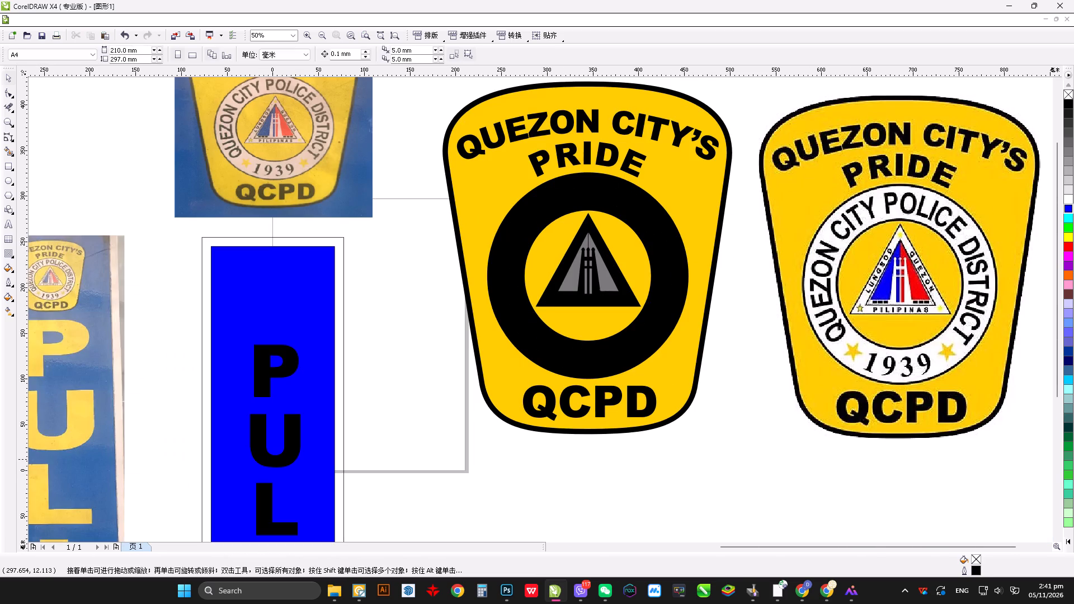
# Break the grey tower curve inside the vector badge's triangle apart into separate shapes.
pyautogui.click(574, 275)
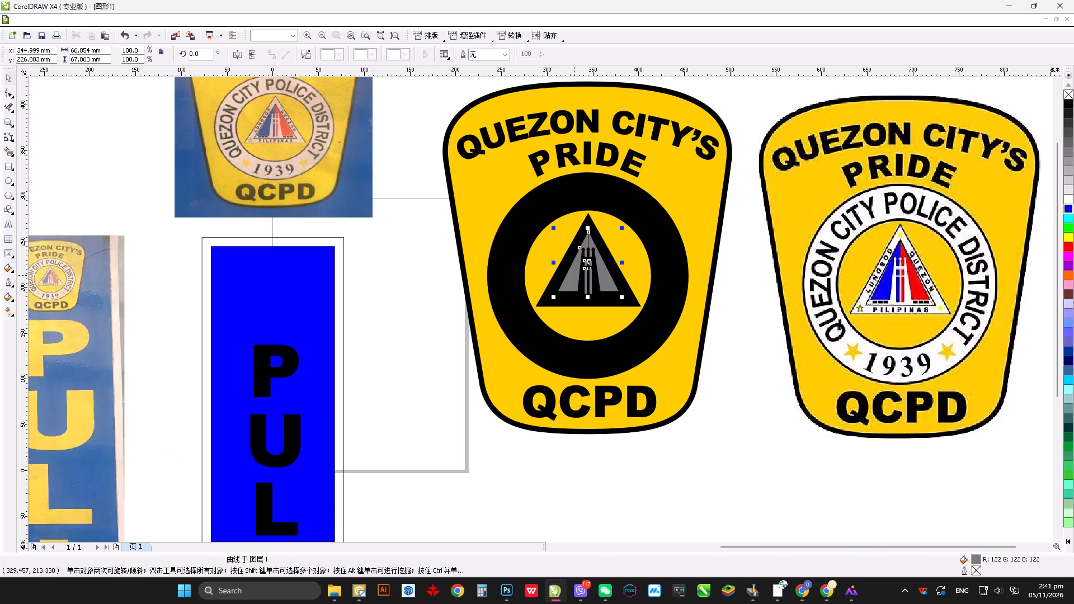
pyautogui.scroll(1, 574, 275)
pyautogui.hotkey('ctrl', 'u')
pyautogui.hotkey('ctrl', 'k')
pyautogui.scroll(-1, 540, 310)
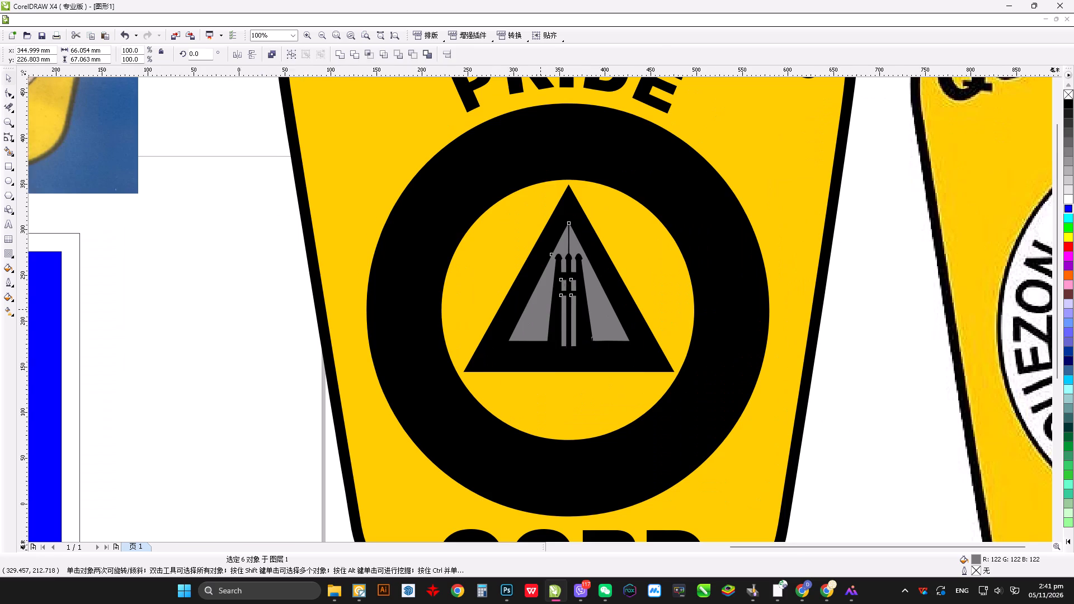
pyautogui.scroll(-1, 540, 310)
pyautogui.moveTo(651, 428); pyautogui.dragTo(649, 422)
# Select all shapes within the vector badge's circular seal, bring them to the front and fill them with white.
pyautogui.scroll(1, 597, 316)
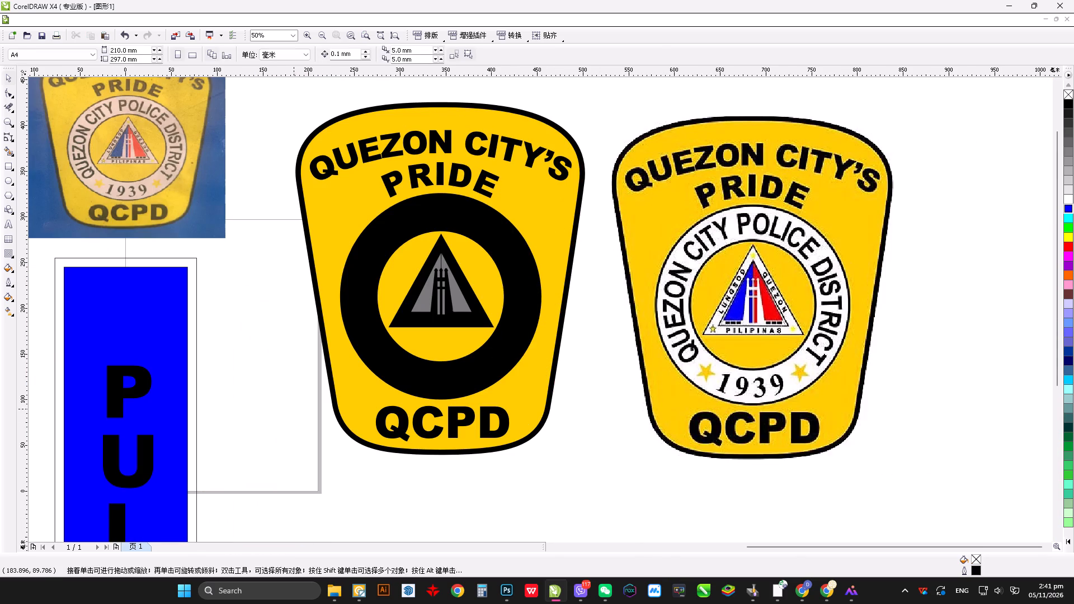
pyautogui.moveTo(307, 397); pyautogui.dragTo(302, 380)
pyautogui.moveTo(302, 380); pyautogui.dragTo(298, 383)
pyautogui.moveTo(289, 405); pyautogui.dragTo(553, 195)
pyautogui.hotkey('ctrl', 'Home')
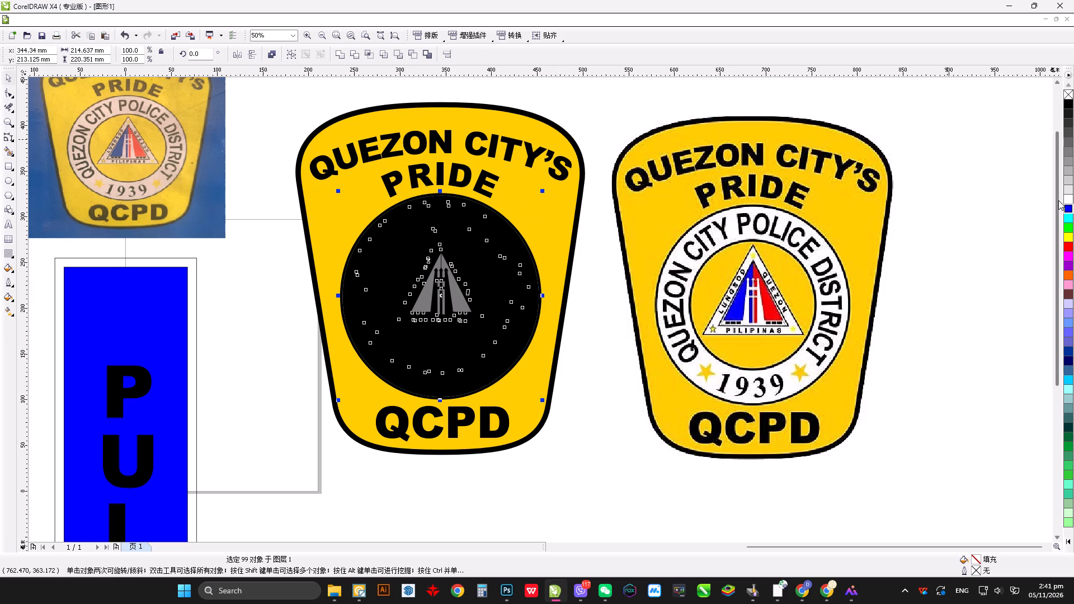
pyautogui.click(1068, 200)
pyautogui.click(930, 122)
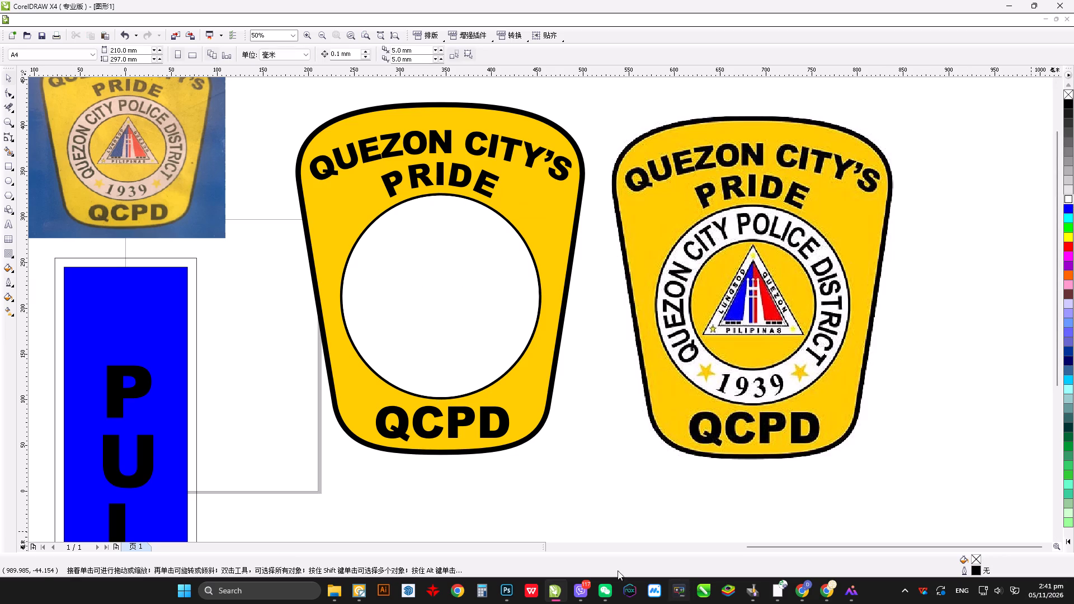
# Switch to Weixin, look through the K&L Layout Team chat and examine the Sunlight poster picture with its canvas size.
pyautogui.click(609, 585)
pyautogui.click(559, 520)
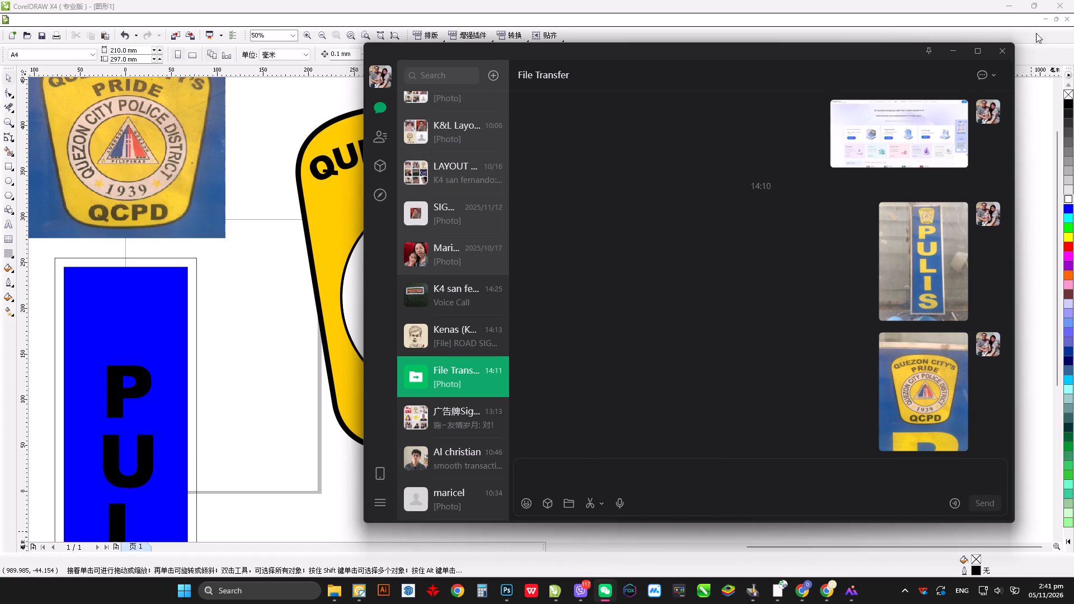
pyautogui.click(979, 46)
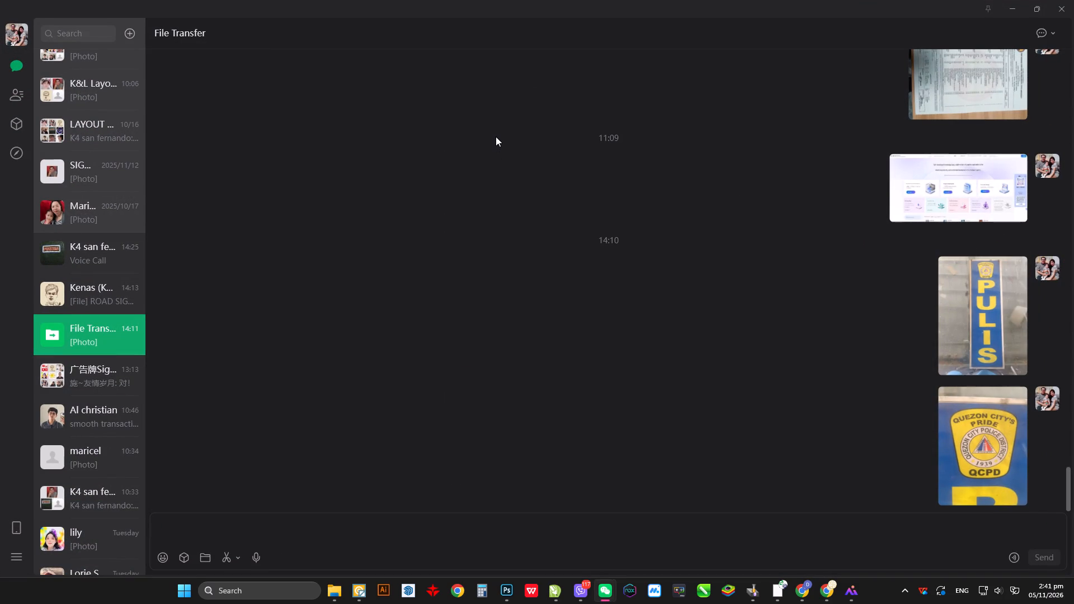
pyautogui.scroll(3, 34, 237)
pyautogui.click(83, 78)
pyautogui.click(88, 124)
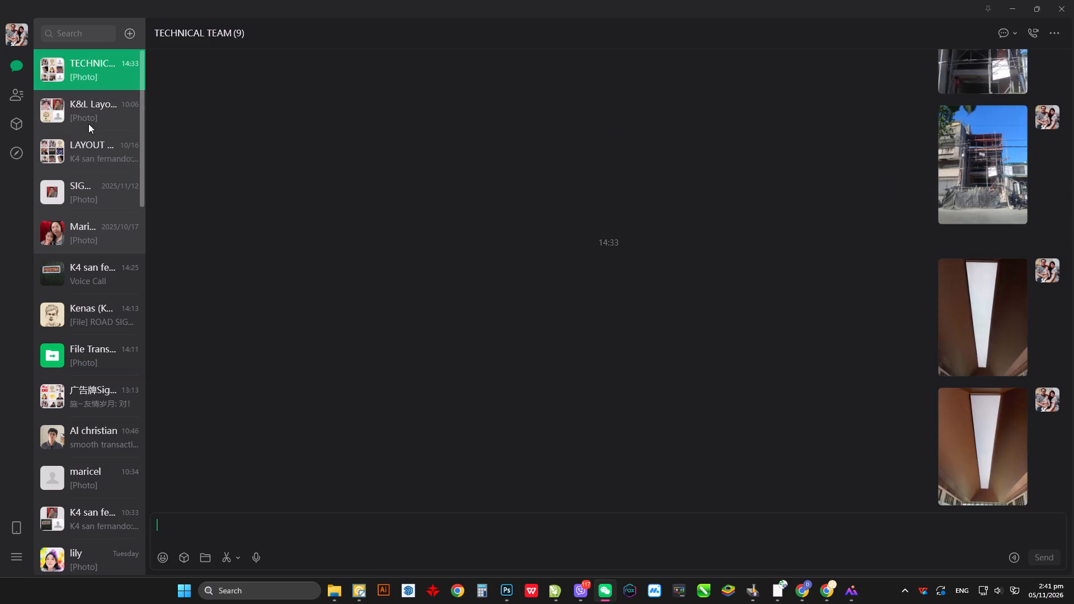
pyautogui.scroll(20, 536, 281)
pyautogui.scroll(1, 536, 281)
pyautogui.scroll(4, 639, 300)
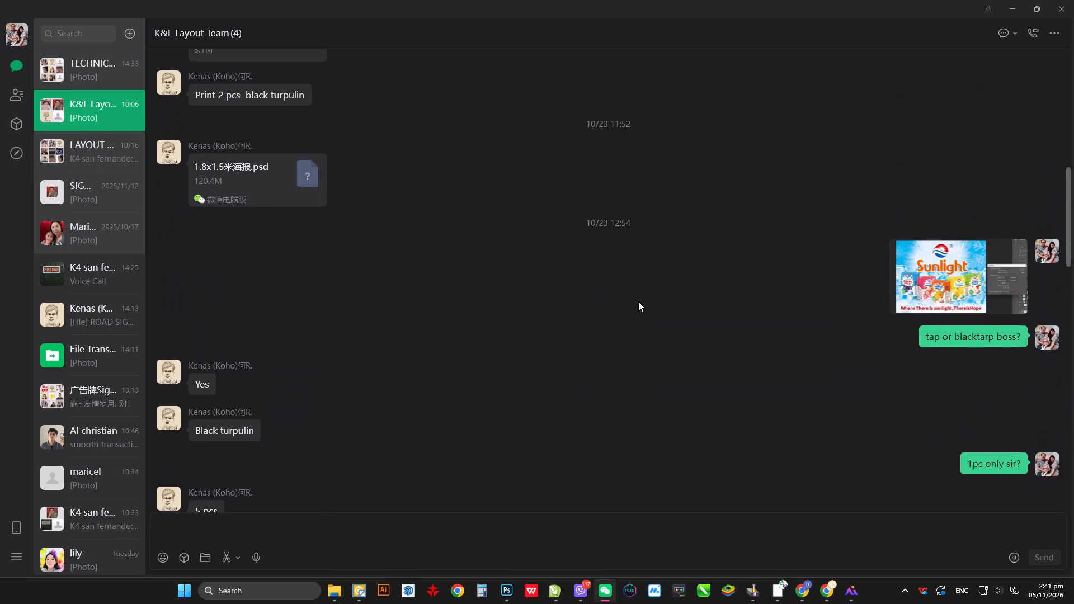
pyautogui.scroll(4, 638, 300)
pyautogui.click(906, 344)
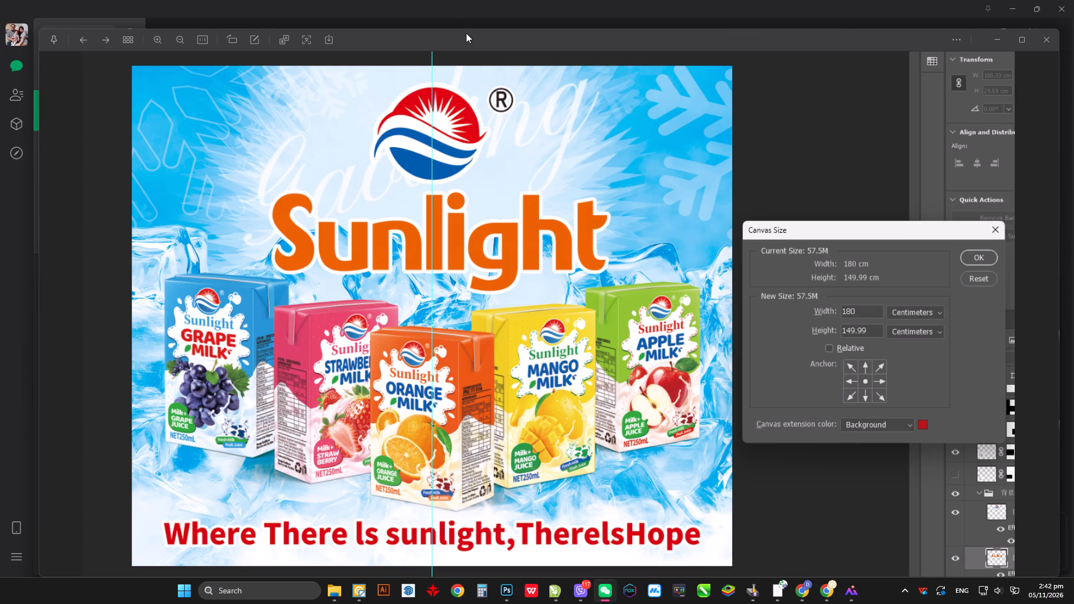
pyautogui.moveTo(458, 46); pyautogui.dragTo(435, 499)
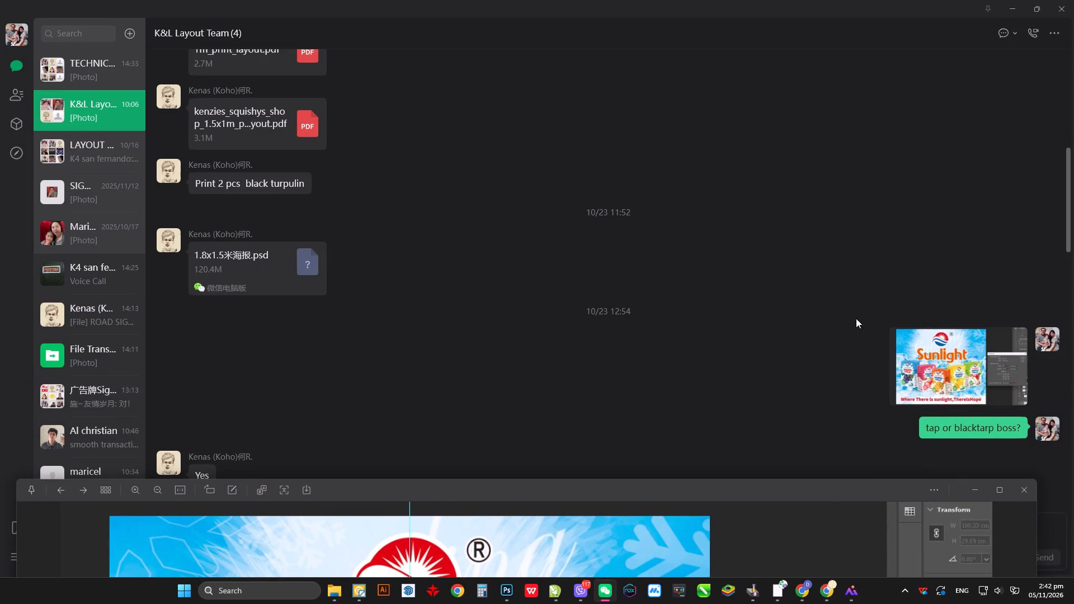
# Open the chat's 1.8x1.5米海报.psd file in Photoshop without replacing its missing fonts.
pyautogui.click(255, 262)
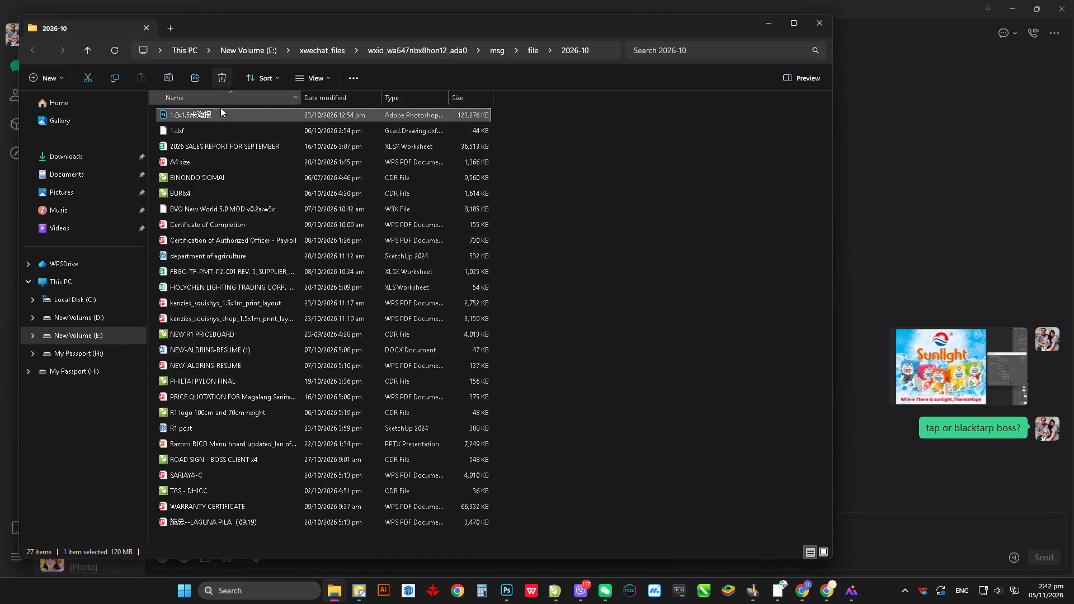
pyautogui.doubleClick(223, 114)
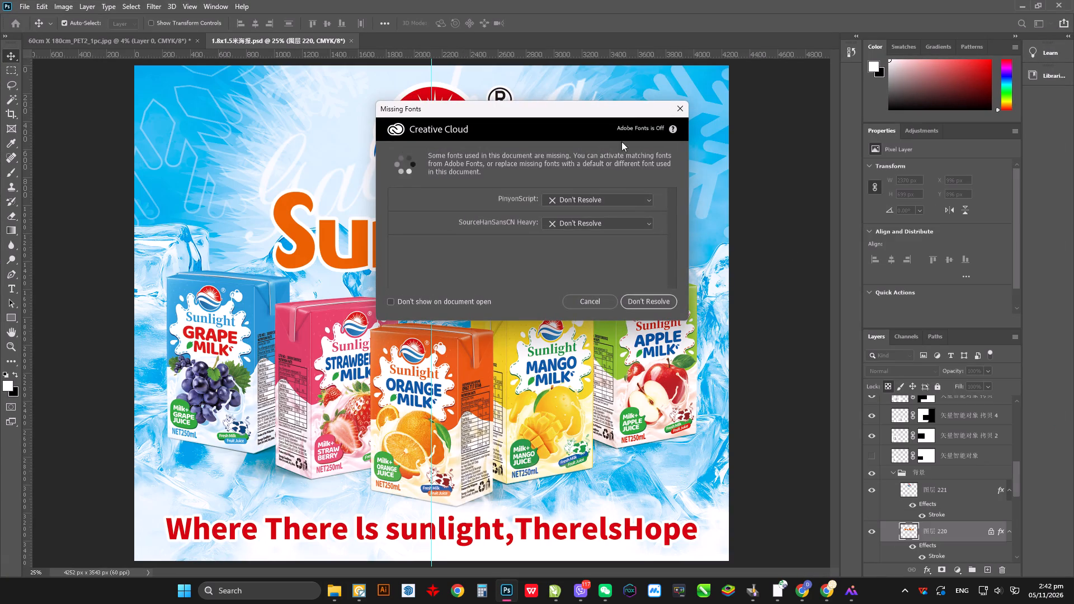
pyautogui.click(676, 106)
# Check the milk carton layer 亮度/对比度 1 in the Sunlight poster by toggling its visibility off and on.
pyautogui.keyDown('alt'); pyautogui.scroll(5, 221, 390); pyautogui.keyUp('alt')
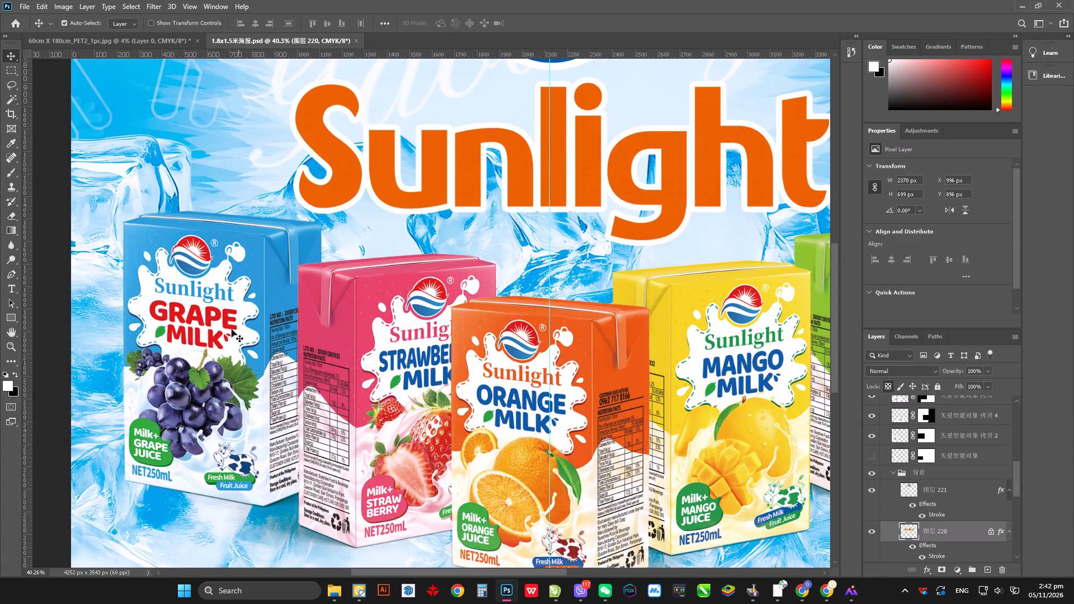
pyautogui.click(211, 315)
pyautogui.click(870, 406)
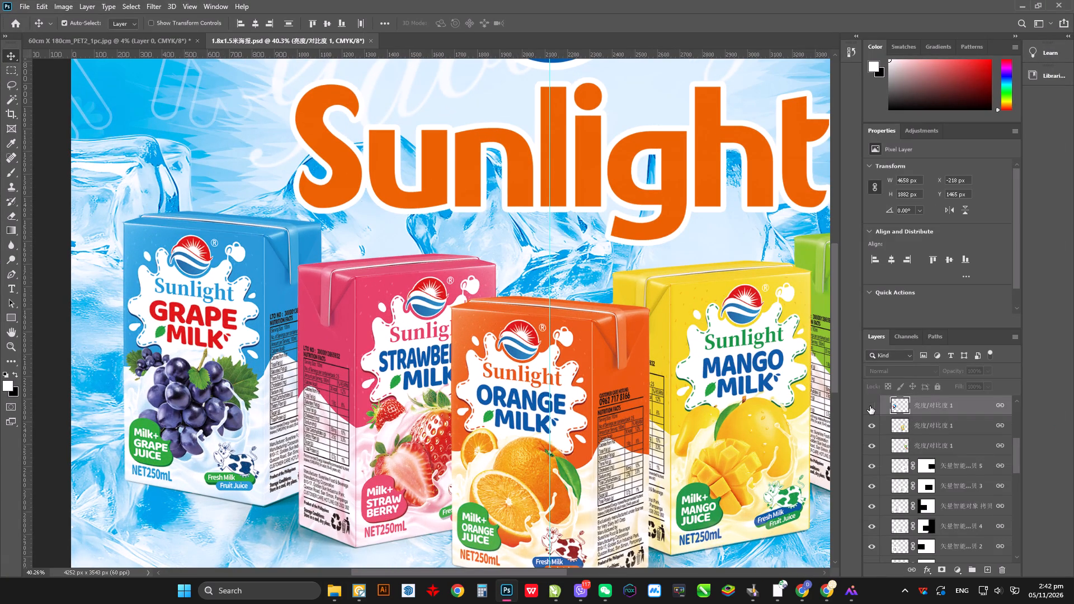
pyautogui.click(870, 406)
pyautogui.keyDown('alt'); pyautogui.scroll(-5, 355, 232); pyautogui.keyUp('alt')
pyautogui.keyDown('alt'); pyautogui.scroll(1, 475, 269); pyautogui.keyUp('alt')
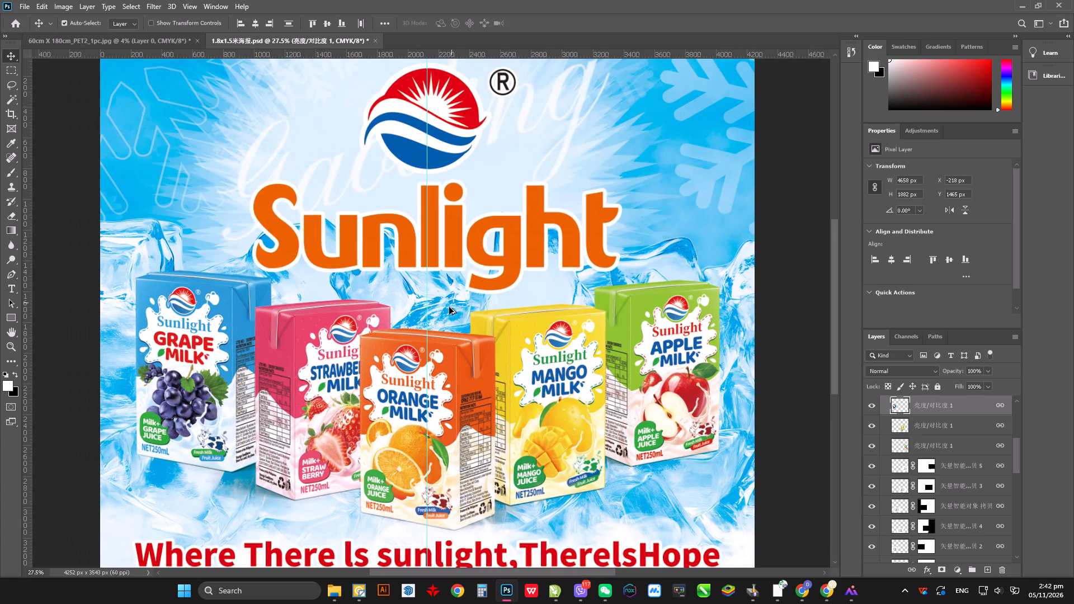
# Look through the poster's layer stack around the milk carton layers and the slogan text layer.
pyautogui.click(403, 400)
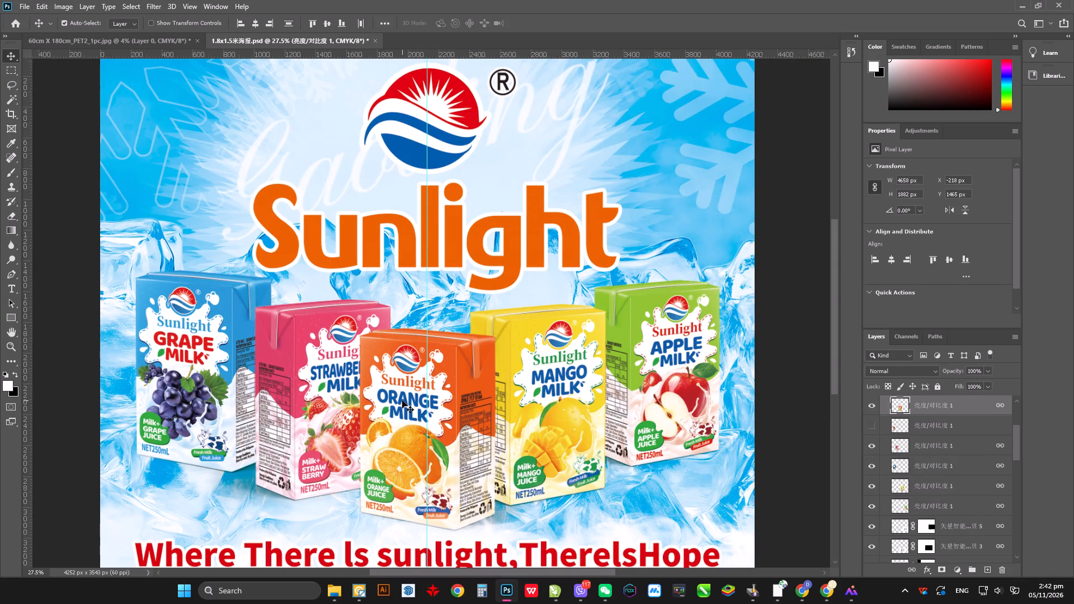
pyautogui.scroll(11, 936, 444)
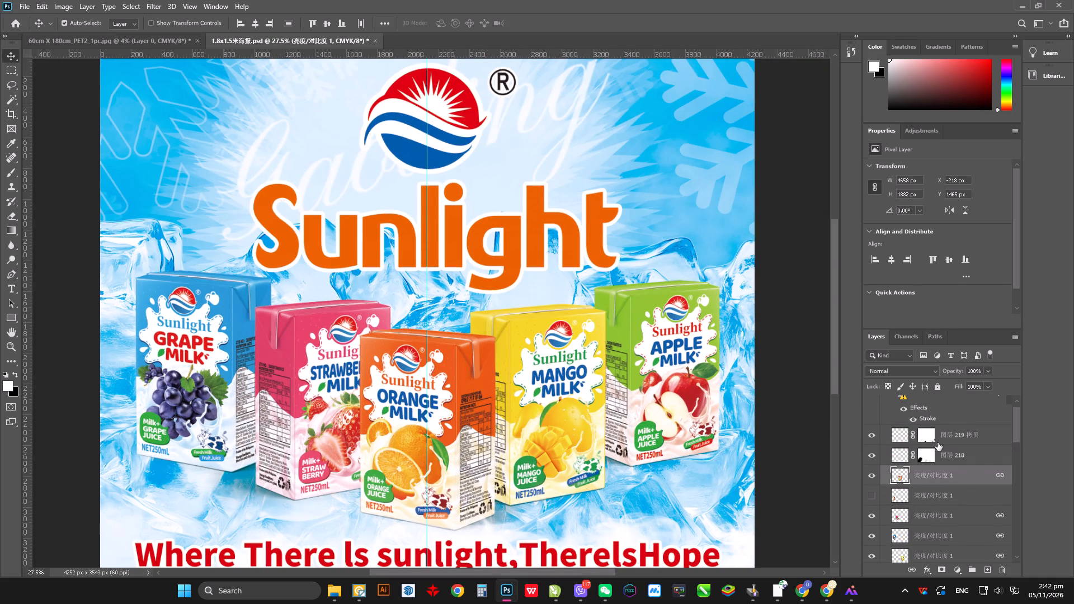
pyautogui.click(929, 424)
pyautogui.scroll(-14, 930, 424)
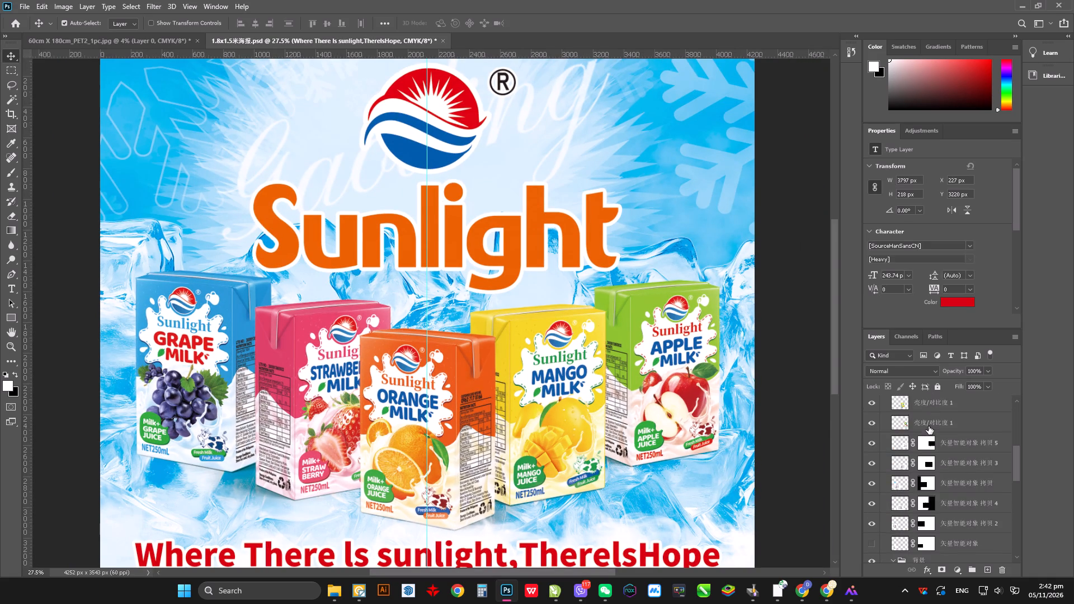
pyautogui.scroll(-10, 929, 426)
pyautogui.scroll(19, 927, 426)
pyautogui.keyDown('alt'); pyautogui.scroll(-3, 487, 129); pyautogui.keyUp('alt')
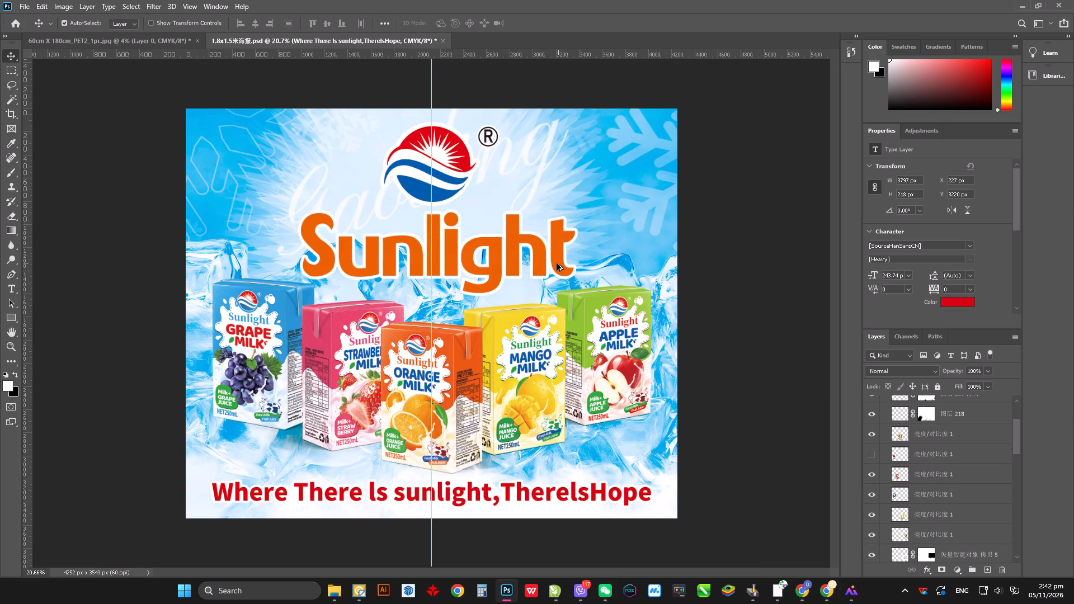
pyautogui.keyDown('alt'); pyautogui.scroll(1, 557, 263); pyautogui.keyUp('alt')
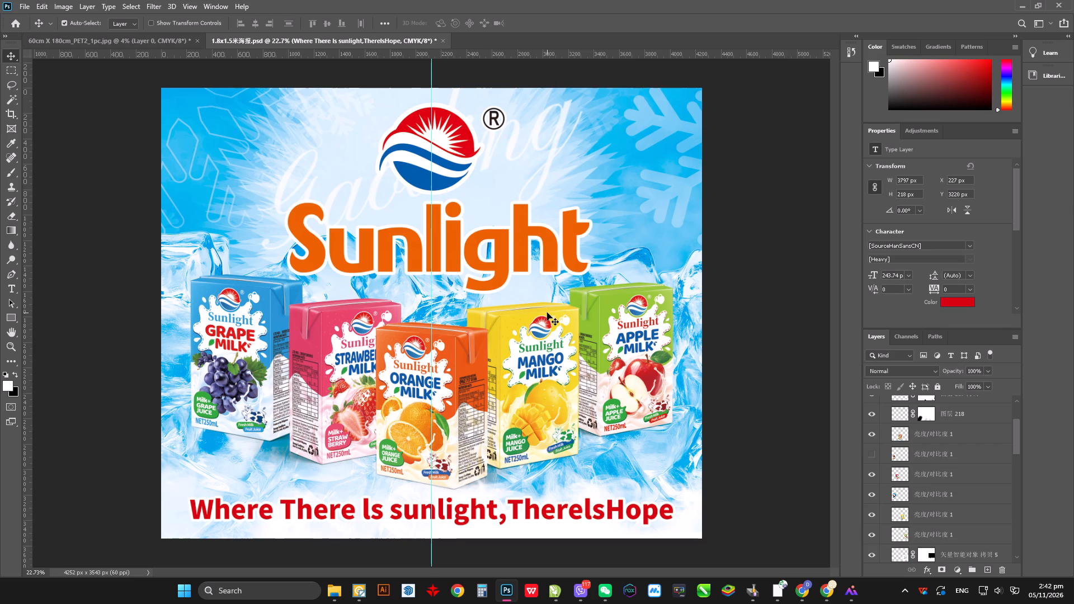
# Check the Orange Milk carton's layer by toggling its visibility off and on.
pyautogui.click(459, 355)
pyautogui.click(874, 434)
pyautogui.click(874, 433)
pyautogui.click(874, 433)
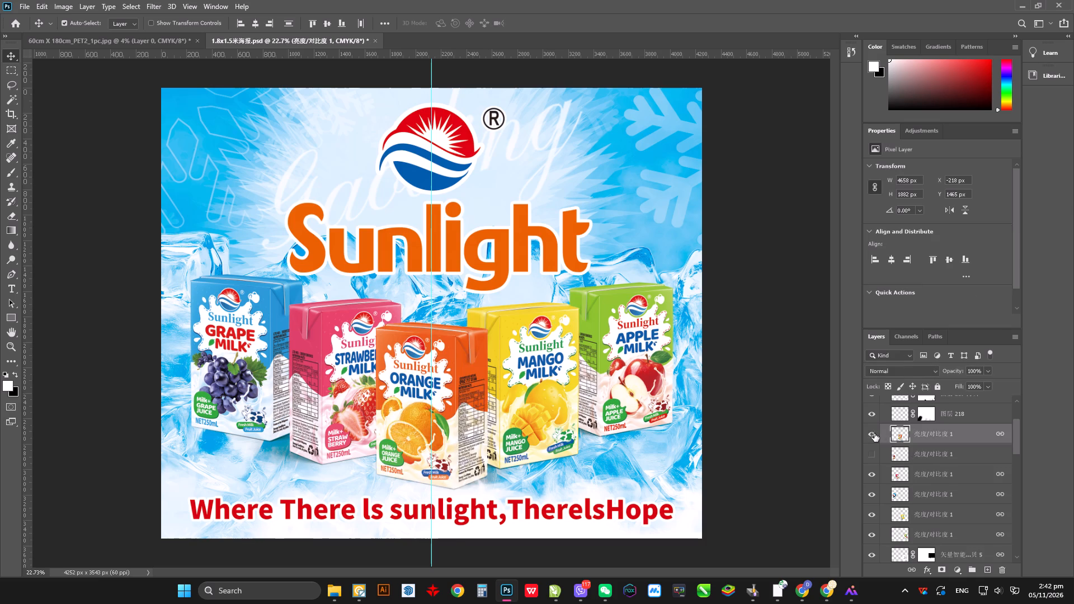
pyautogui.click(874, 433)
# Select the Mango Milk carton's layer and check what it contains by toggling its visibility off and on.
pyautogui.keyDown('alt'); pyautogui.scroll(3, 520, 390); pyautogui.keyUp('alt')
pyautogui.click(525, 329)
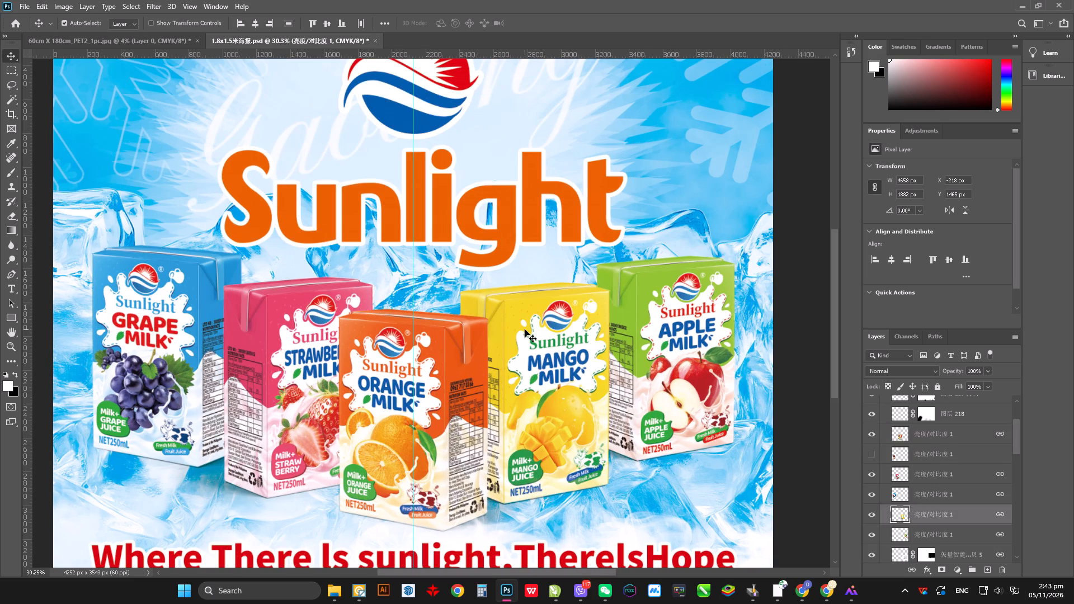
pyautogui.click(871, 515)
pyautogui.click(871, 515)
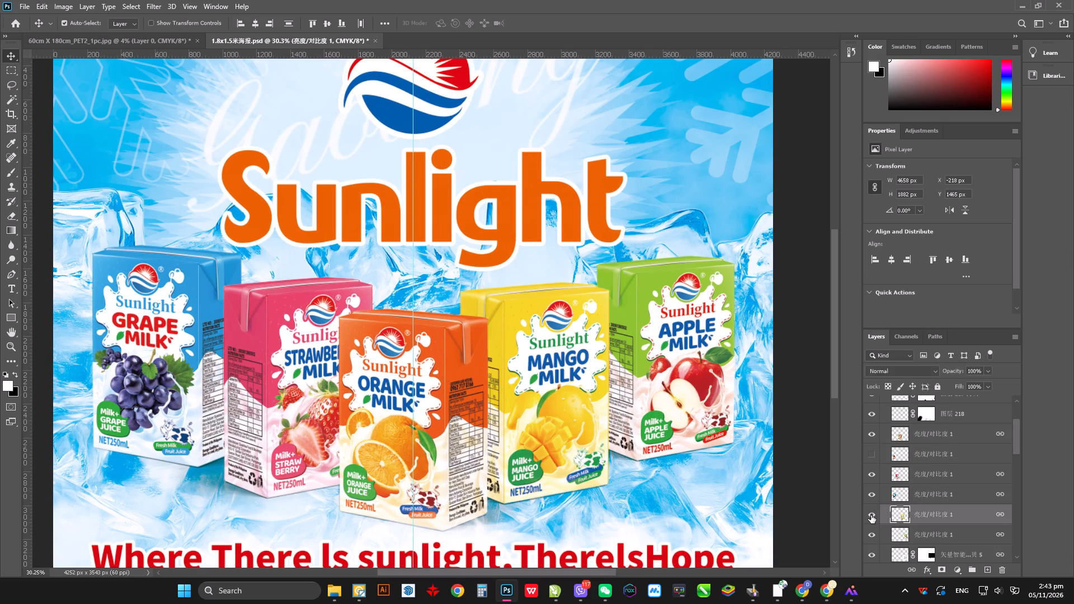
pyautogui.click(871, 515)
pyautogui.click(871, 515)
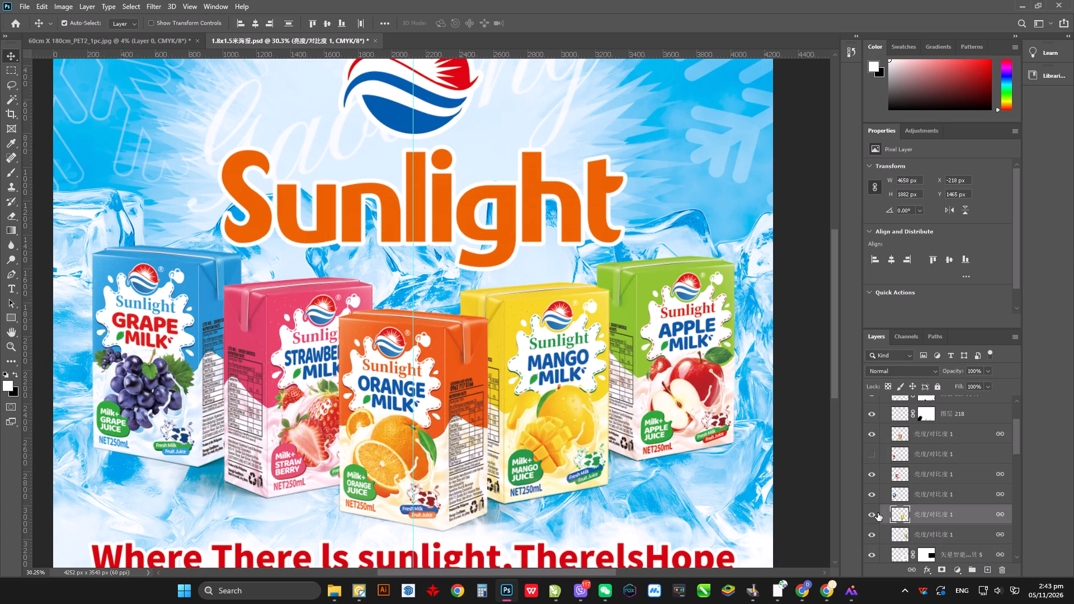
pyautogui.click(874, 512)
pyautogui.click(874, 512)
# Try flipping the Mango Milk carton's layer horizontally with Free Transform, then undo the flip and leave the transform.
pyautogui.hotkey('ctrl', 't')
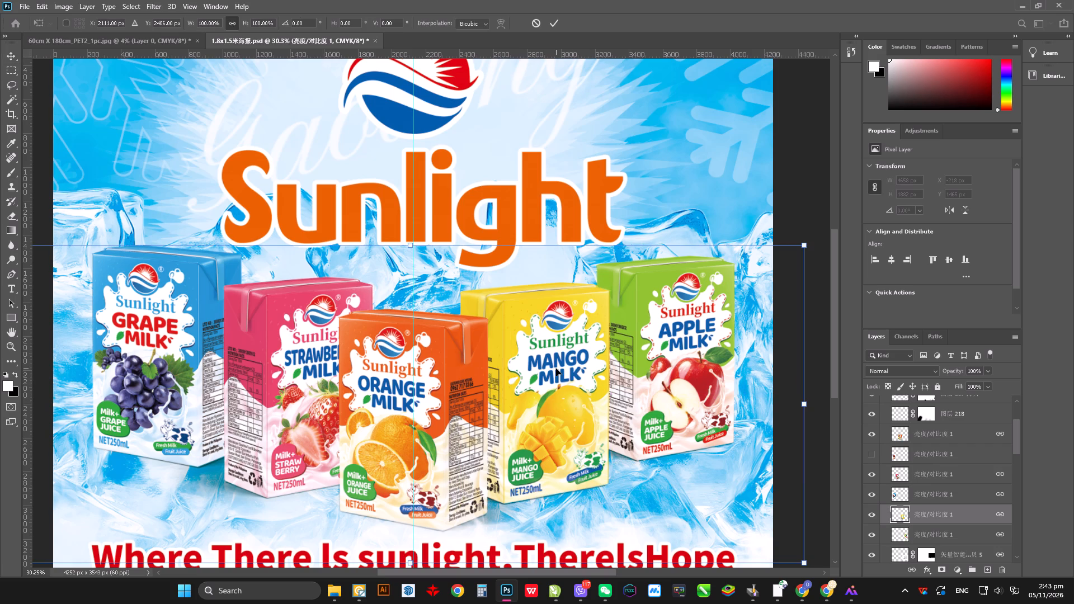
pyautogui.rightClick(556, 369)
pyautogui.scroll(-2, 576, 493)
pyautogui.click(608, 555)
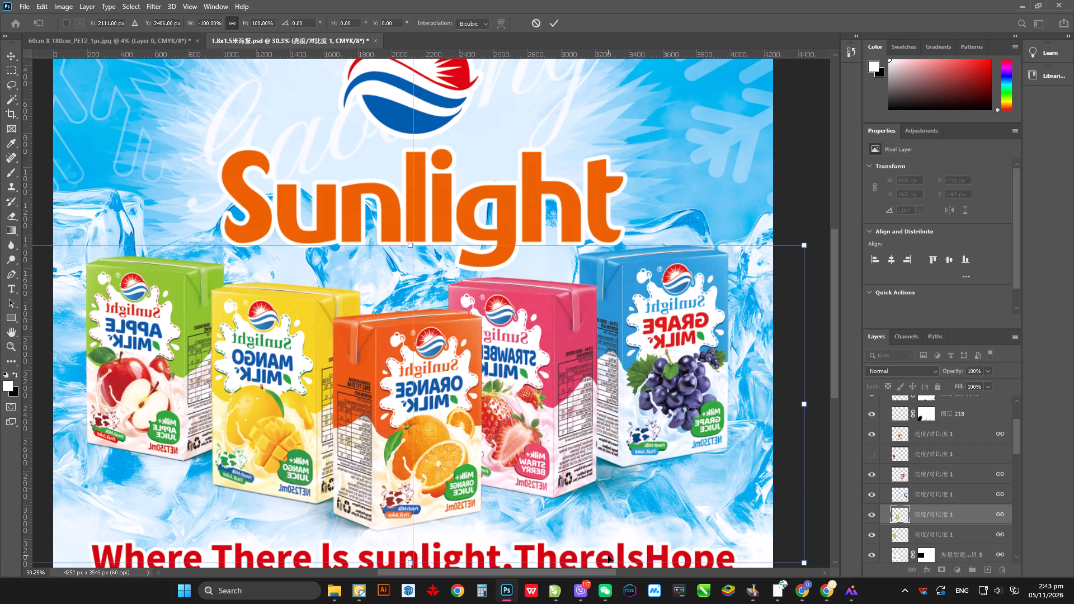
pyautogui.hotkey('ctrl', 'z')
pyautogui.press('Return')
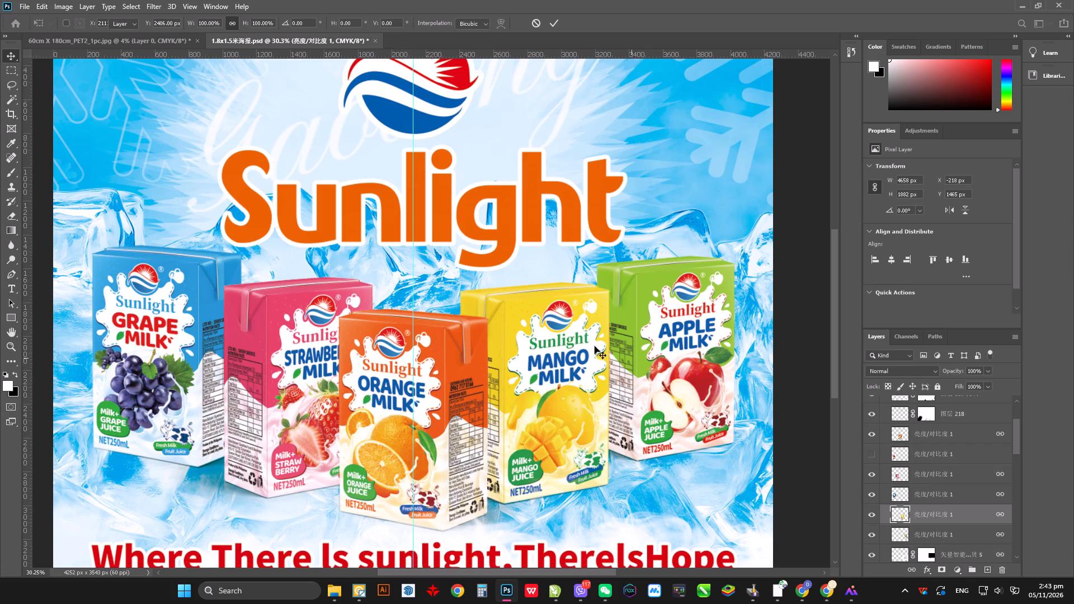
# Recheck the Mango Milk carton's layer by hiding it and showing it again.
pyautogui.click(546, 303)
pyautogui.click(874, 514)
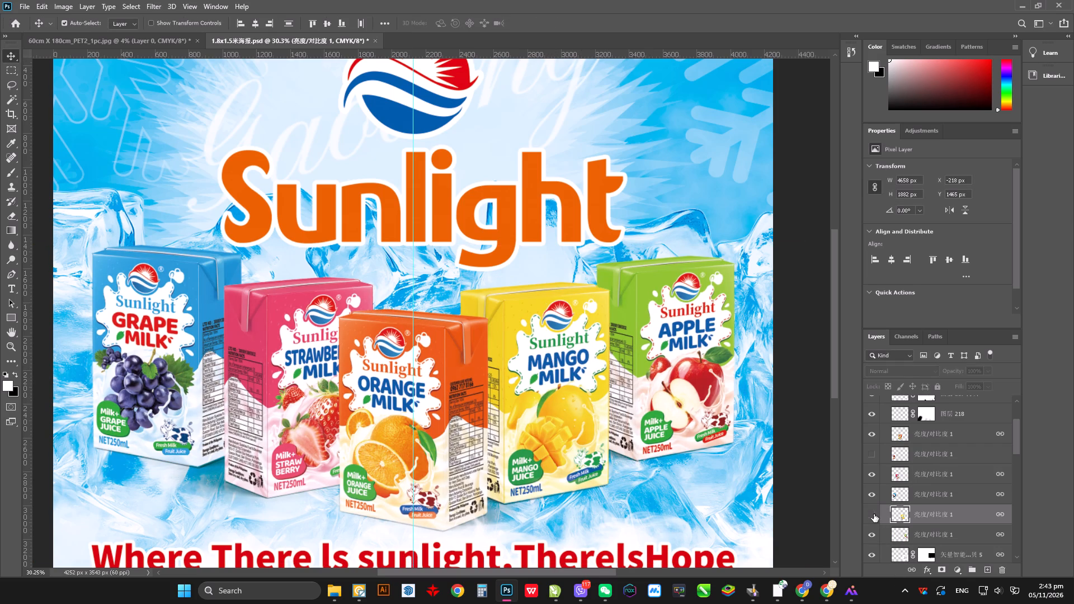
pyautogui.click(874, 514)
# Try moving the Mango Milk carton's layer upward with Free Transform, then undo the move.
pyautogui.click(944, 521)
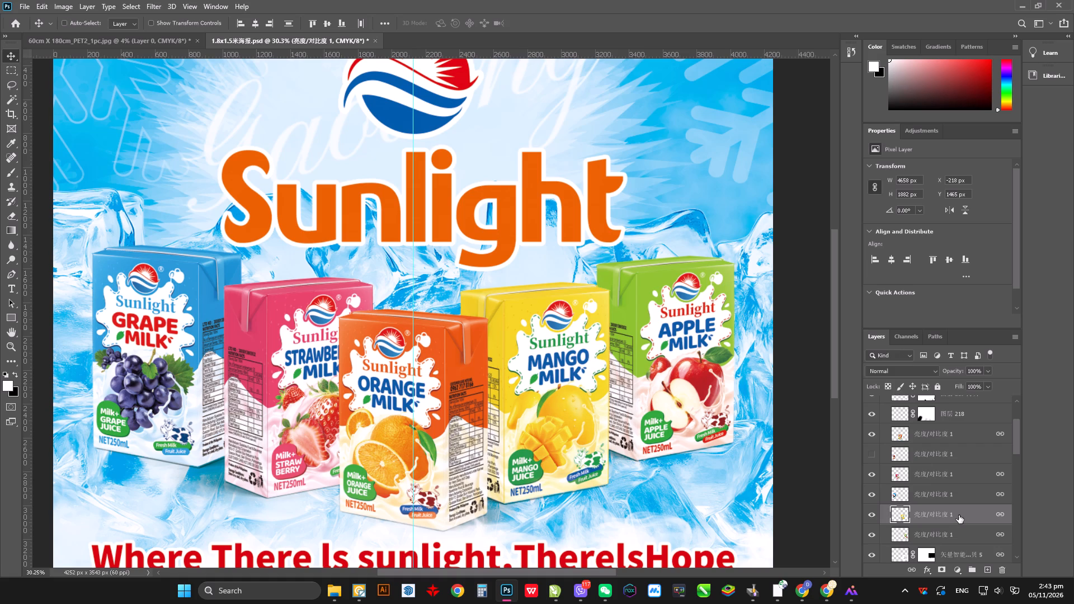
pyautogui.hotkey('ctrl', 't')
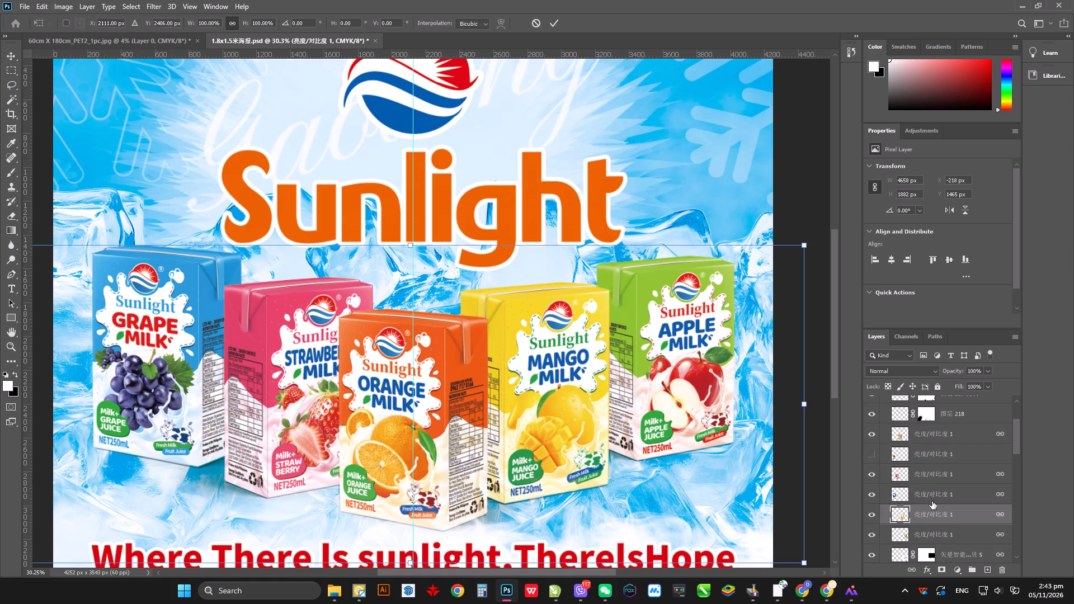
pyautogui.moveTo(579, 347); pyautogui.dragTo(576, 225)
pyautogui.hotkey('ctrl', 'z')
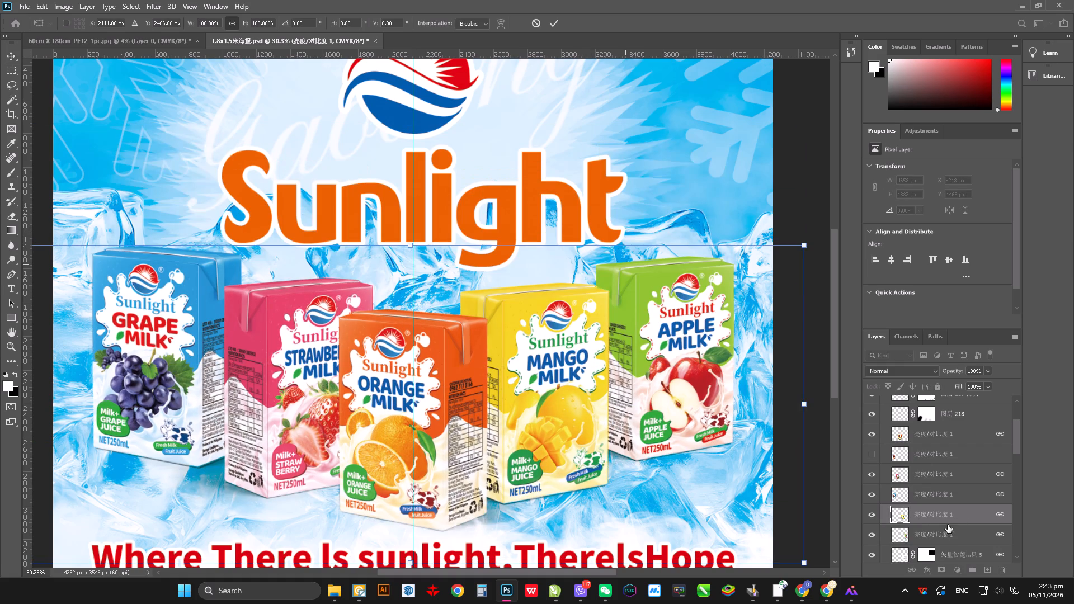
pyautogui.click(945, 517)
# Check the Mango Milk carton layer's link and its Layer Style blending options without changing any of them.
pyautogui.scroll(2, 958, 501)
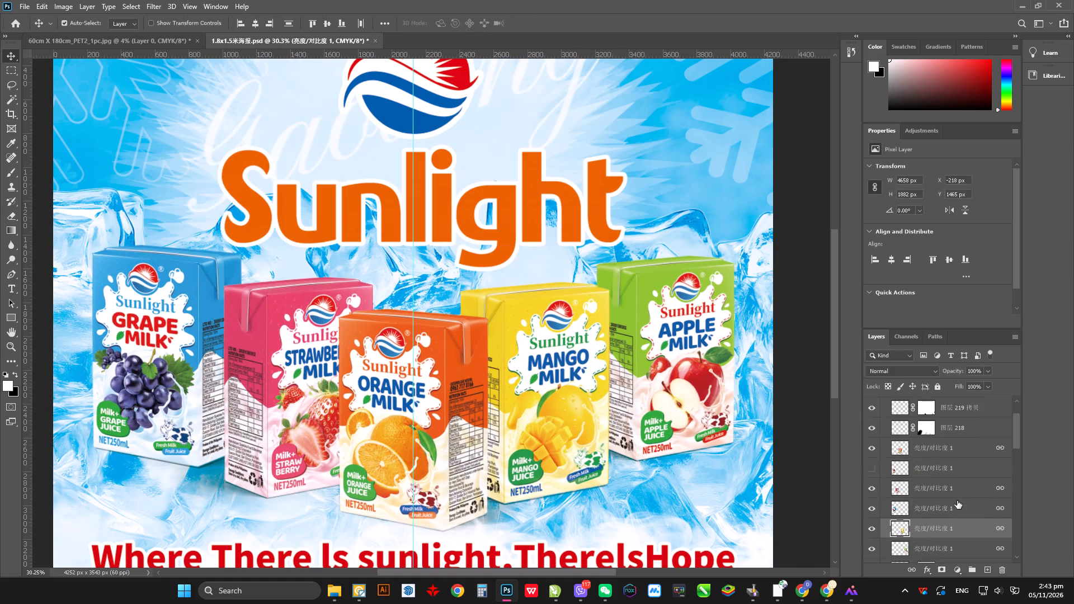
pyautogui.scroll(4, 957, 501)
pyautogui.scroll(-7, 945, 493)
pyautogui.click(998, 475)
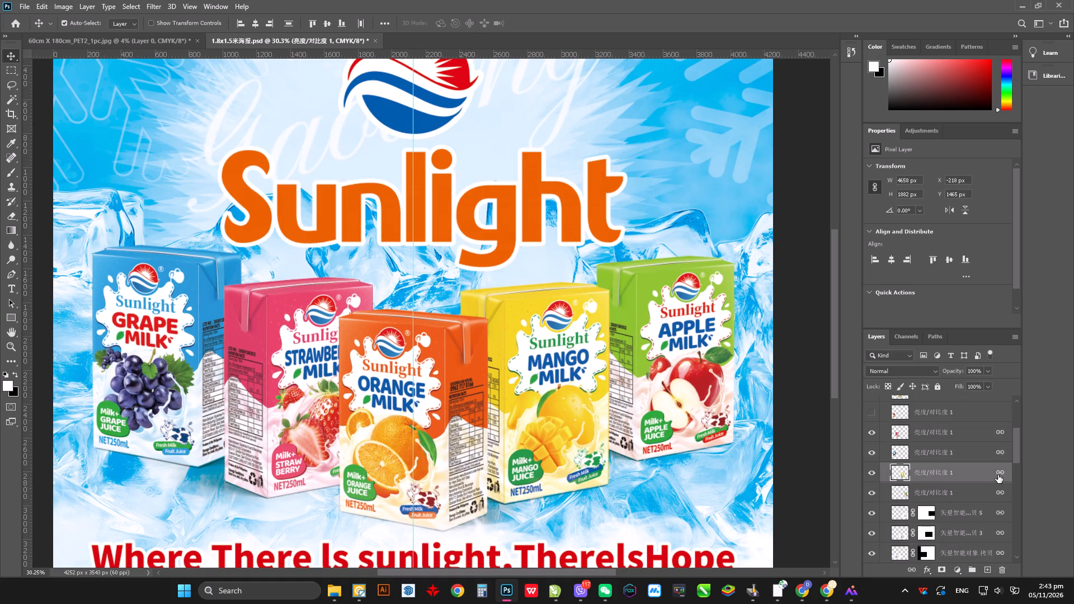
pyautogui.doubleClick(1000, 474)
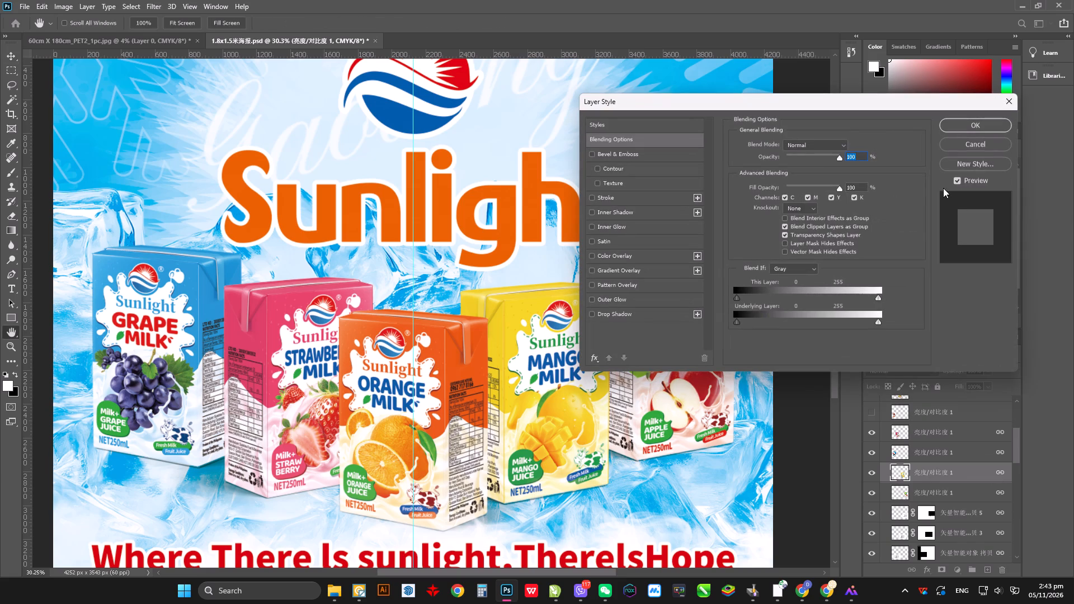
pyautogui.click(1010, 97)
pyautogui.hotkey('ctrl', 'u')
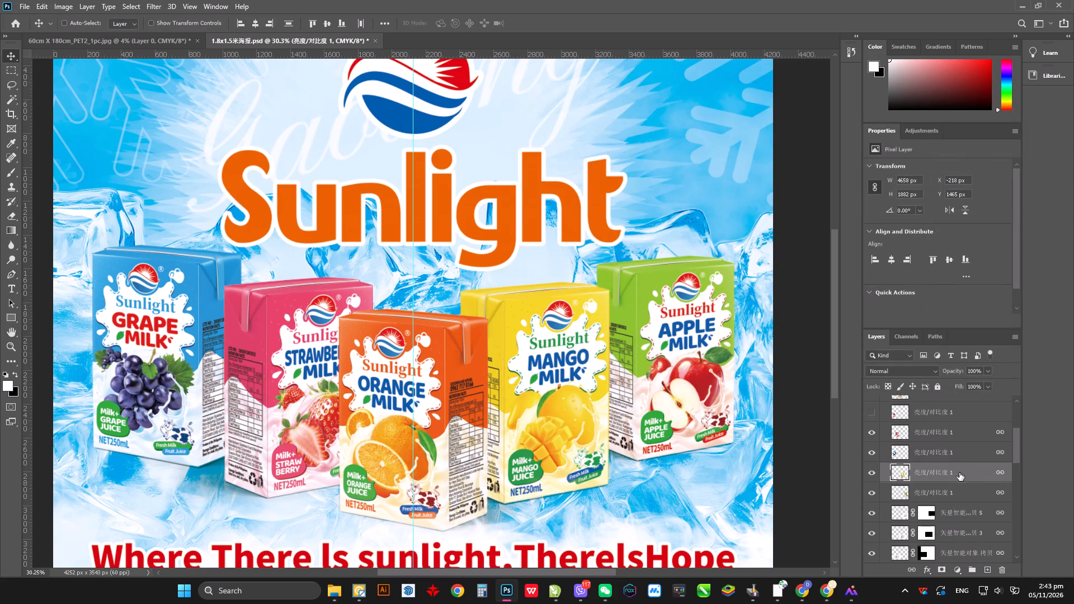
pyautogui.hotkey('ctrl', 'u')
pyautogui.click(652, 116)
# Toggle the Mango Milk carton layer's visibility repeatedly to check its artwork, leaving it visible.
pyautogui.click(964, 479)
pyautogui.click(870, 478)
pyautogui.click(870, 477)
pyautogui.click(870, 477)
pyautogui.click(870, 477)
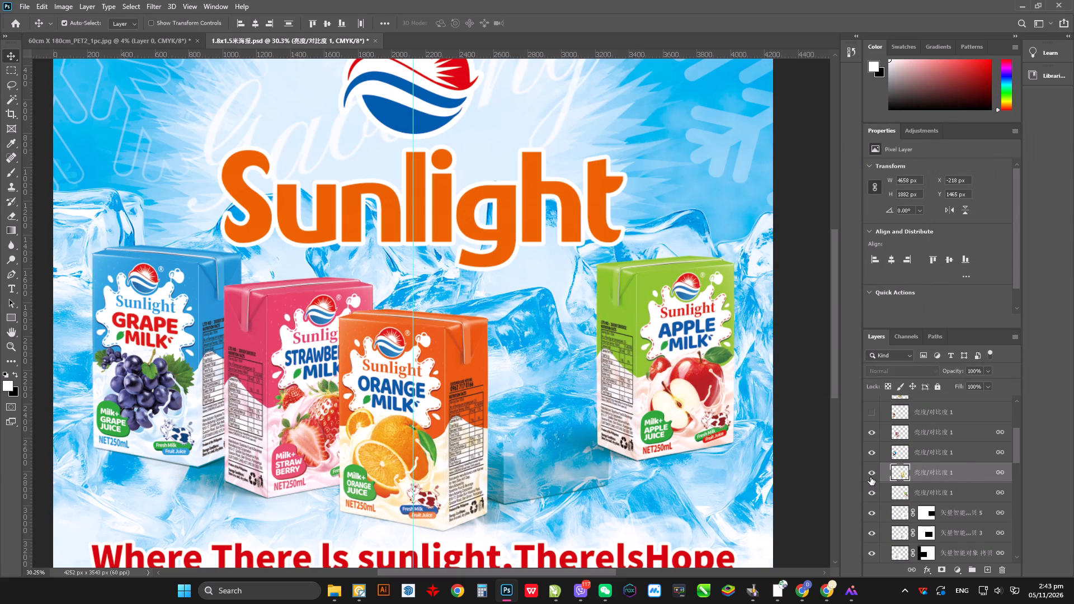
# Hide the Orange Milk carton's layer at the centre of the poster.
pyautogui.click(450, 352)
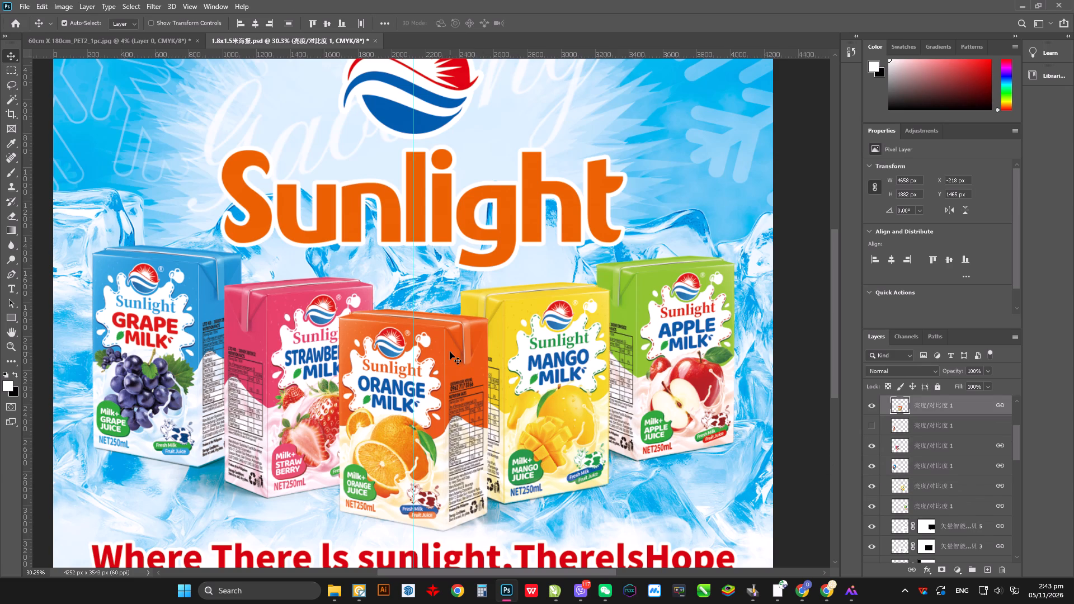
pyautogui.click(870, 408)
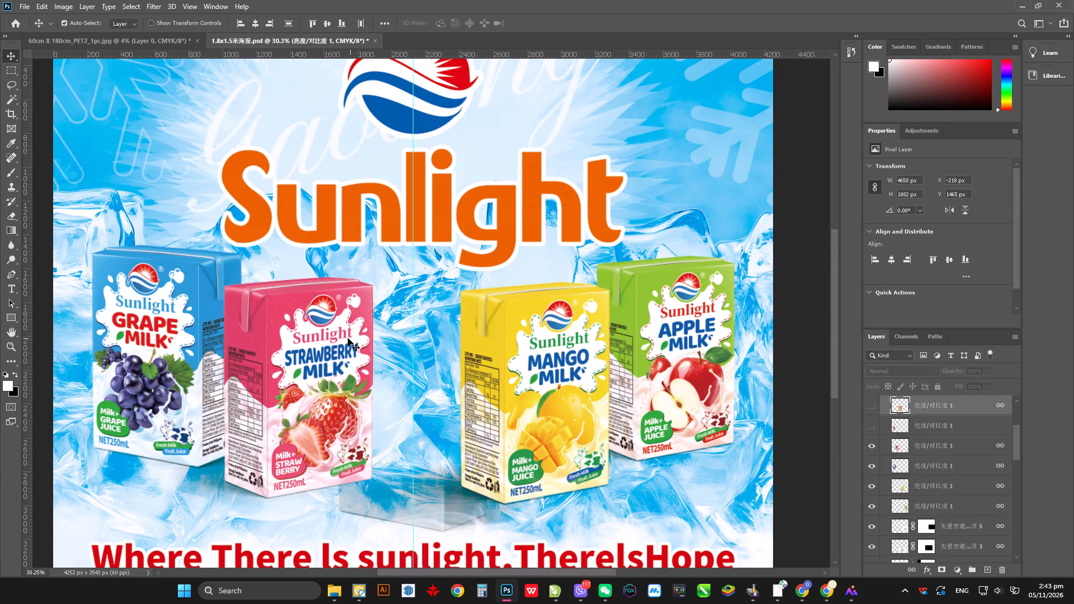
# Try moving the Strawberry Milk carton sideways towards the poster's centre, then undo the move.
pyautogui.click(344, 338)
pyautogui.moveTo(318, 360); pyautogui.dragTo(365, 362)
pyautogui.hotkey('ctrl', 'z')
# Examine the carton layers in the stack, checking the Mango Milk layer's link and the layer filtering switch.
pyautogui.scroll(-5, 953, 476)
pyautogui.scroll(7, 952, 476)
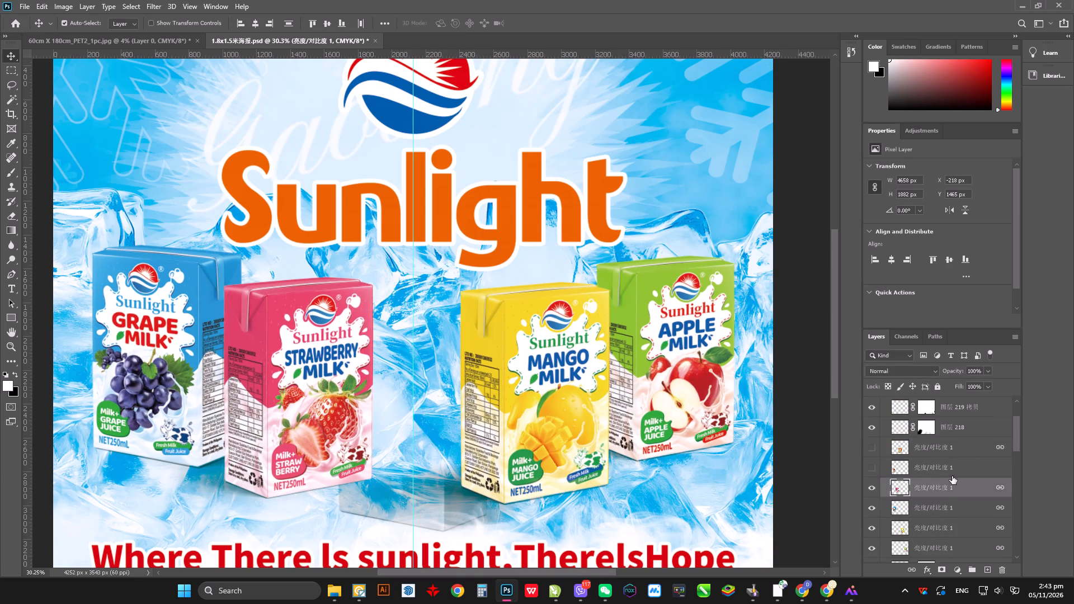
pyautogui.scroll(3, 952, 476)
pyautogui.scroll(-1, 952, 476)
pyautogui.click(533, 336)
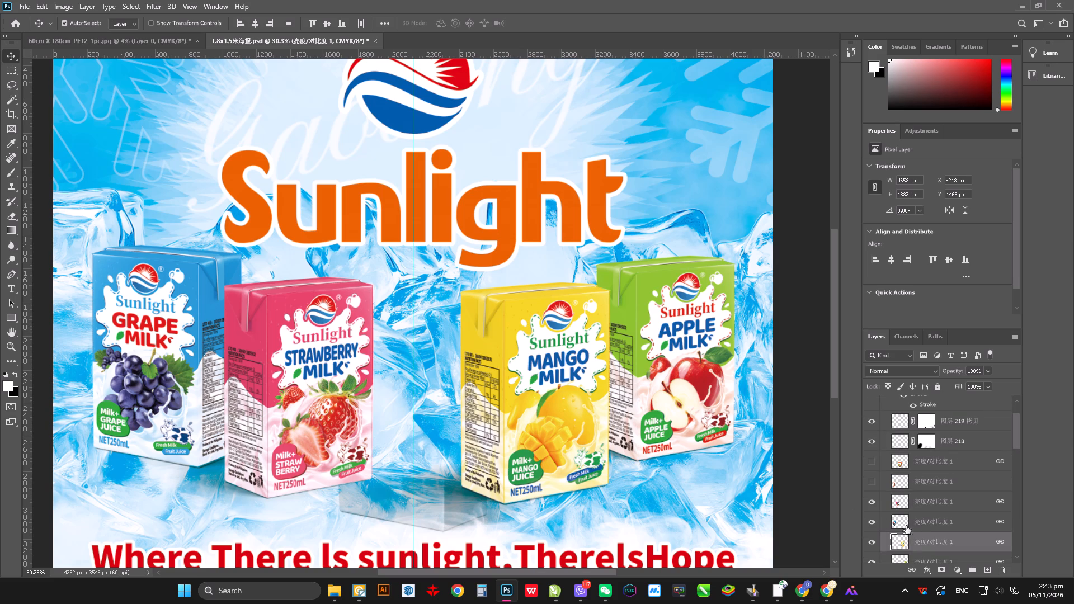
pyautogui.click(1000, 541)
pyautogui.click(1000, 542)
pyautogui.click(991, 350)
pyautogui.click(991, 352)
# Inspect the Mango Milk carton layer's Layer Style options again and close them without changes.
pyautogui.scroll(-4, 1006, 534)
pyautogui.rightClick(1002, 485)
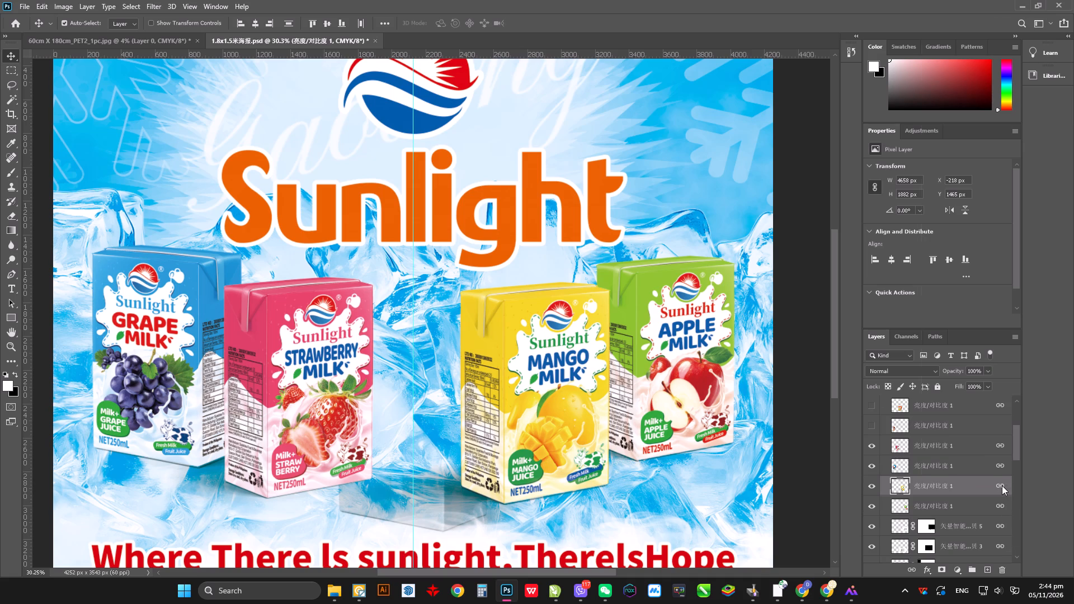
pyautogui.tripleClick(1002, 485)
pyautogui.doubleClick(1002, 485)
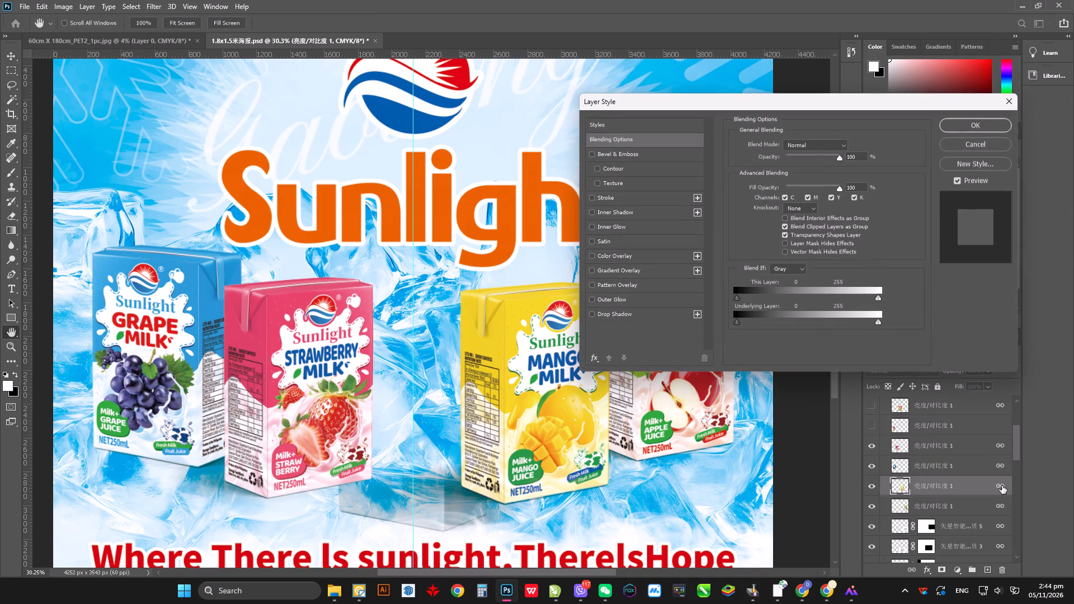
pyautogui.click(1010, 106)
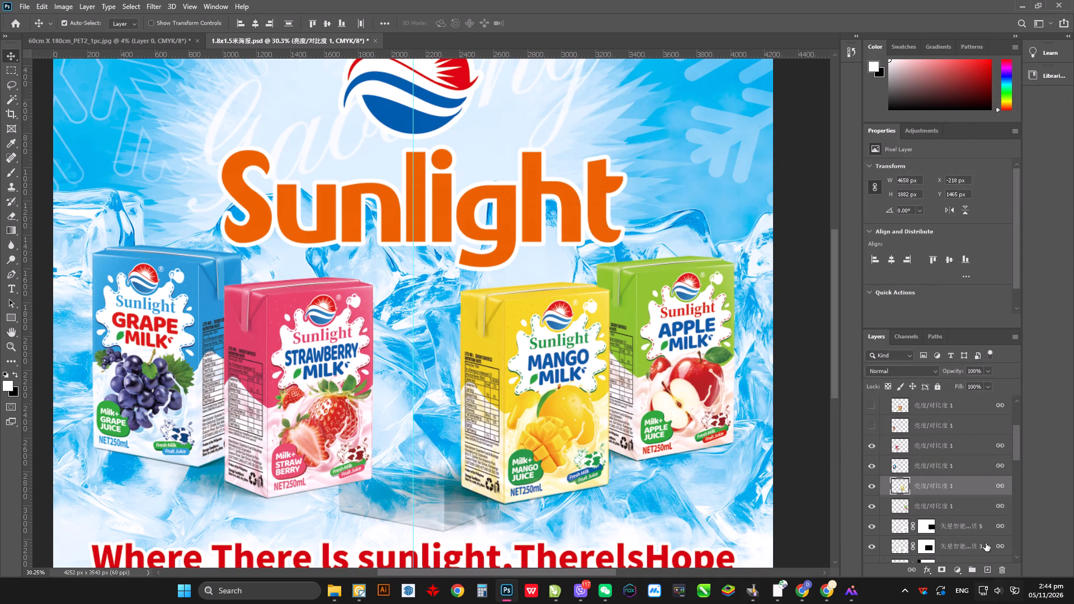
# Move the Mango Milk carton and its linked layers slightly up the poster, to about X -227 px, Y 1397 px.
pyautogui.scroll(2, 1000, 463)
pyautogui.scroll(-1, 1000, 461)
pyautogui.scroll(-2, 548, 368)
pyautogui.scroll(3, 544, 369)
pyautogui.keyDown('alt'); pyautogui.scroll(-4, 543, 379); pyautogui.keyUp('alt')
pyautogui.click(534, 371)
pyautogui.moveTo(534, 385); pyautogui.dragTo(534, 374)
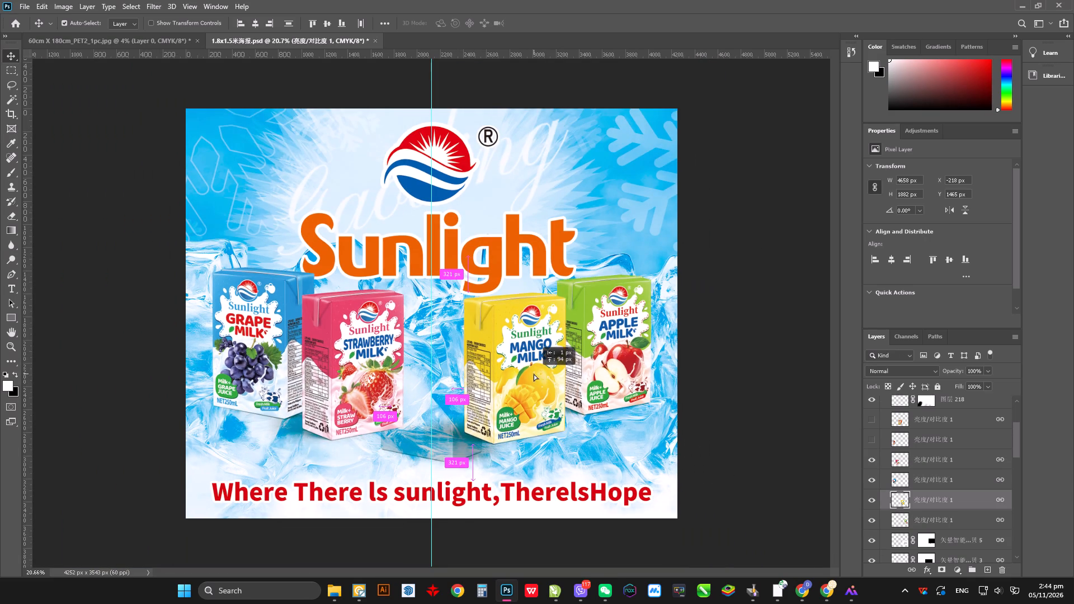
pyautogui.moveTo(534, 374); pyautogui.dragTo(532, 377)
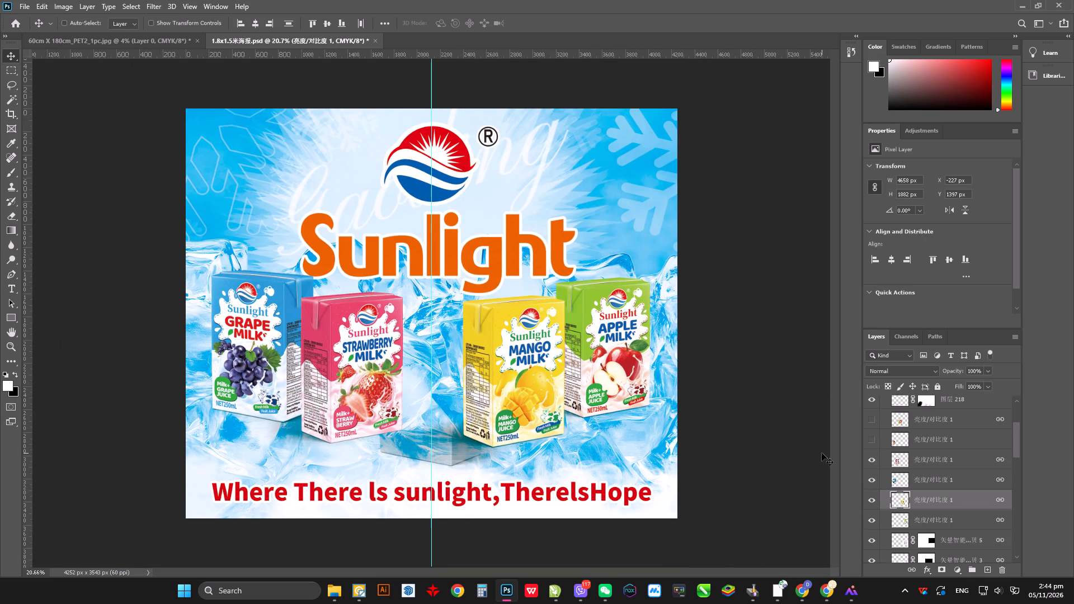
# Duplicate the Mango Milk carton's layer, try moving the copy upward, and undo that move.
pyautogui.hotkey('ctrl', 'j')
pyautogui.moveTo(531, 391); pyautogui.dragTo(534, 257)
pyautogui.hotkey('ctrl', 'z')
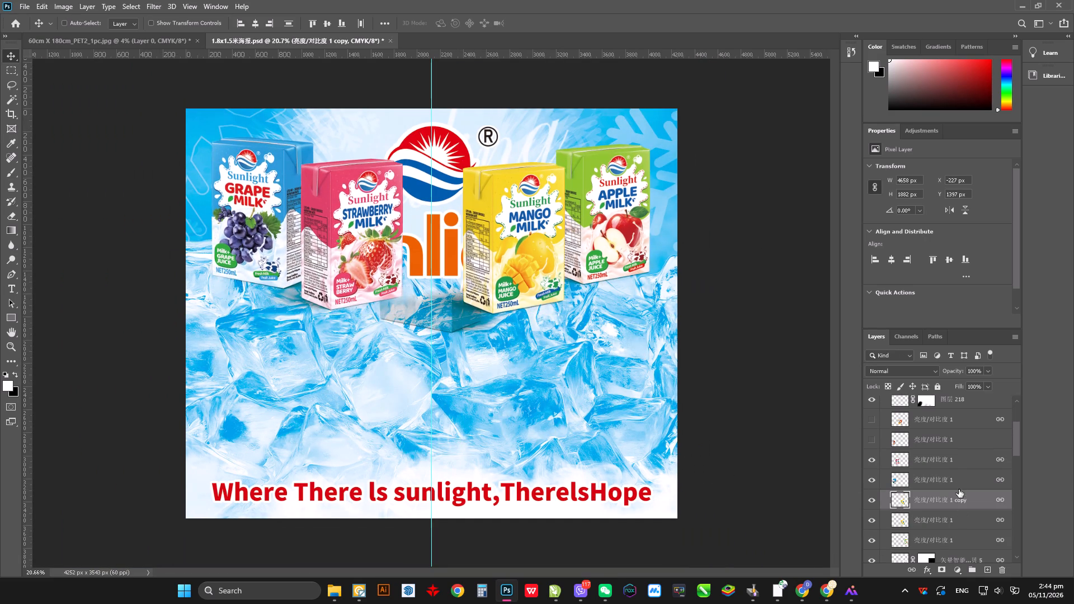
# Group the five visible linked carton layers, from Strawberry Milk down to the lowest carton layer, and hide the group.
pyautogui.click(929, 460)
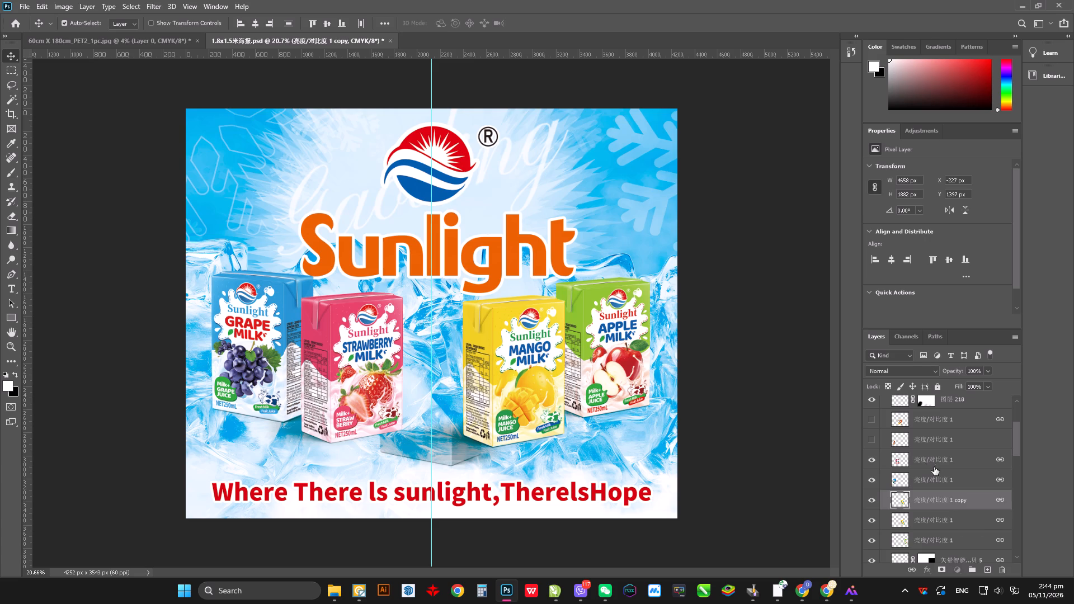
pyautogui.keyDown('shift'); pyautogui.click(932, 540); pyautogui.keyUp('shift')
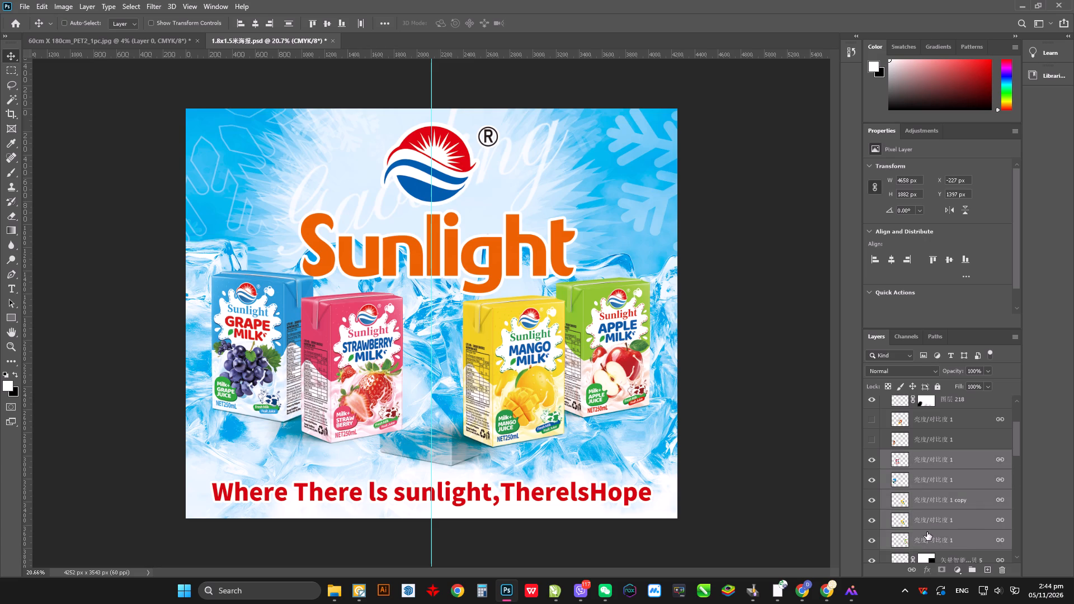
pyautogui.hotkey('ctrl', 'g')
pyautogui.tripleClick(869, 457)
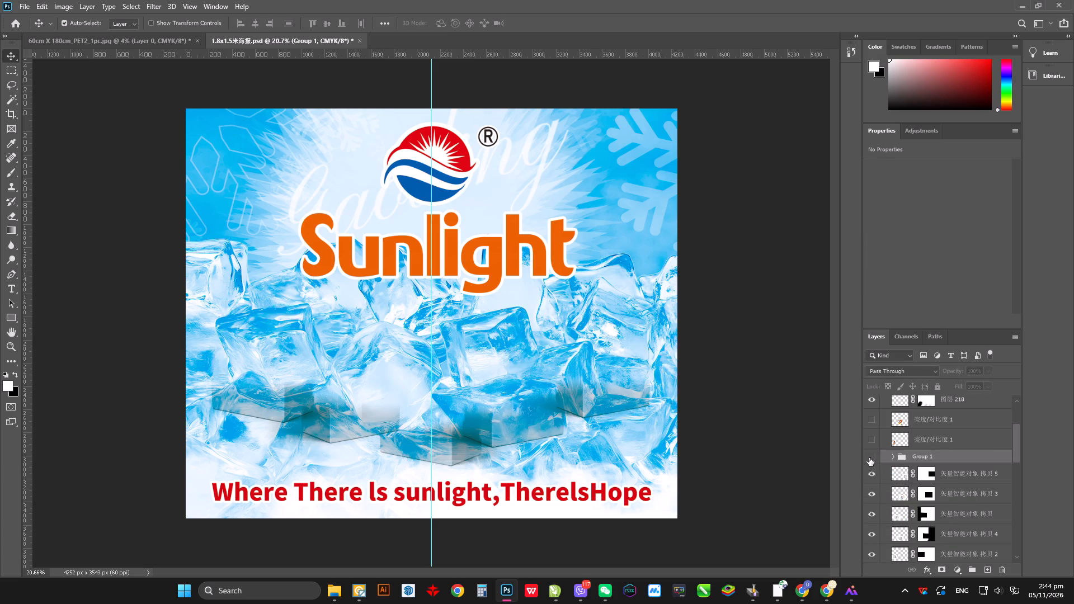
pyautogui.click(869, 457)
pyautogui.click(869, 457)
# Hide the five masked shadow layers (矢量智能对象 拷贝 5, 3, 拷贝, 4 and 2) beneath the carton group.
pyautogui.click(455, 452)
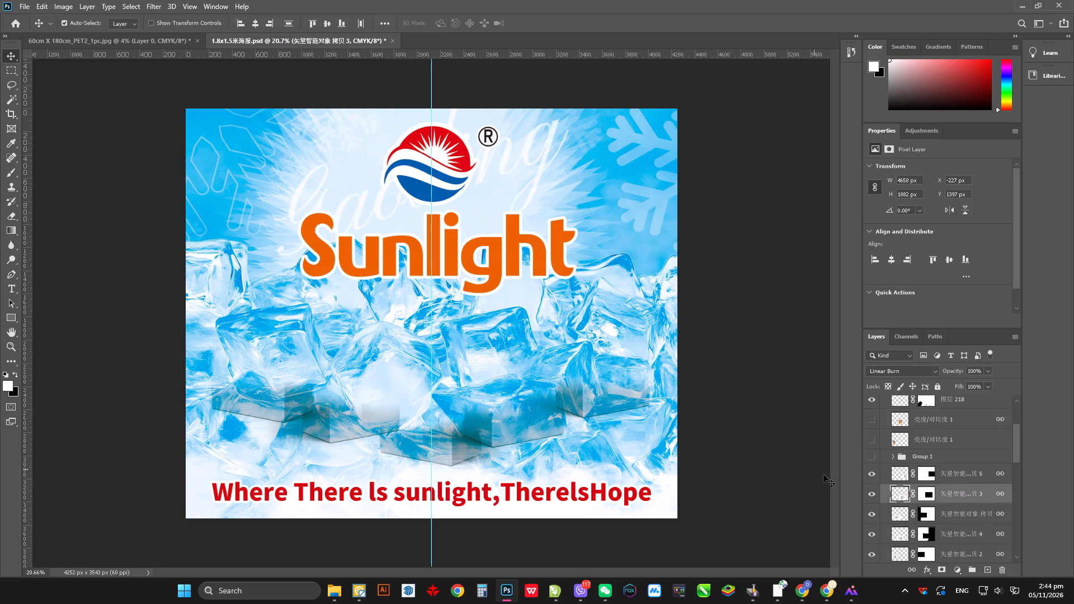
pyautogui.moveTo(873, 472); pyautogui.dragTo(871, 477)
pyautogui.click(868, 487)
pyautogui.click(866, 513)
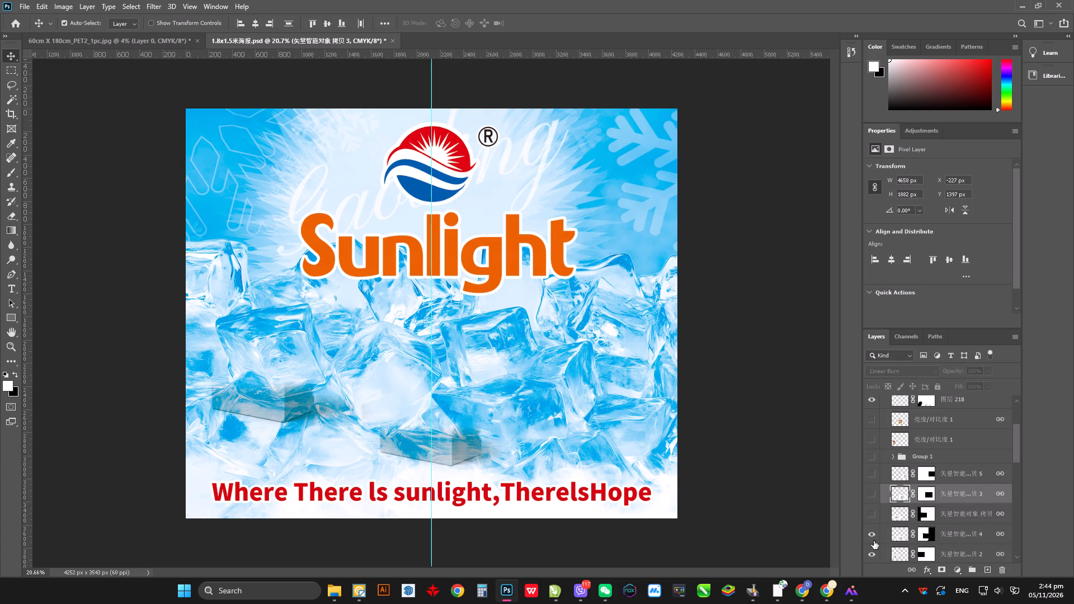
pyautogui.click(870, 534)
pyautogui.click(872, 554)
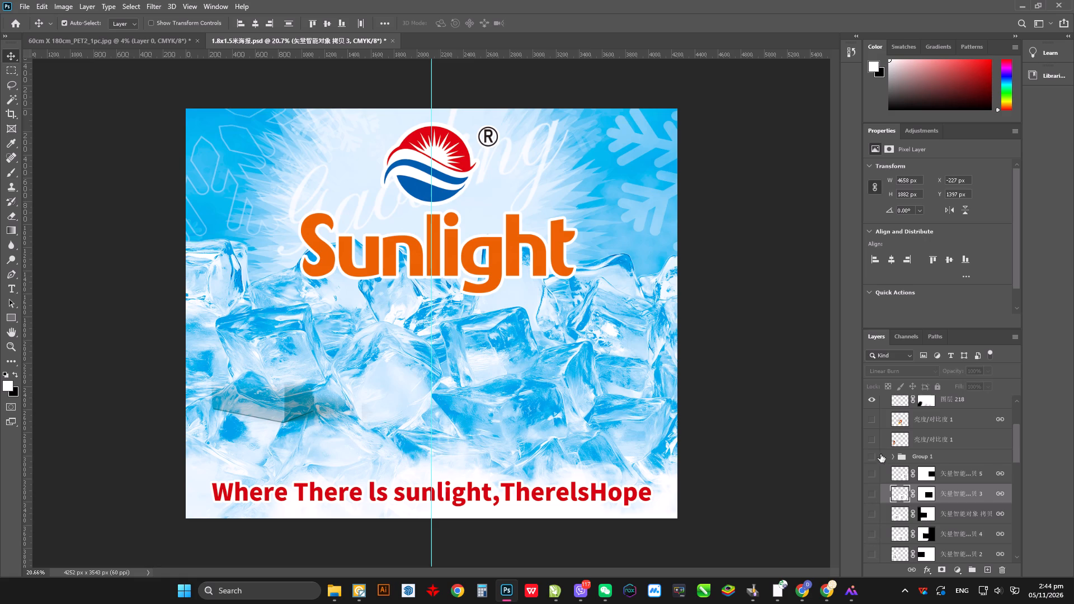
# Show the carton group again and duplicate it three times.
pyautogui.click(873, 455)
pyautogui.click(950, 461)
pyautogui.hotkey('ctrl', 'j')
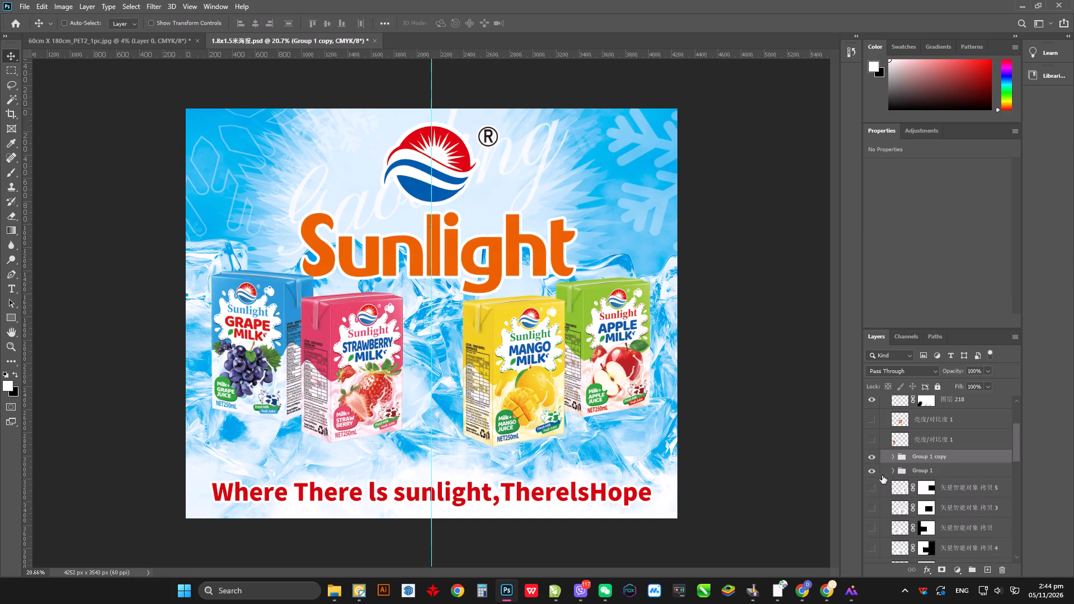
pyautogui.hotkey('ctrl', 'j')
pyautogui.hotkey('ctrl', 'j')
# Hide the original carton group, Group 1, and the Group 1 copy just above it.
pyautogui.click(872, 497)
pyautogui.click(935, 488)
pyautogui.rightClick(934, 485)
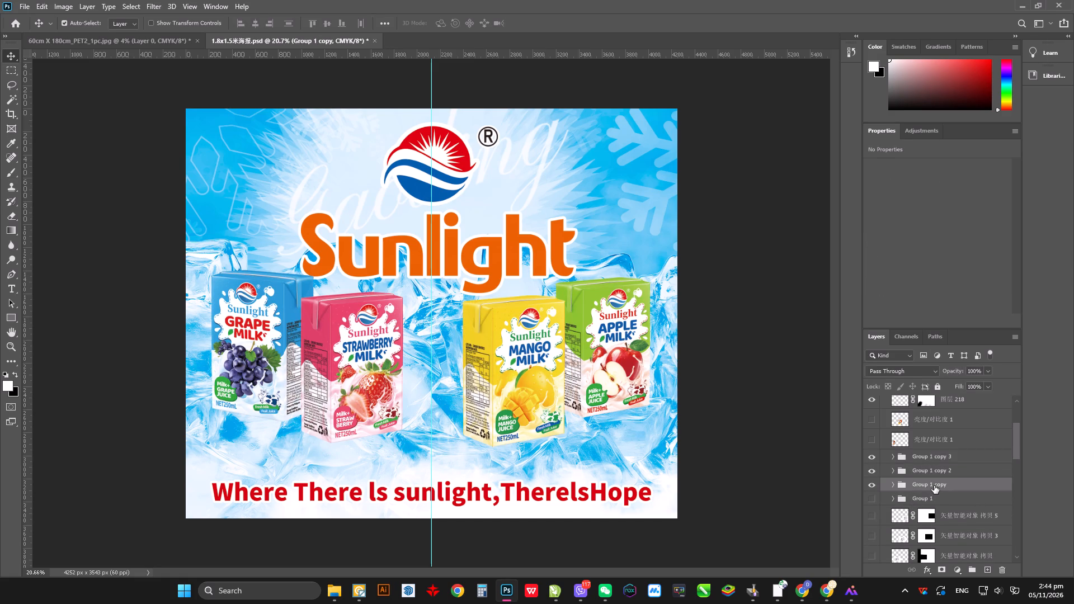
pyautogui.click(906, 482)
pyautogui.click(867, 484)
# Hide the Apple Milk carton layer in Group 1 copy 3, and hide the whole Group 1 copy 2.
pyautogui.click(605, 318)
pyautogui.click(874, 555)
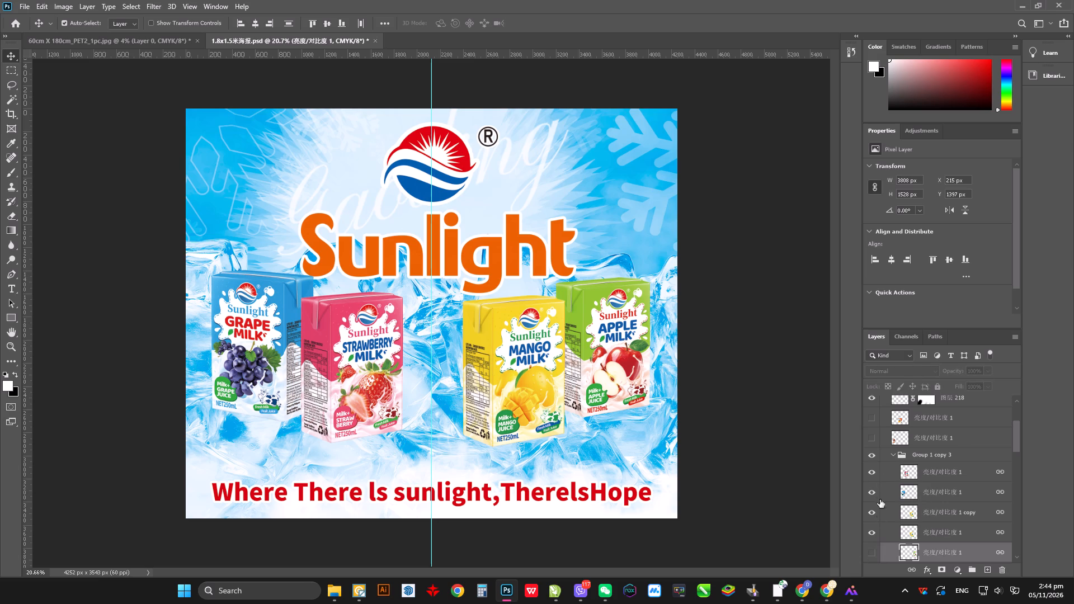
pyautogui.scroll(-2, 886, 484)
pyautogui.click(870, 507)
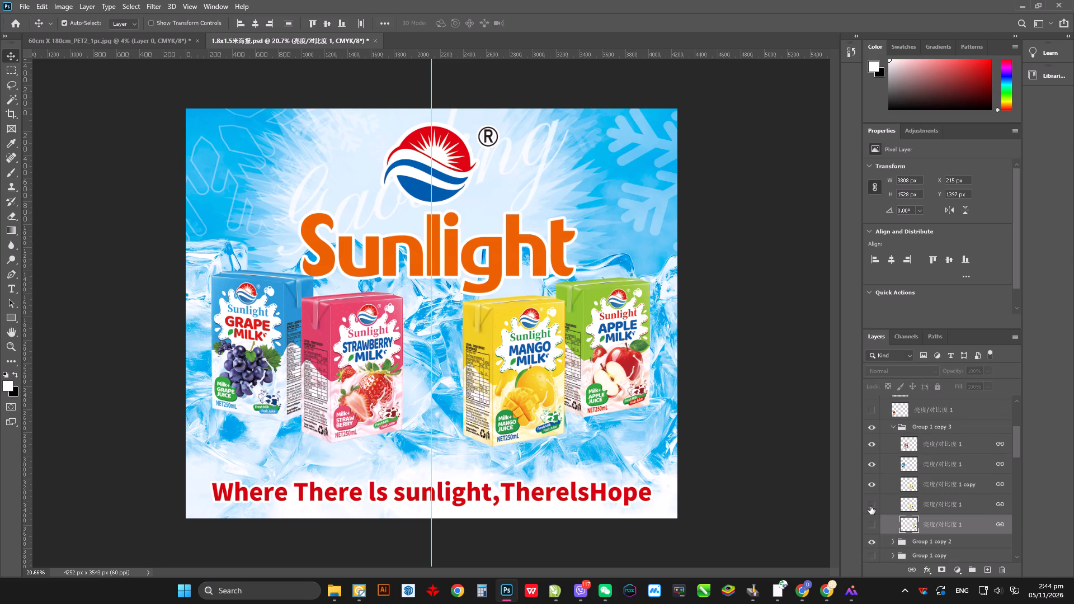
pyautogui.click(870, 506)
pyautogui.scroll(3, 892, 433)
pyautogui.click(894, 470)
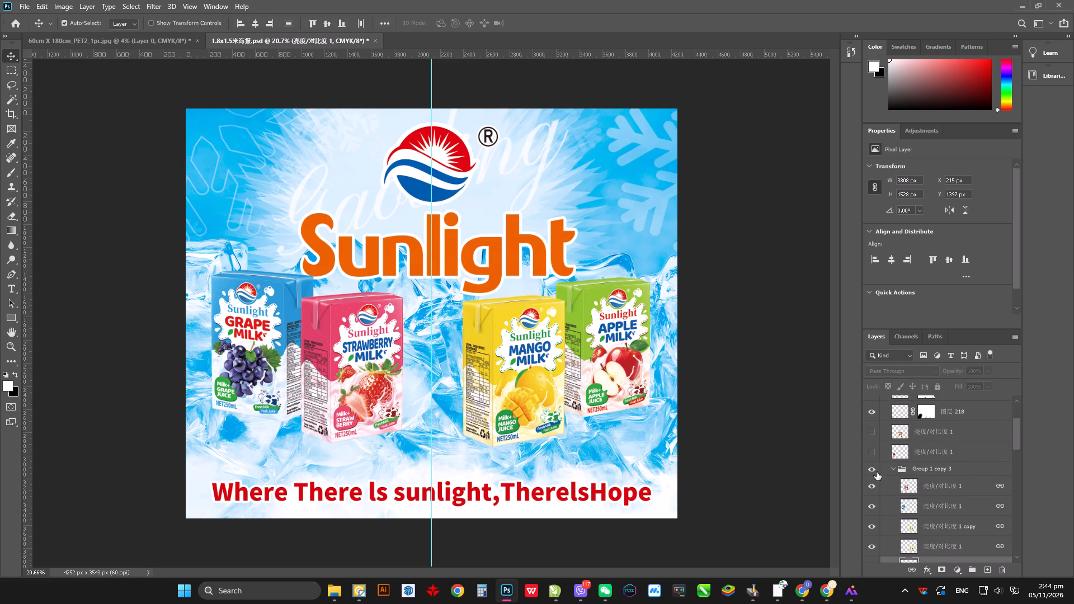
pyautogui.click(873, 470)
pyautogui.click(873, 480)
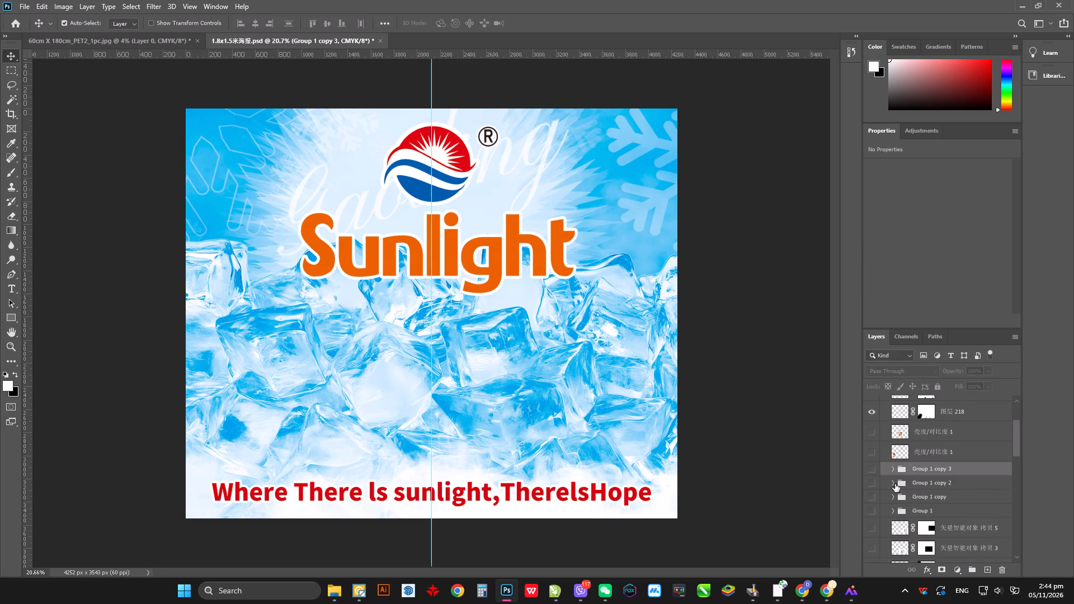
pyautogui.click(870, 466)
# Hide both Mango Milk layers and the Strawberry Milk layer in Group 1 copy 3.
pyautogui.click(516, 350)
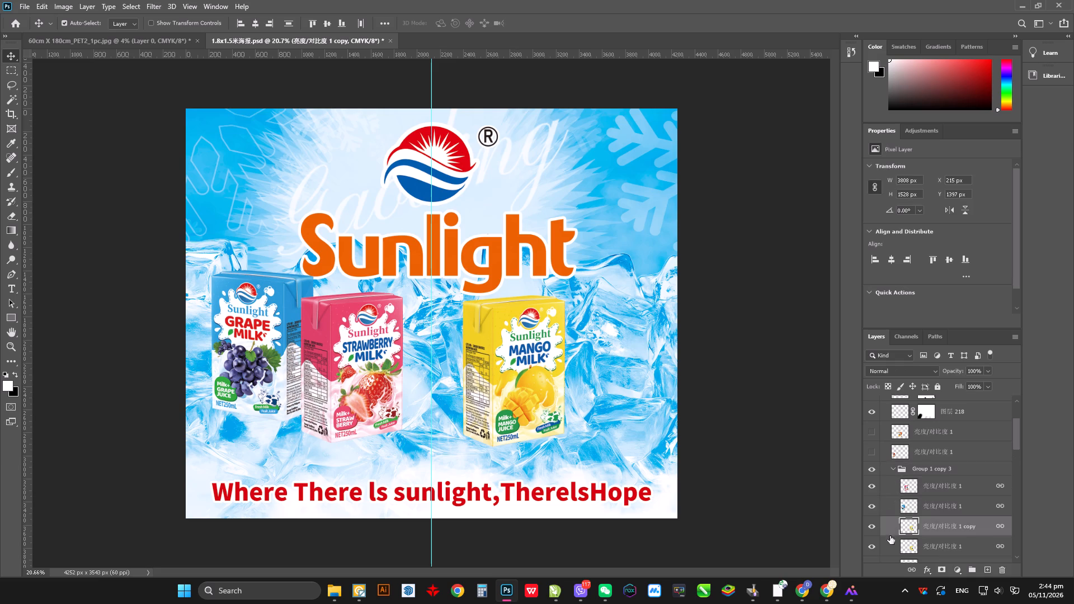
pyautogui.click(870, 525)
pyautogui.click(869, 550)
pyautogui.click(366, 333)
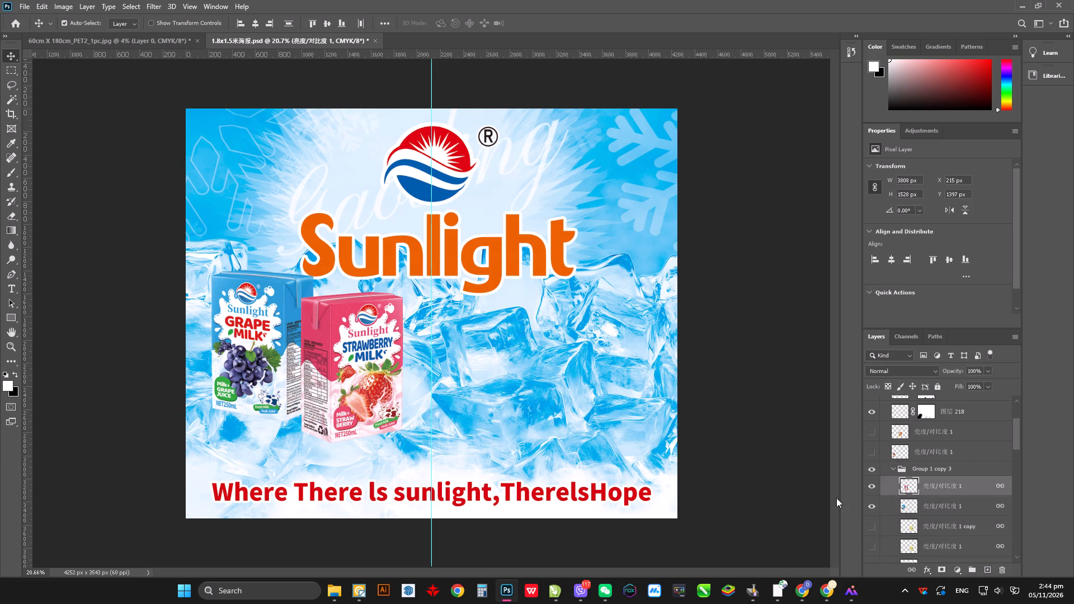
pyautogui.click(868, 481)
# Delete the Strawberry, both Mango and the Apple carton layers from Group 1 copy 3, keeping only Grape Milk.
pyautogui.click(944, 482)
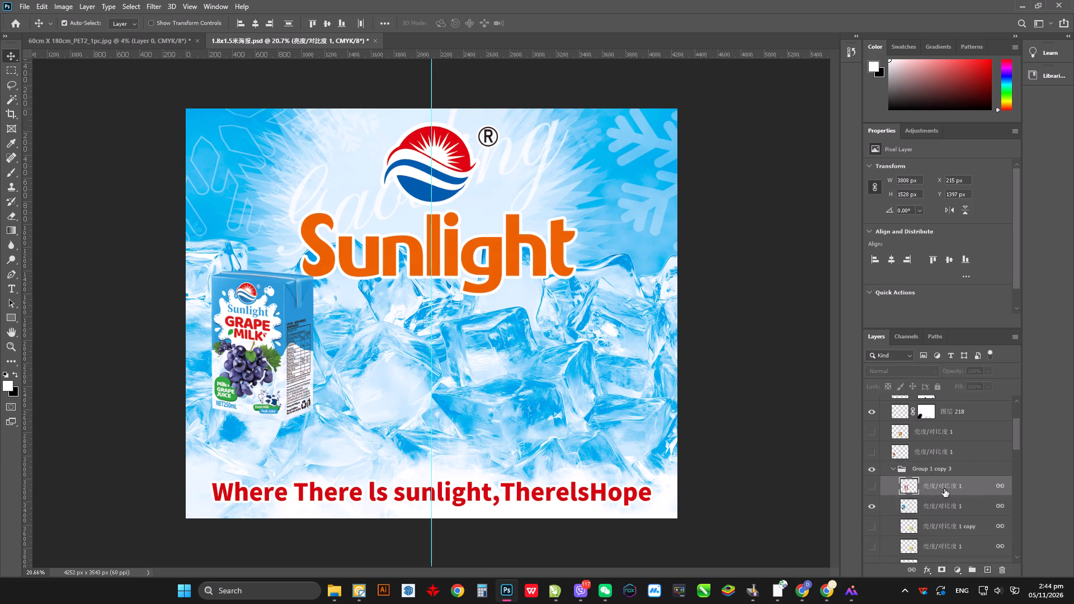
pyautogui.click(1001, 570)
pyautogui.press('Return')
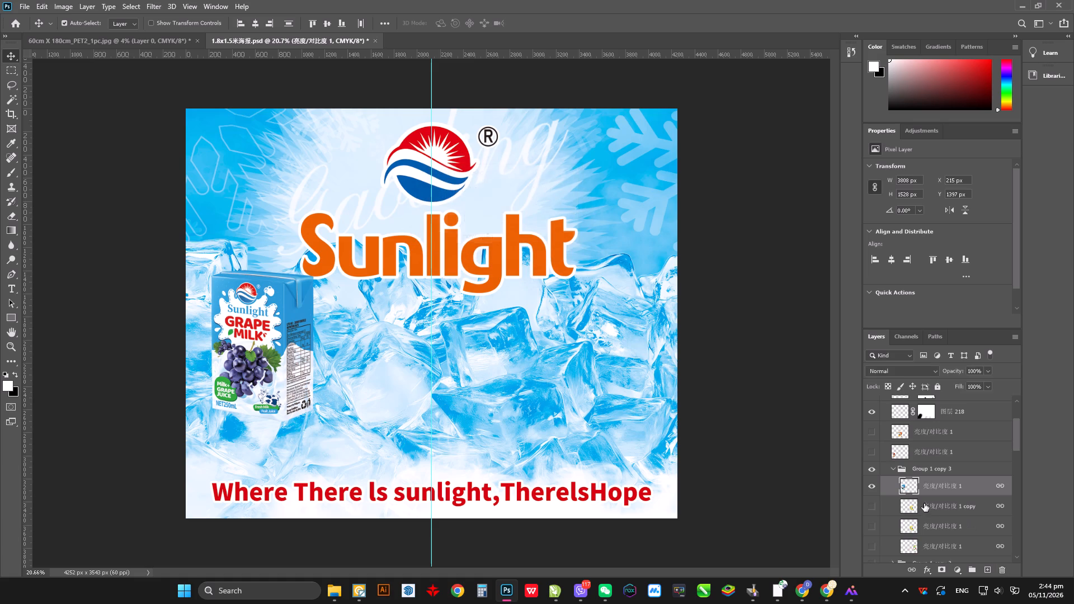
pyautogui.click(926, 504)
pyautogui.press('Return')
pyautogui.click(1002, 566)
pyautogui.press('Return')
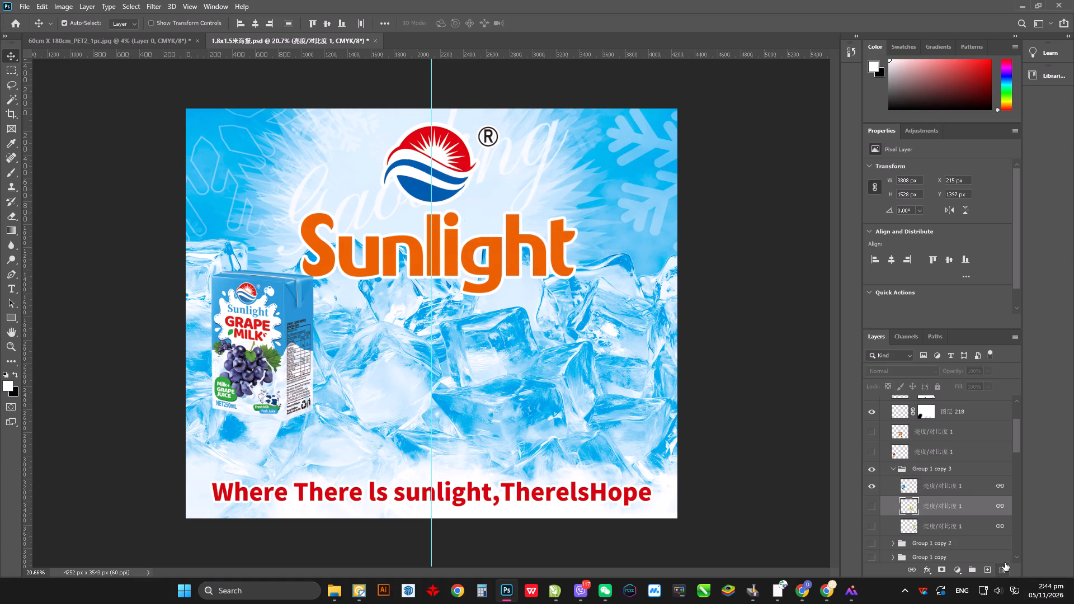
pyautogui.click(1005, 564)
pyautogui.press('Return')
pyautogui.click(1005, 569)
pyautogui.press('Return')
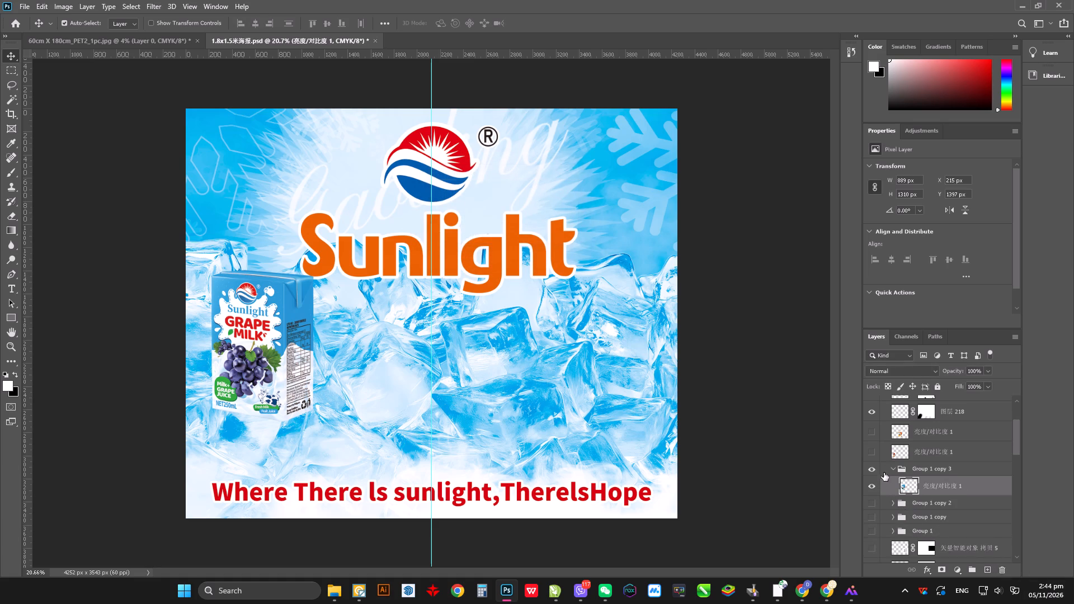
# Convert the Grape Milk group, Group 1 copy 3, to a Smart Object and hide it.
pyautogui.click(893, 467)
pyautogui.click(940, 472)
pyautogui.rightClick(940, 472)
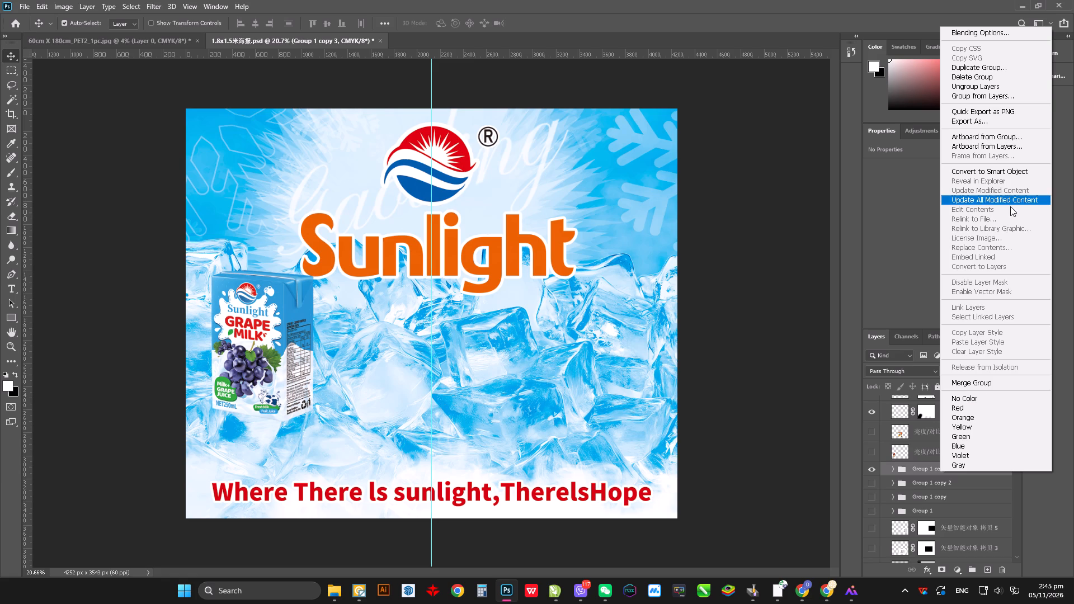
pyautogui.click(1000, 168)
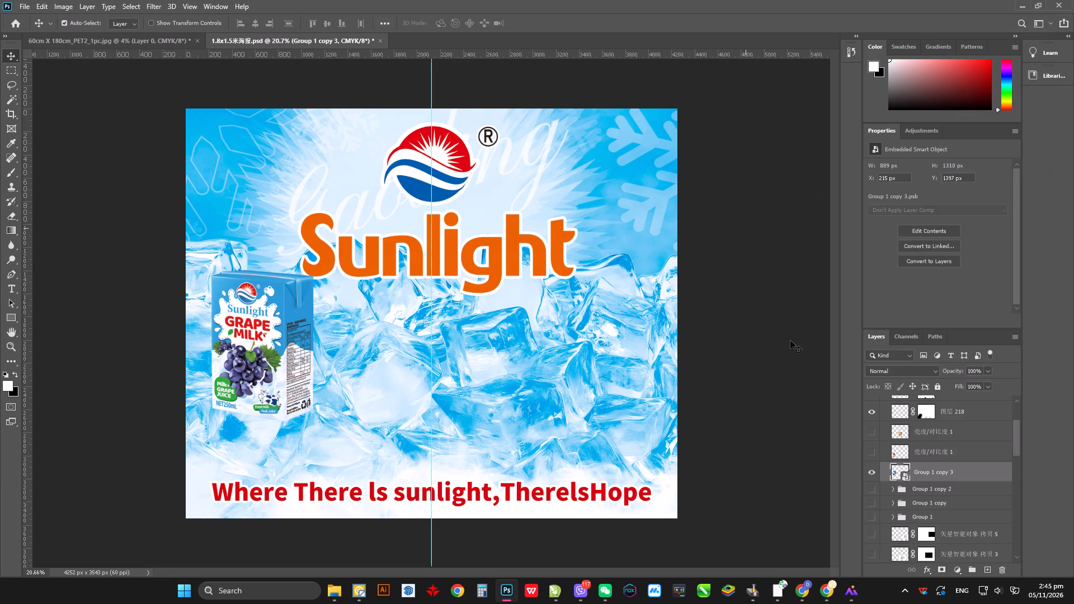
pyautogui.click(873, 471)
# Show Group 1 copy 2 and delete its Grape, both Mango and Apple carton layers, keeping only Strawberry Milk.
pyautogui.click(872, 485)
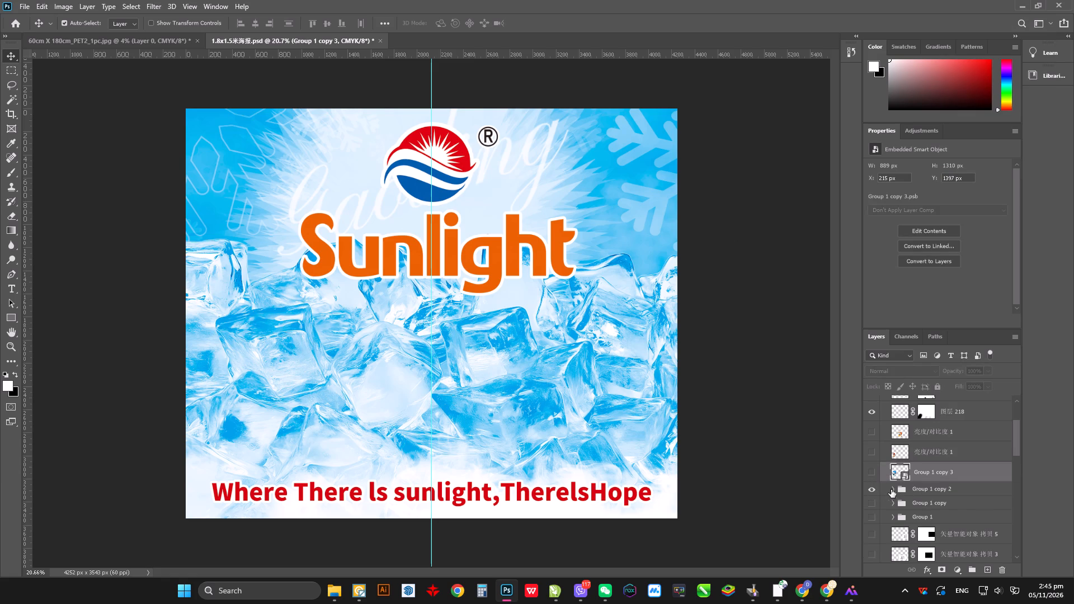
pyautogui.click(891, 489)
pyautogui.click(895, 489)
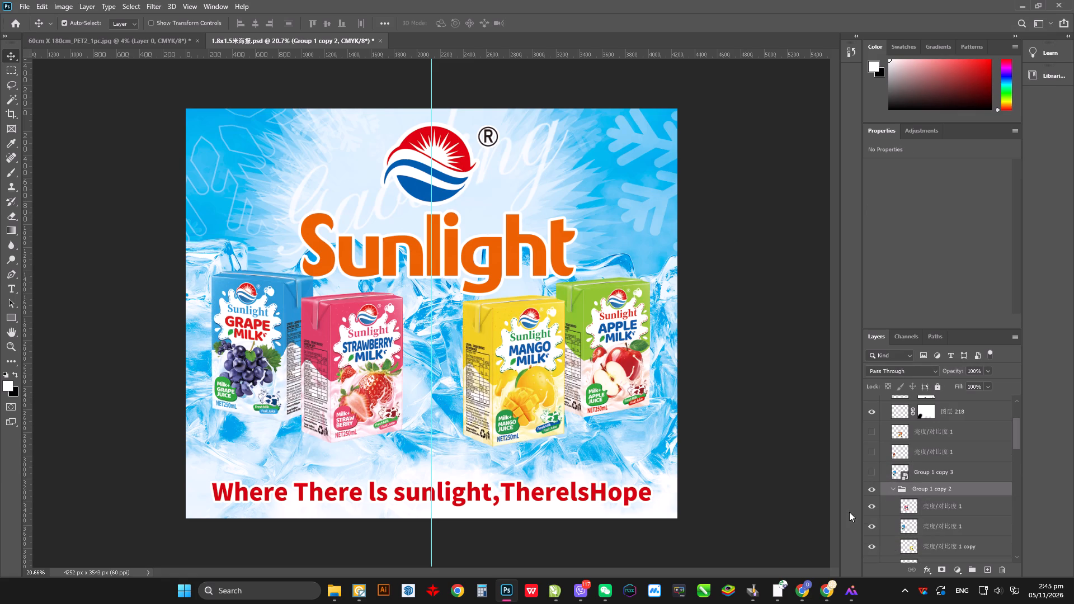
pyautogui.click(252, 306)
pyautogui.click(1002, 570)
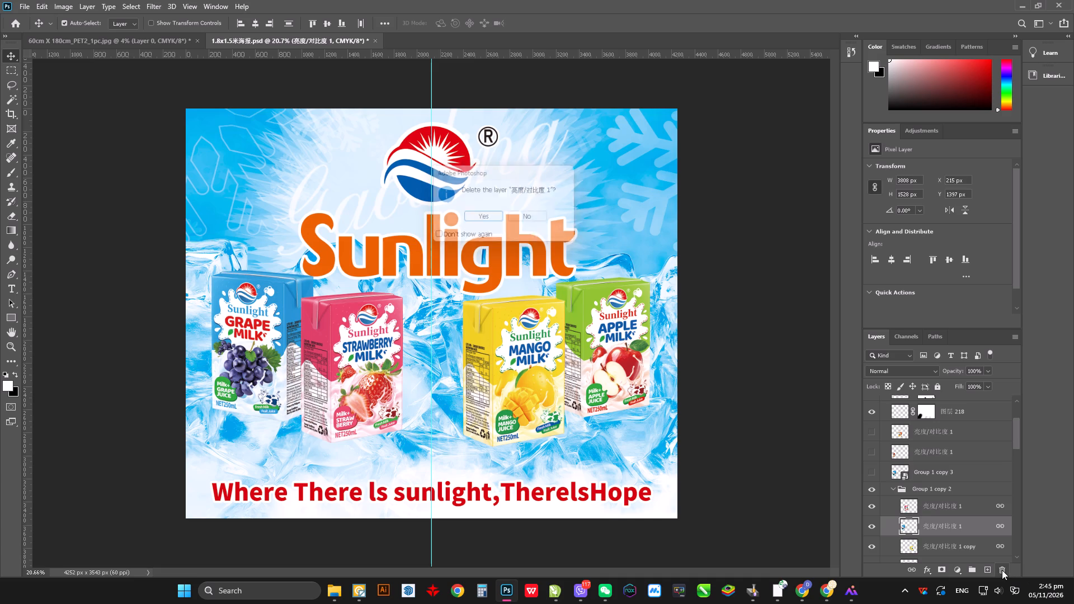
pyautogui.press('Return')
pyautogui.click(351, 359)
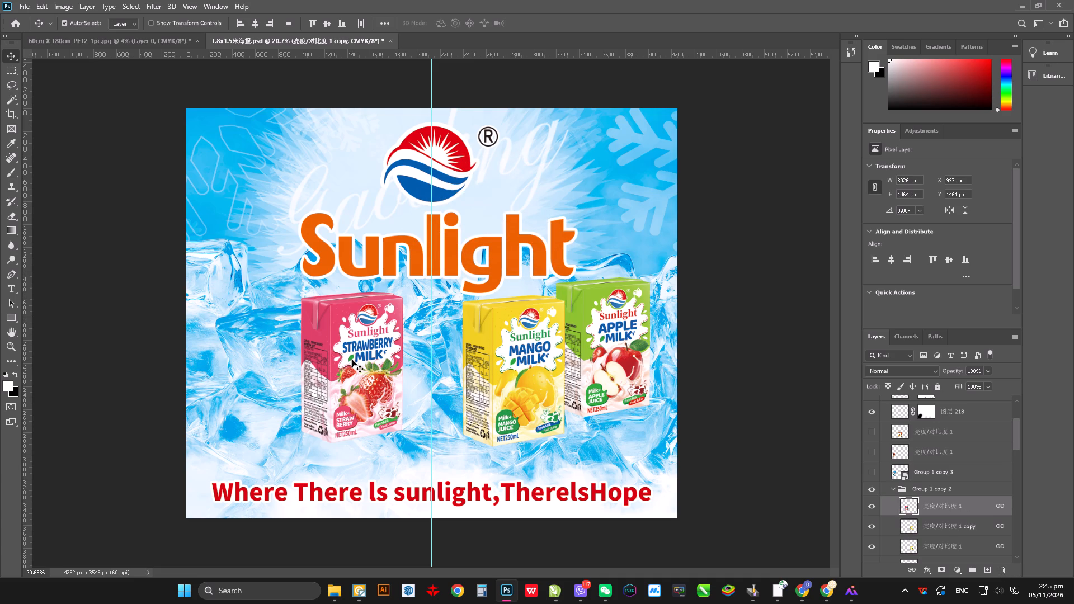
pyautogui.click(969, 520)
pyautogui.click(1003, 568)
pyautogui.press('Return')
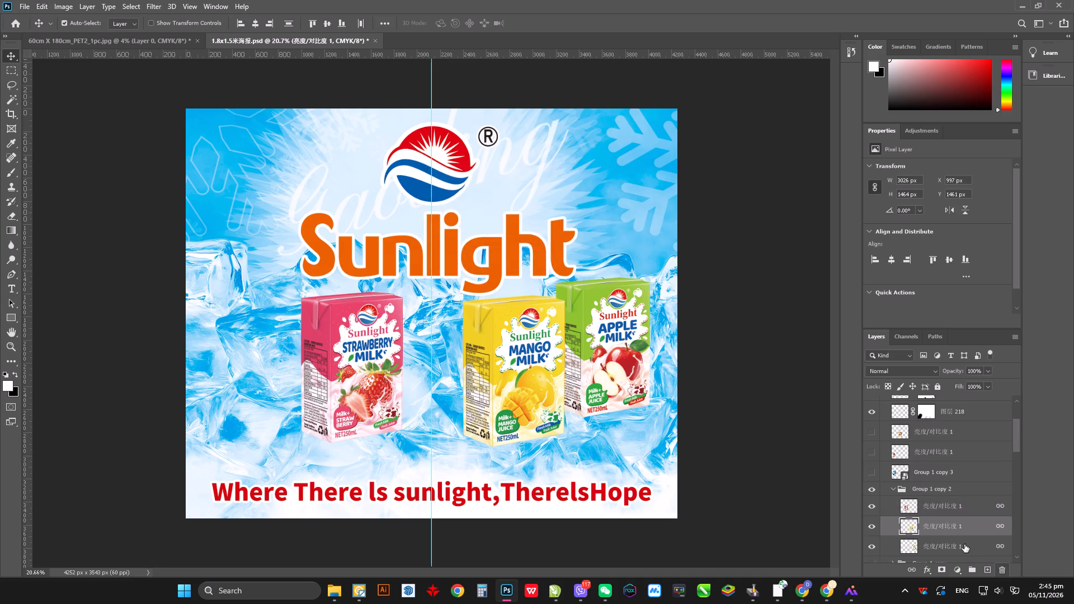
pyautogui.click(1000, 573)
pyautogui.press('Return')
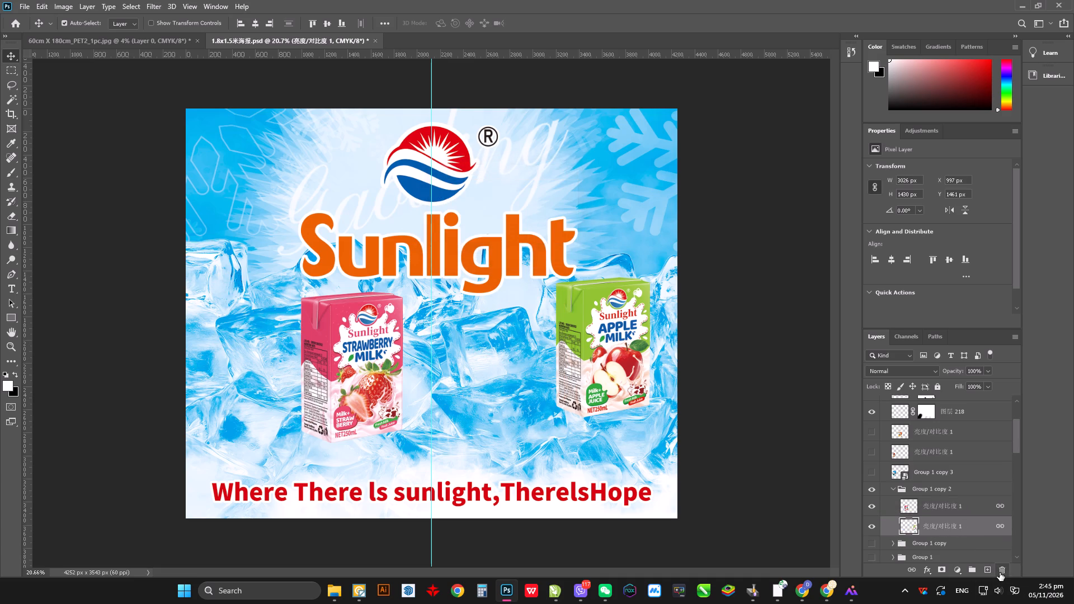
pyautogui.click(1004, 569)
pyautogui.press('Return')
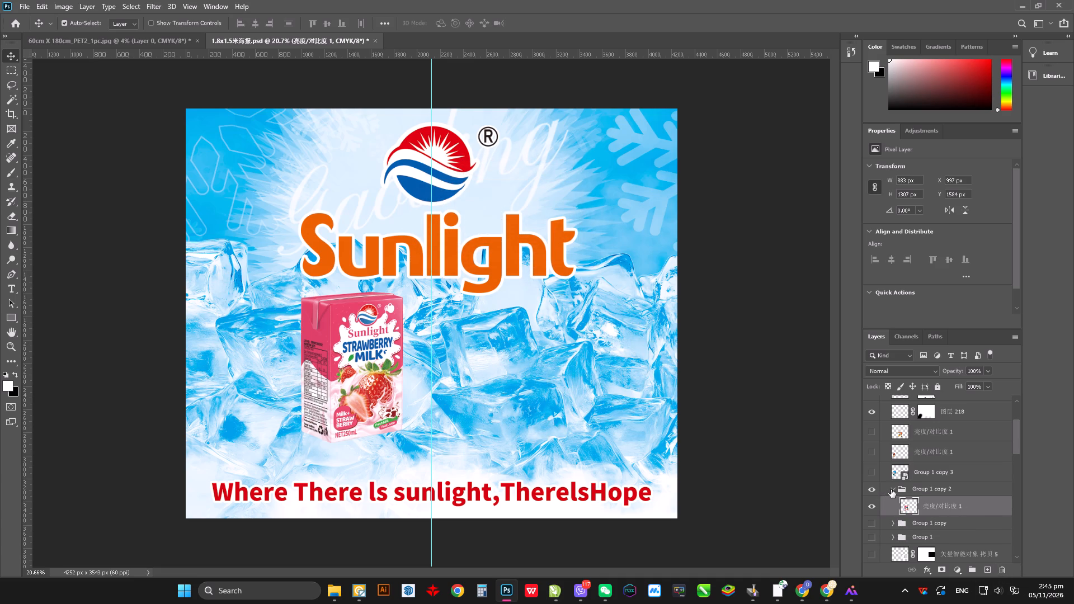
# Convert the Strawberry Milk group, Group 1 copy 2, to a Smart Object and hide it.
pyautogui.click(891, 489)
pyautogui.rightClick(950, 489)
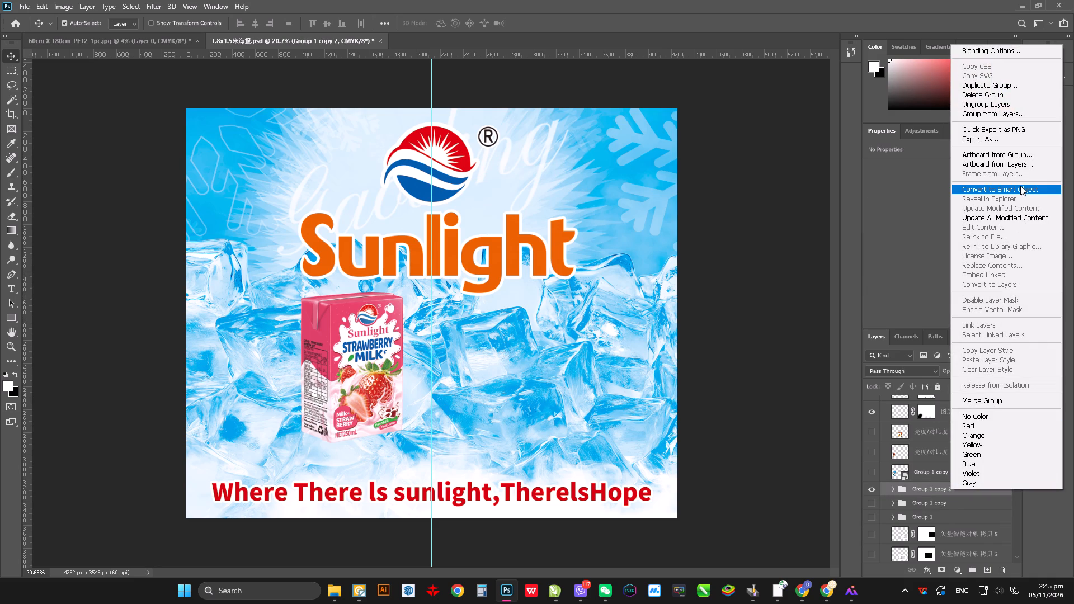
pyautogui.click(1020, 188)
pyautogui.click(873, 493)
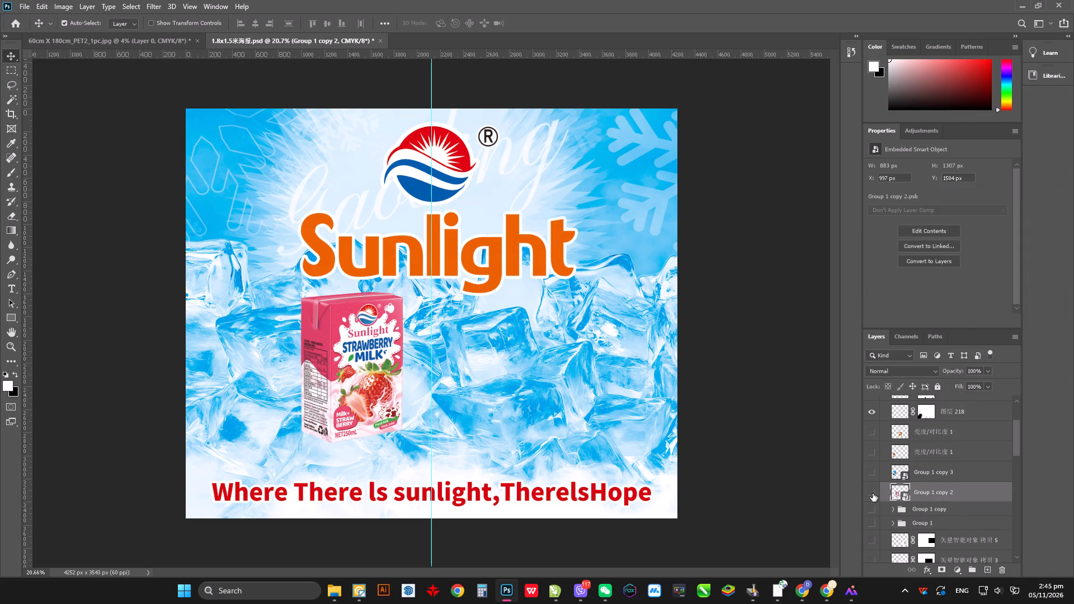
# Show Group 1 copy and delete its Strawberry and Grape Milk carton layers.
pyautogui.click(872, 509)
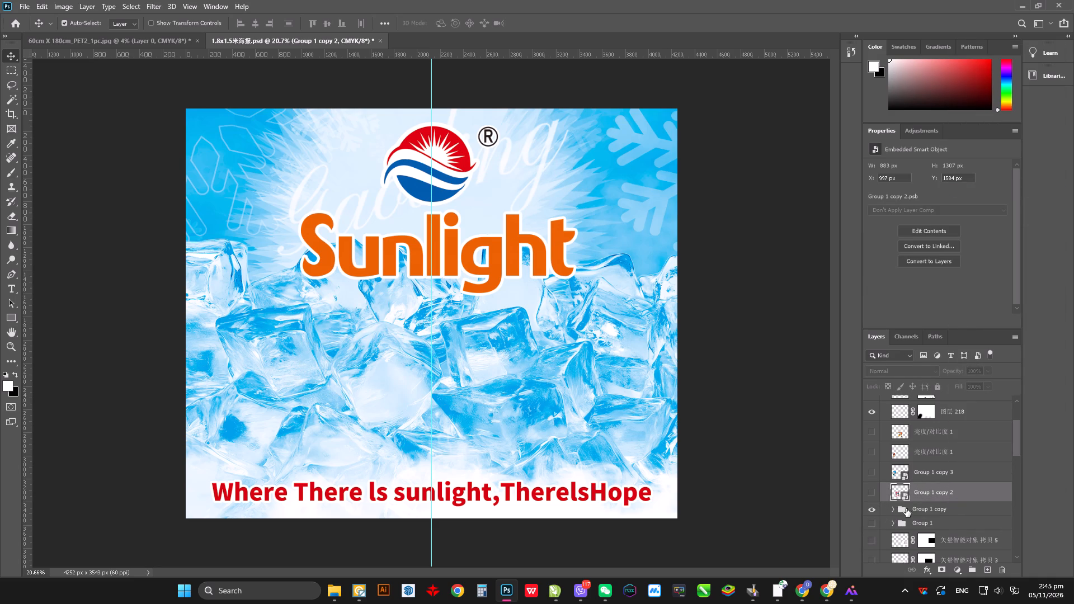
pyautogui.click(897, 511)
pyautogui.click(892, 510)
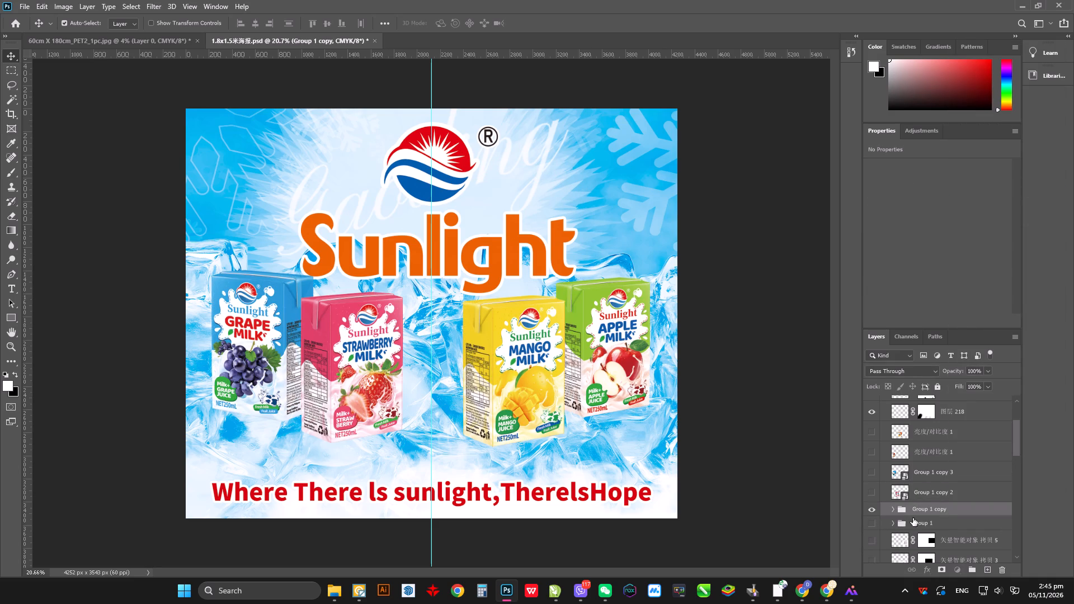
pyautogui.scroll(-2, 938, 516)
pyautogui.click(937, 501)
pyautogui.click(939, 540)
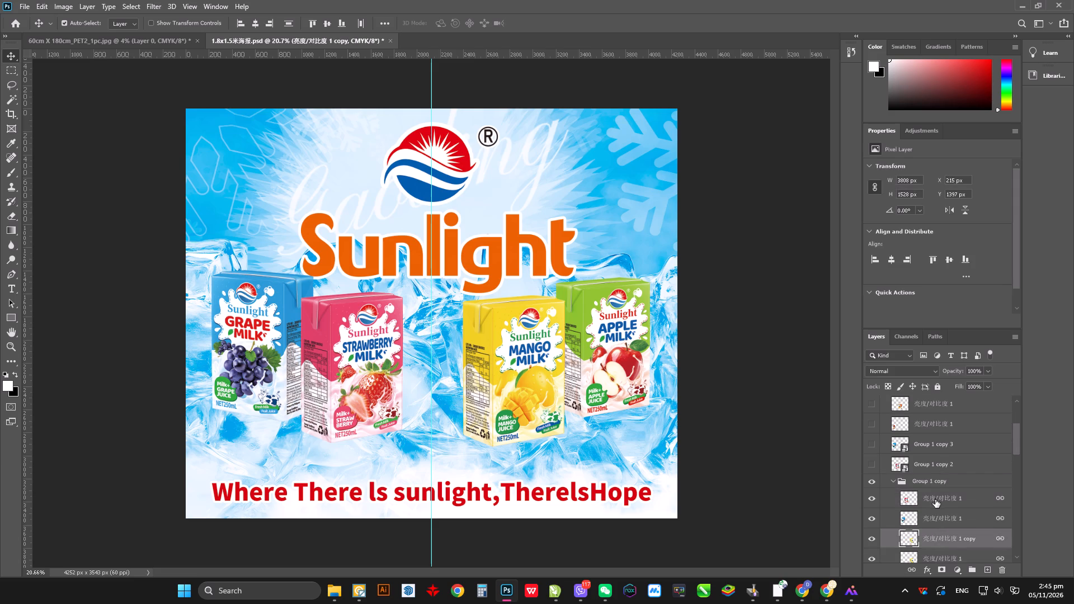
pyautogui.click(936, 497)
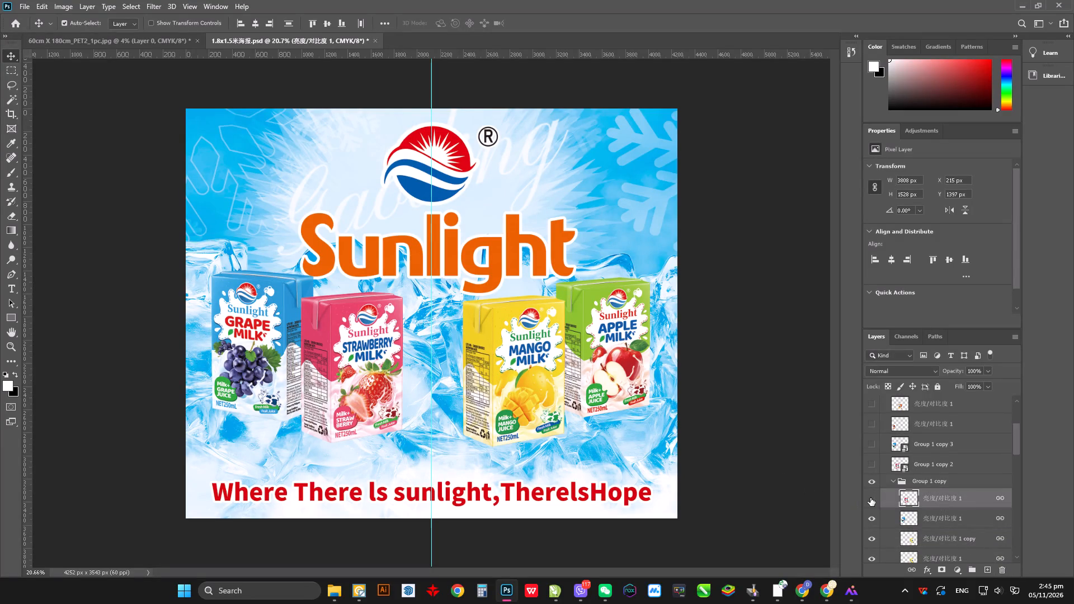
pyautogui.doubleClick(870, 498)
pyautogui.click(1004, 570)
pyautogui.press('Return')
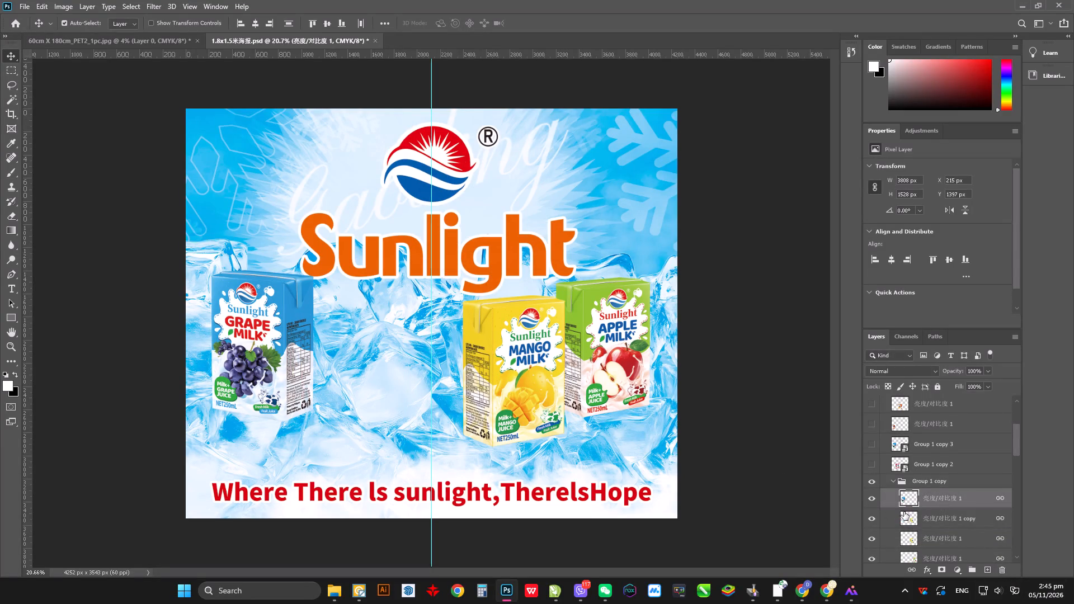
pyautogui.click(1001, 571)
pyautogui.press('Return')
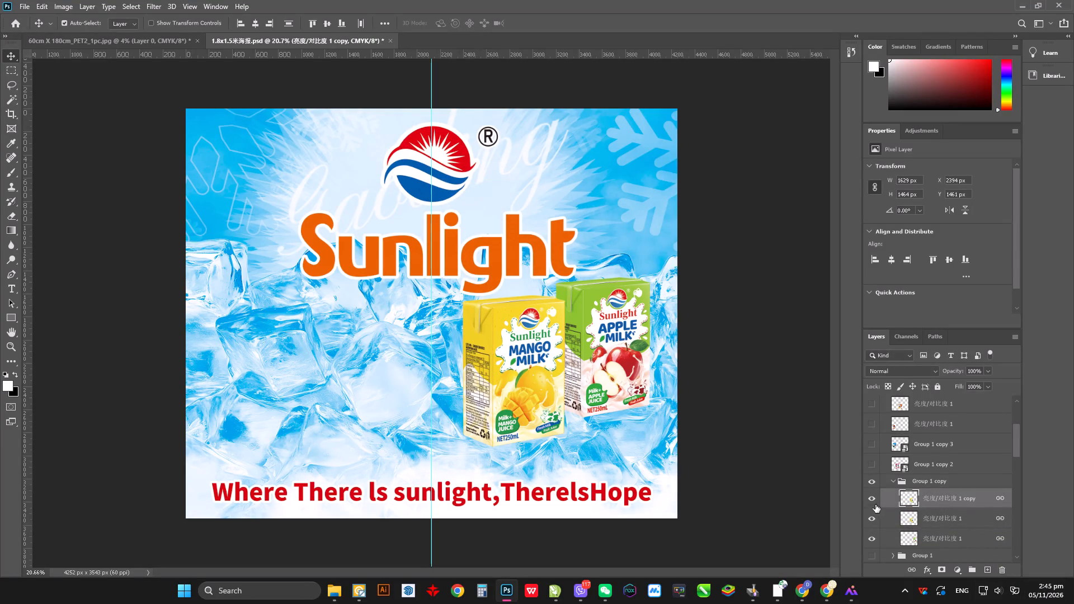
# Delete the Apple Milk carton layer and the duplicate Mango layer from Group 1 copy, keeping one Mango Milk layer.
pyautogui.click(873, 498)
pyautogui.click(872, 497)
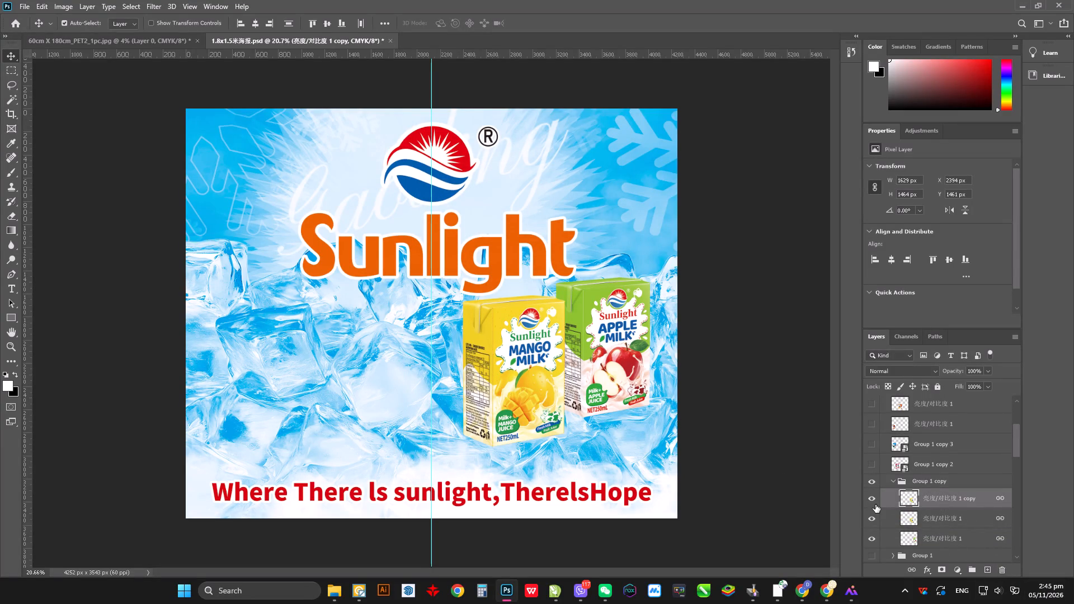
pyautogui.click(875, 504)
pyautogui.click(873, 516)
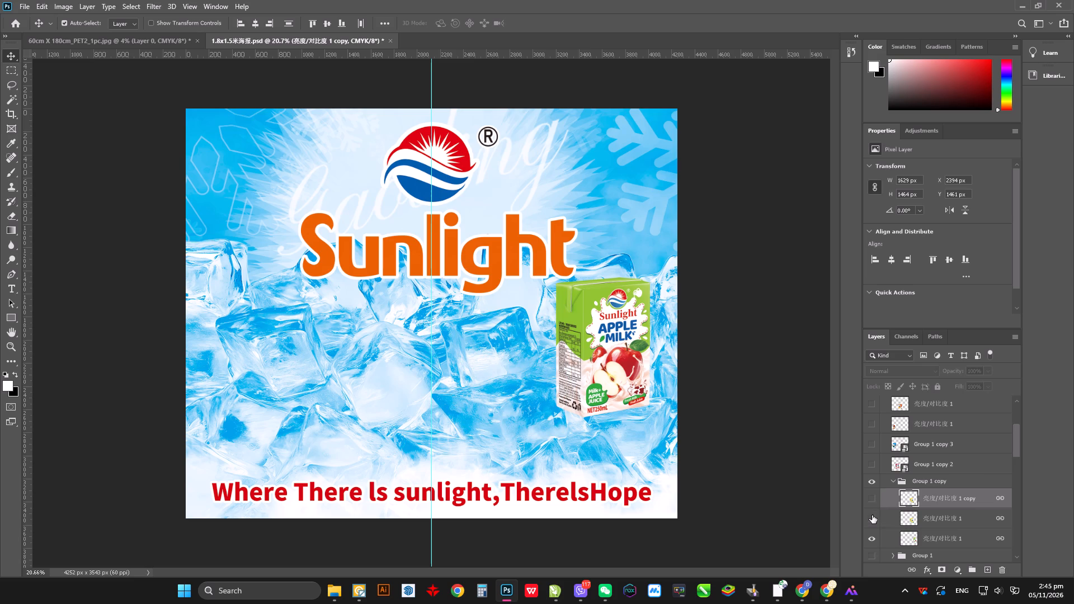
pyautogui.click(872, 515)
pyautogui.click(866, 536)
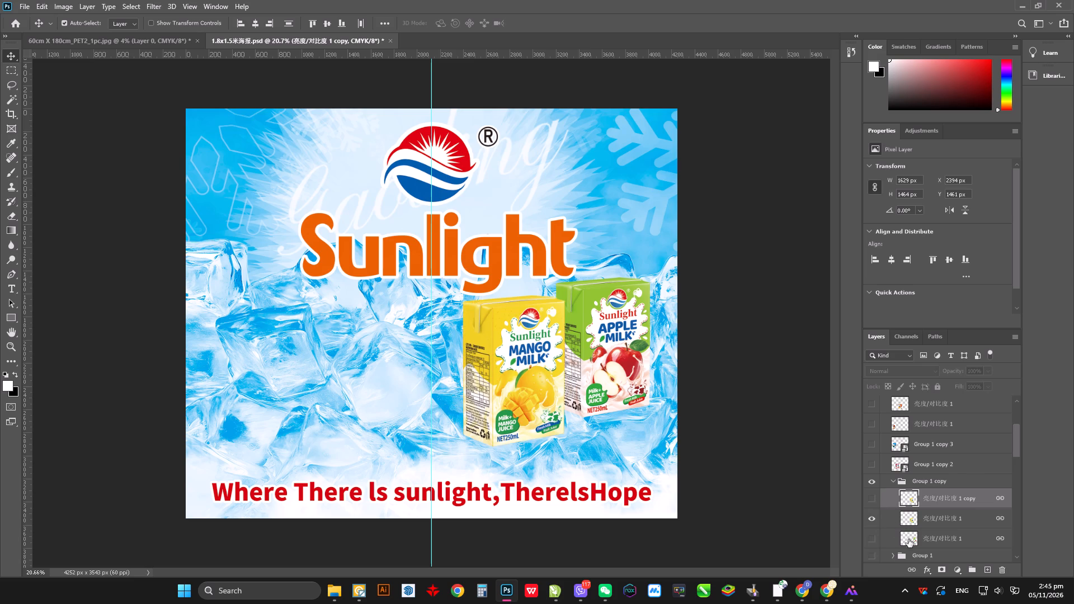
pyautogui.click(939, 538)
pyautogui.click(1002, 571)
pyautogui.press('Return')
pyautogui.click(932, 499)
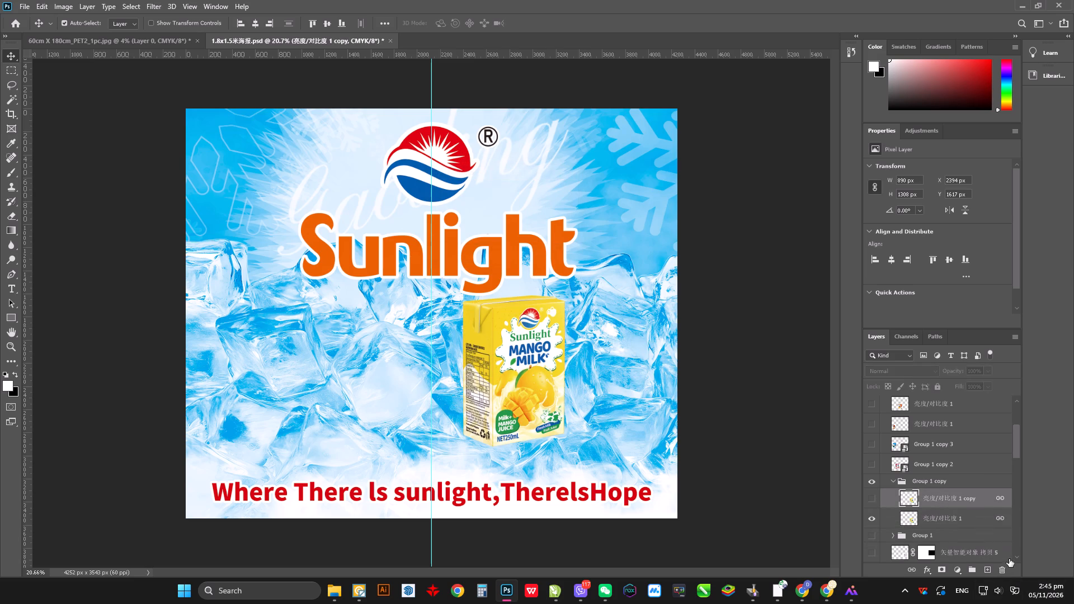
pyautogui.click(999, 567)
pyautogui.press('Return')
# Convert the Mango Milk group, Group 1 copy, to a Smart Object and hide it.
pyautogui.click(893, 480)
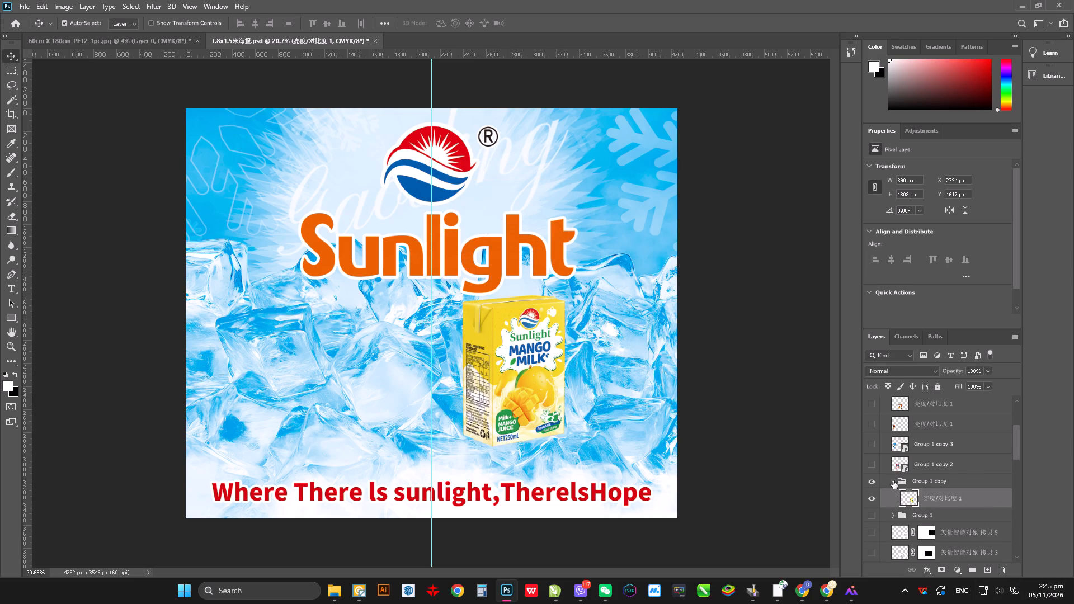
pyautogui.rightClick(919, 482)
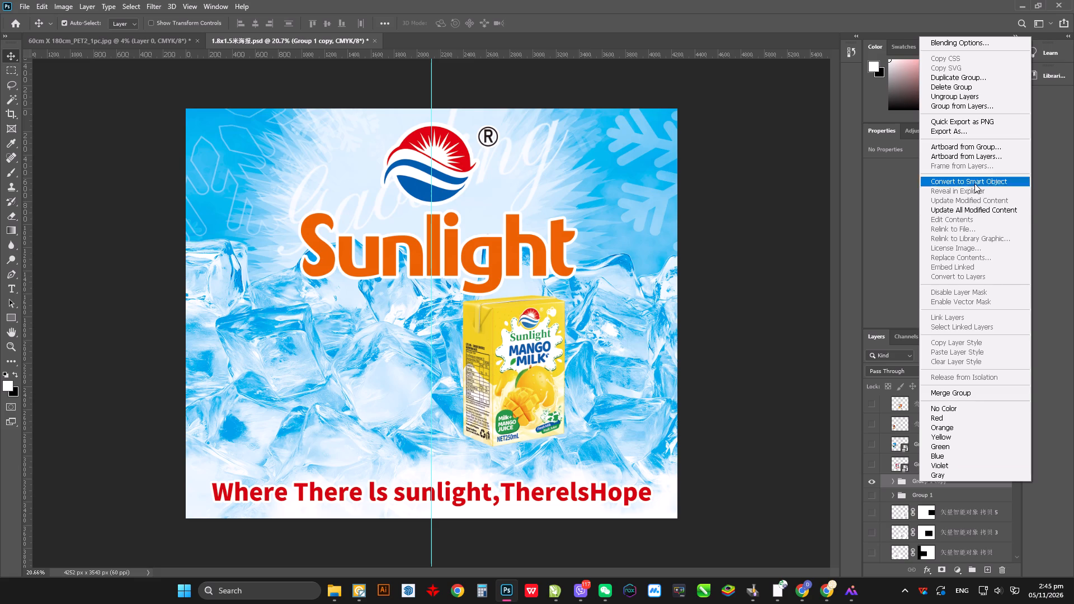
pyautogui.click(968, 182)
pyautogui.click(870, 483)
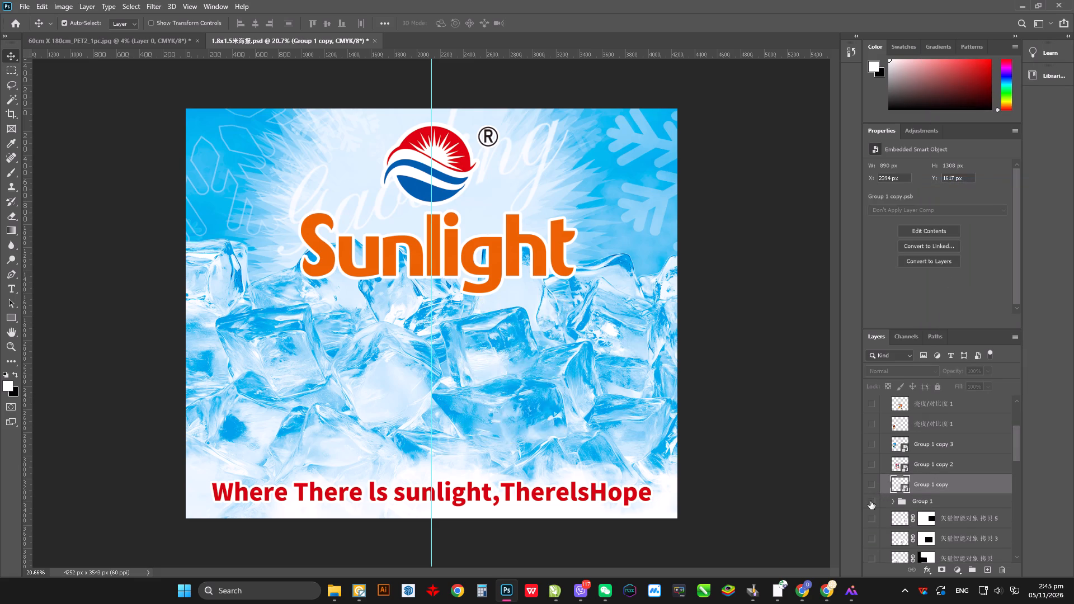
# Show Group 1 and delete its Strawberry, Grape and both Mango carton layers, keeping only Apple Milk.
pyautogui.click(870, 501)
pyautogui.click(891, 501)
pyautogui.click(893, 501)
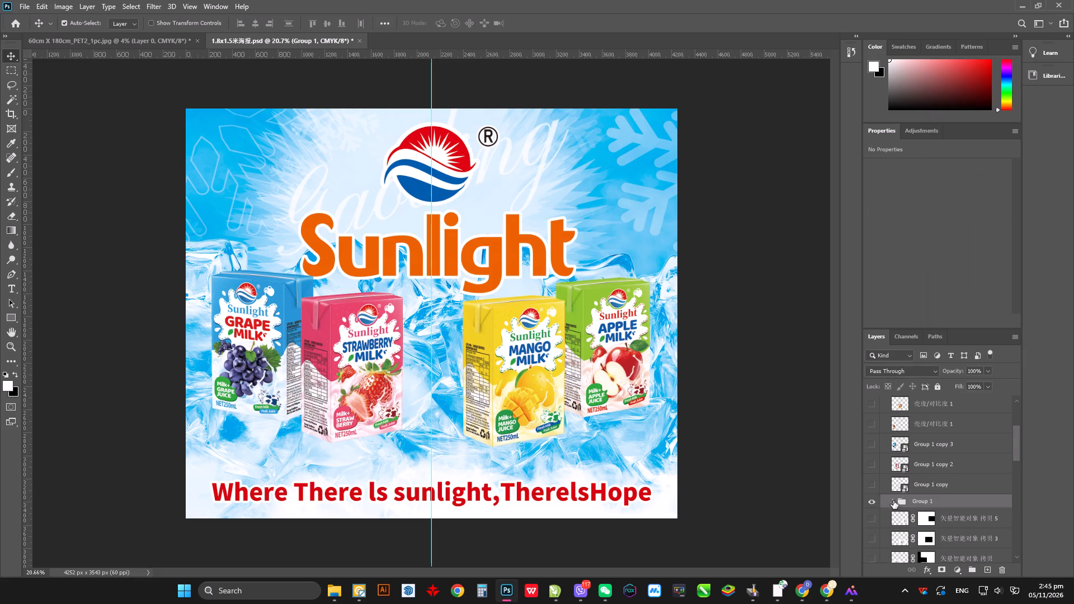
pyautogui.scroll(-2, 906, 507)
pyautogui.scroll(-2, 950, 487)
pyautogui.click(868, 548)
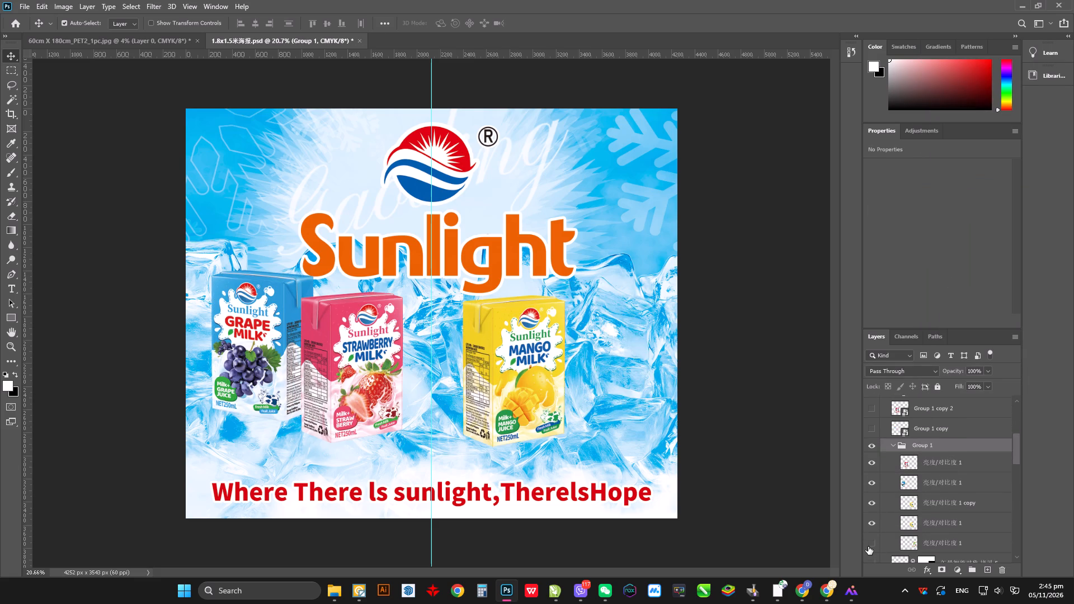
pyautogui.click(868, 546)
pyautogui.click(959, 528)
pyautogui.keyDown('shift'); pyautogui.click(949, 465); pyautogui.keyUp('shift')
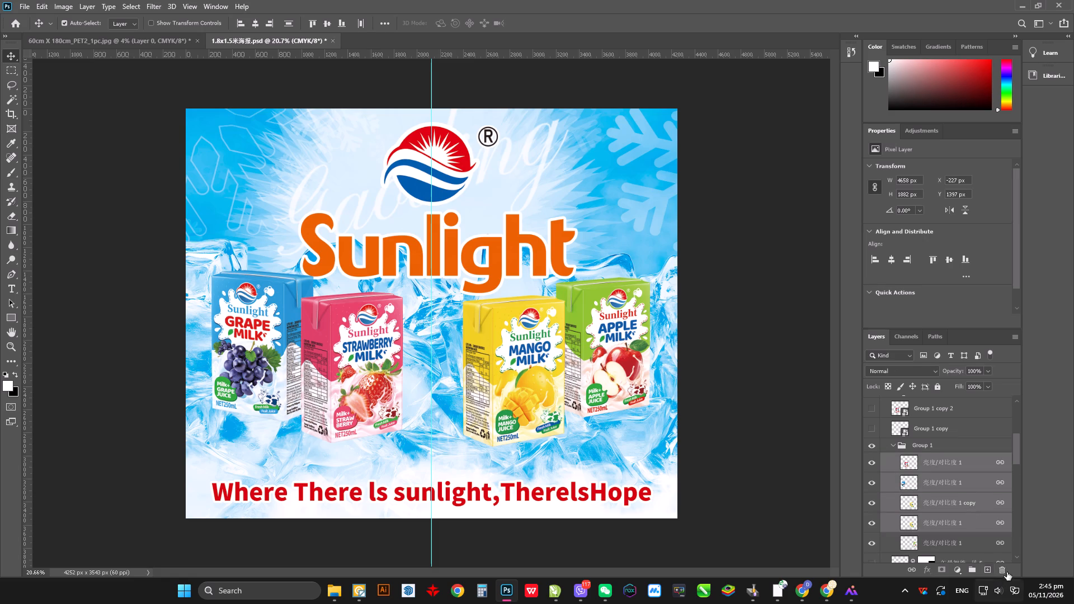
pyautogui.click(1004, 565)
pyautogui.press('Return')
# Convert the Apple Milk group, Group 1, to a Smart Object.
pyautogui.click(924, 451)
pyautogui.rightClick(925, 450)
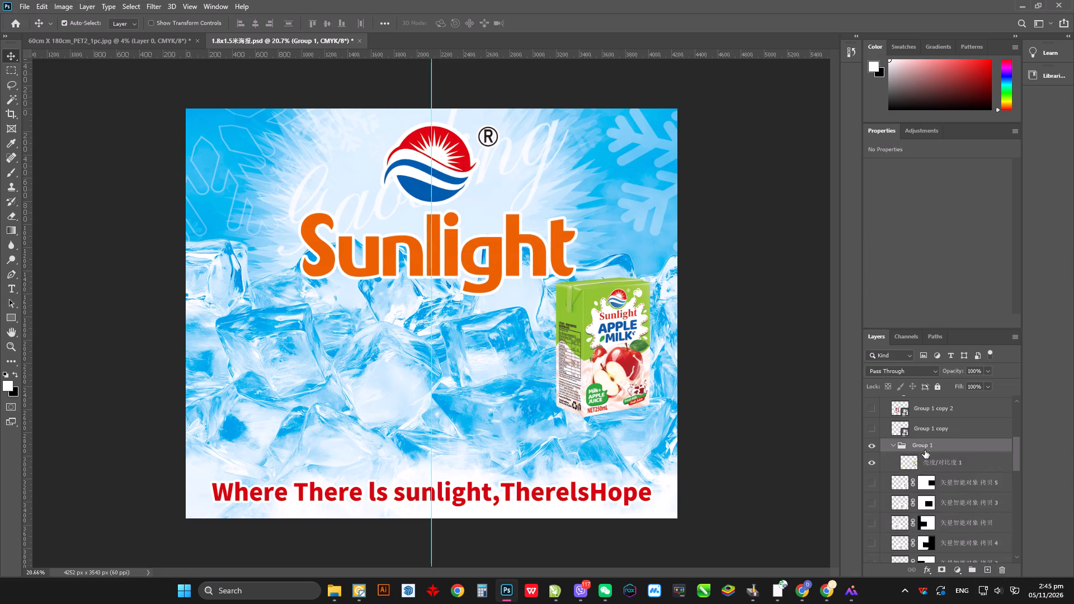
pyautogui.click(979, 147)
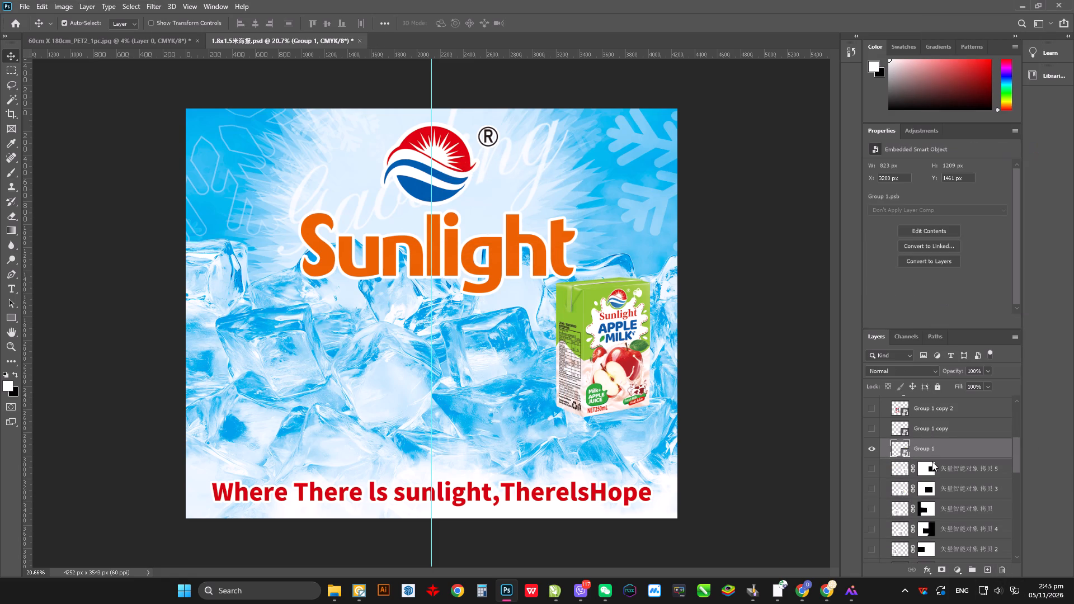
# Show the Grape, Strawberry and Mango Milk Smart Objects alongside the Apple Milk one.
pyautogui.scroll(2, 888, 459)
pyautogui.click(874, 459)
pyautogui.click(870, 434)
pyautogui.click(872, 417)
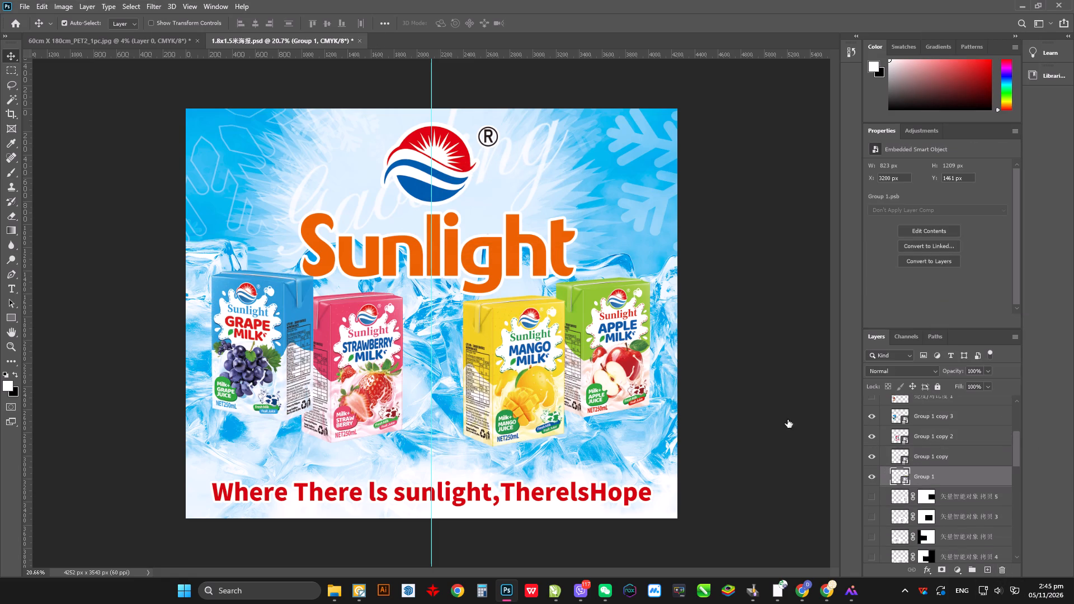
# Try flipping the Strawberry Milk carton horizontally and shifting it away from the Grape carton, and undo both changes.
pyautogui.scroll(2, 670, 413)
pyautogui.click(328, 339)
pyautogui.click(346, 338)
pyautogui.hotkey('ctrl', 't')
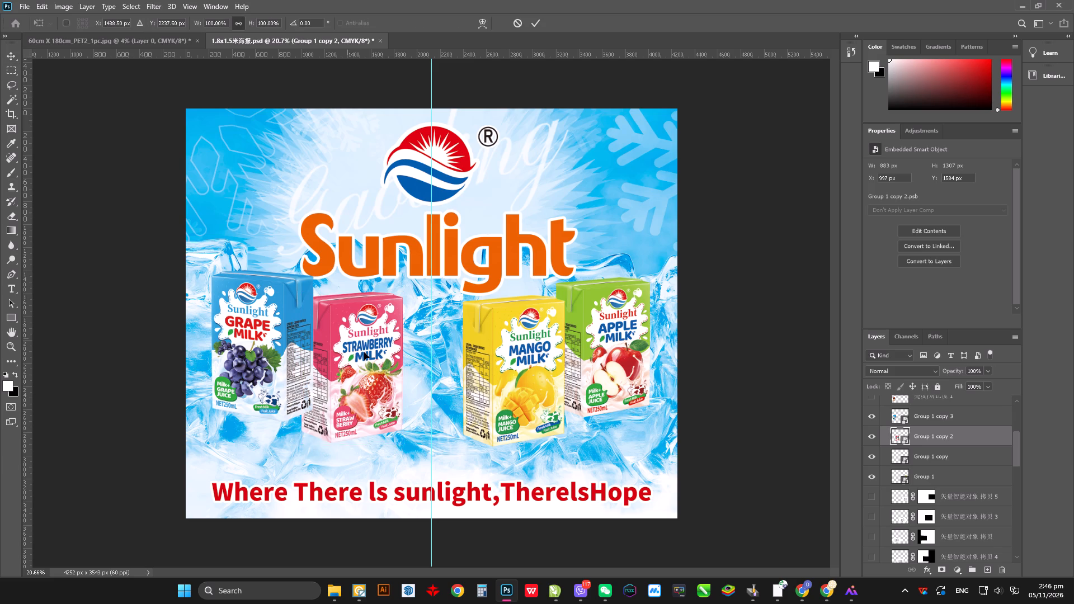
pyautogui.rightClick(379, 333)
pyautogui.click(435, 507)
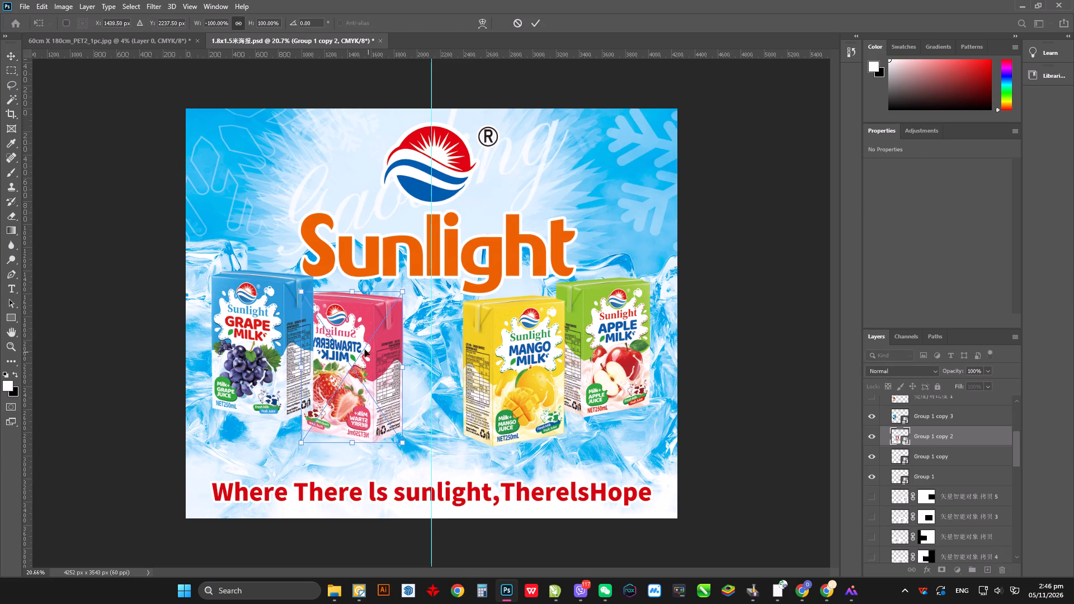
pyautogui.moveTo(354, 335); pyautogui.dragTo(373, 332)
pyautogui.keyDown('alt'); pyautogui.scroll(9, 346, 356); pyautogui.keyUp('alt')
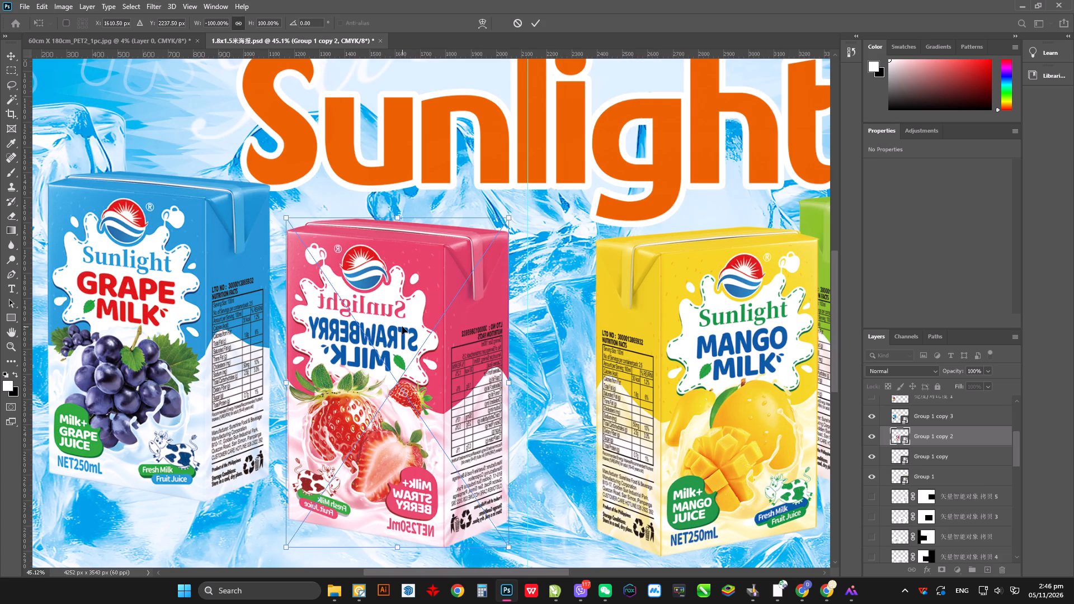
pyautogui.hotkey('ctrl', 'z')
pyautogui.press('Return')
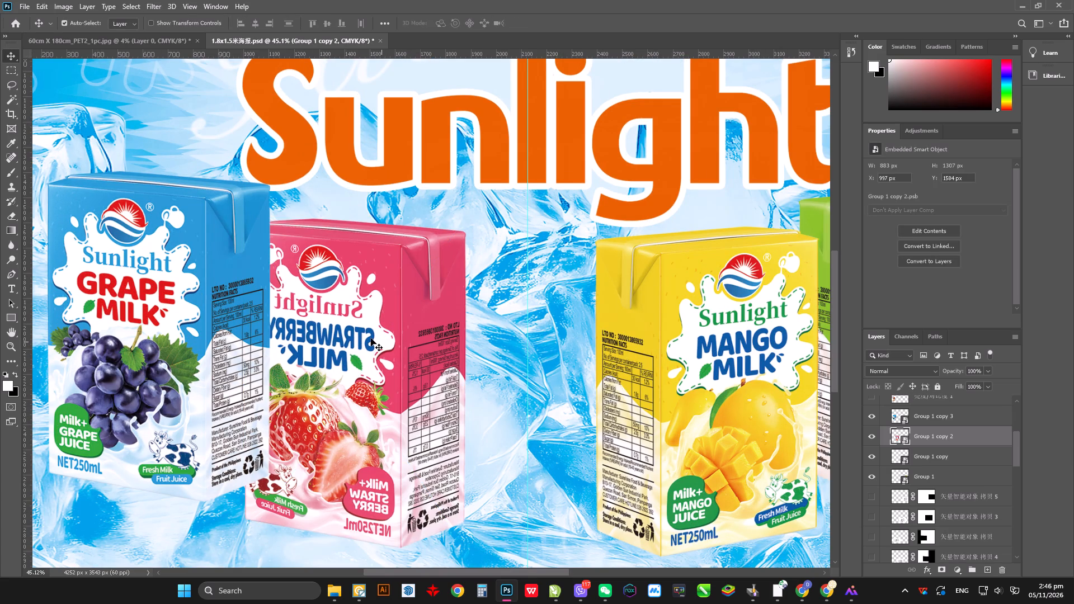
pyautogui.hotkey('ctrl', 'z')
# Move the Strawberry Milk carton horizontally into the gap between the Grape and Mango cartons, at about X 1250 px.
pyautogui.moveTo(385, 310); pyautogui.dragTo(446, 313)
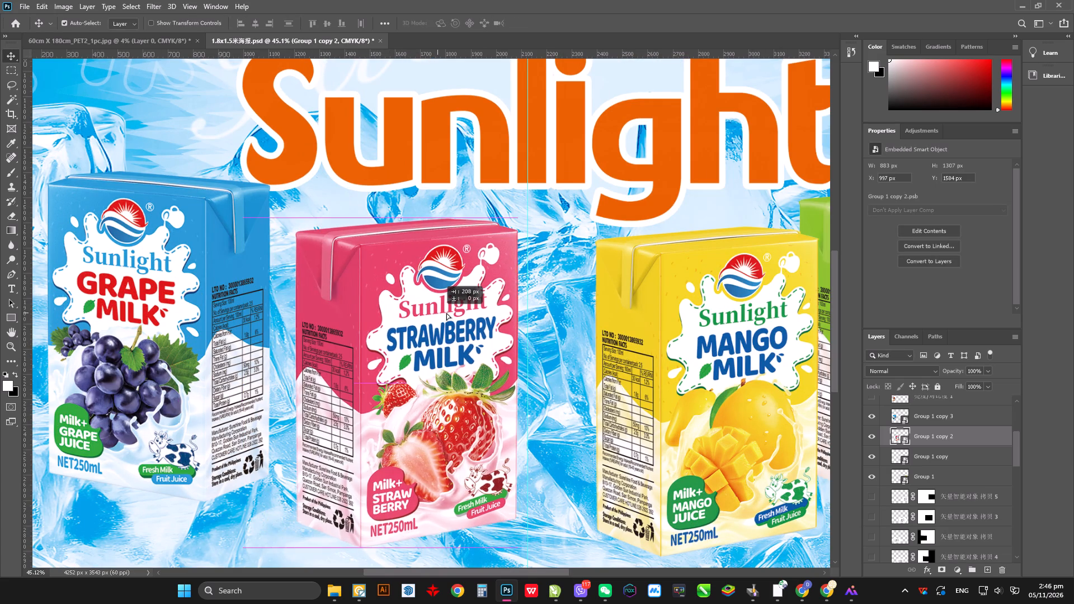
pyautogui.moveTo(446, 313); pyautogui.dragTo(448, 313)
pyautogui.hotkey('ctrl', 't')
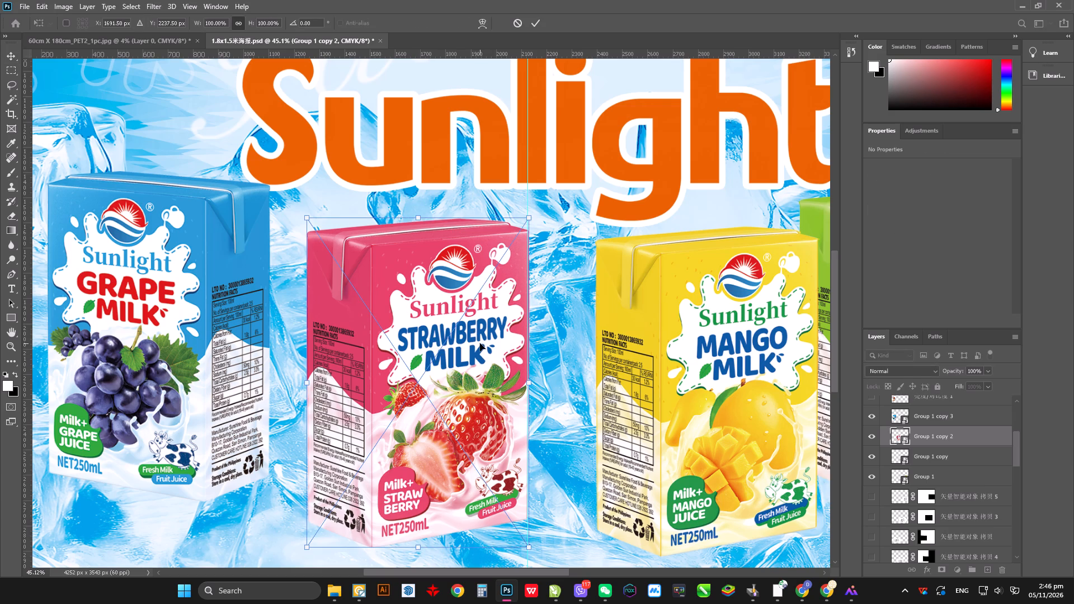
pyautogui.press('Return')
# Duplicate the Strawberry Milk carton and place the copy over the Mango Milk carton, at about X 2209 px.
pyautogui.scroll(-11, 470, 361)
pyautogui.click(389, 372)
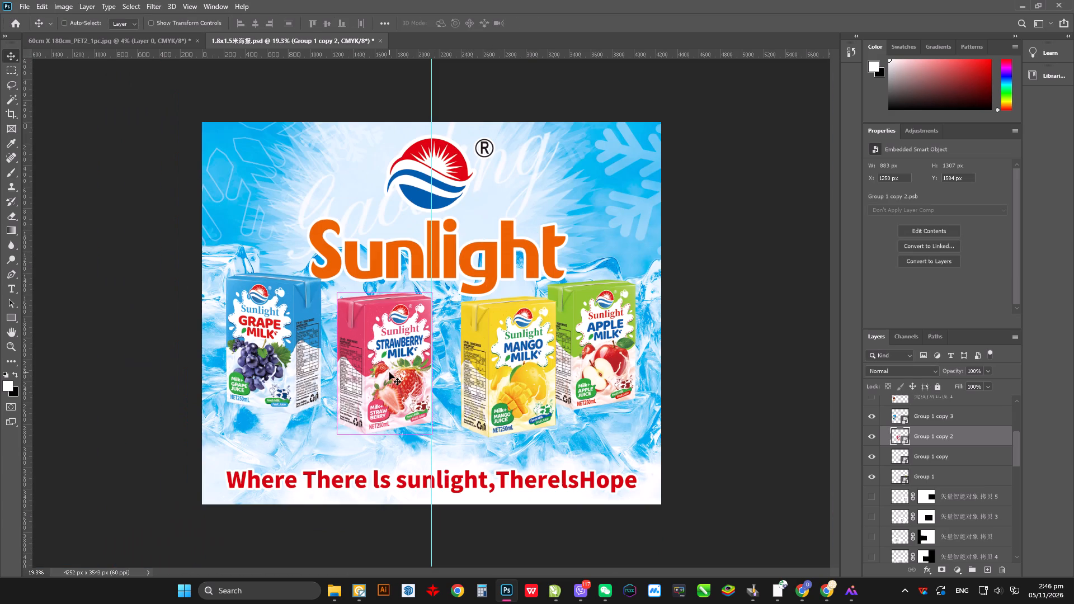
pyautogui.hotkey('ctrl', 'j')
pyautogui.moveTo(388, 371); pyautogui.dragTo(493, 369)
# Flip the original Strawberry Milk carton, Group 1 copy 2, horizontally in place.
pyautogui.keyDown('alt'); pyautogui.scroll(5, 396, 364); pyautogui.keyUp('alt')
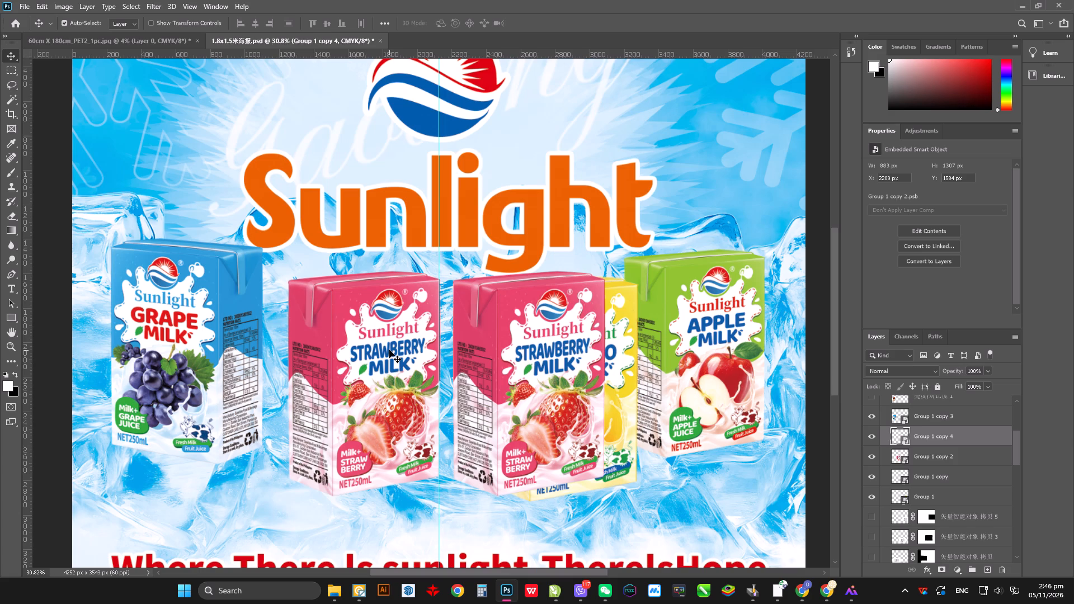
pyautogui.click(389, 350)
pyautogui.hotkey('ctrl', 't')
pyautogui.rightClick(385, 353)
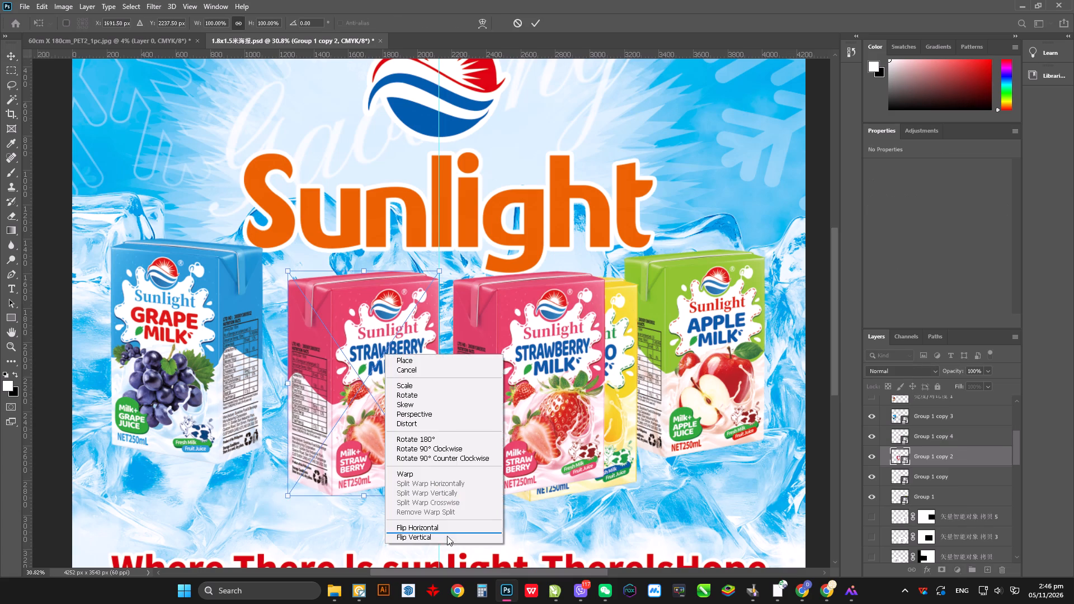
pyautogui.click(444, 527)
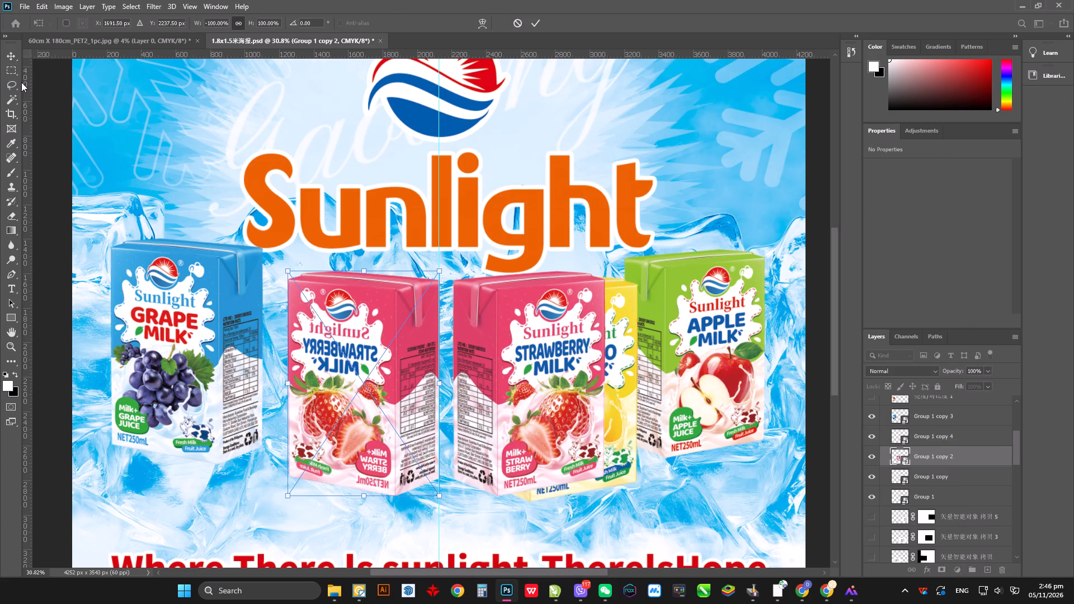
pyautogui.click(11, 49)
# Start a Pen tool path on the flipped Strawberry carton, tracing closely above the mirrored Sunlight lettering inside the white splash.
pyautogui.scroll(7, 338, 389)
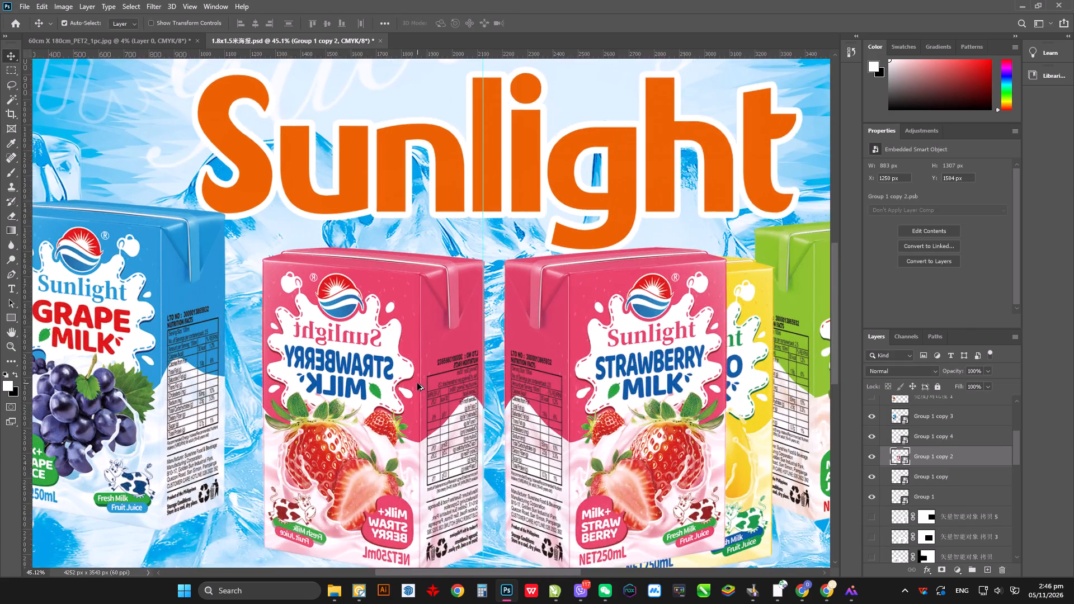
pyautogui.scroll(7, 417, 383)
pyautogui.keyDown('ctrl'); pyautogui.scroll(2, 302, 384); pyautogui.keyUp('ctrl')
pyautogui.keyDown('alt'); pyautogui.scroll(4, 290, 364); pyautogui.keyUp('alt')
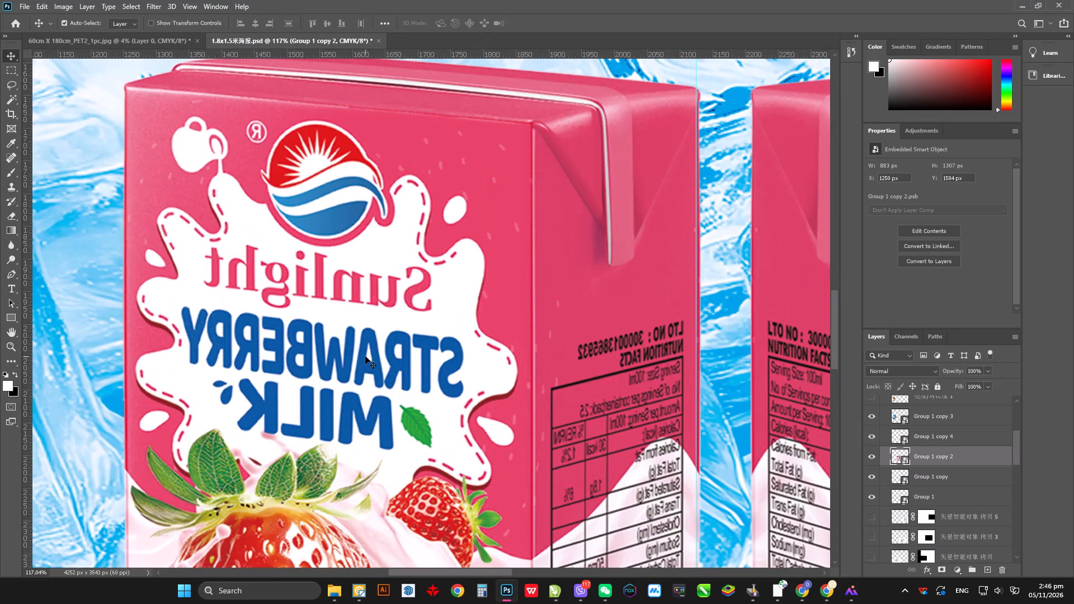
pyautogui.press('p')
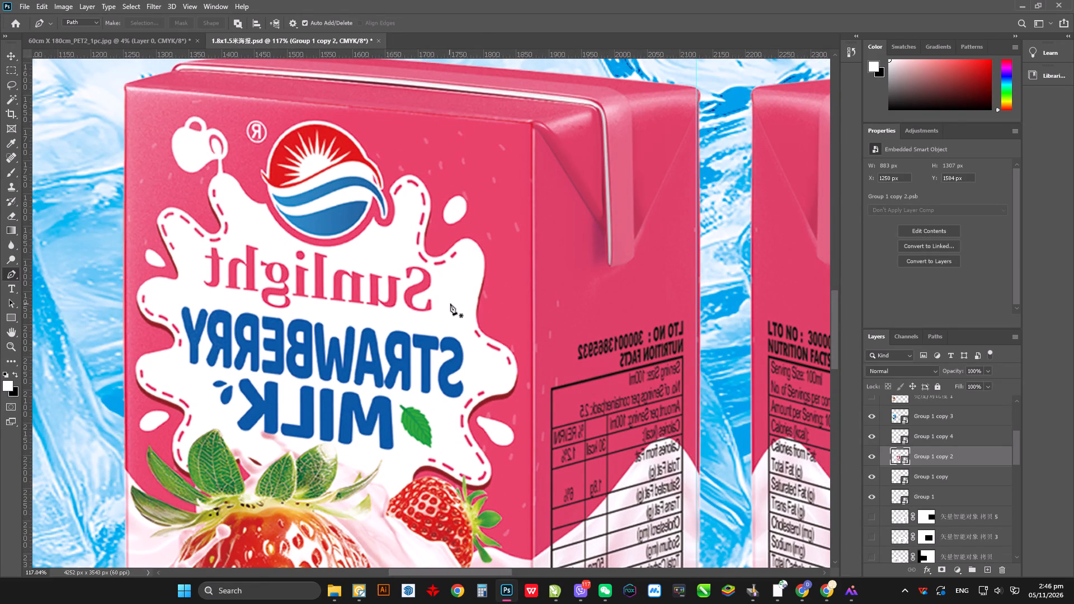
pyautogui.click(450, 304)
pyautogui.moveTo(441, 294); pyautogui.dragTo(439, 287)
pyautogui.doubleClick(434, 276)
pyautogui.moveTo(413, 258); pyautogui.dragTo(407, 257)
pyautogui.moveTo(398, 257); pyautogui.dragTo(379, 257)
pyautogui.moveTo(363, 258); pyautogui.dragTo(358, 257)
pyautogui.moveTo(345, 254); pyautogui.dragTo(335, 250)
pyautogui.click(326, 248)
pyautogui.moveTo(315, 248); pyautogui.dragTo(310, 248)
pyautogui.moveTo(304, 248); pyautogui.dragTo(297, 248)
pyautogui.moveTo(288, 246); pyautogui.dragTo(280, 242)
pyautogui.moveTo(266, 238); pyautogui.dragTo(254, 234)
pyautogui.moveTo(249, 233); pyautogui.dragTo(239, 235)
pyautogui.click(230, 241)
pyautogui.click(227, 244)
pyautogui.click(215, 246)
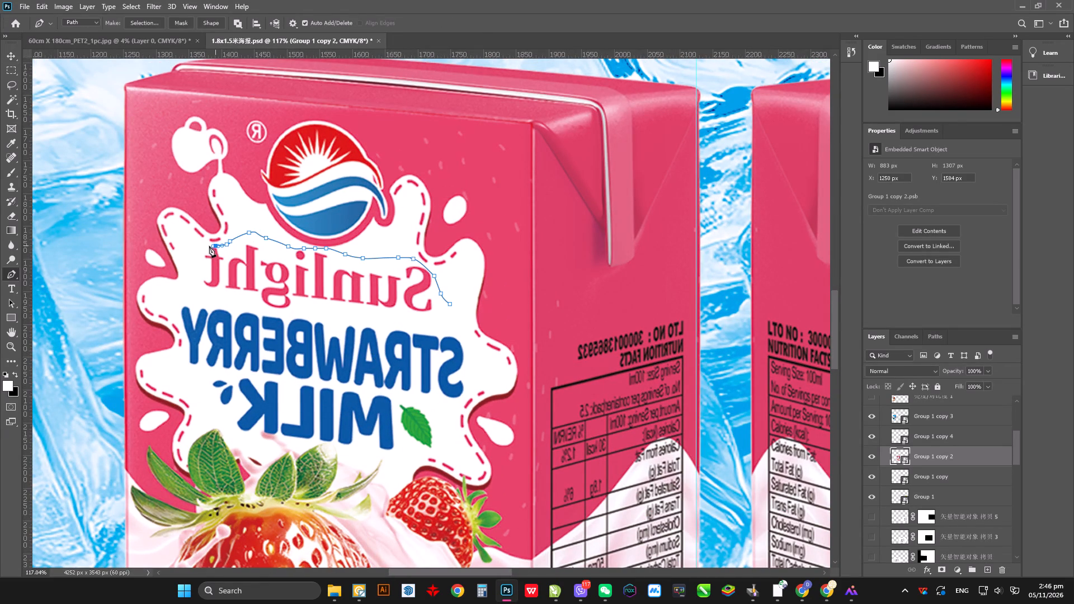
# Continue the Pen path around the end of the mirrored Sunlight lettering and down beside STRAWBERRY to the level of MILK.
pyautogui.click(209, 246)
pyautogui.moveTo(200, 264); pyautogui.dragTo(196, 275)
pyautogui.click(192, 287)
pyautogui.click(185, 299)
pyautogui.click(179, 305)
pyautogui.moveTo(178, 311); pyautogui.dragTo(178, 317)
pyautogui.click(180, 323)
pyautogui.click(183, 334)
pyautogui.click(183, 345)
pyautogui.moveTo(183, 355); pyautogui.dragTo(183, 362)
pyautogui.moveTo(187, 374); pyautogui.dragTo(191, 380)
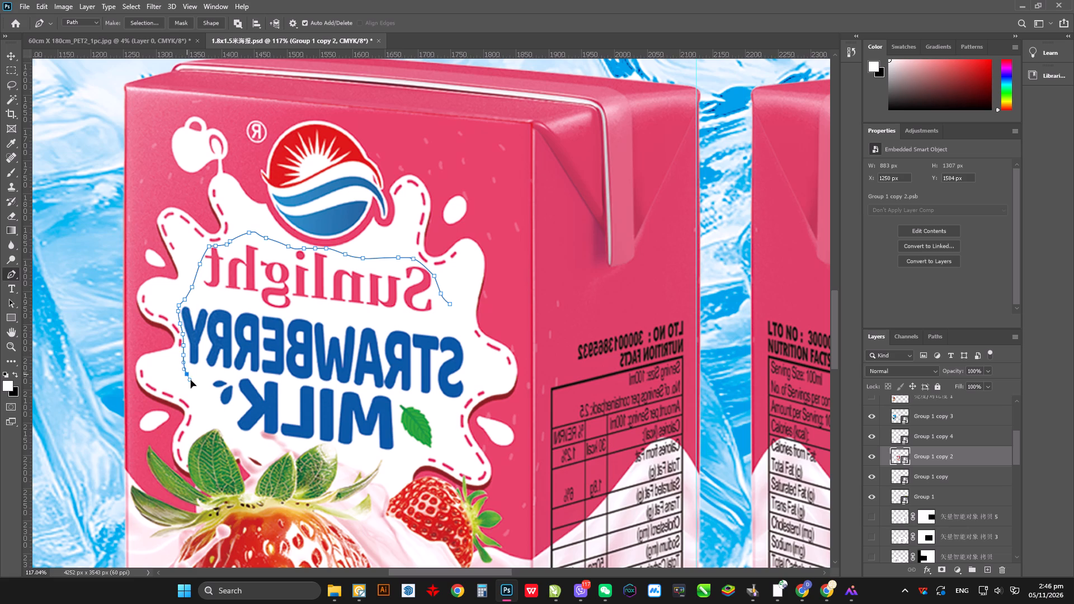
pyautogui.moveTo(191, 380); pyautogui.dragTo(194, 384)
pyautogui.moveTo(200, 392); pyautogui.dragTo(206, 403)
pyautogui.moveTo(211, 410); pyautogui.dragTo(215, 417)
pyautogui.moveTo(220, 423); pyautogui.dragTo(225, 427)
# Extend the Pen path beneath the mirrored MILK lettering, above the large strawberry's leaves, to just below the green leaf.
pyautogui.moveTo(231, 431); pyautogui.dragTo(236, 433)
pyautogui.moveTo(243, 435); pyautogui.dragTo(248, 435)
pyautogui.moveTo(249, 435); pyautogui.dragTo(255, 435)
pyautogui.moveTo(256, 434); pyautogui.dragTo(266, 435)
pyautogui.click(269, 436)
pyautogui.moveTo(277, 437); pyautogui.dragTo(284, 438)
pyautogui.moveTo(296, 442); pyautogui.dragTo(304, 445)
pyautogui.click(309, 446)
pyautogui.click(318, 445)
pyautogui.click(328, 444)
pyautogui.moveTo(337, 443); pyautogui.dragTo(347, 445)
pyautogui.moveTo(354, 446); pyautogui.dragTo(361, 447)
pyautogui.moveTo(366, 447); pyautogui.dragTo(373, 448)
pyautogui.moveTo(378, 449); pyautogui.dragTo(387, 451)
pyautogui.moveTo(395, 454); pyautogui.dragTo(408, 455)
pyautogui.moveTo(418, 454); pyautogui.dragTo(423, 451)
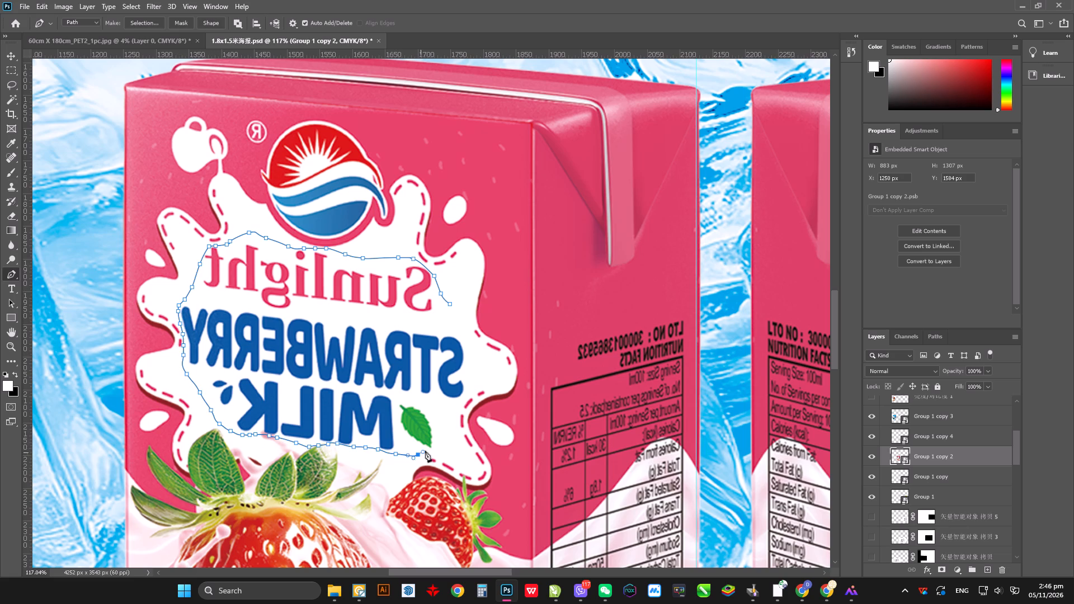
# Trace the path around the green leaf and up beside STRAWBERRY, close it at its start, and convert it to a selection.
pyautogui.moveTo(427, 451); pyautogui.dragTo(434, 450)
pyautogui.moveTo(440, 447); pyautogui.dragTo(442, 434)
pyautogui.moveTo(442, 425); pyautogui.dragTo(447, 414)
pyautogui.click(449, 410)
pyautogui.click(462, 399)
pyautogui.moveTo(465, 392); pyautogui.dragTo(474, 372)
pyautogui.moveTo(477, 360); pyautogui.dragTo(474, 348)
pyautogui.moveTo(470, 337); pyautogui.dragTo(468, 328)
pyautogui.moveTo(463, 318); pyautogui.dragTo(456, 312)
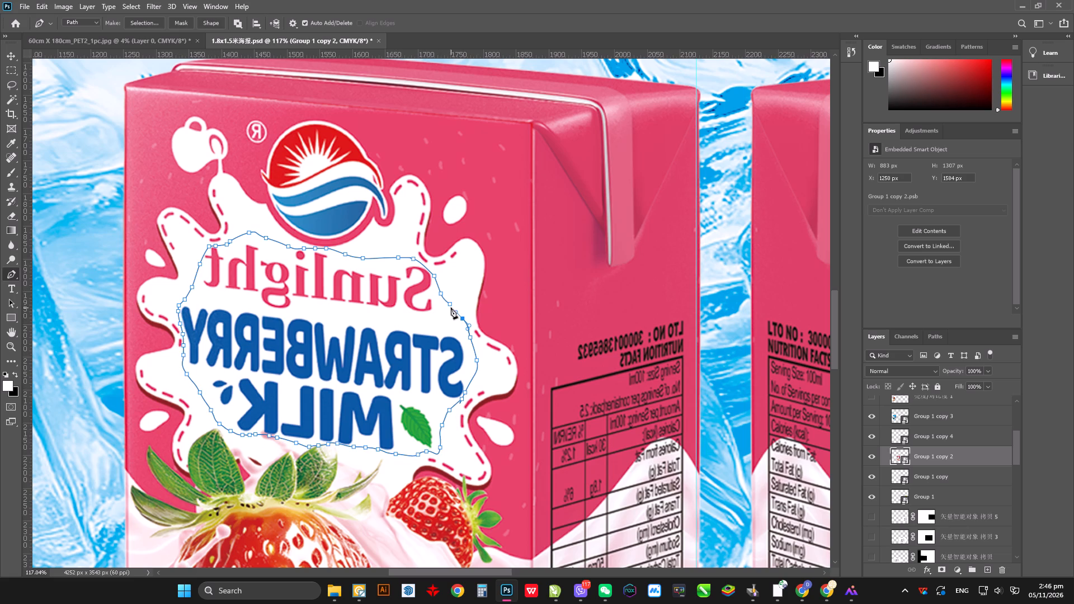
pyautogui.click(451, 305)
pyautogui.hotkey('ctrl', 'Return')
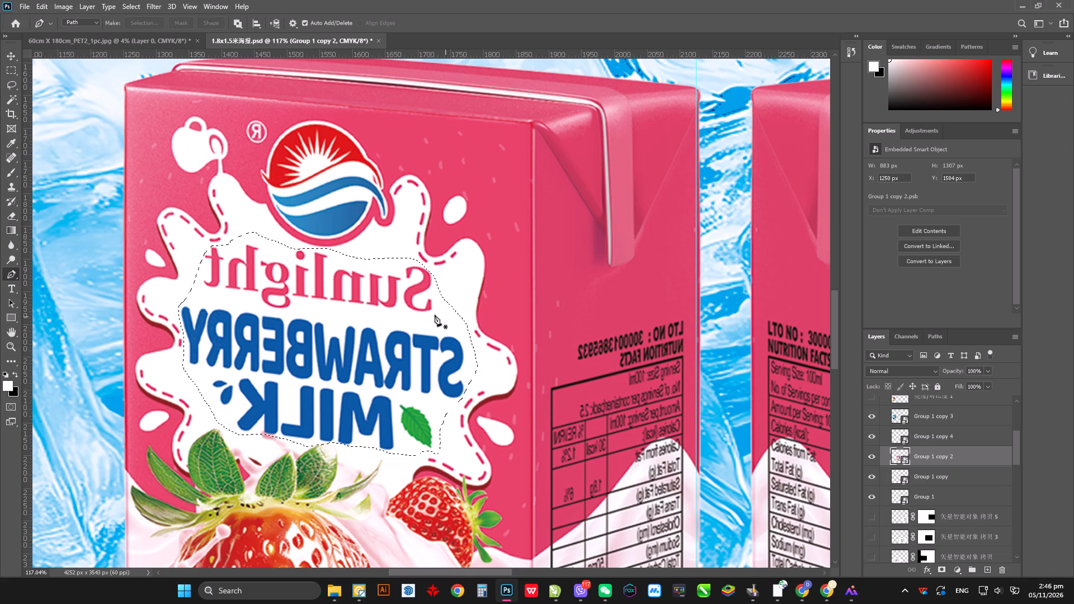
# Rasterize the flipped Strawberry carton, paint white over all lettering inside the selection with a soft 111 px brush, and deselect.
pyautogui.press('i')
pyautogui.click(469, 277)
pyautogui.press('b')
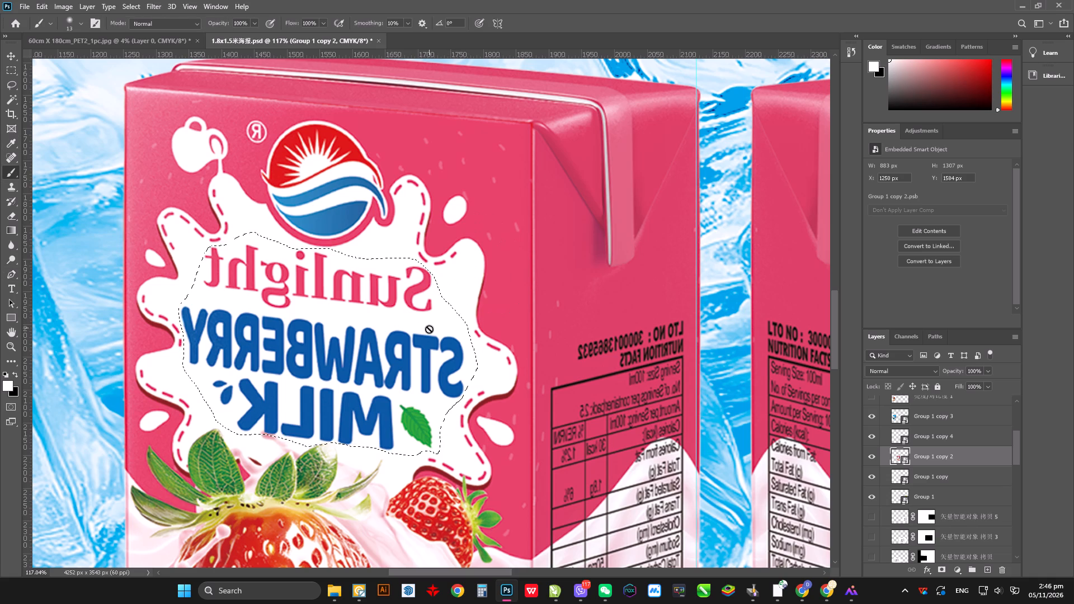
pyautogui.click(430, 325)
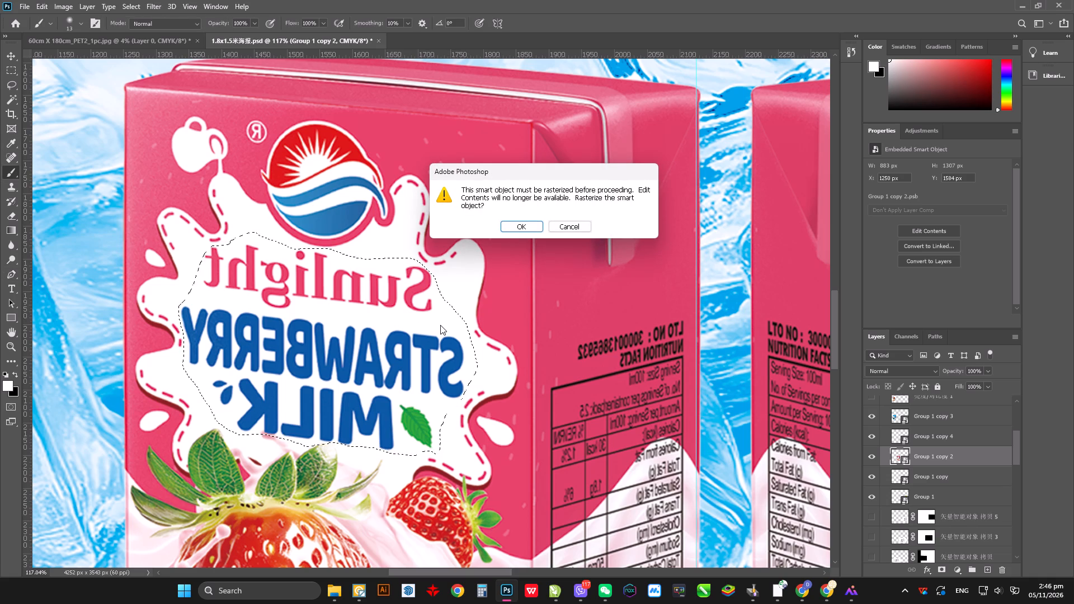
pyautogui.press('Return')
pyautogui.rightClick(401, 333)
pyautogui.click(498, 358)
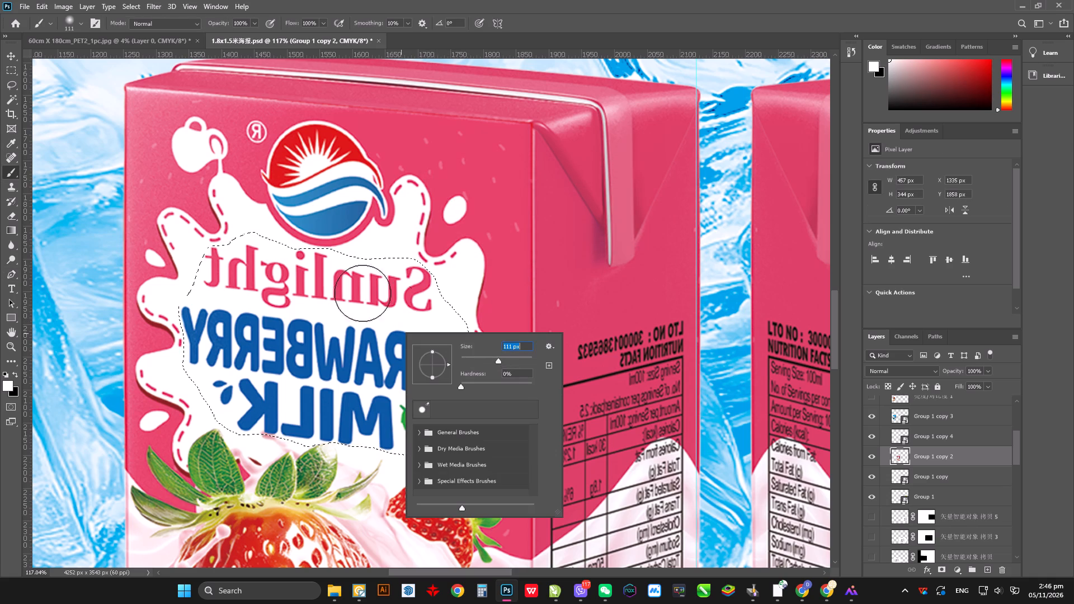
pyautogui.moveTo(342, 252); pyautogui.dragTo(236, 347)
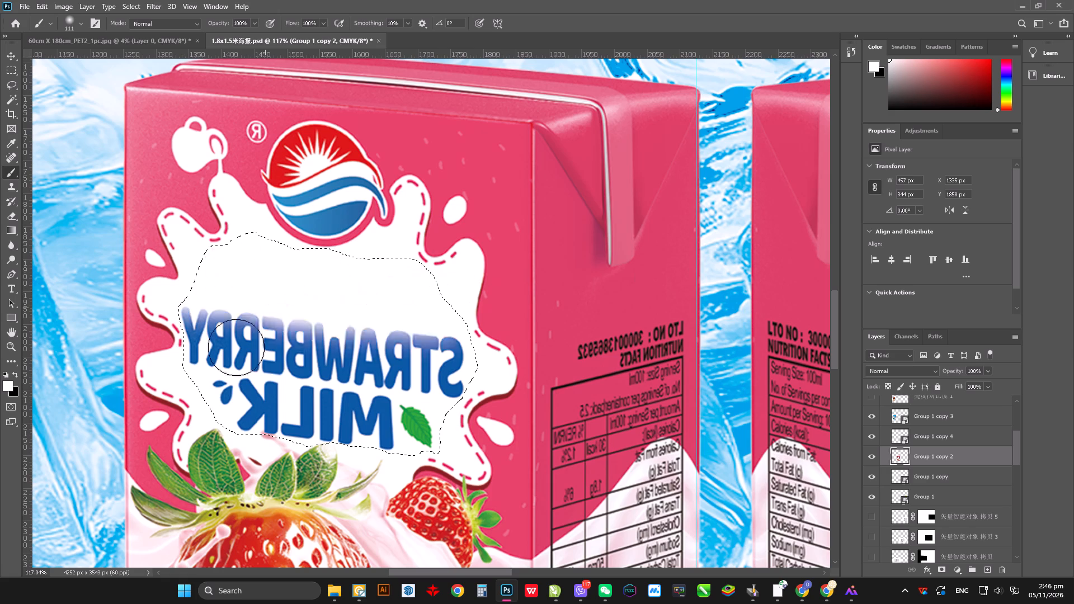
pyautogui.moveTo(236, 347); pyautogui.dragTo(434, 366)
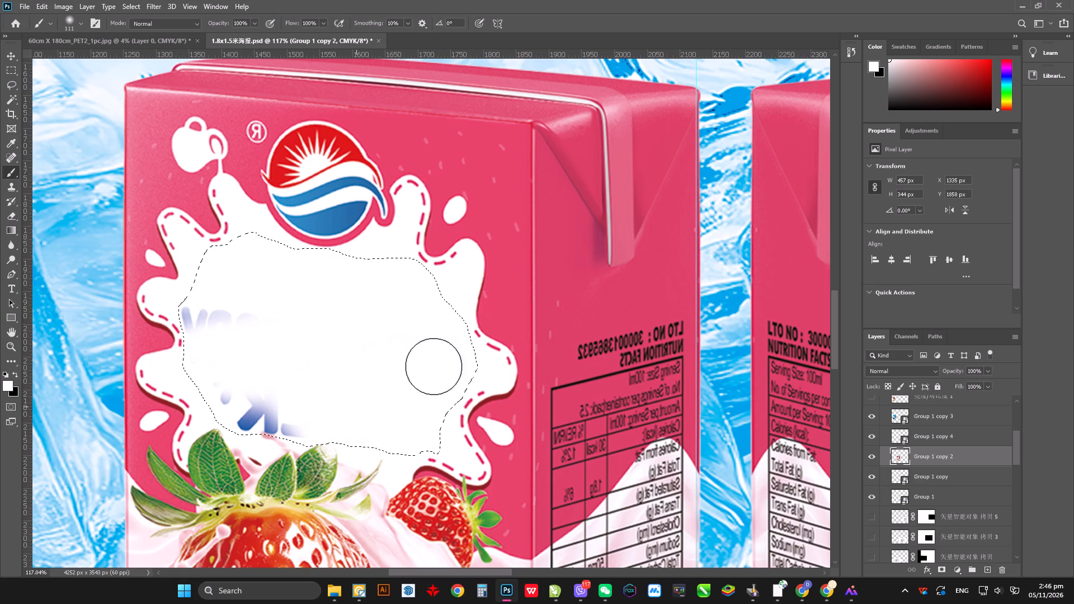
pyautogui.moveTo(434, 366); pyautogui.dragTo(334, 341)
pyautogui.press('w')
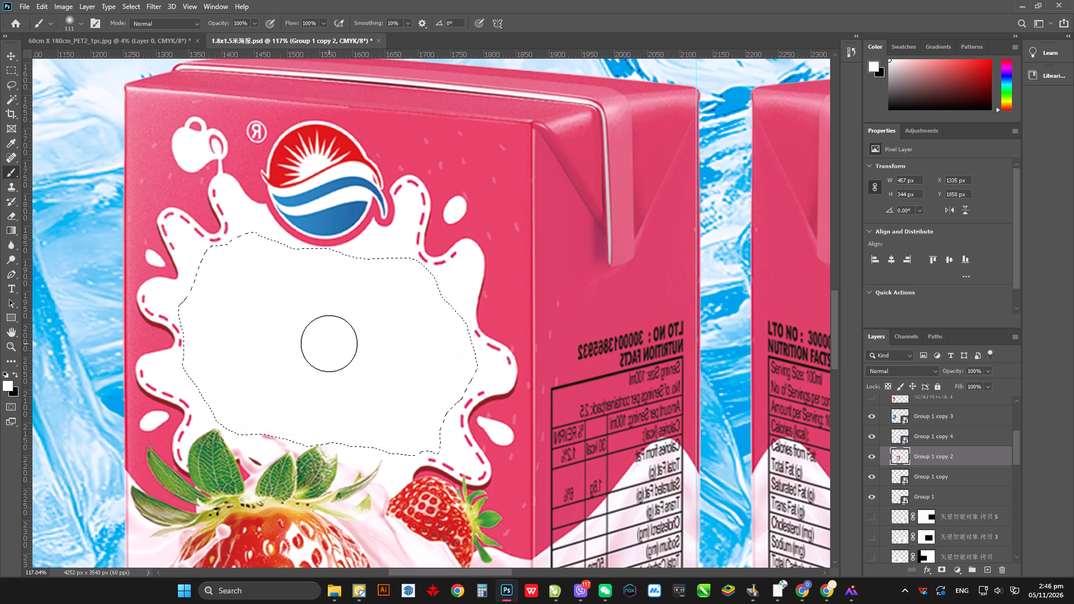
pyautogui.click(324, 342)
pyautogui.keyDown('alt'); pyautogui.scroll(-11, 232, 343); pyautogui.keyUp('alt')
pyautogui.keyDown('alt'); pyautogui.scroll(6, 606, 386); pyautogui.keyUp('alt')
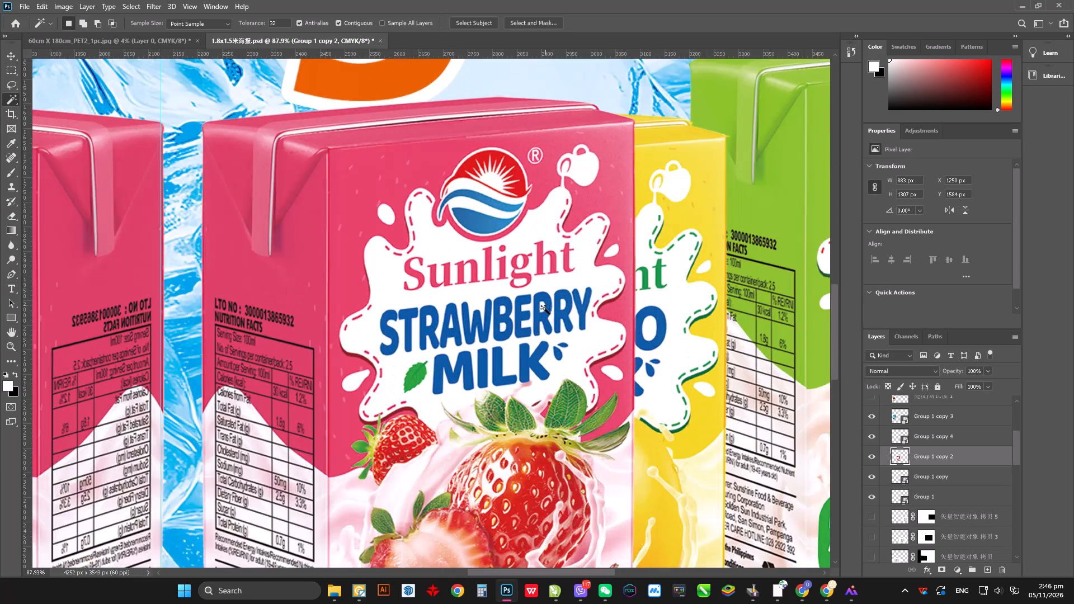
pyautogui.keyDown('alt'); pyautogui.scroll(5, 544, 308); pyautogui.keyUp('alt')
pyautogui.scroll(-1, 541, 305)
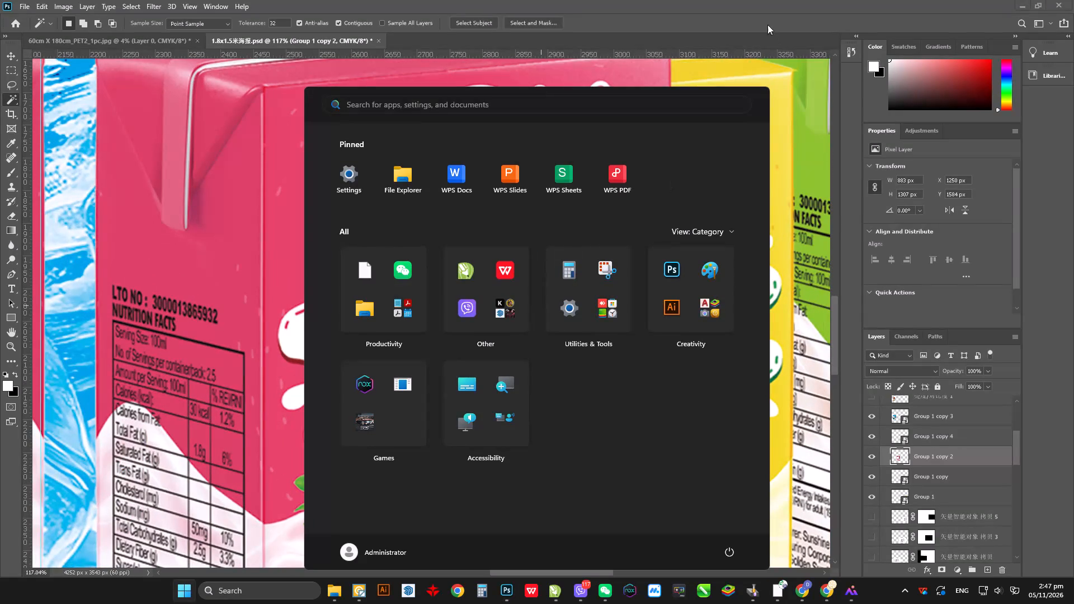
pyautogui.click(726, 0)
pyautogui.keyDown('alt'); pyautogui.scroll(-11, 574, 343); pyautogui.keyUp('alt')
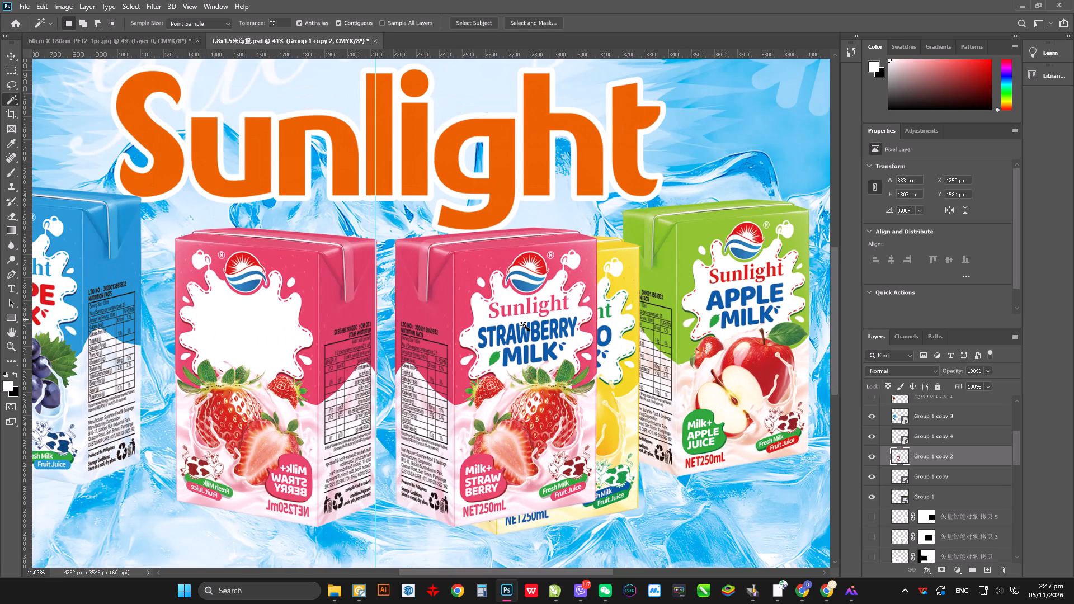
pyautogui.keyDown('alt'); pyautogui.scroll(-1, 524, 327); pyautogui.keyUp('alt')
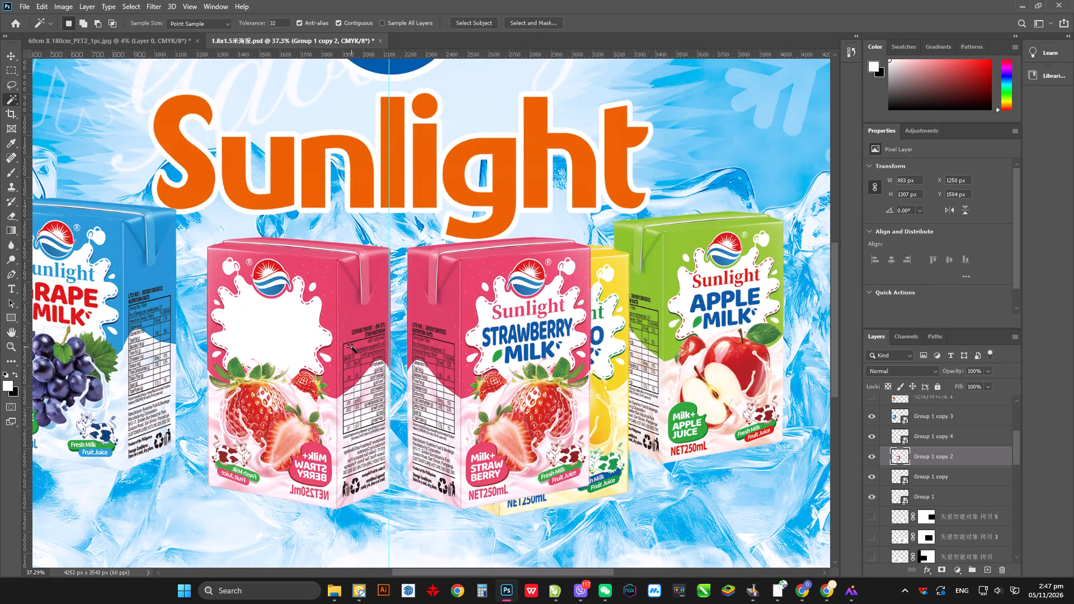
# Reposition the Apple Milk carton, Group 1, level with the Strawberry cartons at about X 3238 px, Y 1617 px.
pyautogui.click(11, 54)
pyautogui.keyDown('alt'); pyautogui.scroll(-2, 380, 328); pyautogui.keyUp('alt')
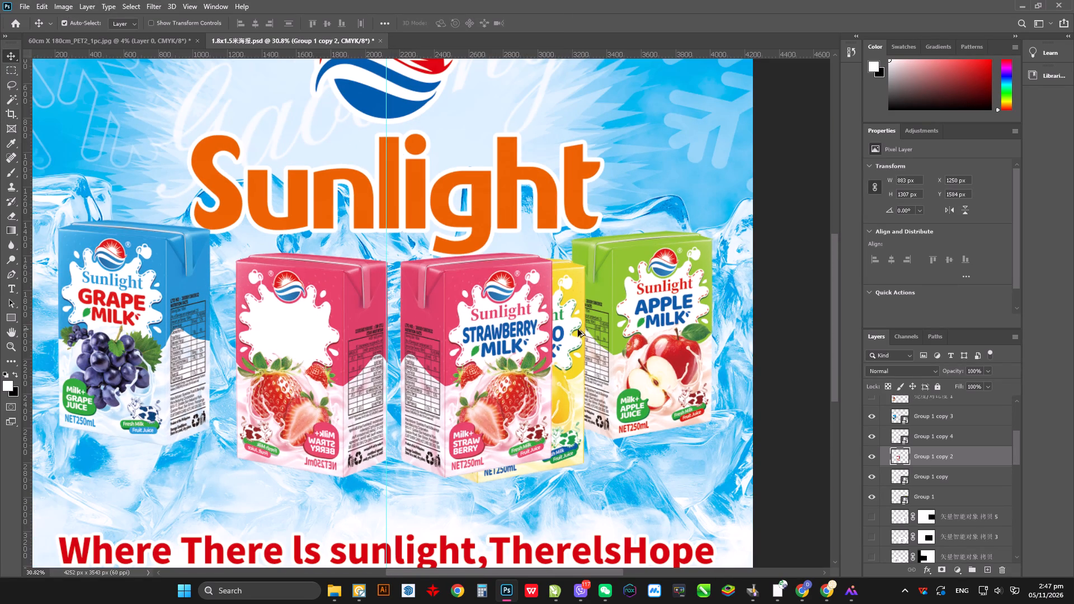
pyautogui.click(656, 279)
pyautogui.keyDown('alt'); pyautogui.scroll(-2, 618, 279); pyautogui.keyUp('alt')
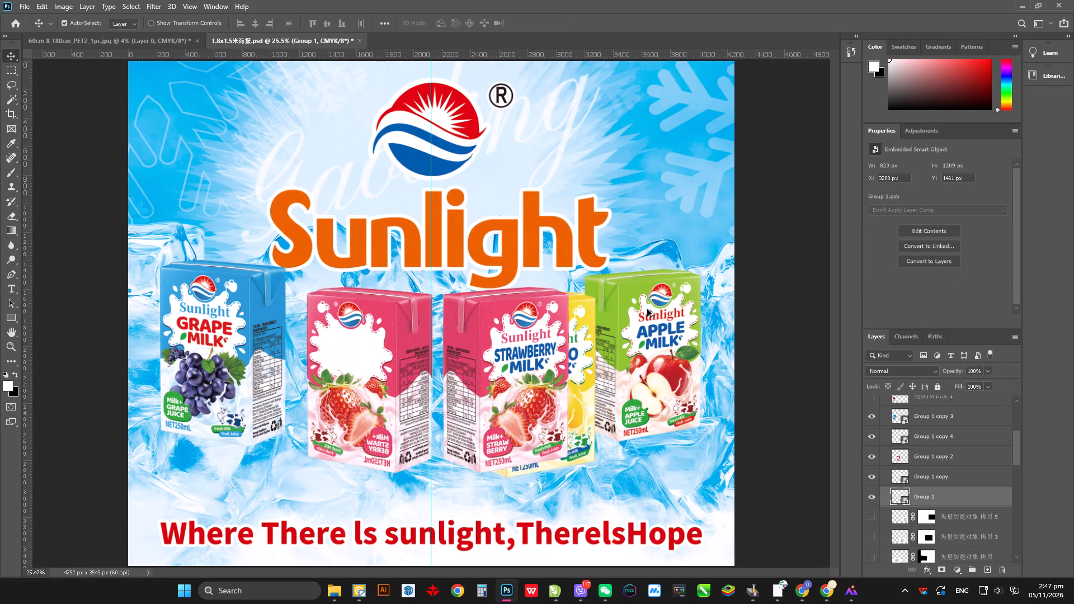
pyautogui.moveTo(650, 325); pyautogui.dragTo(567, 171)
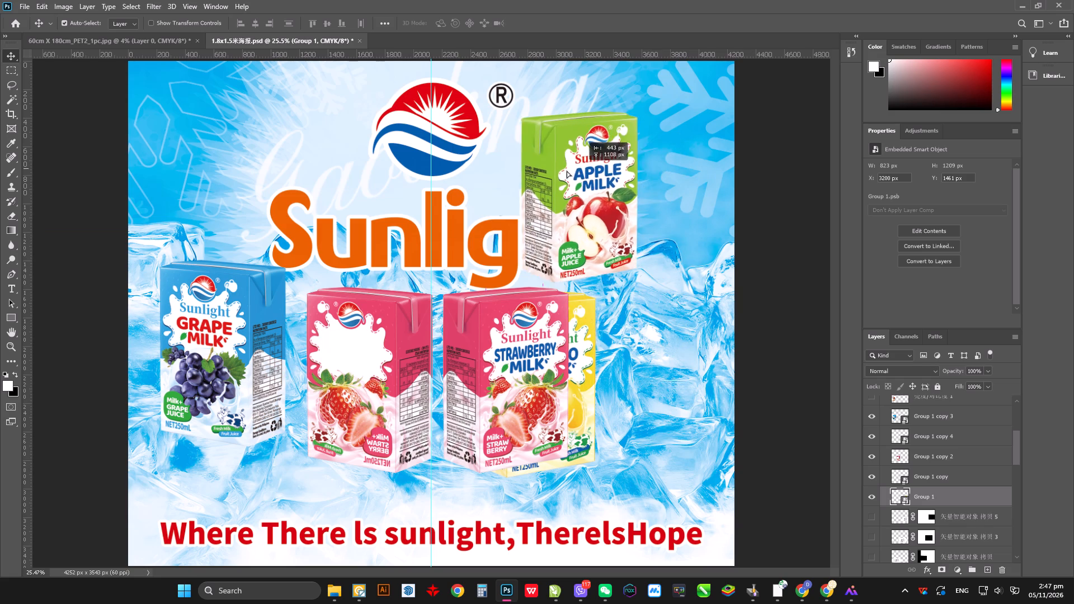
pyautogui.moveTo(567, 171); pyautogui.dragTo(653, 194)
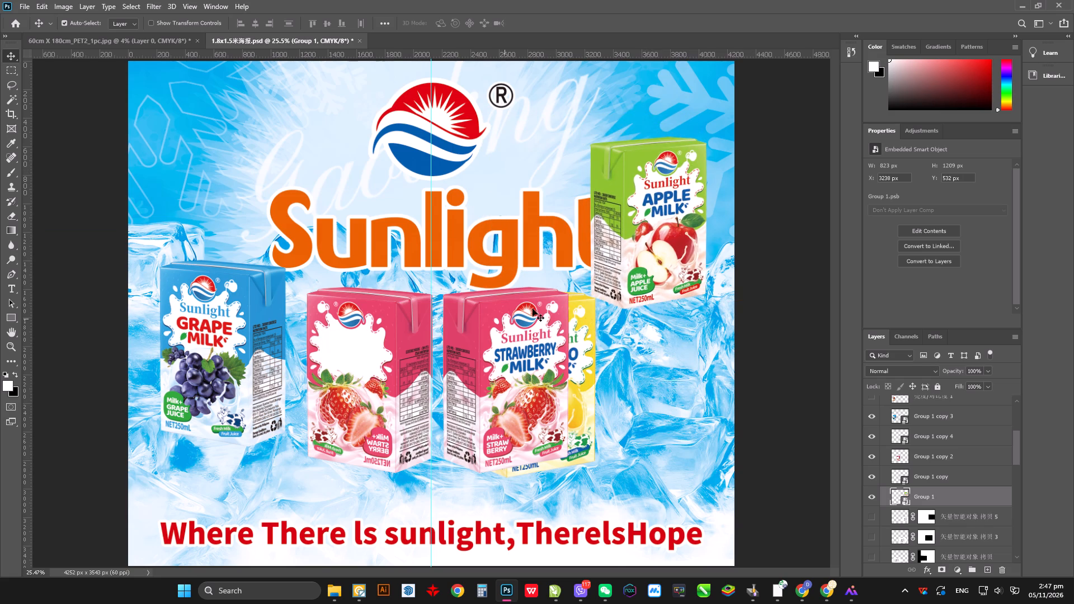
pyautogui.keyDown('alt'); pyautogui.scroll(4, 541, 307); pyautogui.keyUp('alt')
pyautogui.keyDown('alt'); pyautogui.scroll(-2, 348, 348); pyautogui.keyUp('alt')
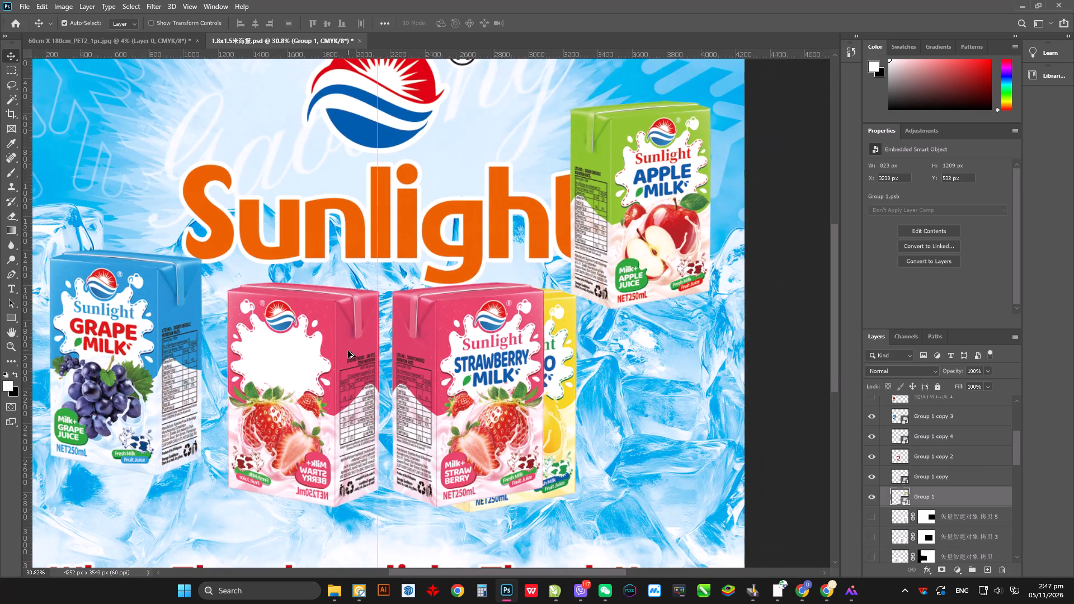
pyautogui.moveTo(668, 220); pyautogui.dragTo(688, 419)
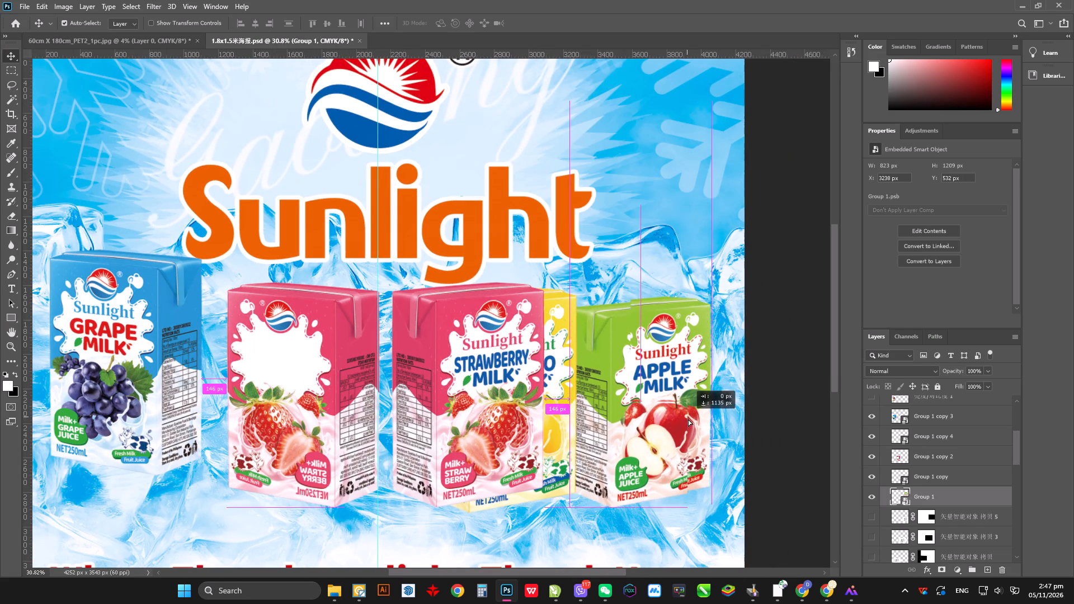
pyautogui.moveTo(688, 419); pyautogui.dragTo(689, 405)
# Hide the flipped Strawberry carton, Group 1 copy 2, and move the unflipped copy into its place at about X 1243 px.
pyautogui.keyDown('alt'); pyautogui.scroll(6, 439, 389); pyautogui.keyUp('alt')
pyautogui.keyDown('alt'); pyautogui.scroll(-3, 477, 352); pyautogui.keyUp('alt')
pyautogui.click(294, 351)
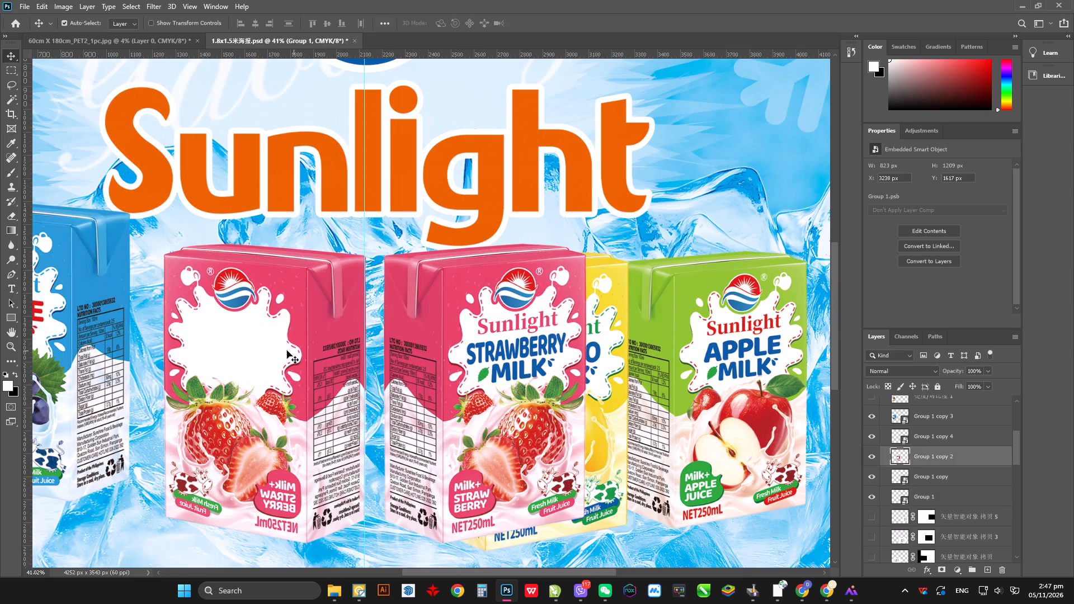
pyautogui.click(873, 459)
pyautogui.click(477, 326)
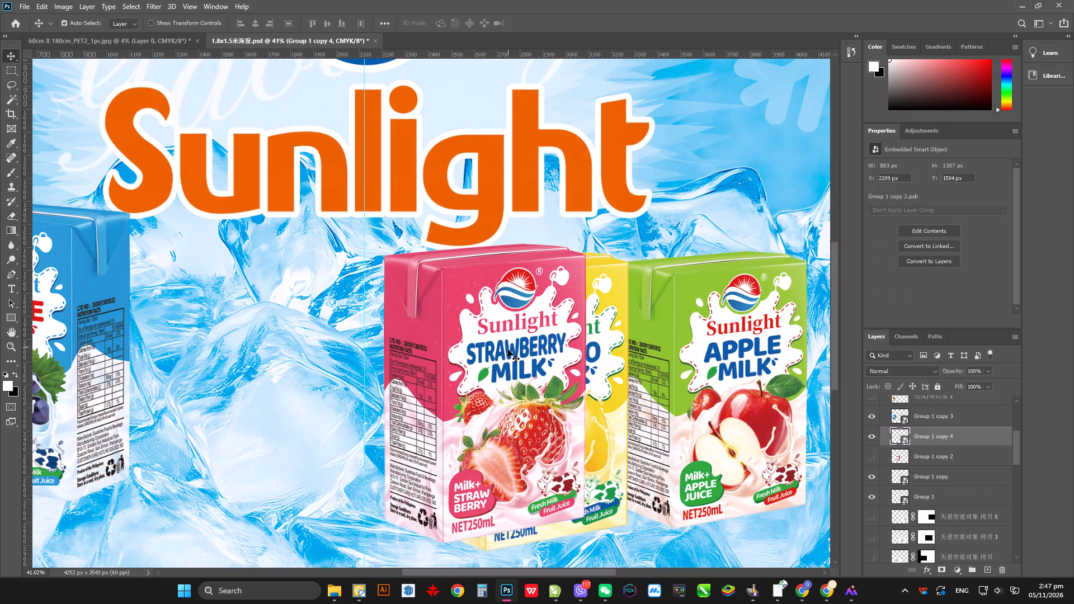
pyautogui.moveTo(505, 350); pyautogui.dragTo(282, 348)
# Shift the Mango Milk carton horizontally to about X 2256 px, between the Strawberry and Apple cartons.
pyautogui.moveTo(555, 357); pyautogui.dragTo(541, 357)
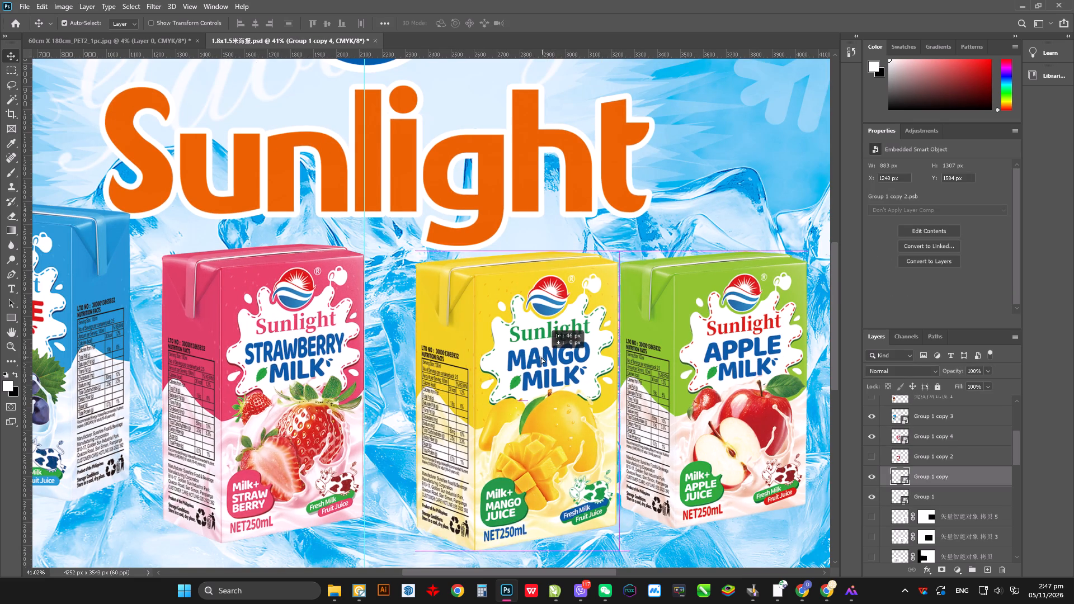
pyautogui.moveTo(541, 357); pyautogui.dragTo(523, 355)
pyautogui.keyDown('alt'); pyautogui.scroll(-7, 475, 334); pyautogui.keyUp('alt')
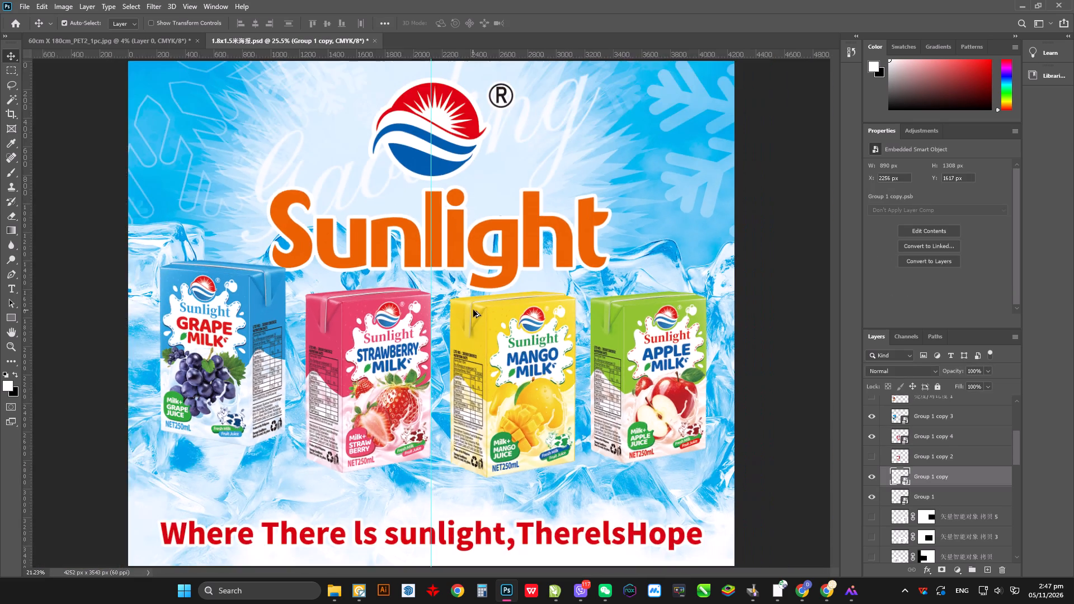
pyautogui.keyDown('alt'); pyautogui.scroll(-1, 473, 310); pyautogui.keyUp('alt')
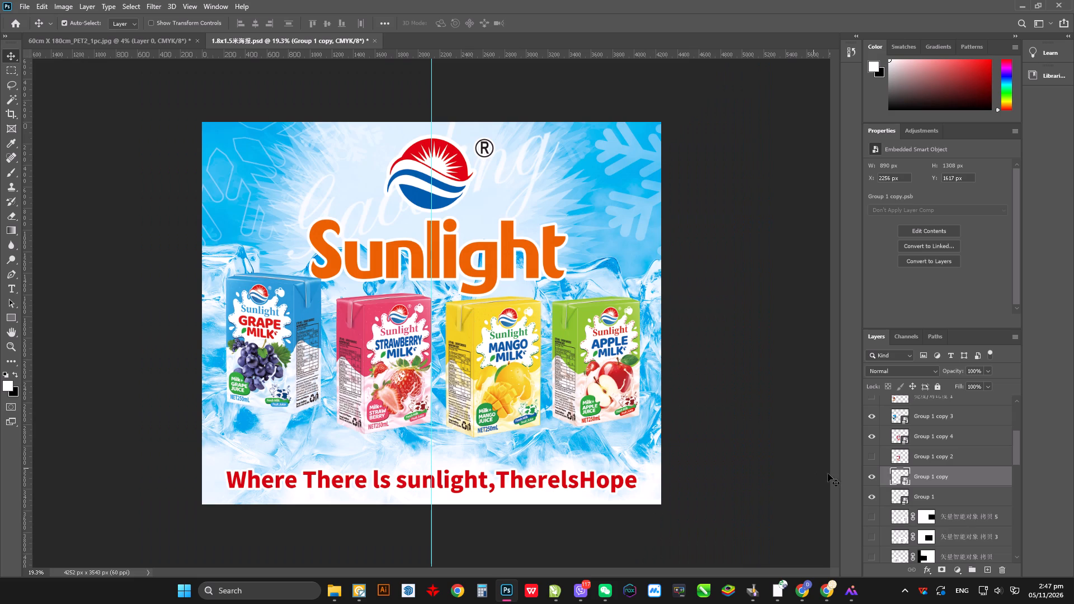
# Switch to WeChat, open the chat containing 1.8x1.5米海报.psd, and download that file.
pyautogui.moveTo(617, 593); pyautogui.dragTo(610, 593)
pyautogui.click(606, 593)
pyautogui.click(577, 528)
pyautogui.click(98, 279)
pyautogui.scroll(-3, 423, 347)
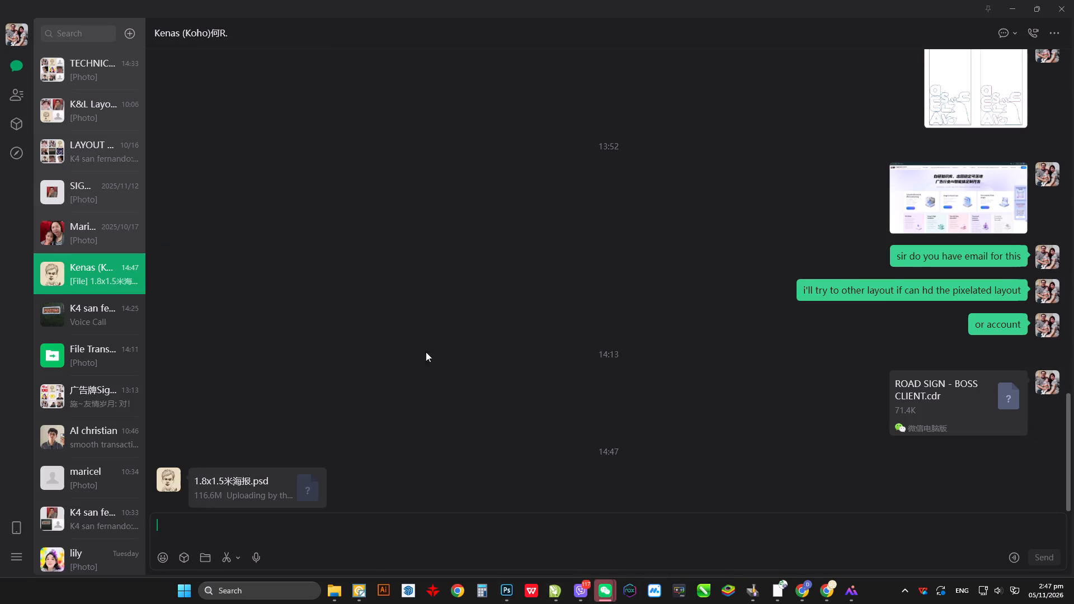
pyautogui.scroll(-2, 426, 352)
pyautogui.click(271, 484)
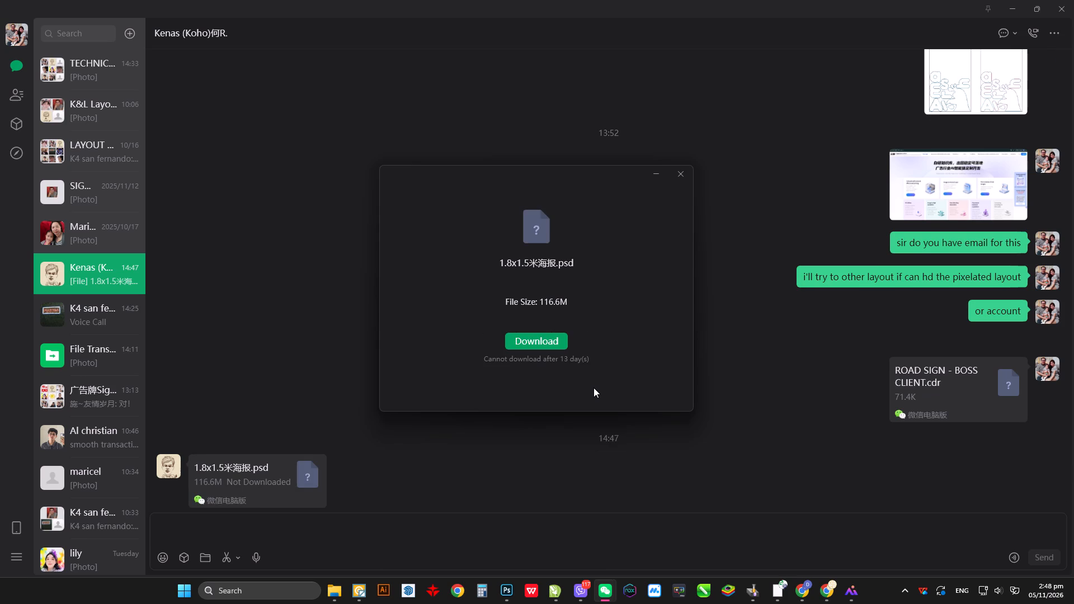
pyautogui.click(540, 347)
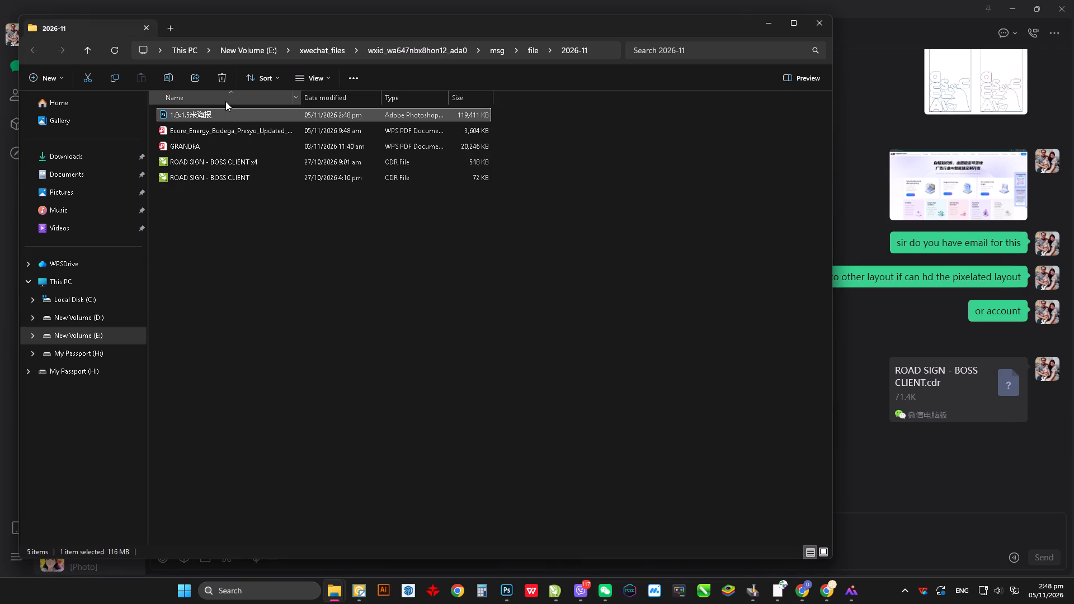
# Open the downloaded 1.8x1.5米海报.psd in Photoshop.
pyautogui.doubleClick(218, 120)
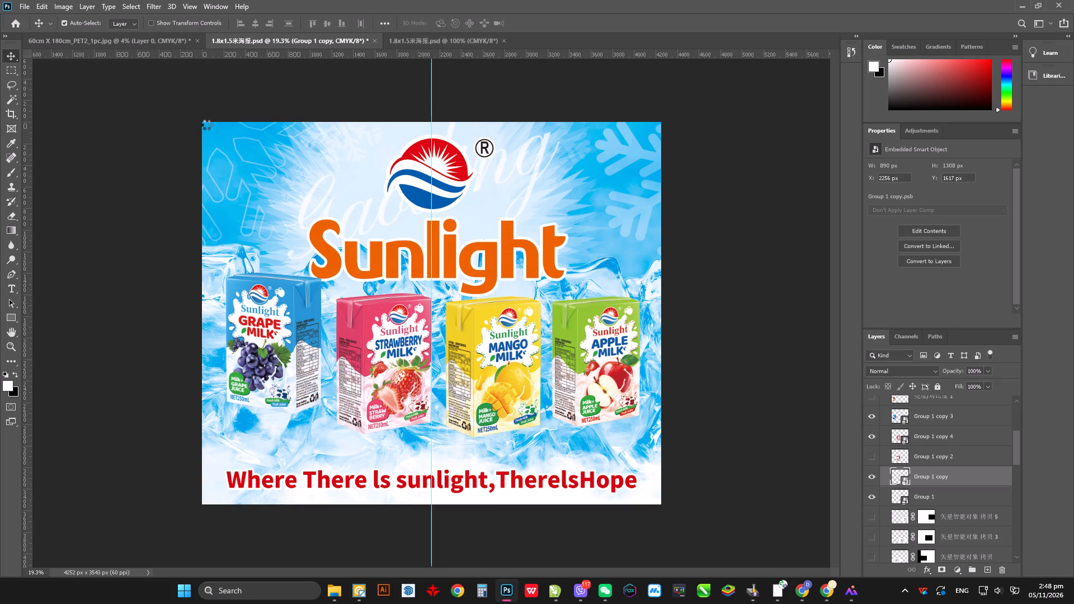
pyautogui.click(675, 101)
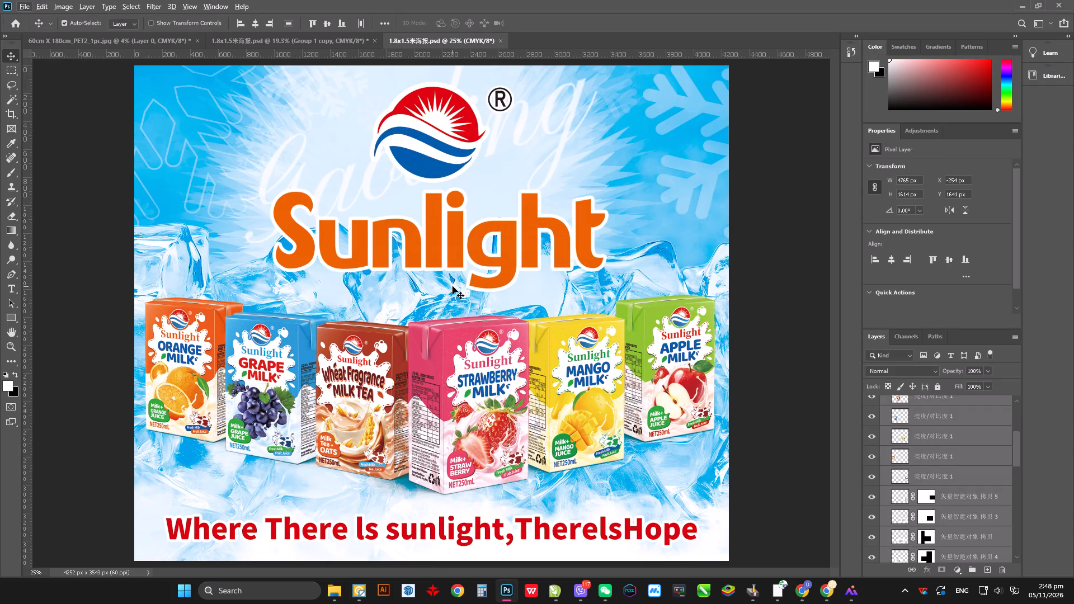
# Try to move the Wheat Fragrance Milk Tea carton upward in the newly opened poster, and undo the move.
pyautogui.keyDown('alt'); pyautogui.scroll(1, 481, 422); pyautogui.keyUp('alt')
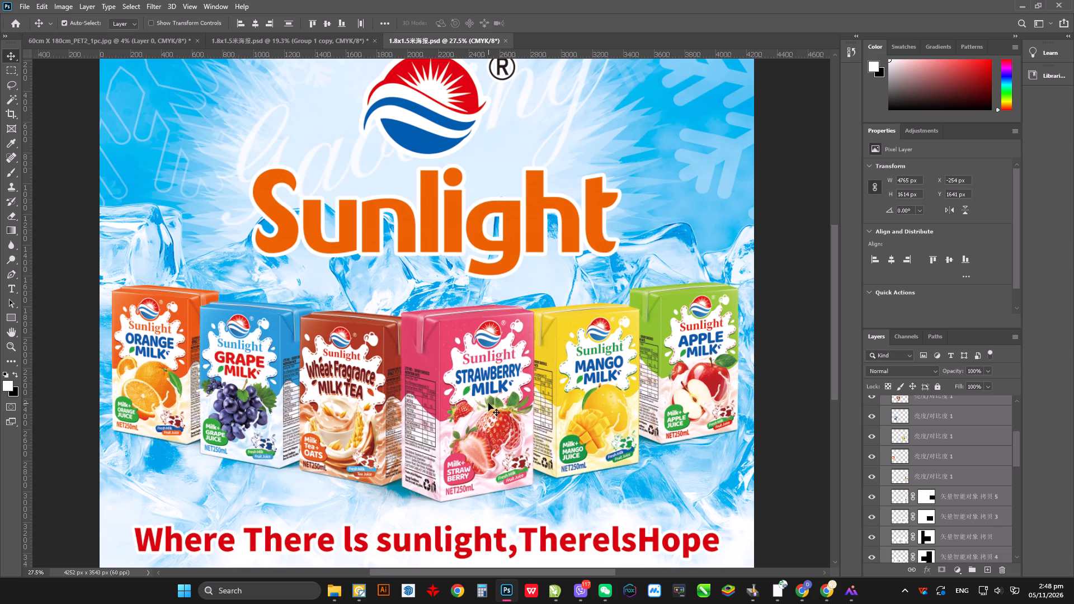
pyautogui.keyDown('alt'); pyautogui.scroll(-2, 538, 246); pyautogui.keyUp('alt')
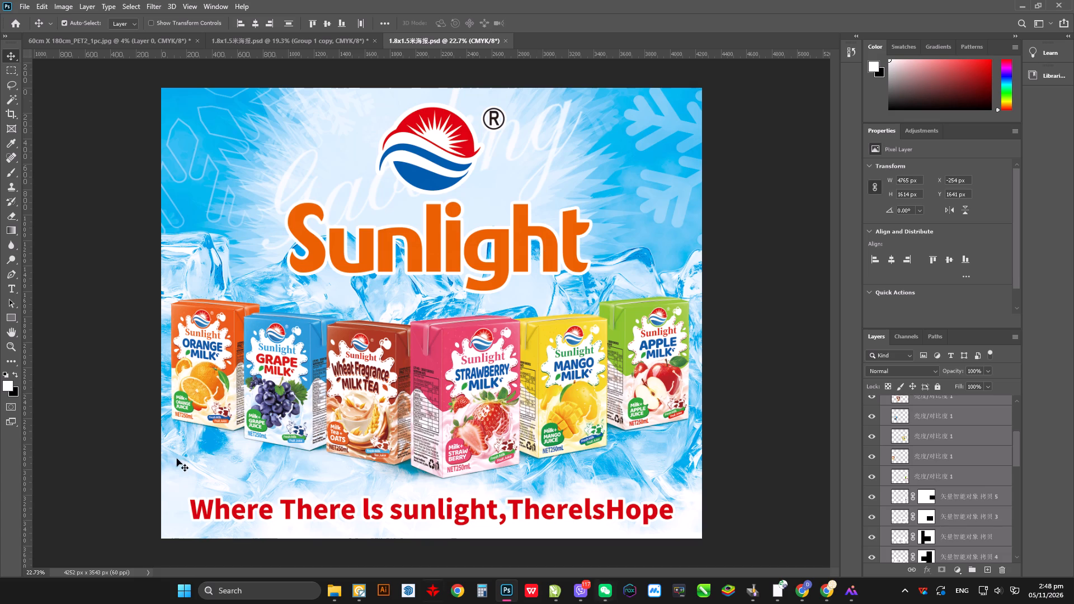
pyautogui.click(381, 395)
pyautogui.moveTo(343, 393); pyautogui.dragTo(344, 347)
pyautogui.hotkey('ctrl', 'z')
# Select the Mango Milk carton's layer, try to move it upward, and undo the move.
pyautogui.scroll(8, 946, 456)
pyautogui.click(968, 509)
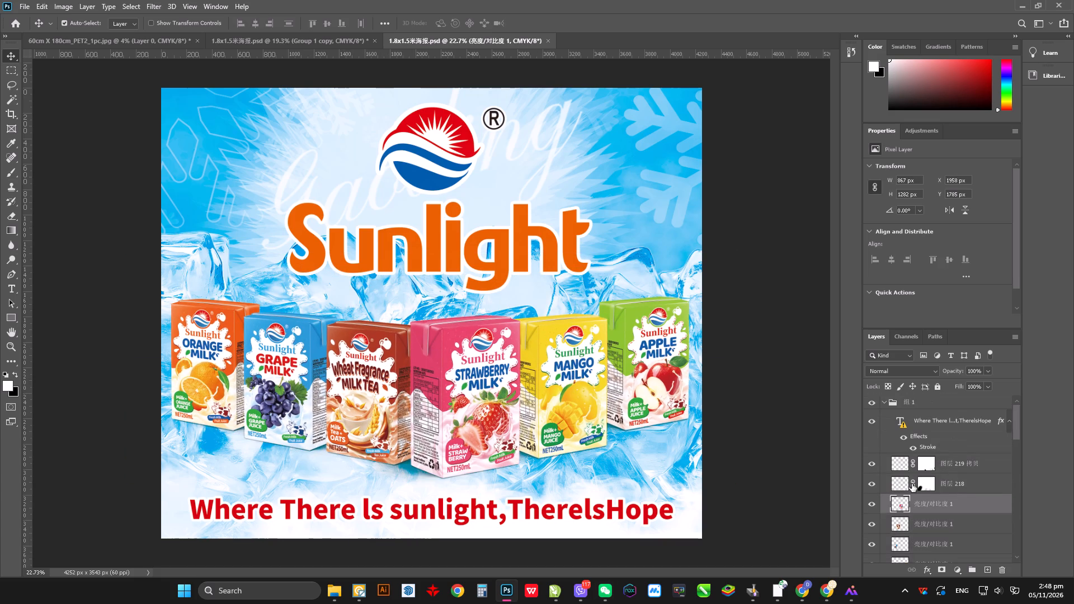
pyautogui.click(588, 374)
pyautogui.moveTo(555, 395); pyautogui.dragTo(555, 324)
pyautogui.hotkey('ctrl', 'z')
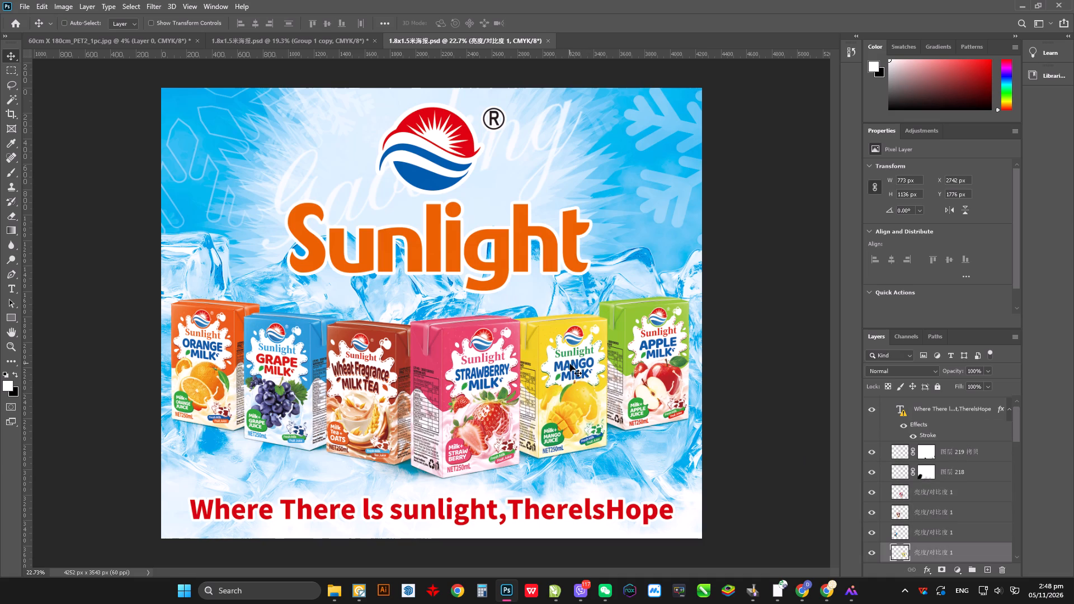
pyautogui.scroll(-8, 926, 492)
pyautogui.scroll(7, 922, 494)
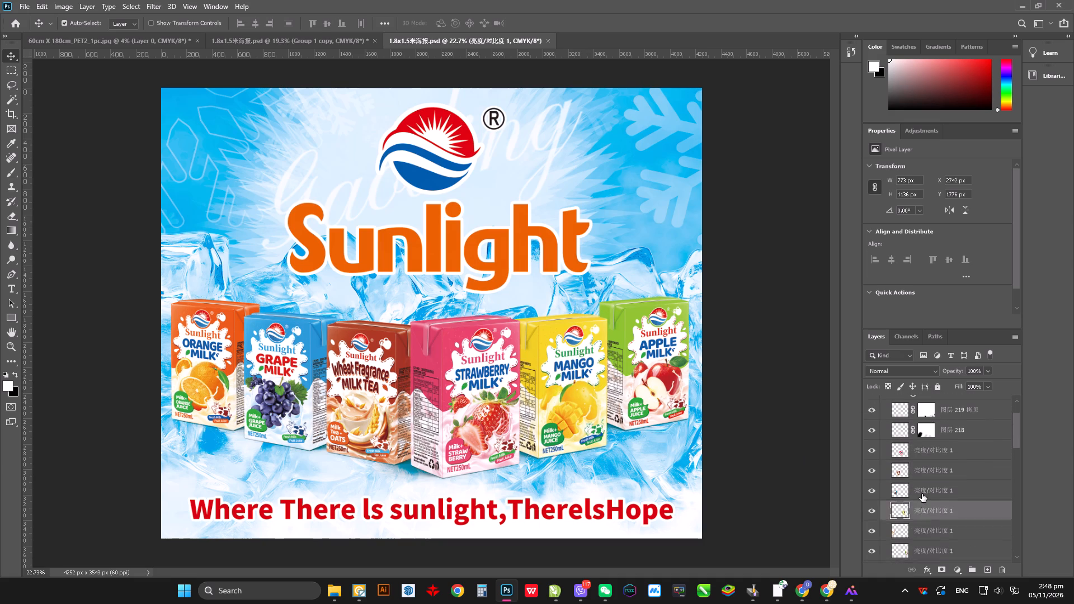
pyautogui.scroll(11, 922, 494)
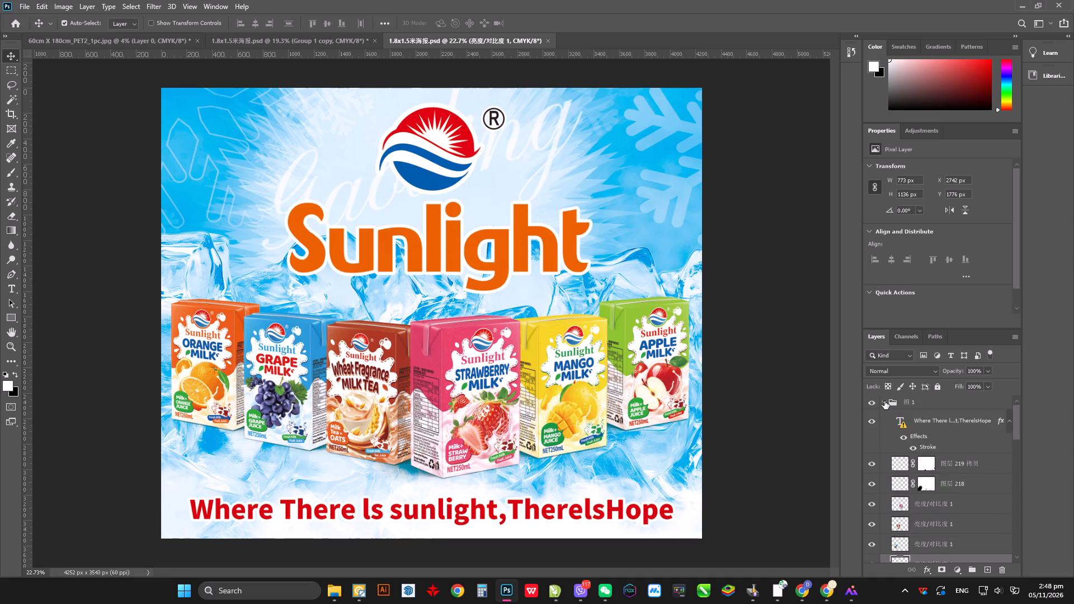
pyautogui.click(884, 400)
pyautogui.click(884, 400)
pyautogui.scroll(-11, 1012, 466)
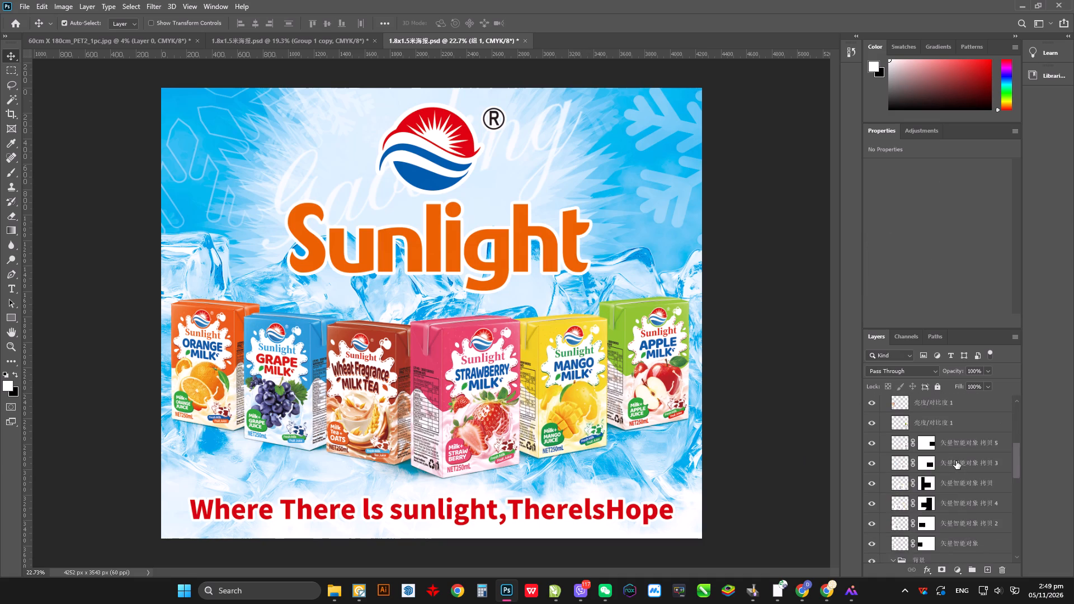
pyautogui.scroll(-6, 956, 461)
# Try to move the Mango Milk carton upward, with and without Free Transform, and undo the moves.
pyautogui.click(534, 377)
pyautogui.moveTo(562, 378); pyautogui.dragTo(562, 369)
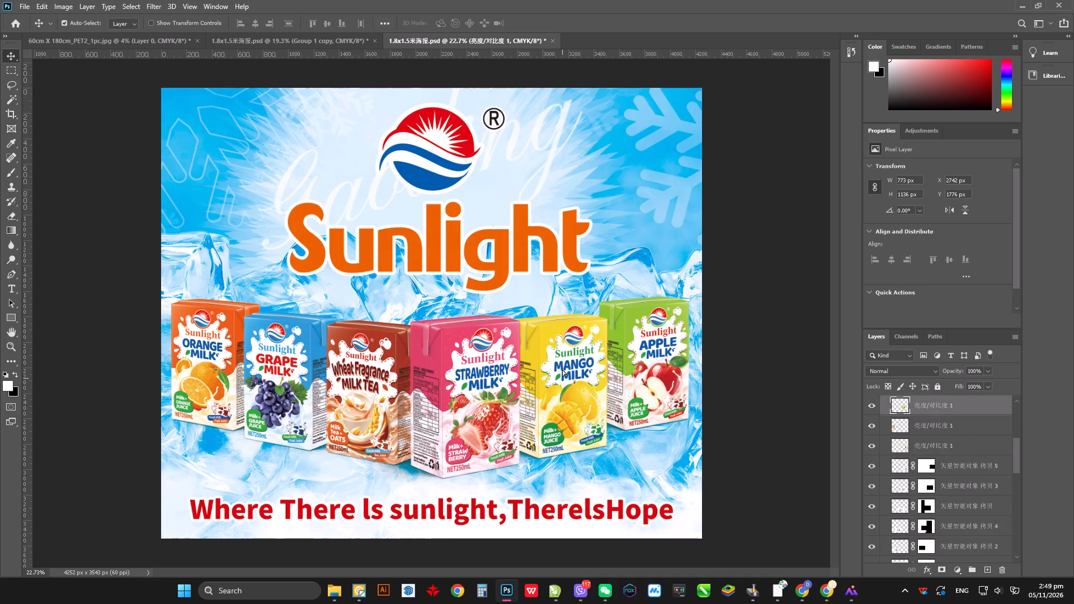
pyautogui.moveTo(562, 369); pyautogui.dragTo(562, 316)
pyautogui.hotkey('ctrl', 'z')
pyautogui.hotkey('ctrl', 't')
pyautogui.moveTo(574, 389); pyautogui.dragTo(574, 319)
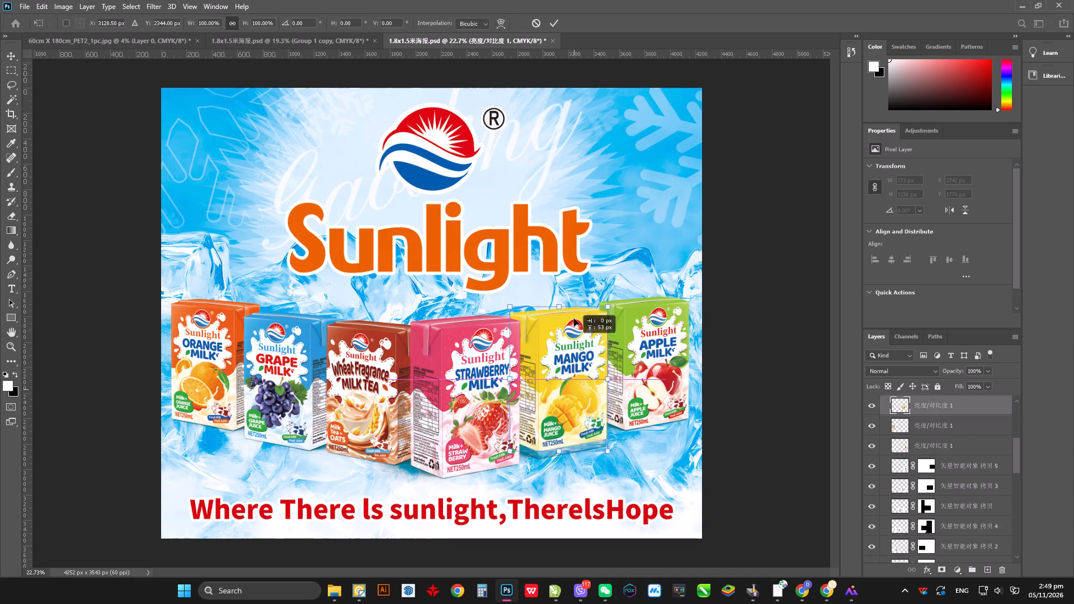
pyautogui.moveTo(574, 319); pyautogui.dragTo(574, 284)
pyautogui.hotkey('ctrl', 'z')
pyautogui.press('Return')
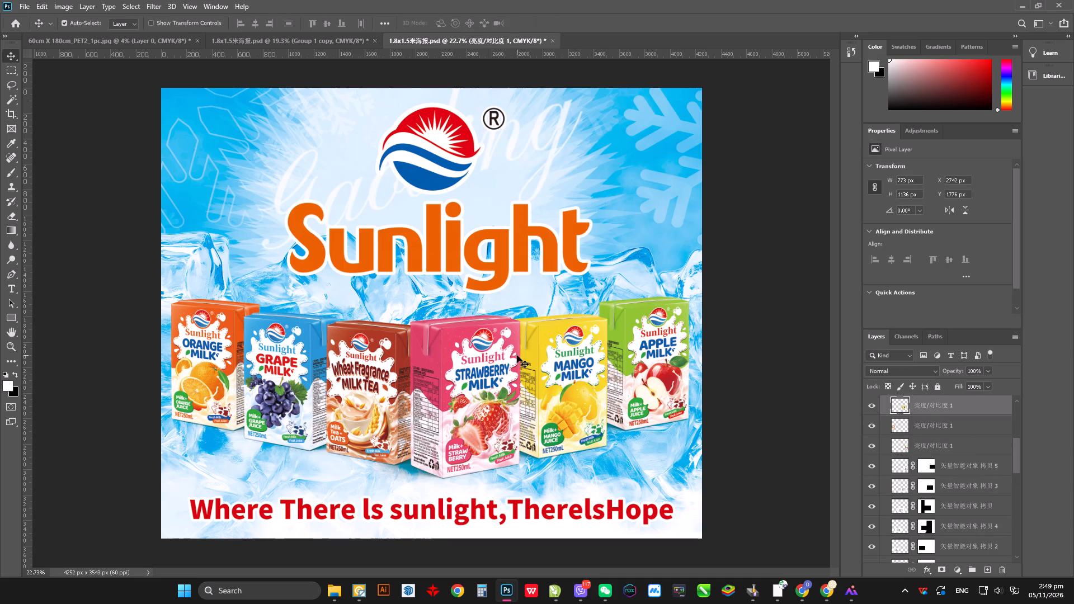
# Group the Wheat Fragrance Milk Tea, Grape Milk and Orange Milk cartons and move them above the other three cartons, over the Sunlight lettering.
pyautogui.click(374, 367)
pyautogui.keyDown('shift'); pyautogui.click(278, 356); pyautogui.keyUp('shift')
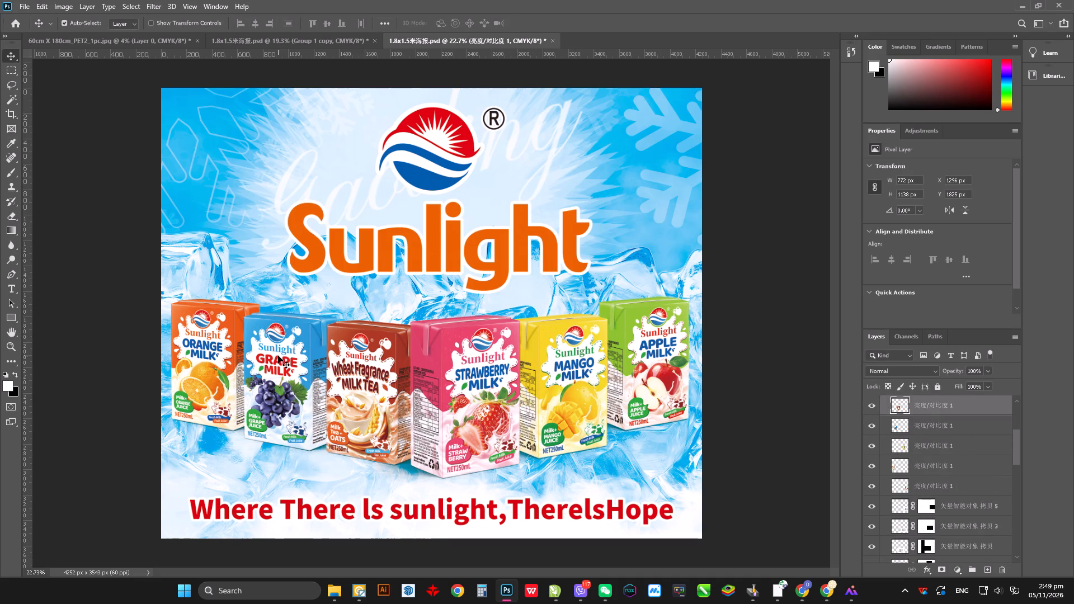
pyautogui.keyDown('shift'); pyautogui.click(212, 345); pyautogui.keyUp('shift')
pyautogui.hotkey('ctrl', 'g')
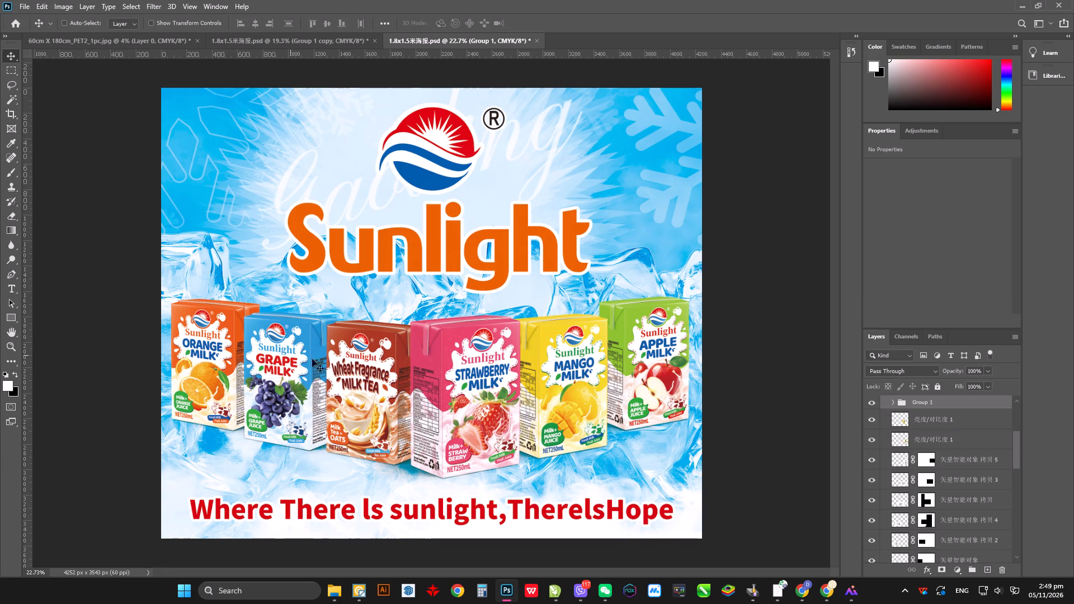
pyautogui.hotkey('ctrl', 't')
pyautogui.moveTo(305, 403); pyautogui.dragTo(521, 243)
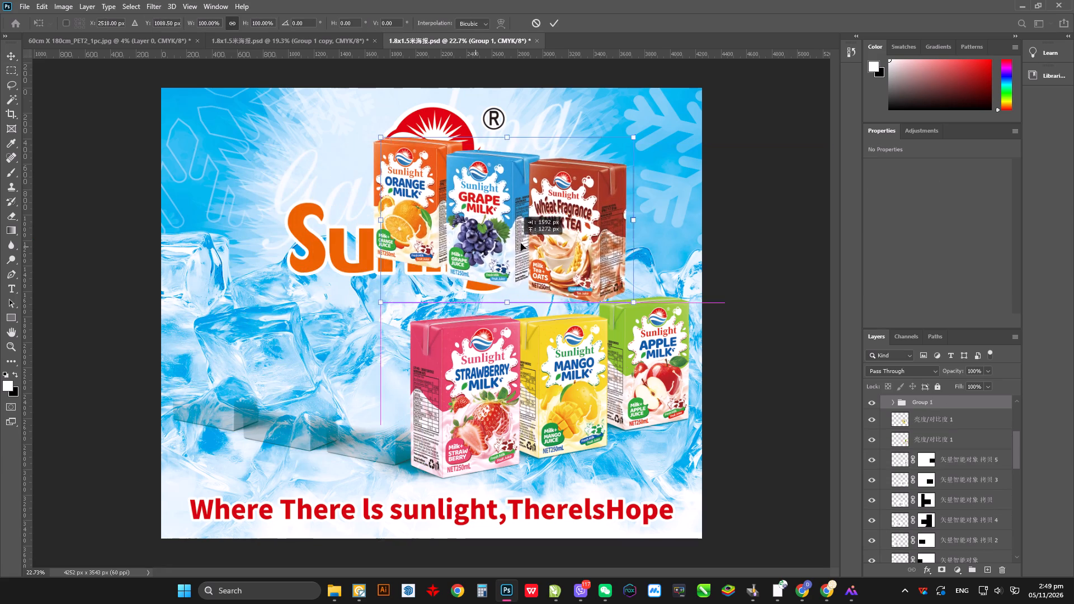
pyautogui.moveTo(521, 243); pyautogui.dragTo(567, 257)
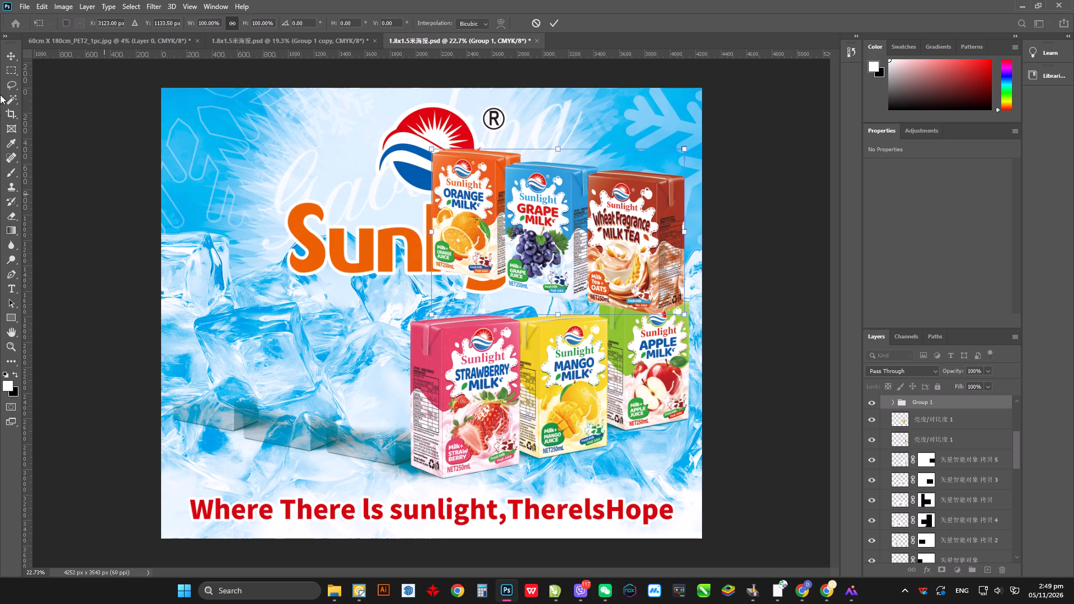
pyautogui.click(6, 56)
# Select the Strawberry, Mango and Apple Milk cartons together and move them about 232 px straight down.
pyautogui.click(462, 360)
pyautogui.click(563, 362)
pyautogui.keyDown('shift'); pyautogui.click(677, 353); pyautogui.keyUp('shift')
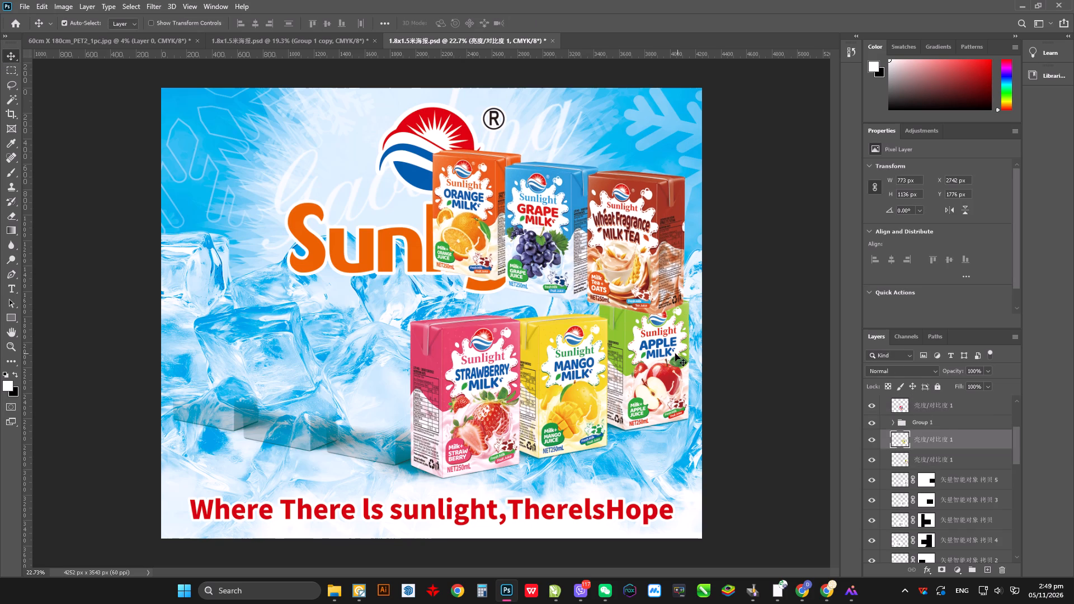
pyautogui.moveTo(653, 364); pyautogui.dragTo(653, 382)
pyautogui.hotkey('ctrl', 'z')
pyautogui.click(478, 353)
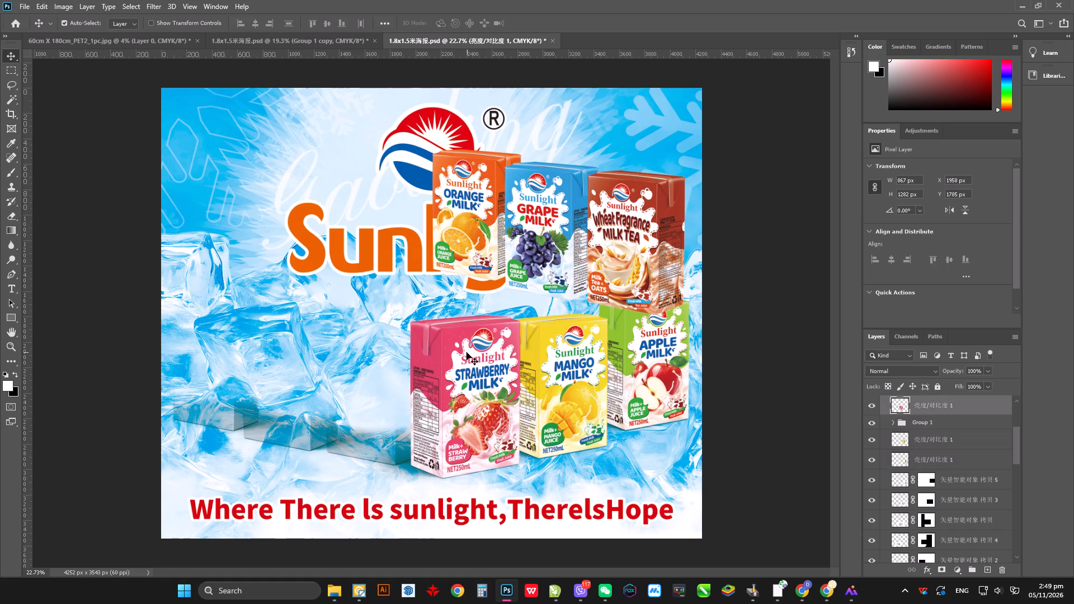
pyautogui.click(464, 343)
pyautogui.keyDown('shift'); pyautogui.click(556, 337); pyautogui.keyUp('shift')
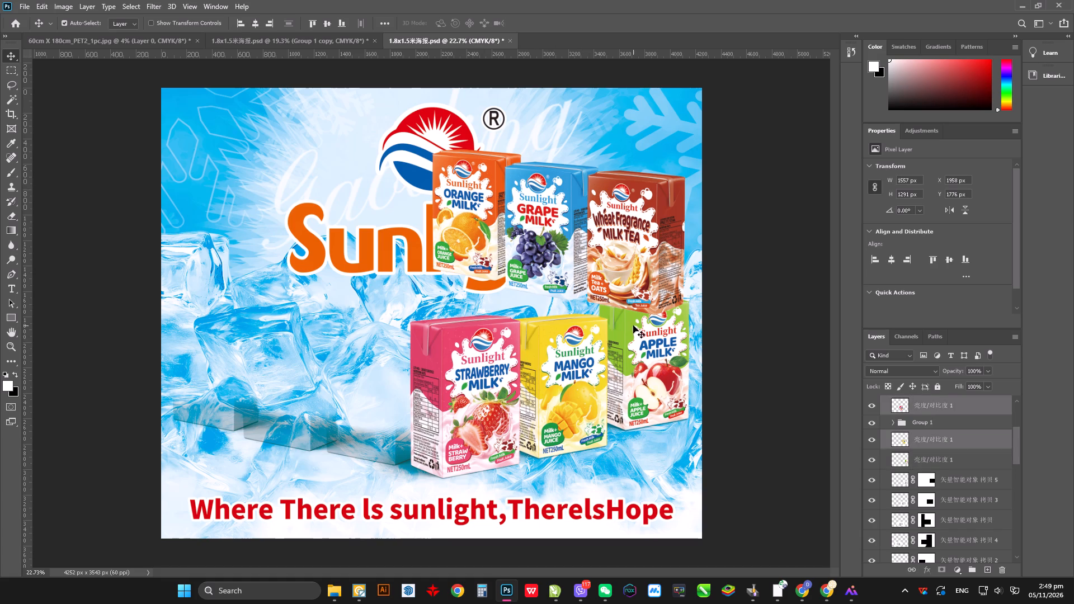
pyautogui.keyDown('shift'); pyautogui.click(633, 325); pyautogui.keyUp('shift')
pyautogui.moveTo(623, 332); pyautogui.dragTo(626, 361)
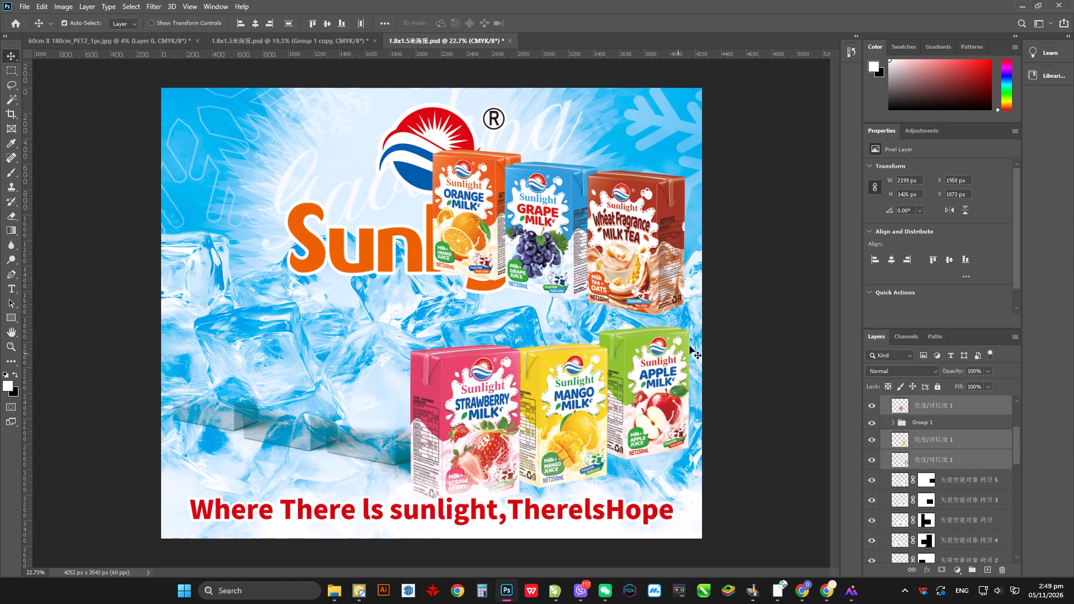
pyautogui.click(729, 333)
# Lower the Apple Milk carton level with the Mango Milk carton, and shift both slightly left to even the bottom row's spacing.
pyautogui.click(566, 387)
pyautogui.click(617, 372)
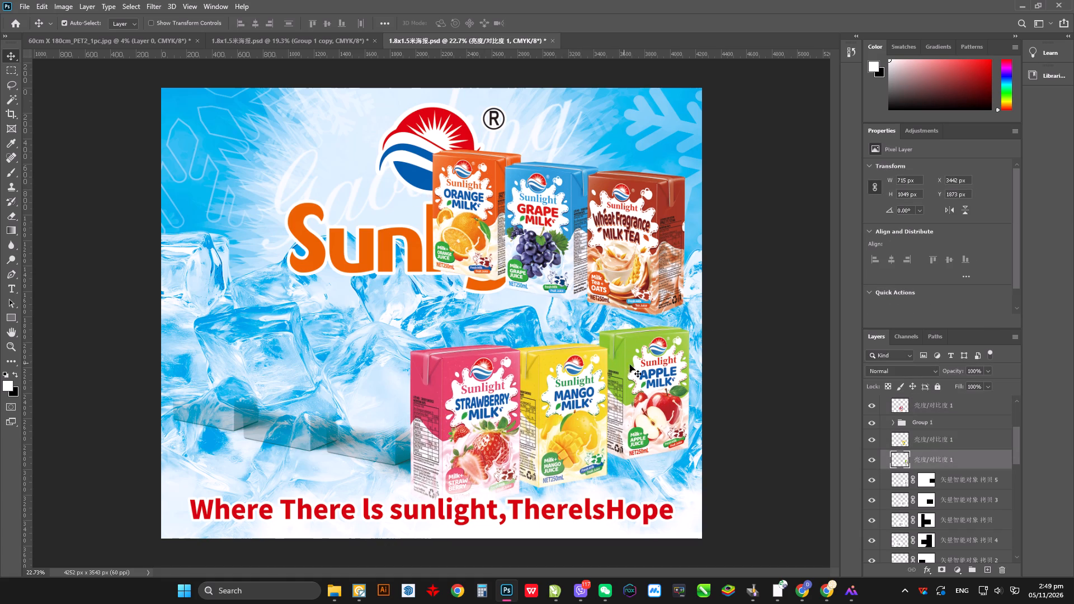
pyautogui.moveTo(634, 366); pyautogui.dragTo(633, 383)
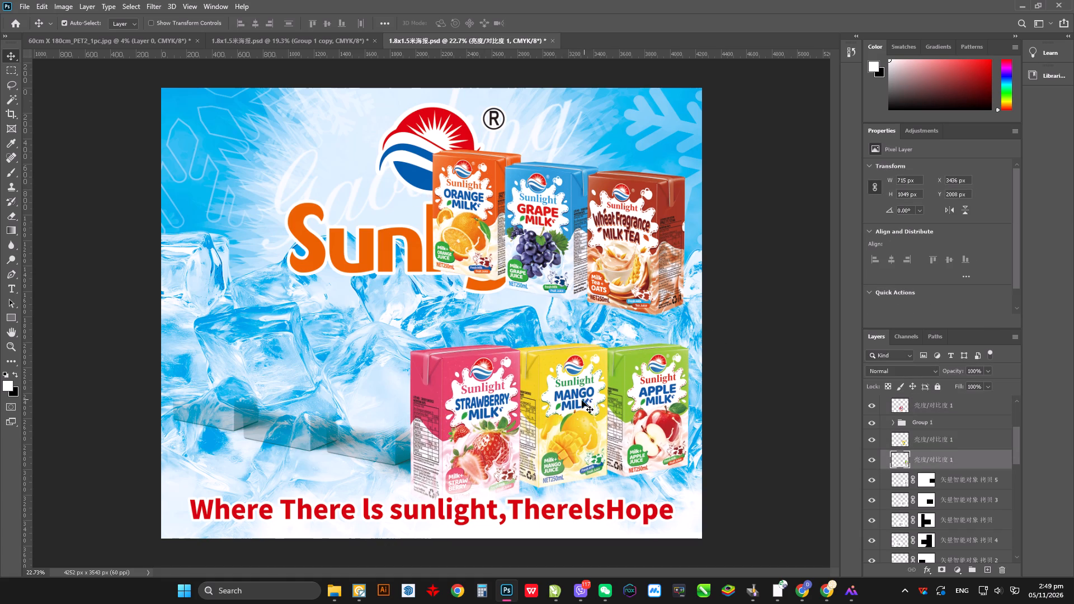
pyautogui.moveTo(579, 402); pyautogui.dragTo(573, 404)
pyautogui.click(622, 390)
pyautogui.moveTo(648, 389); pyautogui.dragTo(640, 389)
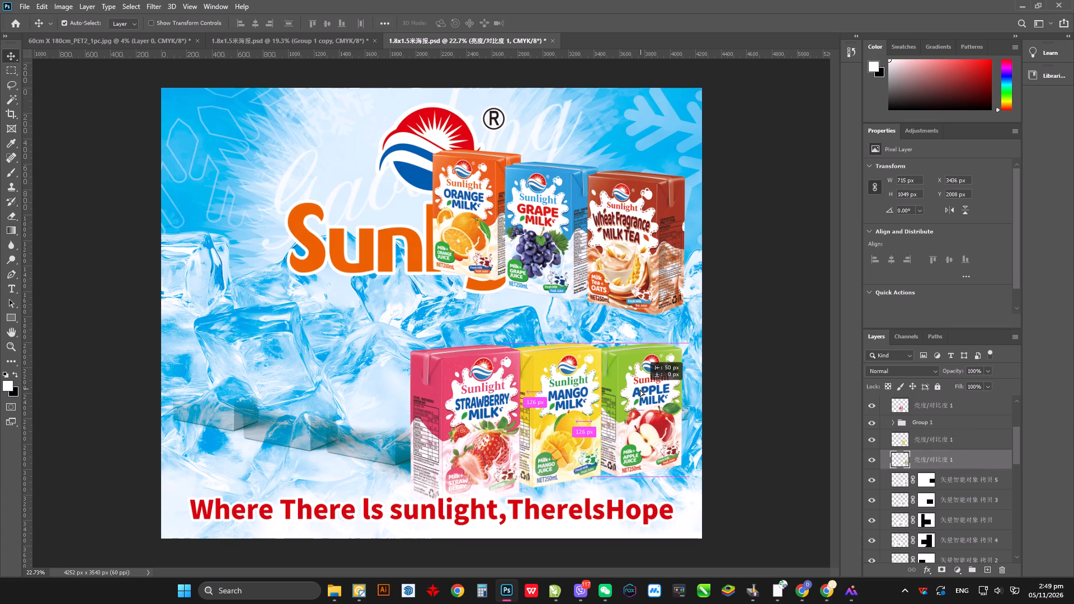
pyautogui.moveTo(640, 389); pyautogui.dragTo(639, 389)
# Hide the Orange Milk carton's layer.
pyautogui.click(755, 312)
pyautogui.click(478, 200)
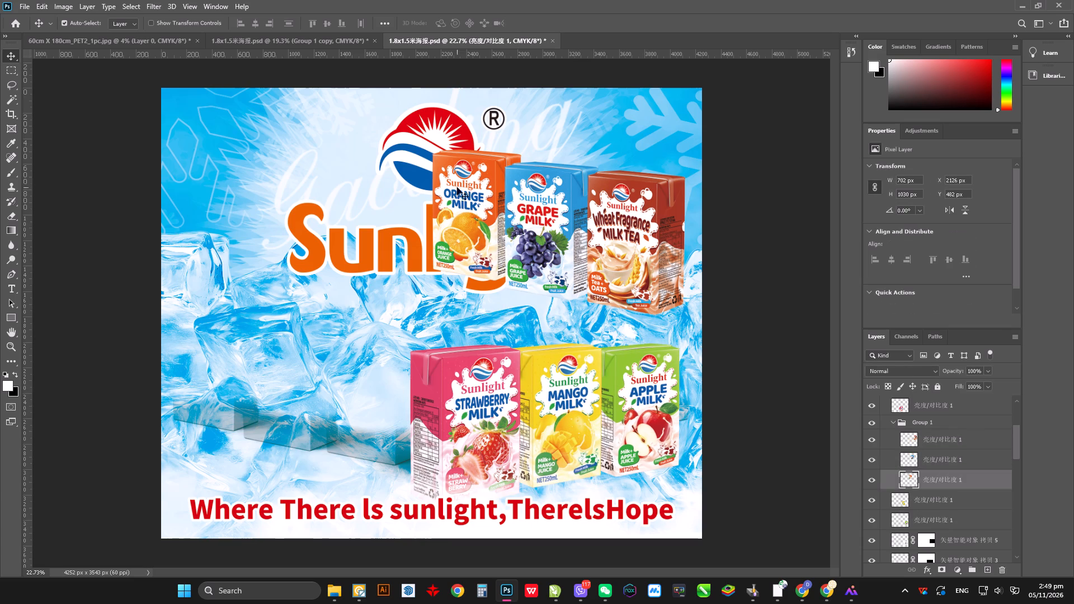
pyautogui.click(872, 481)
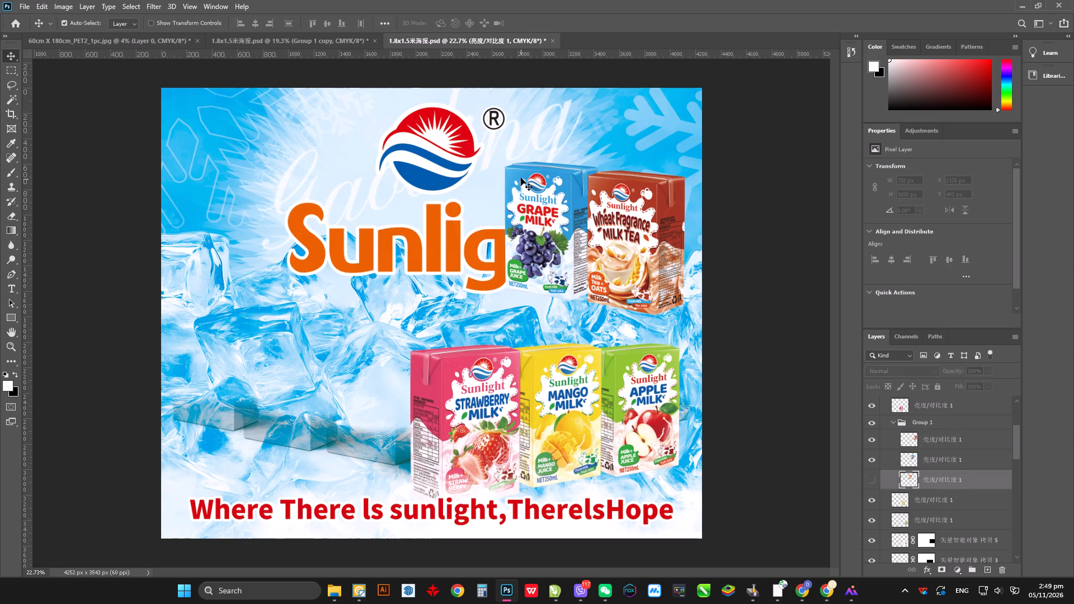
# Move the Grape Milk and Wheat Fragrance Milk Tea cartons together down and slightly left, just above the bottom row.
pyautogui.click(559, 226)
pyautogui.keyDown('shift'); pyautogui.click(631, 219); pyautogui.keyUp('shift')
pyautogui.moveTo(613, 252); pyautogui.dragTo(593, 281)
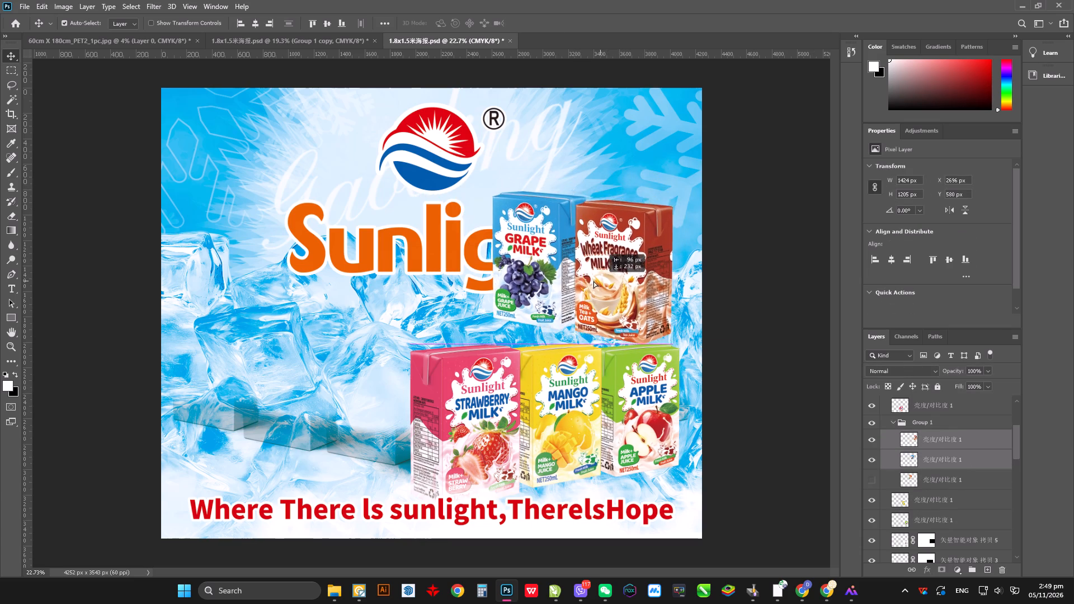
pyautogui.moveTo(593, 281); pyautogui.dragTo(593, 282)
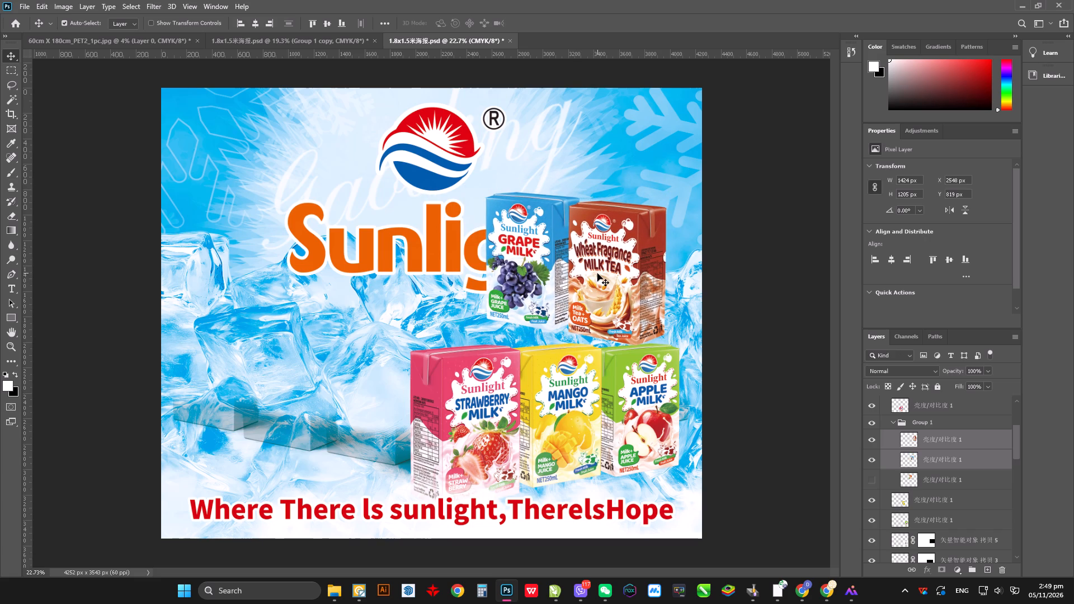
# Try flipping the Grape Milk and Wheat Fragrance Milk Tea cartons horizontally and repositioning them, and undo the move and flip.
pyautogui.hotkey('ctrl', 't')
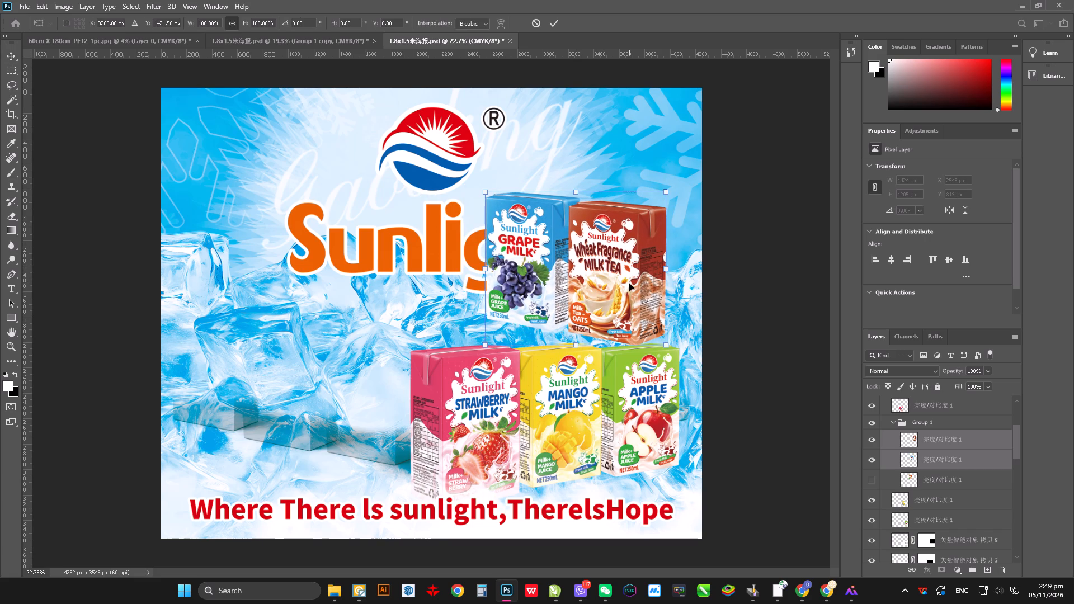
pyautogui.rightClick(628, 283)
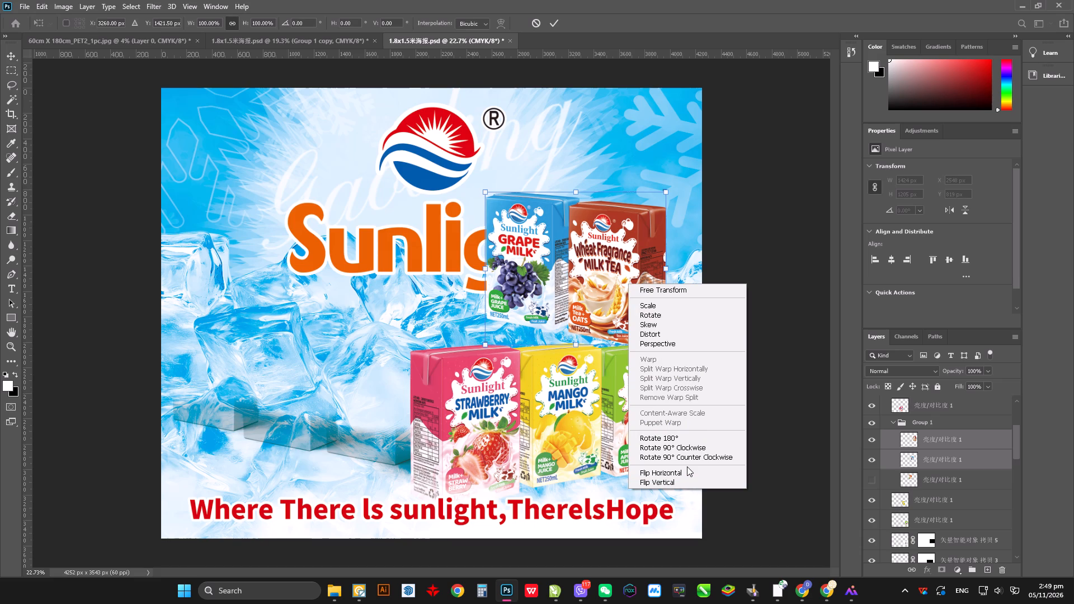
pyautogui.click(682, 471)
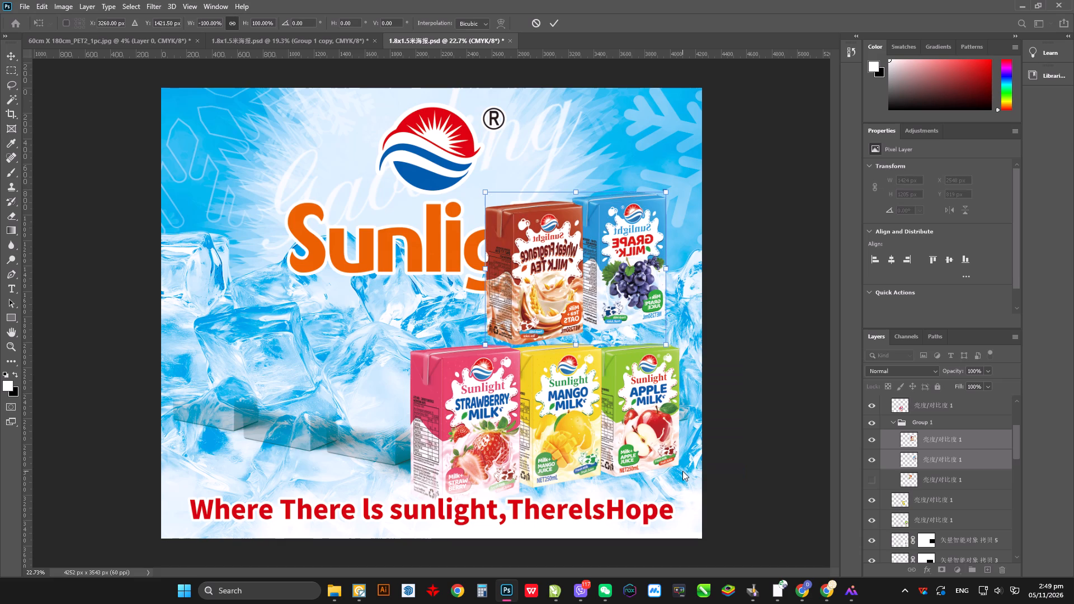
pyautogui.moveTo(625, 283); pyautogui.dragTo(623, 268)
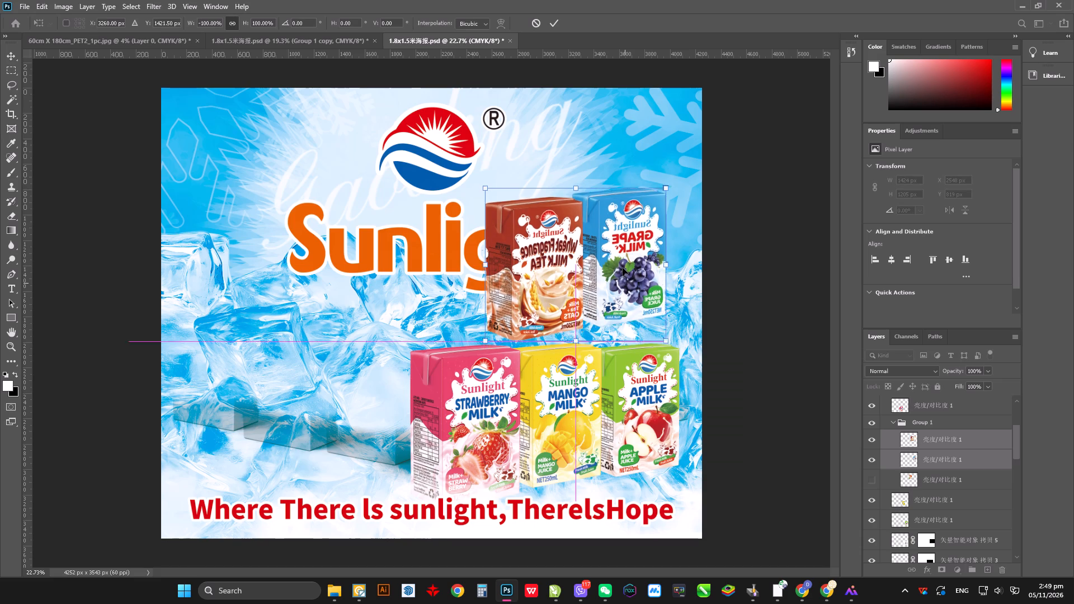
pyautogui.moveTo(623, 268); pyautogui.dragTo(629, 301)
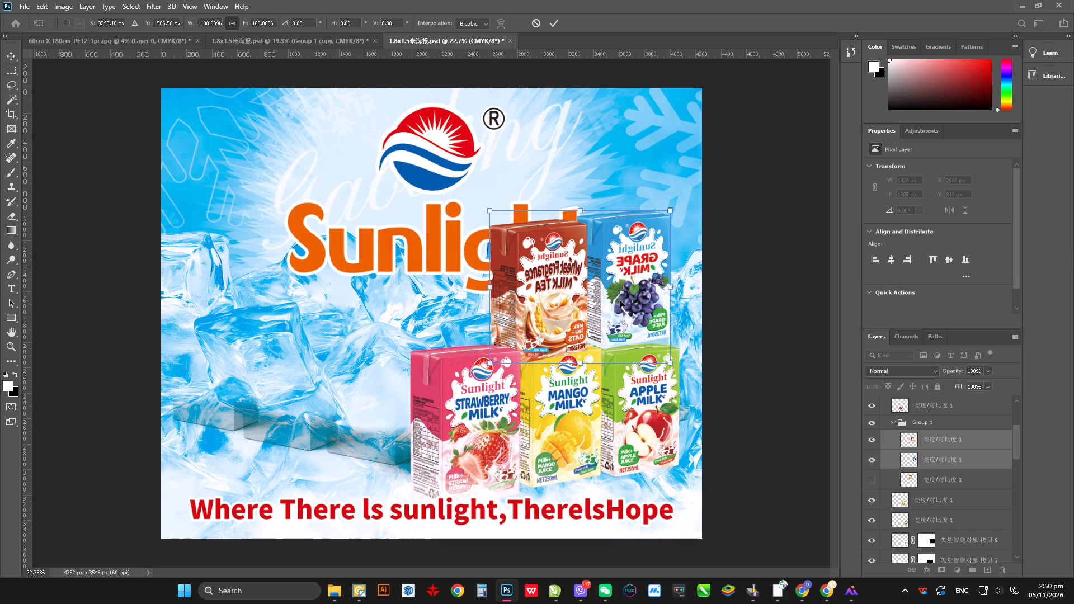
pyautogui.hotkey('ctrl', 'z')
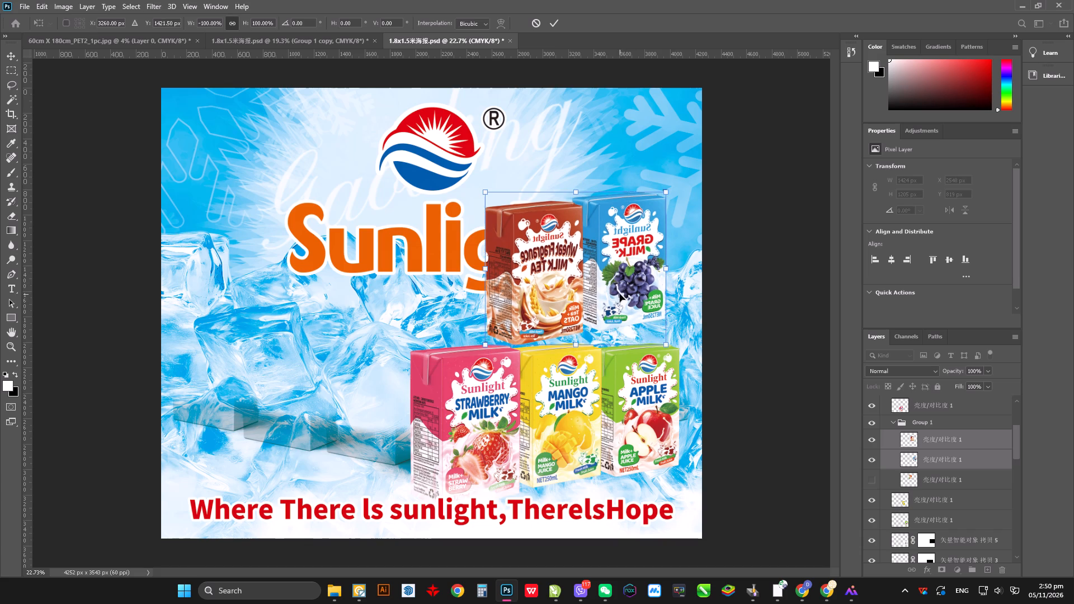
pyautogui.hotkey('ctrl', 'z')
# Shift the Grape Milk and Wheat Fragrance Milk Tea cartons slightly right and apply the transform.
pyautogui.moveTo(626, 277); pyautogui.dragTo(634, 278)
pyautogui.click(785, 306)
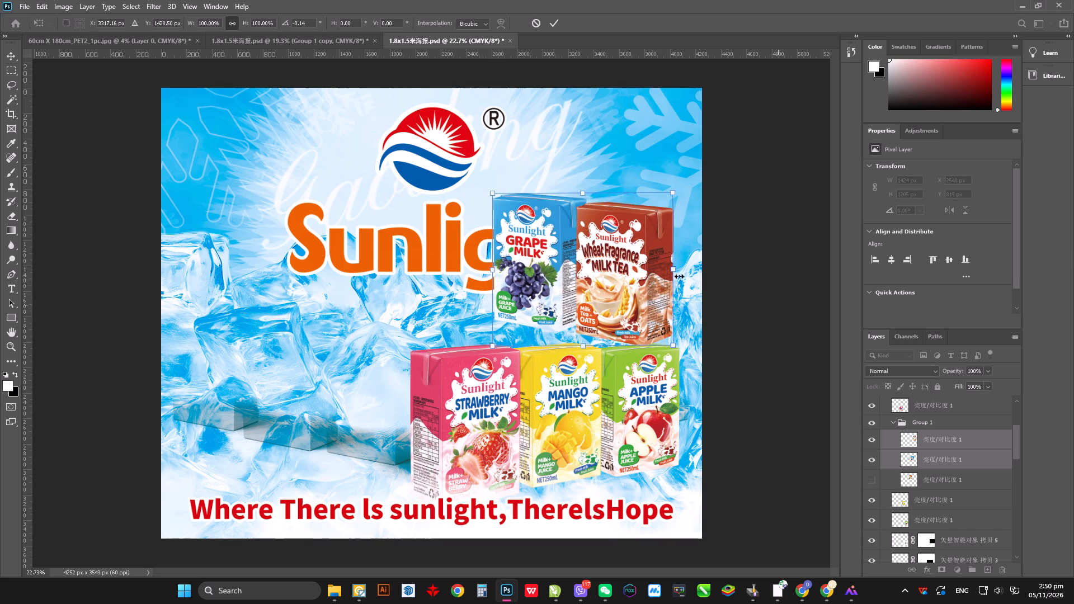
pyautogui.click(568, 435)
pyautogui.press('Return')
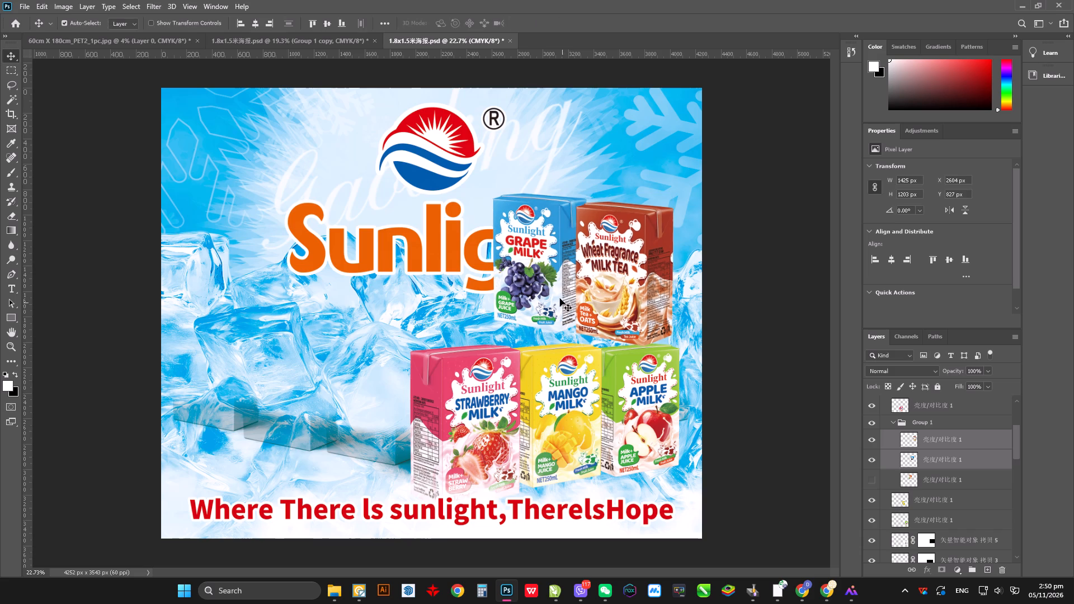
# Lower the Grape Milk and Wheat Fragrance Milk Tea cartons individually, lining up their tops and closing the gap to the bottom row.
pyautogui.click(549, 284)
pyautogui.click(574, 409)
pyautogui.click(542, 267)
pyautogui.moveTo(544, 263); pyautogui.dragTo(545, 263)
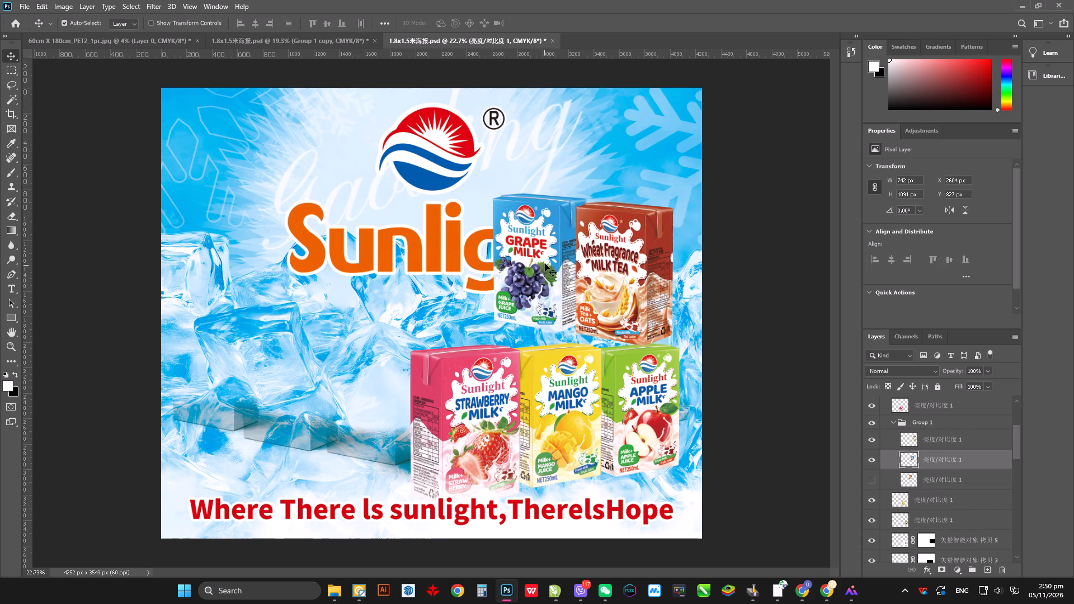
pyautogui.moveTo(545, 263); pyautogui.dragTo(548, 271)
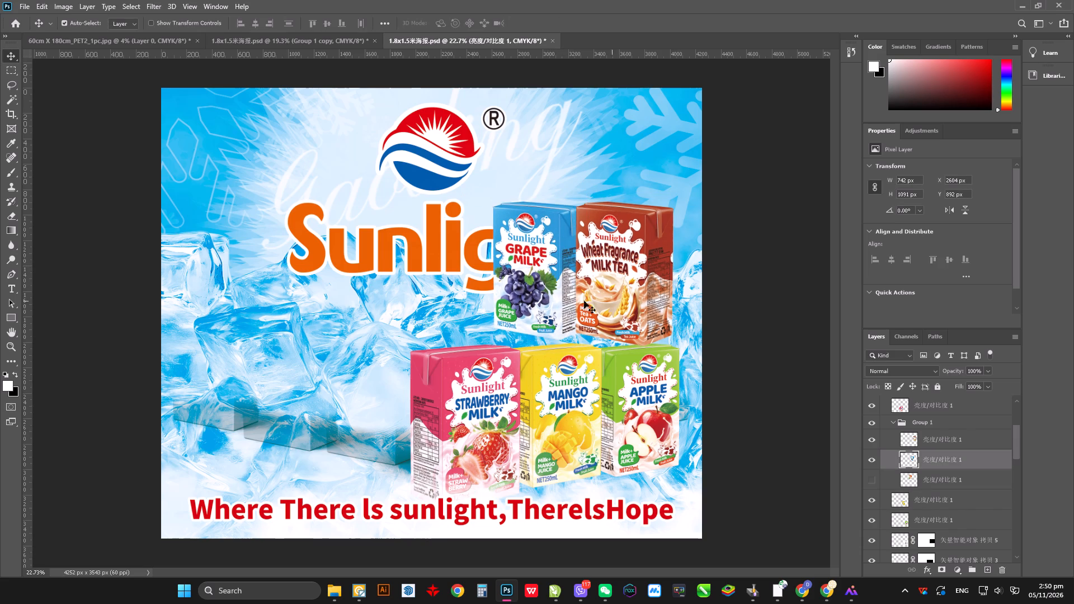
pyautogui.moveTo(533, 297); pyautogui.dragTo(536, 310)
pyautogui.moveTo(611, 299); pyautogui.dragTo(611, 310)
# Move the large orange Sunlight lettering left, clear of the cartons, to X about 219 px.
pyautogui.click(429, 246)
pyautogui.moveTo(435, 255); pyautogui.dragTo(335, 256)
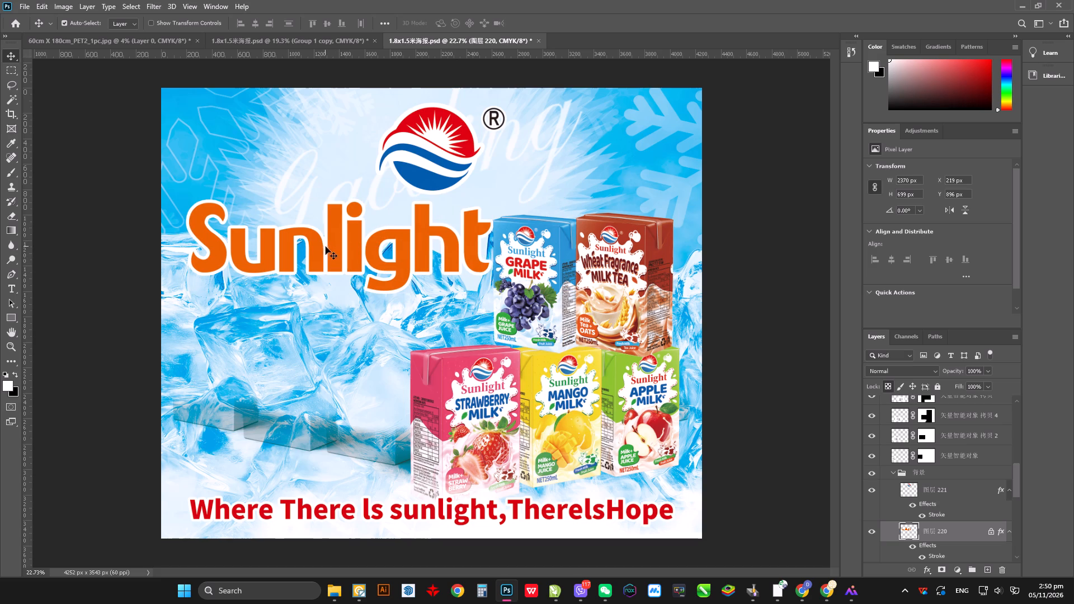
# Scale all five milk cartons together down to about 84.6% and shift the stack slightly down and right.
pyautogui.click(470, 385)
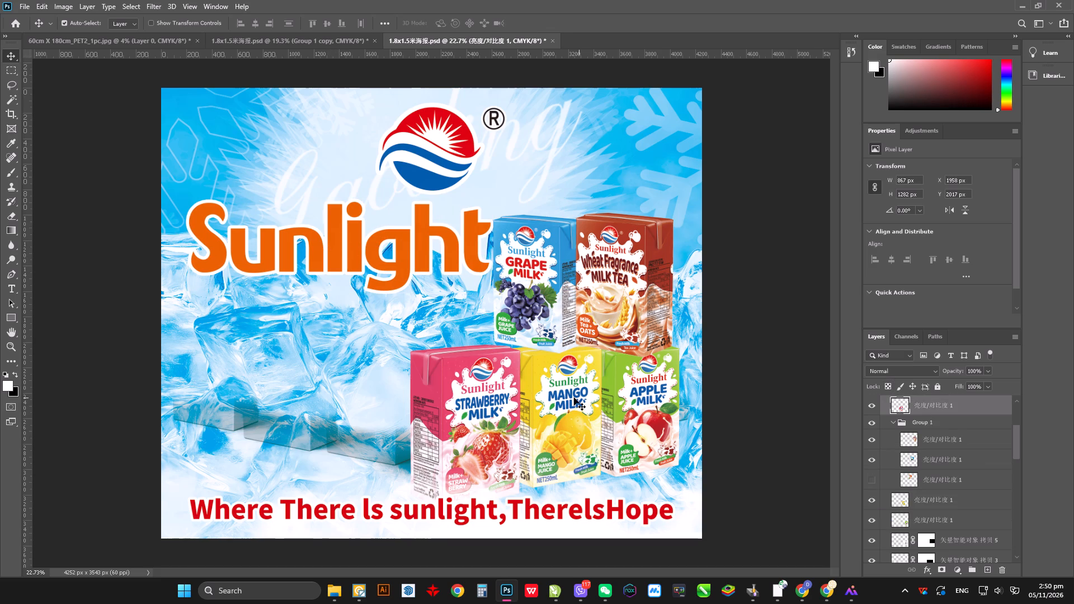
pyautogui.keyDown('shift'); pyautogui.click(574, 398); pyautogui.keyUp('shift')
pyautogui.keyDown('shift'); pyautogui.click(629, 400); pyautogui.keyUp('shift')
pyautogui.keyDown('shift'); pyautogui.click(630, 289); pyautogui.keyUp('shift')
pyautogui.keyDown('shift'); pyautogui.click(552, 281); pyautogui.keyUp('shift')
pyautogui.hotkey('ctrl', 't')
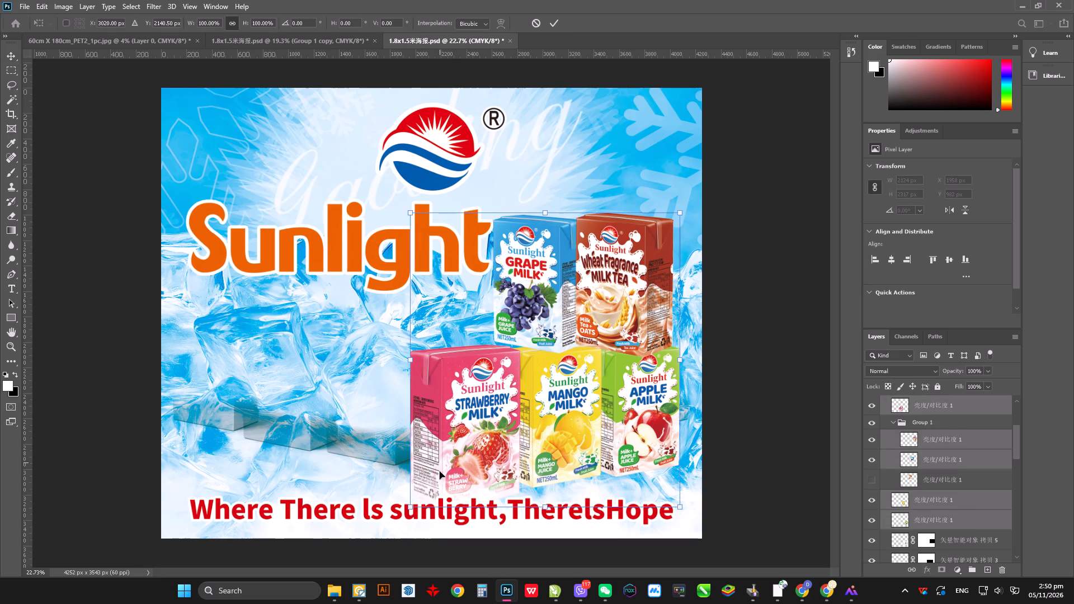
pyautogui.moveTo(410, 504); pyautogui.dragTo(430, 485)
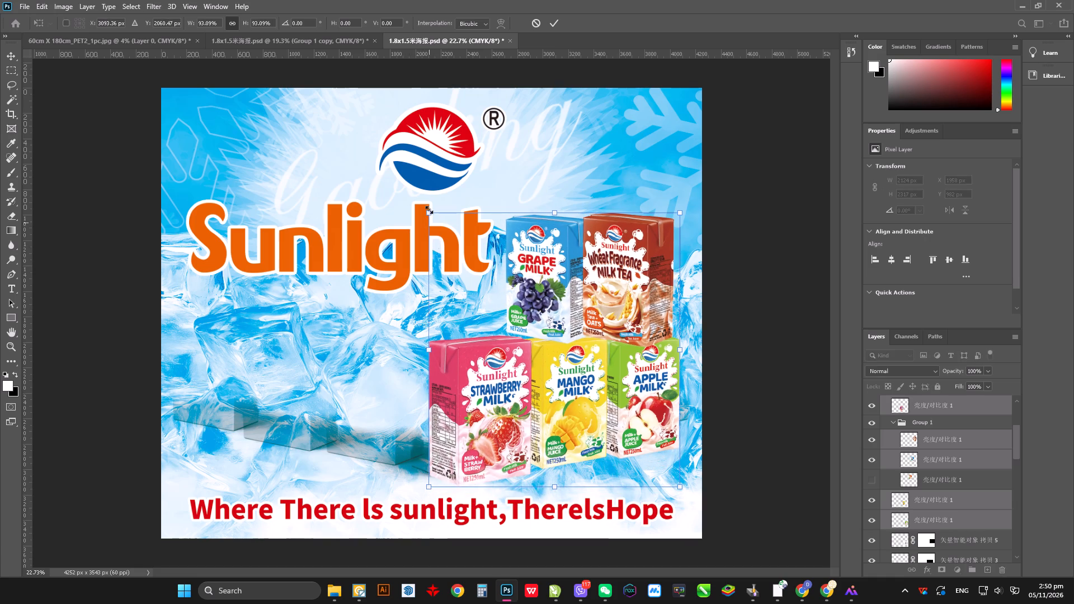
pyautogui.moveTo(427, 211); pyautogui.dragTo(444, 242)
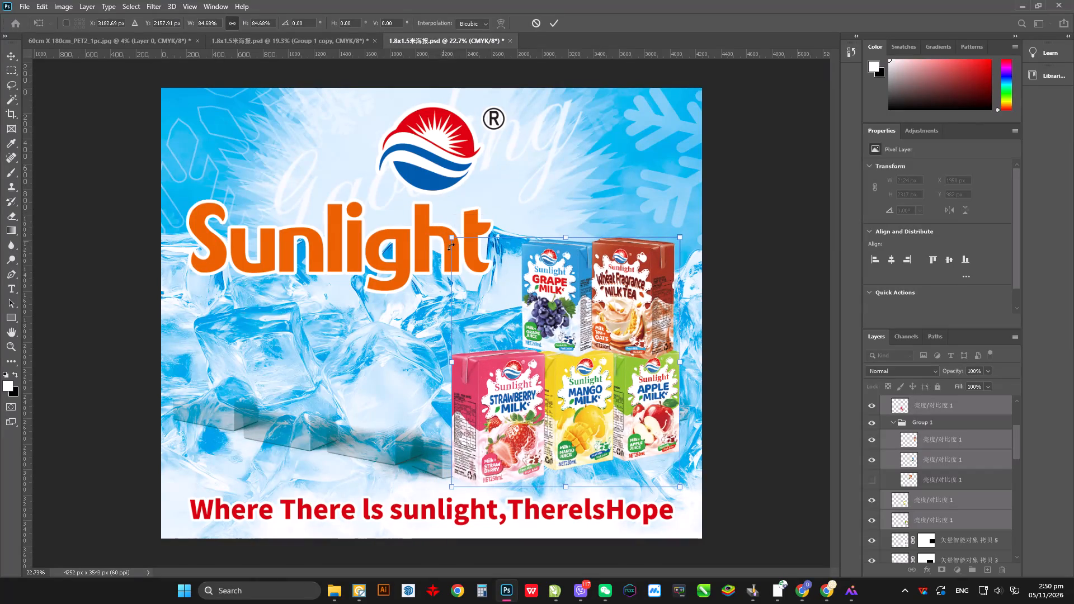
pyautogui.hotkey('ctrl', 'g')
pyautogui.moveTo(569, 398); pyautogui.dragTo(574, 404)
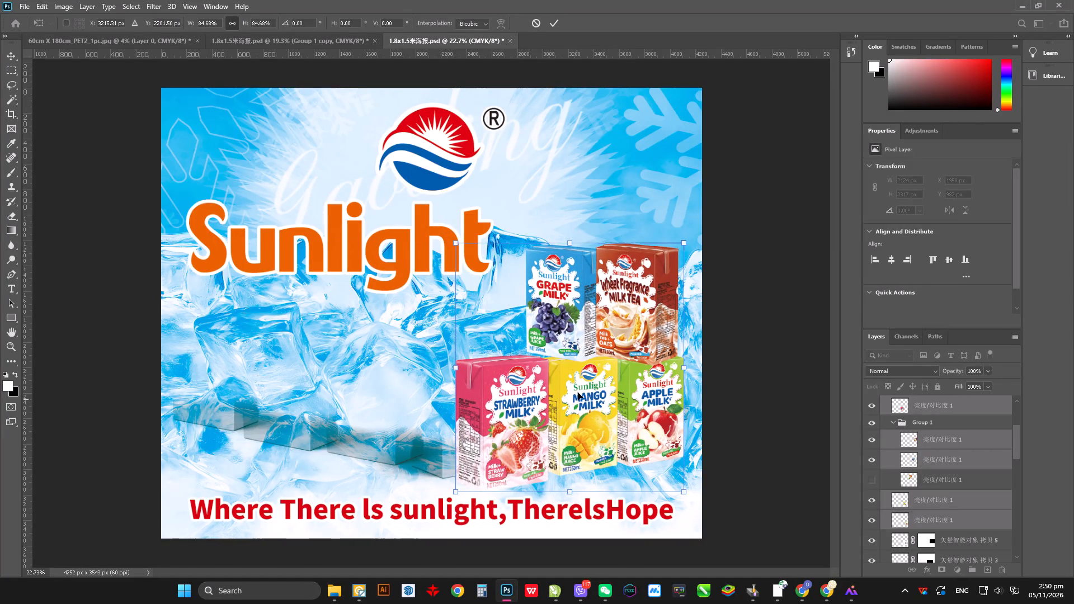
pyautogui.press('Return')
# Hide the six 矢量智能对象 layers that form the translucent blocks behind the cartons.
pyautogui.click(399, 456)
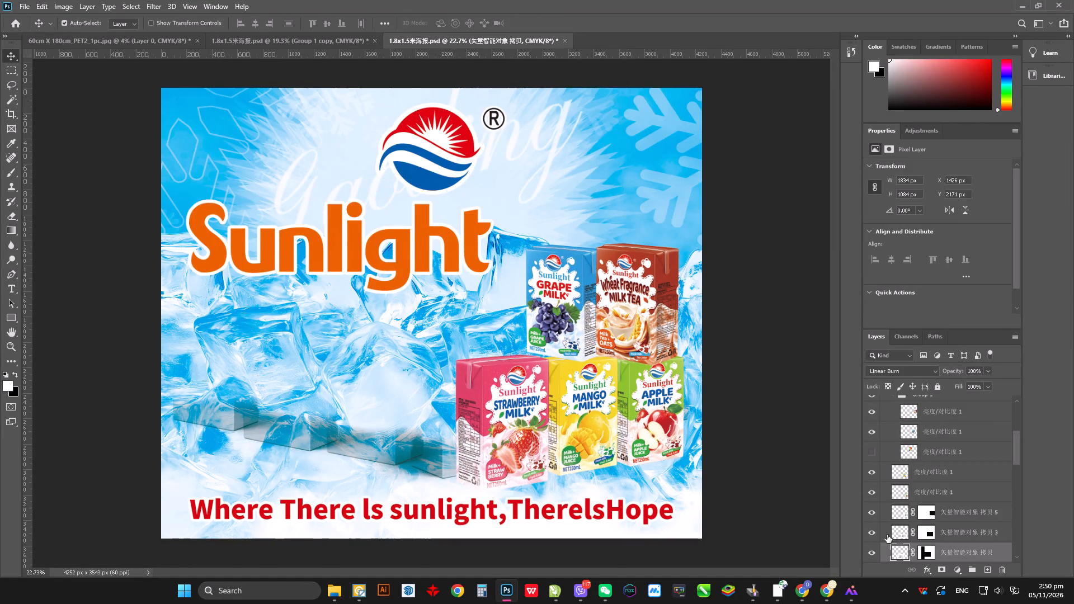
pyautogui.click(872, 551)
pyautogui.click(869, 530)
pyautogui.click(868, 515)
pyautogui.scroll(-2, 881, 522)
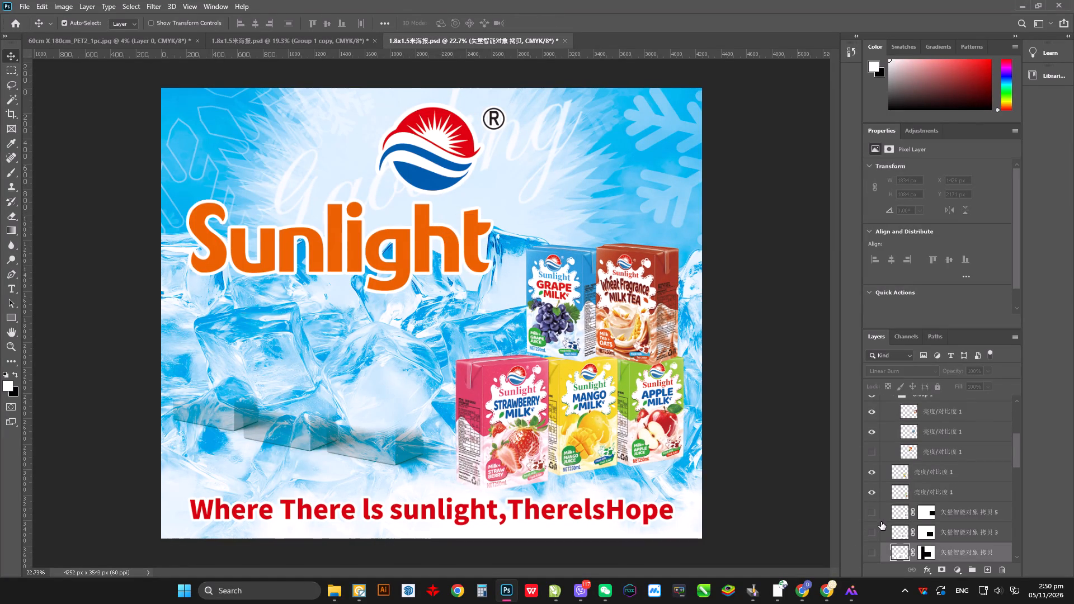
pyautogui.scroll(-3, 881, 522)
pyautogui.click(869, 504)
pyautogui.click(874, 522)
pyautogui.scroll(-1, 877, 539)
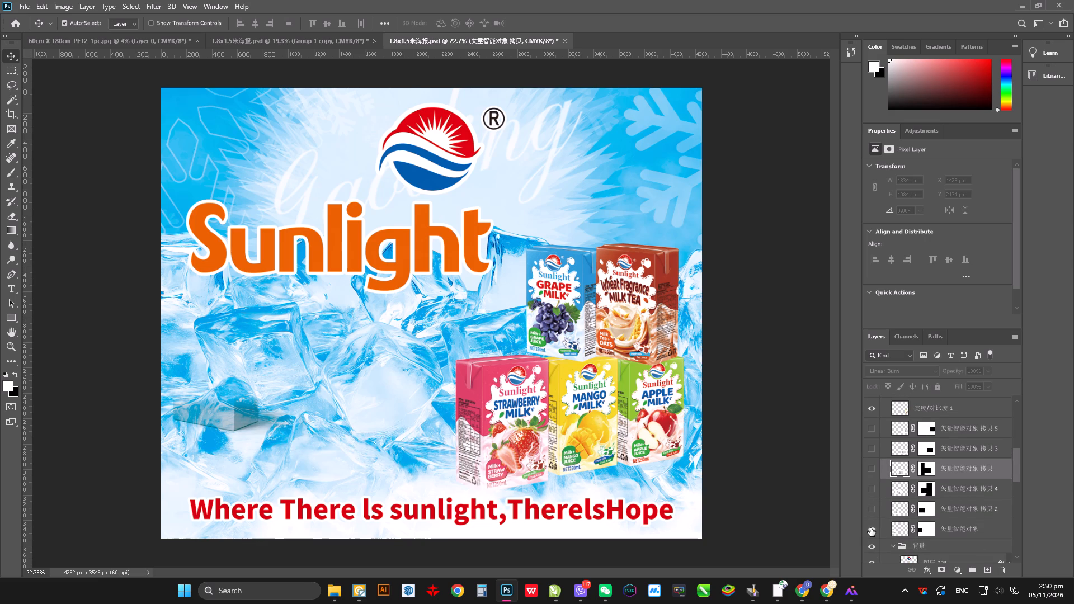
pyautogui.click(870, 527)
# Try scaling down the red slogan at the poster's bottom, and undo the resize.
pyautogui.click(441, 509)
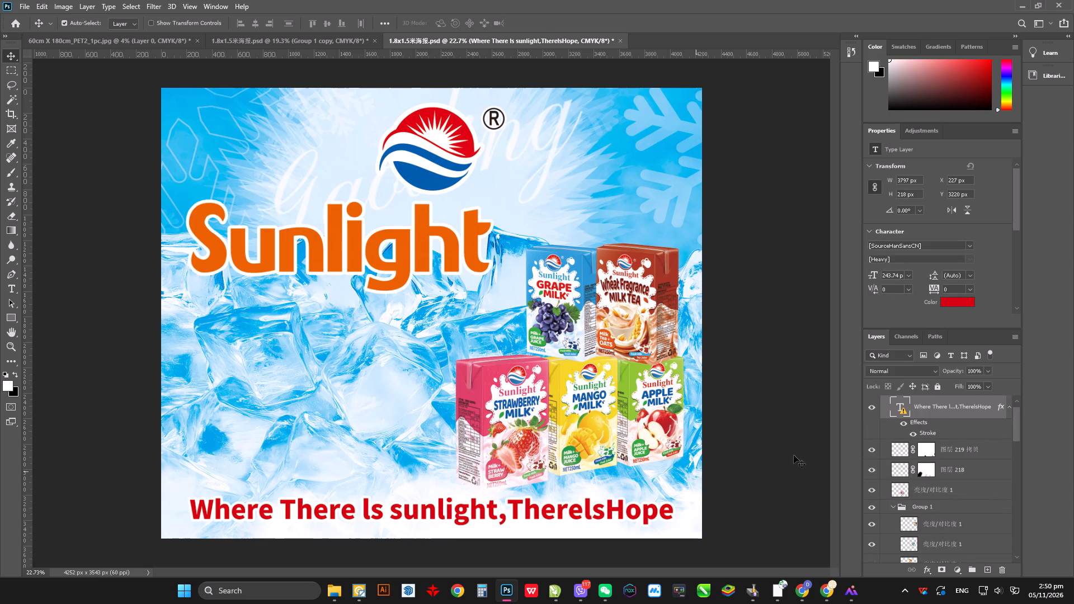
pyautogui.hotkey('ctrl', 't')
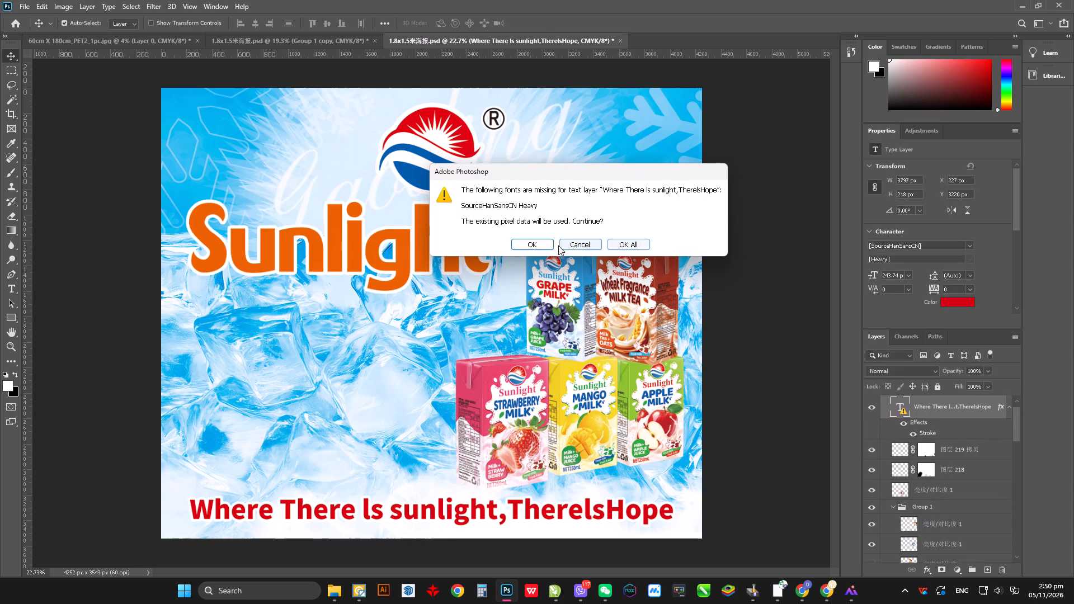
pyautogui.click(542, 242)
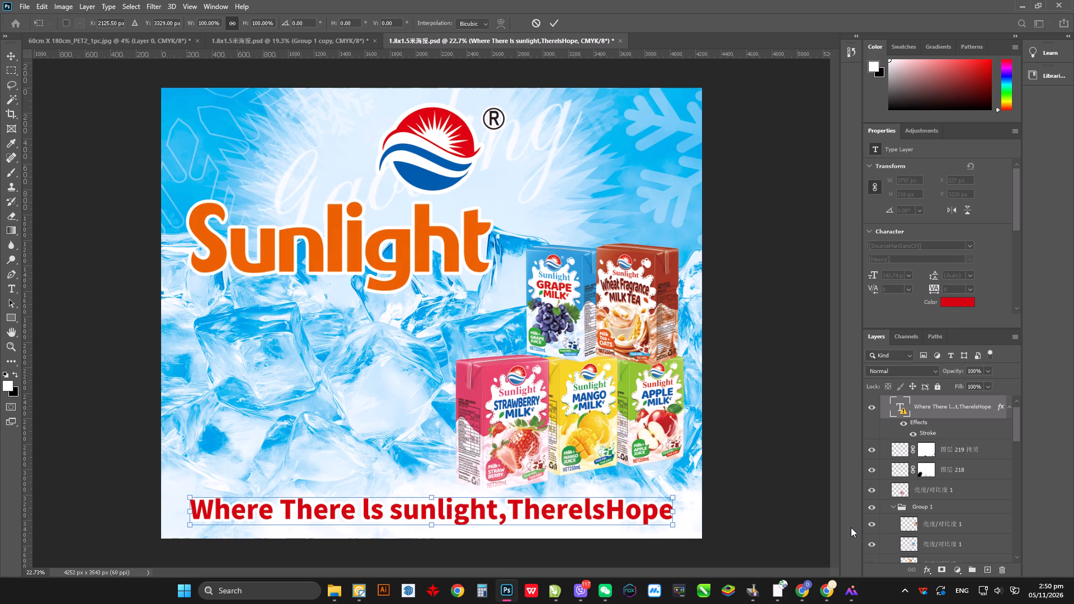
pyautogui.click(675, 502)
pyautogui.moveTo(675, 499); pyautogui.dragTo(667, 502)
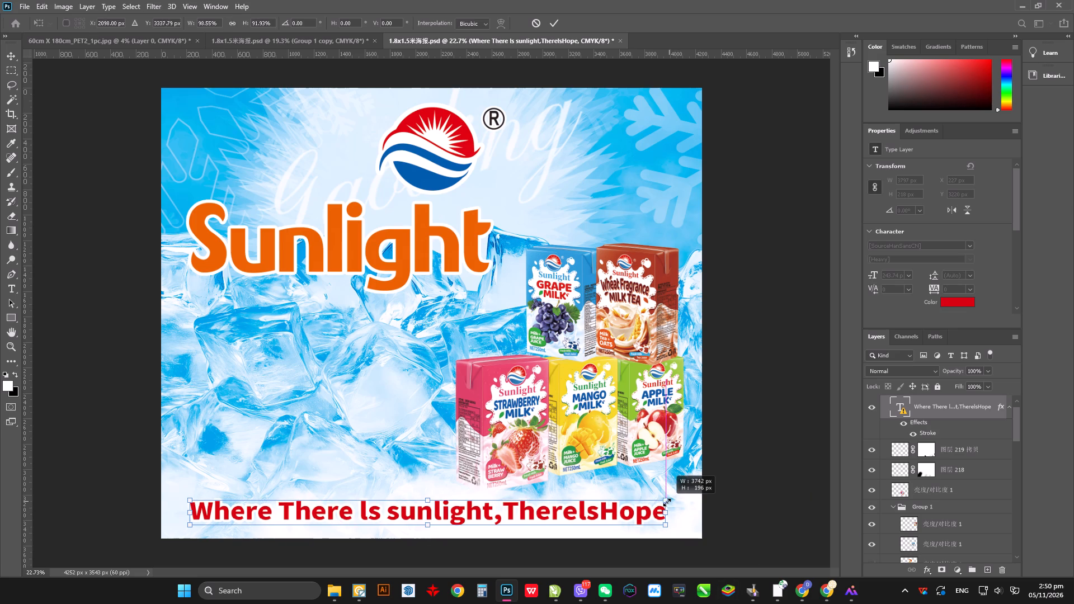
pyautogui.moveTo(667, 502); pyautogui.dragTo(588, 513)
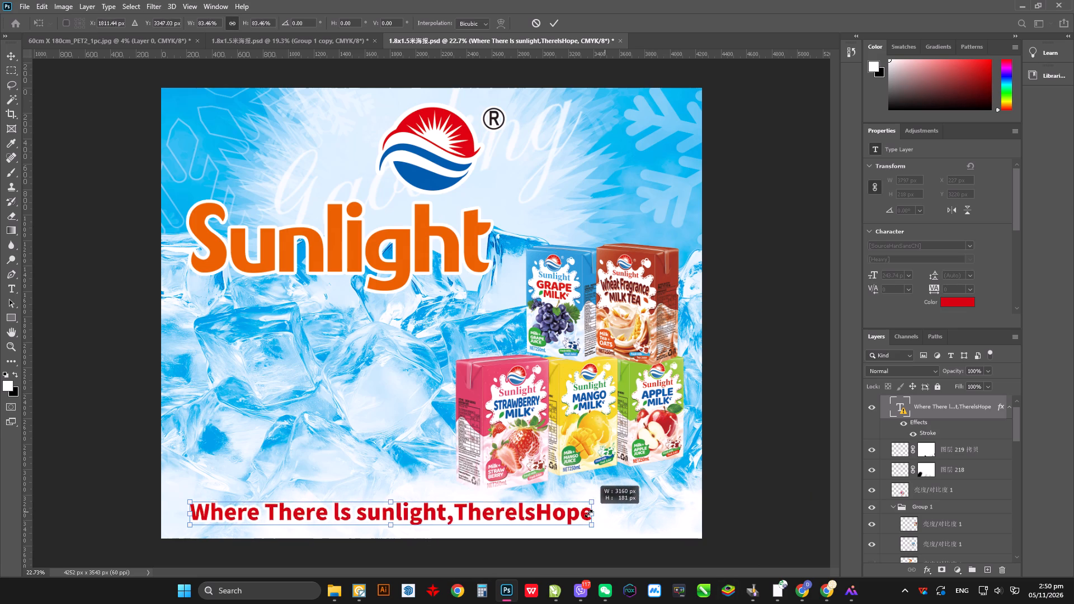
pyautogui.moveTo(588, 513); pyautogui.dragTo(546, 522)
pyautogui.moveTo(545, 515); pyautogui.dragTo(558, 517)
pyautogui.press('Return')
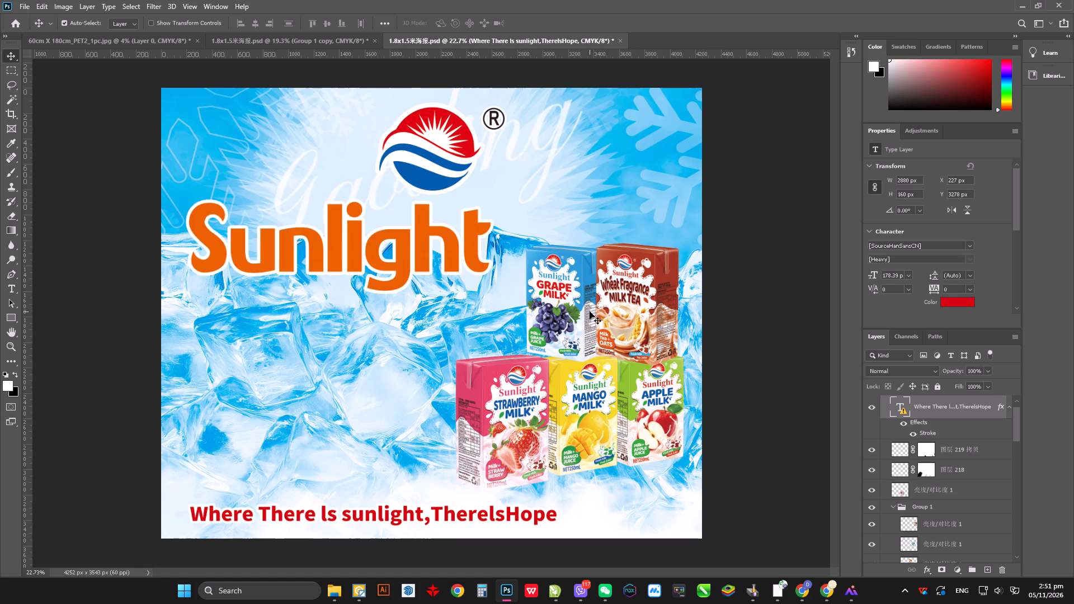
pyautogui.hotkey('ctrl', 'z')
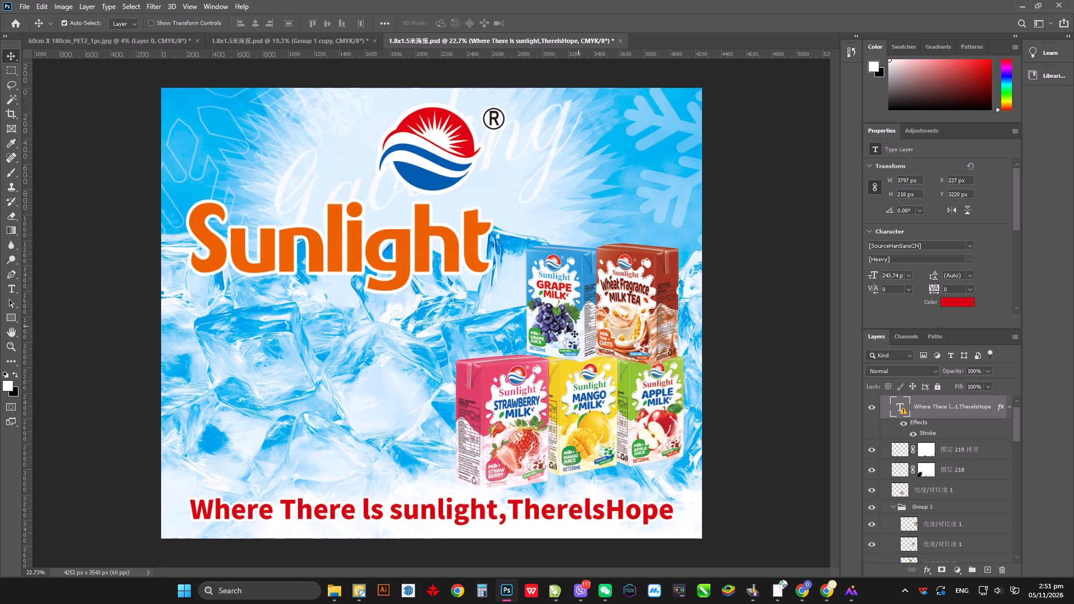
# Move the Grape Milk and Wheat Fragrance Milk Tea cartons down beside the bottom row, leaving a gap before the Strawberry carton.
pyautogui.click(548, 308)
pyautogui.keyDown('shift'); pyautogui.click(642, 299); pyautogui.keyUp('shift')
pyautogui.moveTo(639, 315); pyautogui.dragTo(416, 427)
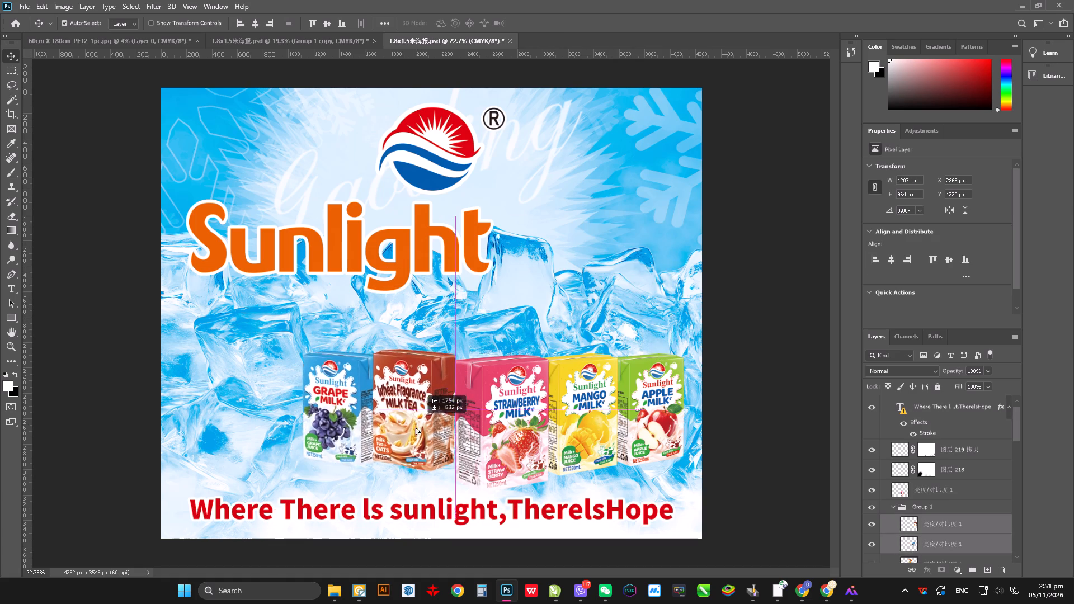
pyautogui.moveTo(416, 427); pyautogui.dragTo(413, 437)
pyautogui.moveTo(415, 431); pyautogui.dragTo(414, 431)
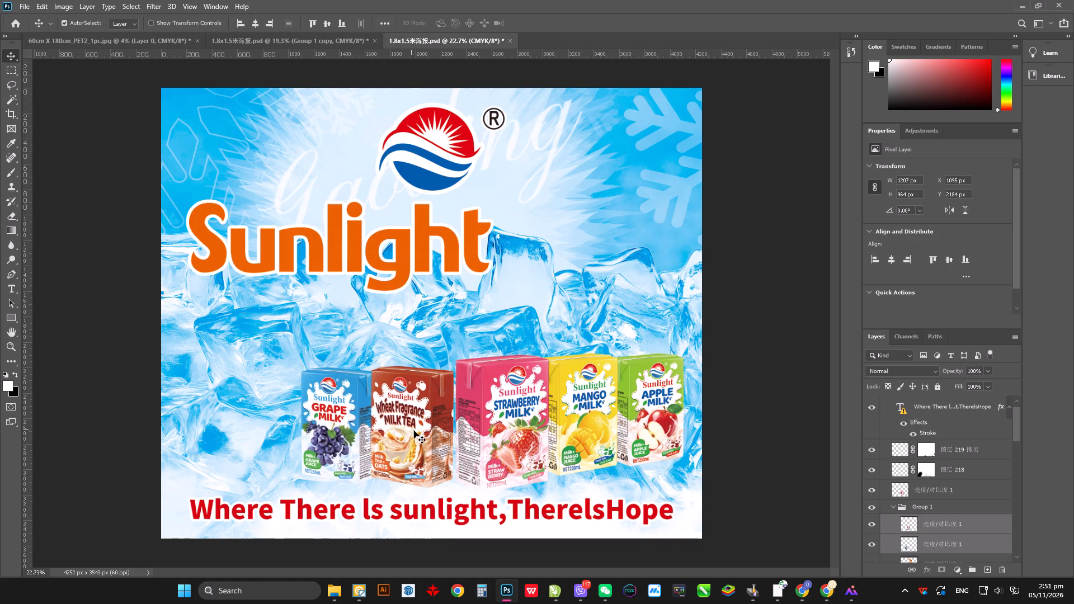
pyautogui.moveTo(414, 431); pyautogui.dragTo(324, 433)
pyautogui.click(719, 347)
# Enlarge the Strawberry, Mango and Apple Milk cartons together to about 2383 × 1449 px and shift them to X about 1754 px.
pyautogui.click(517, 399)
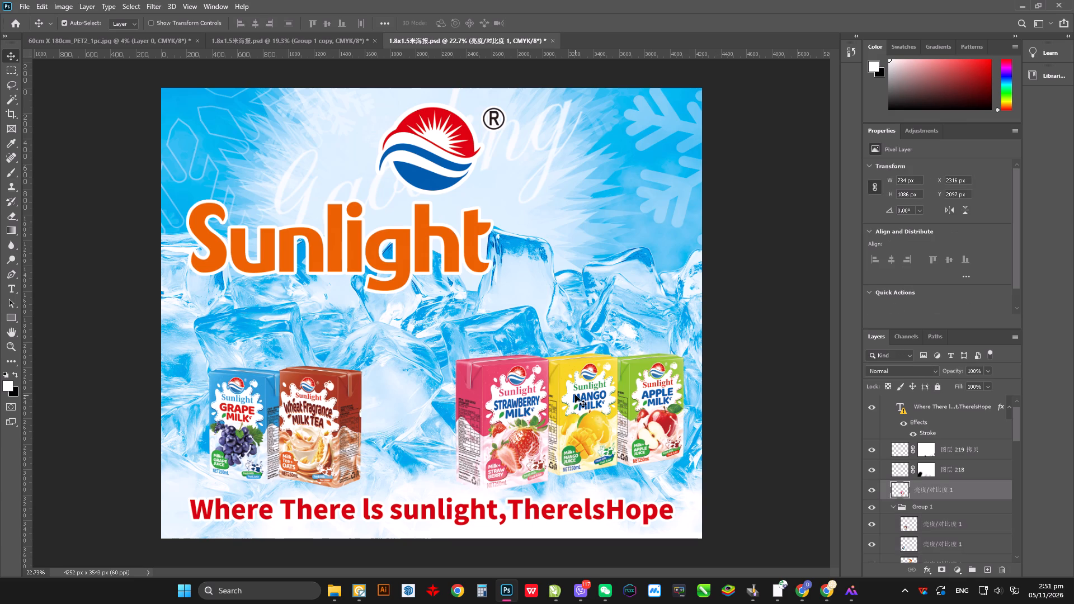
pyautogui.keyDown('shift'); pyautogui.click(575, 394); pyautogui.keyUp('shift')
pyautogui.keyDown('shift'); pyautogui.click(640, 393); pyautogui.keyUp('shift')
pyautogui.hotkey('ctrl', 't')
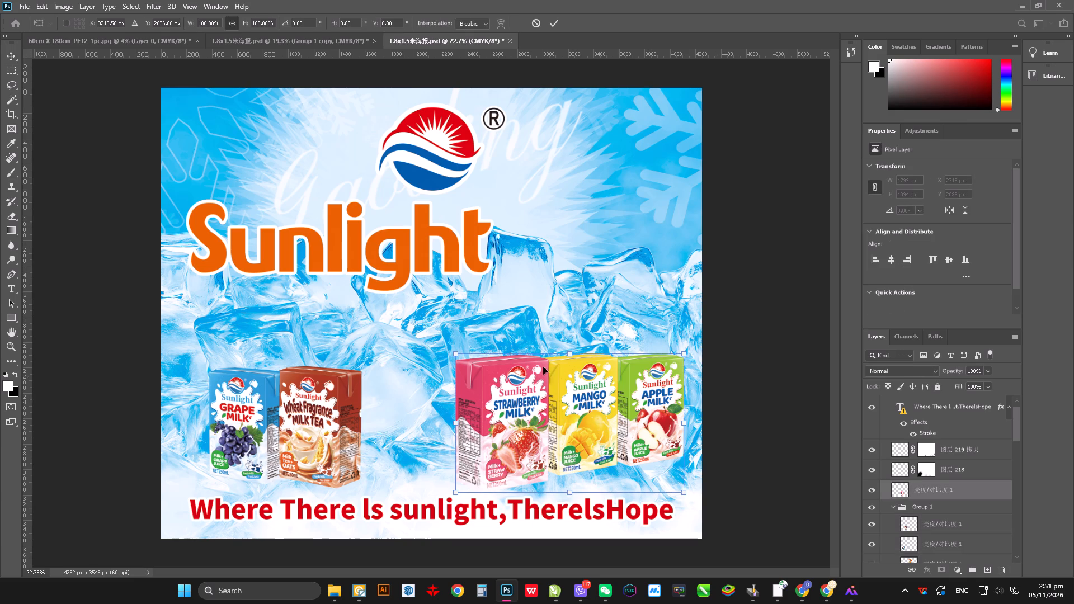
pyautogui.click(459, 351)
pyautogui.moveTo(459, 355); pyautogui.dragTo(407, 287)
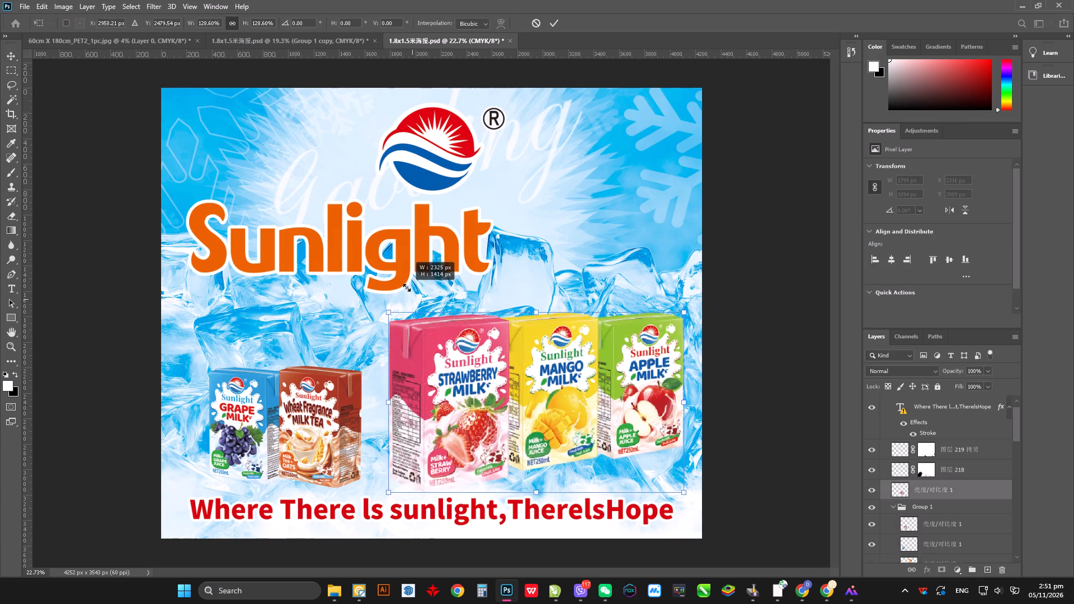
pyautogui.moveTo(407, 287); pyautogui.dragTo(403, 280)
pyautogui.press('Return')
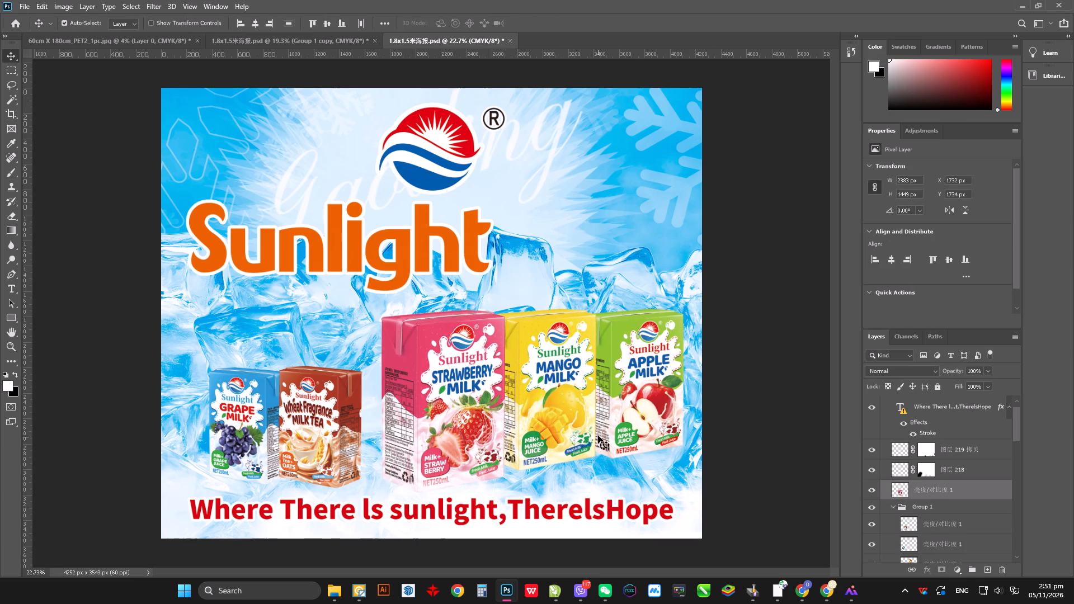
pyautogui.click(605, 423)
# Move the Grape Milk and Wheat Fragrance Milk Tea cartons right to X about 547 px, next to the Strawberry carton.
pyautogui.click(336, 441)
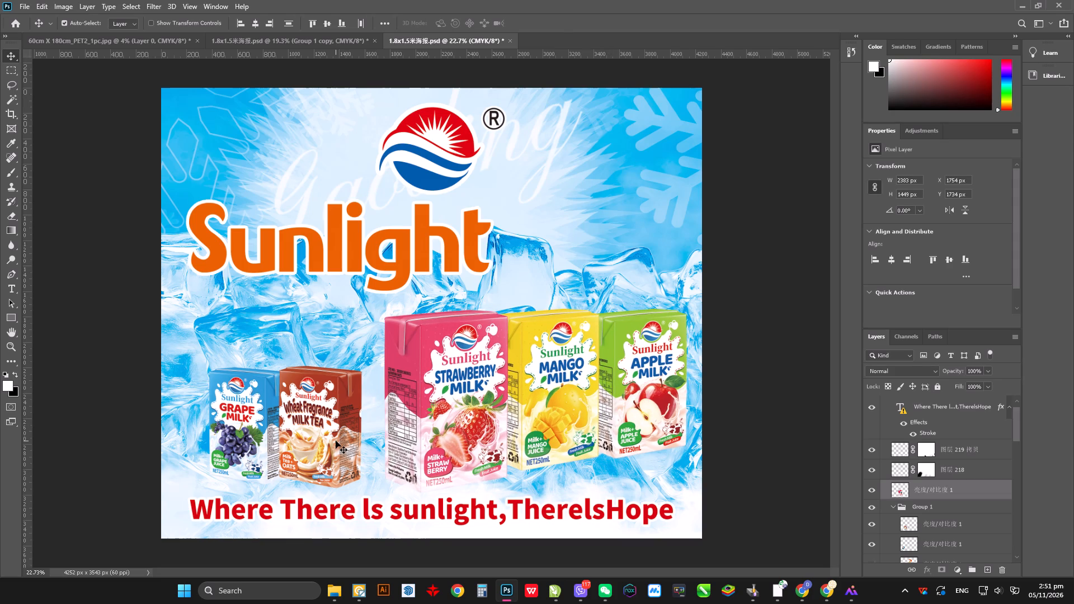
pyautogui.keyDown('shift'); pyautogui.click(257, 421); pyautogui.keyUp('shift')
pyautogui.moveTo(319, 438); pyautogui.dragTo(341, 436)
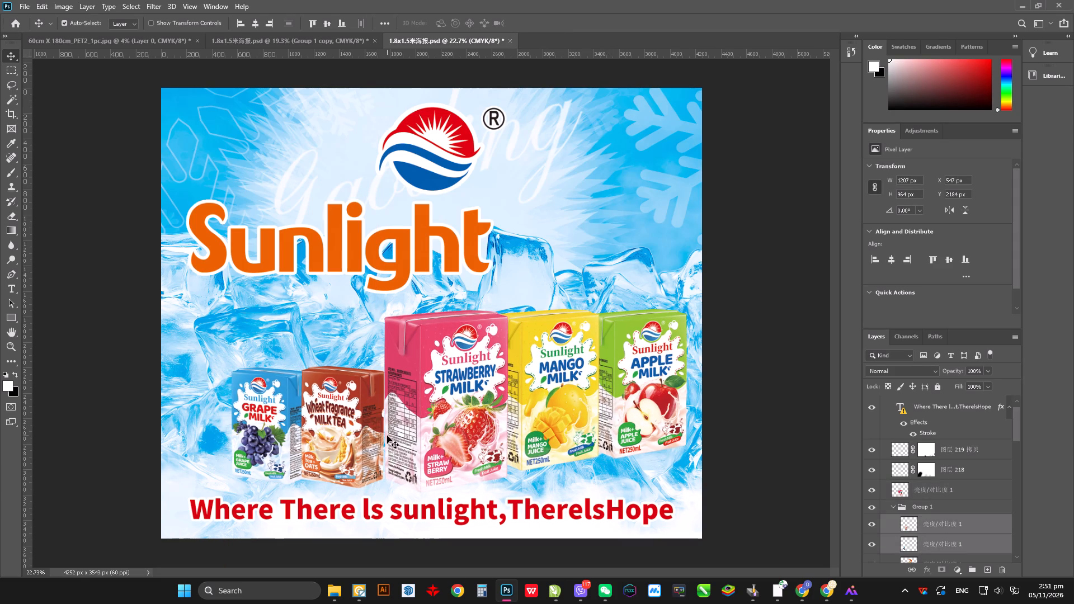
# Shift the Strawberry, Mango and Apple cartons individually slightly left and down, placing Mango at X about 2512 px and Apple at 3258 px.
pyautogui.click(388, 431)
pyautogui.keyDown('shift'); pyautogui.moveTo(460, 408); pyautogui.dragTo(456, 416); pyautogui.keyUp('shift')
pyautogui.click(474, 412)
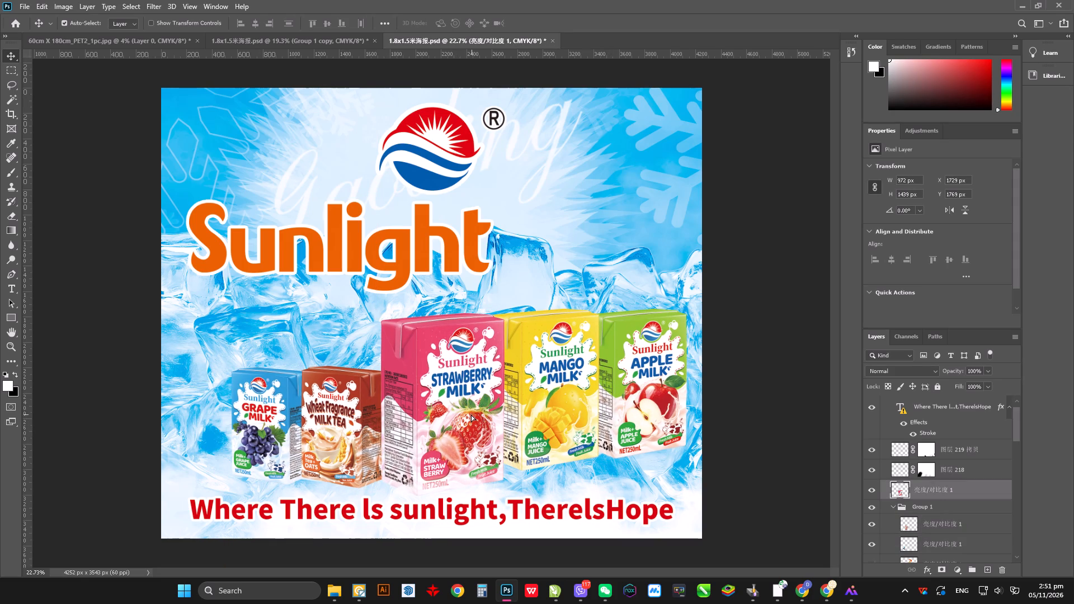
pyautogui.click(540, 404)
pyautogui.moveTo(546, 404); pyautogui.dragTo(541, 409)
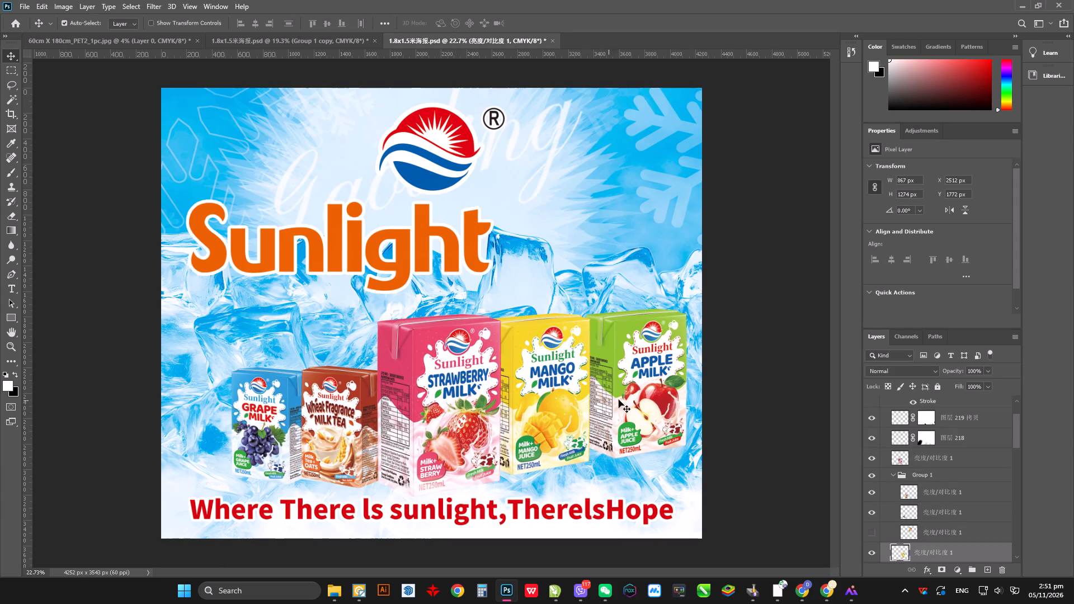
pyautogui.click(635, 398)
pyautogui.moveTo(639, 398); pyautogui.dragTo(631, 403)
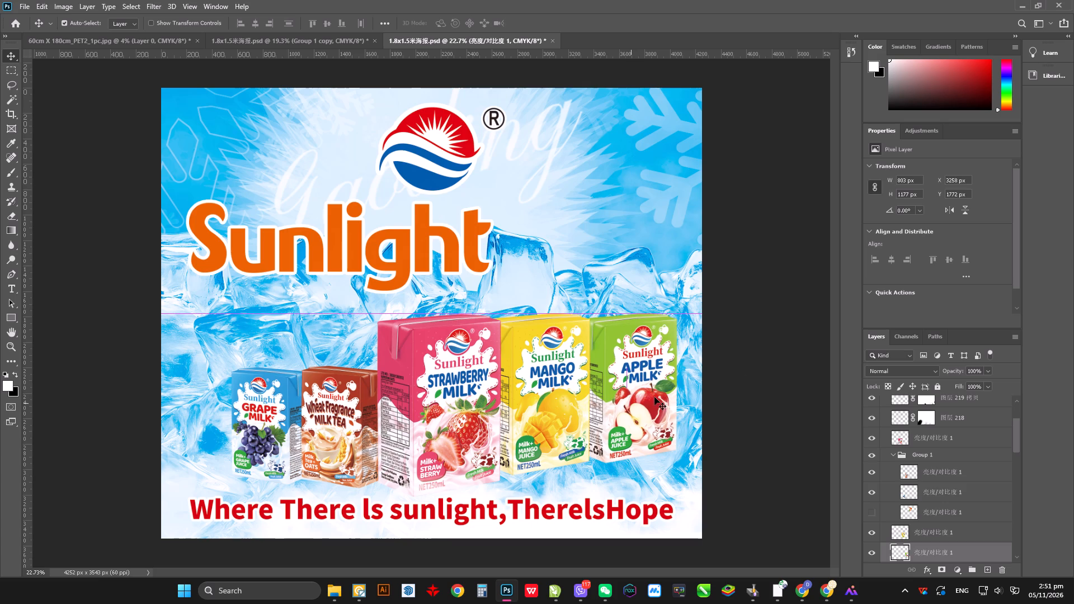
pyautogui.click(738, 370)
pyautogui.scroll(-2, 432, 458)
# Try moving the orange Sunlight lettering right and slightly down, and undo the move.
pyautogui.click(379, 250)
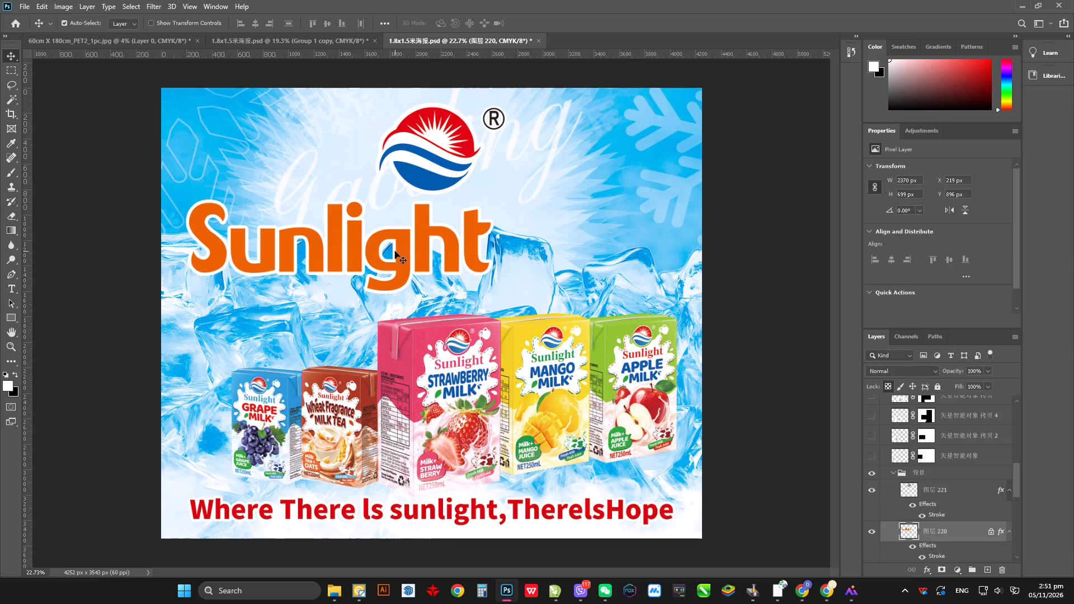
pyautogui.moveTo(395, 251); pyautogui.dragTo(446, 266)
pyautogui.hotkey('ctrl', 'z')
# Move the orange Sunlight lettering about 780 px right and slightly down, beneath the round logo and above the cartons.
pyautogui.click(408, 253)
pyautogui.moveTo(397, 249); pyautogui.dragTo(401, 249)
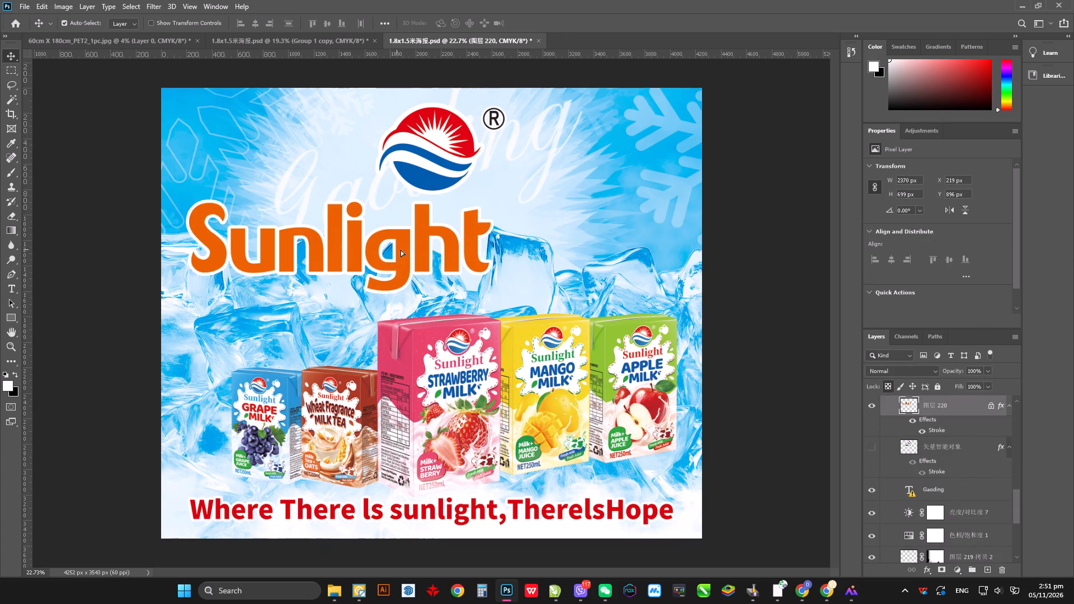
pyautogui.moveTo(401, 249); pyautogui.dragTo(472, 254)
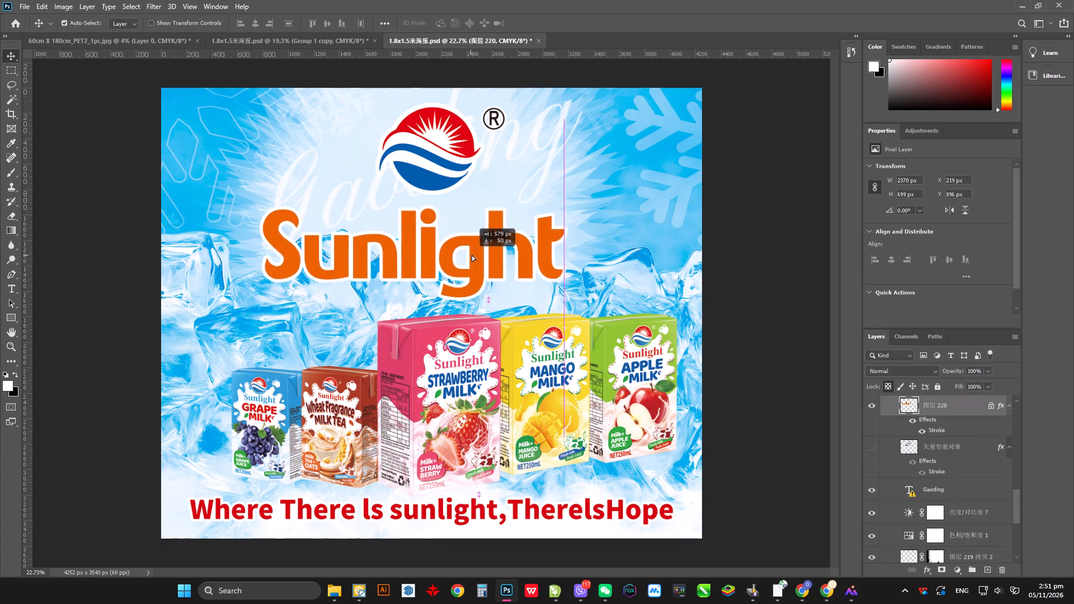
pyautogui.moveTo(472, 254); pyautogui.dragTo(496, 256)
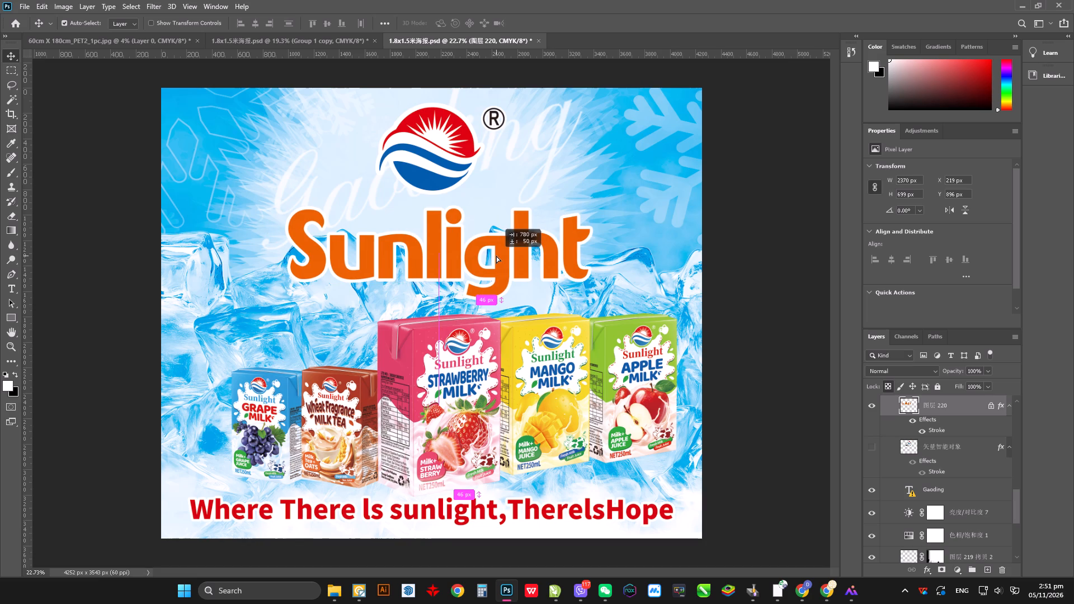
pyautogui.moveTo(496, 256); pyautogui.dragTo(496, 261)
pyautogui.click(772, 261)
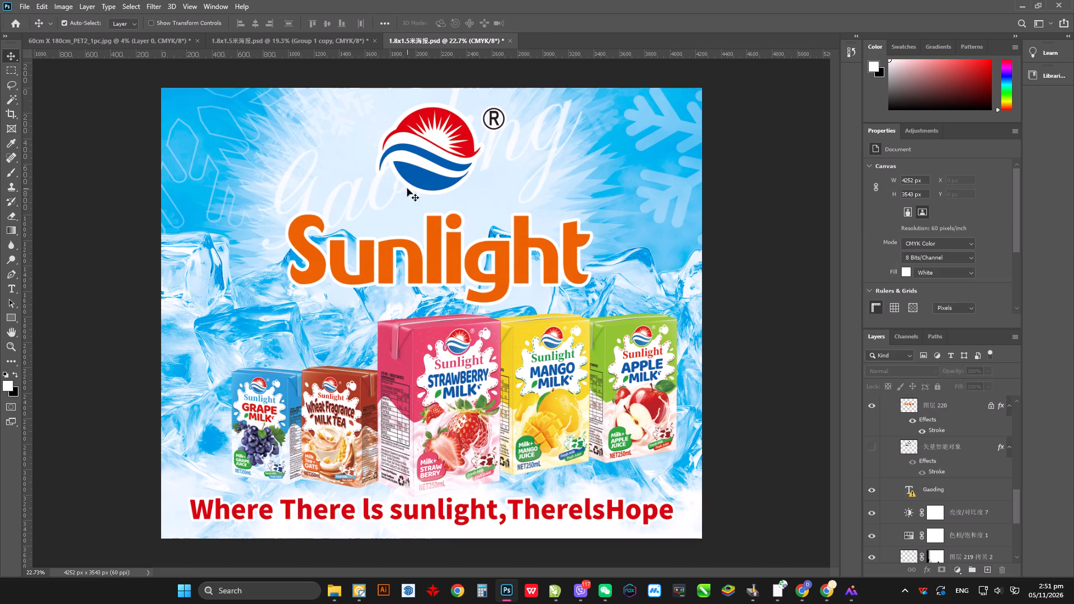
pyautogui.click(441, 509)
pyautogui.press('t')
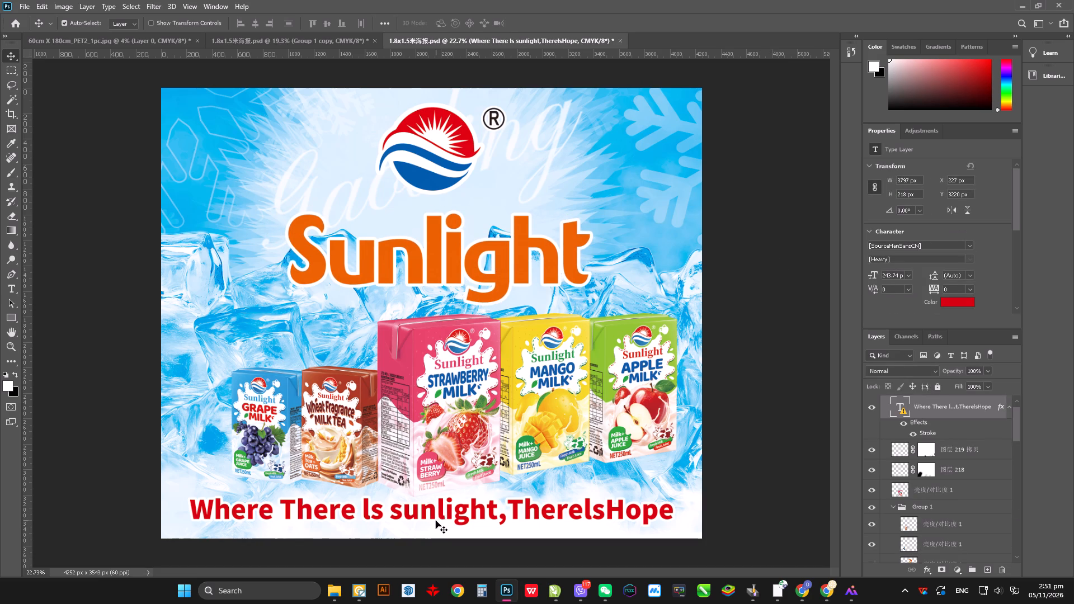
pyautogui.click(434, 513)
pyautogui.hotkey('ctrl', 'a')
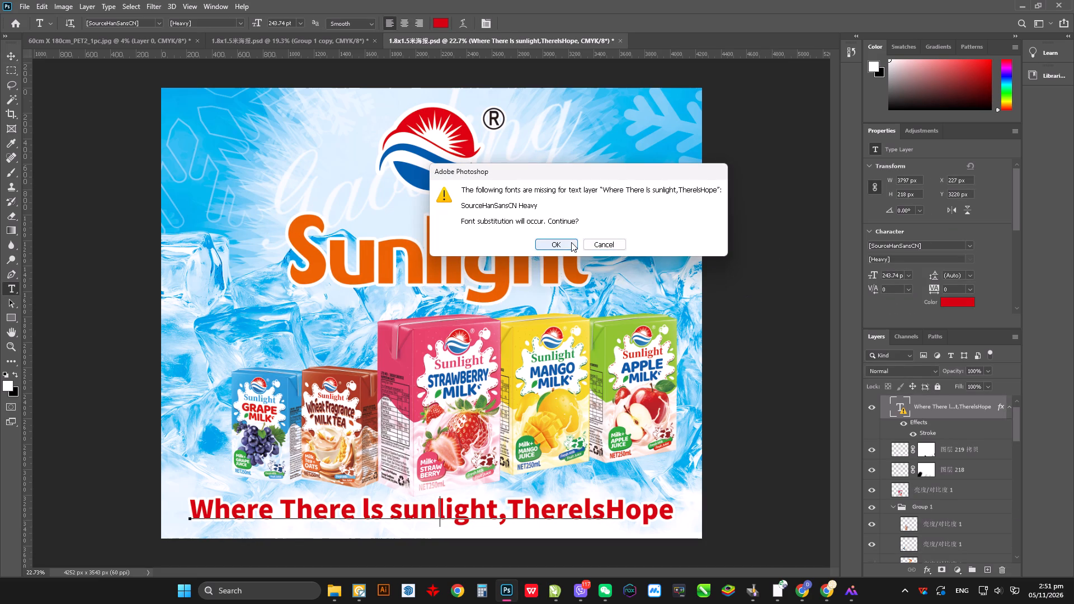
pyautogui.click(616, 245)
# Duplicate the red slogan text layer and hide the original.
pyautogui.hotkey('ctrl', 'j')
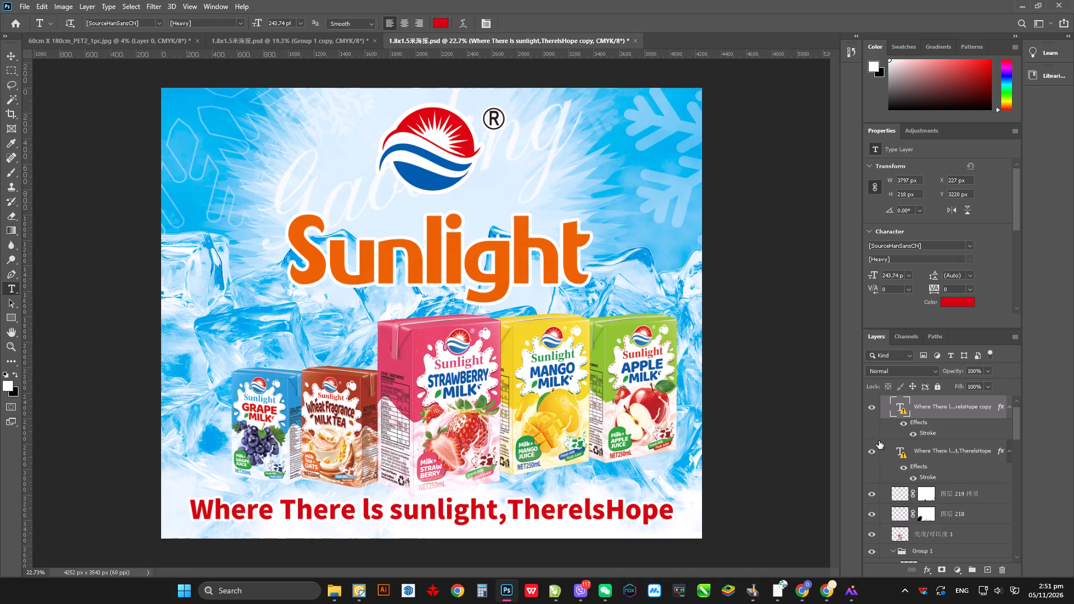
pyautogui.click(872, 453)
# Open the duplicated red slogan for editing and accept substituting its missing font with Adobe Heiti Std.
pyautogui.press('t')
pyautogui.click(426, 515)
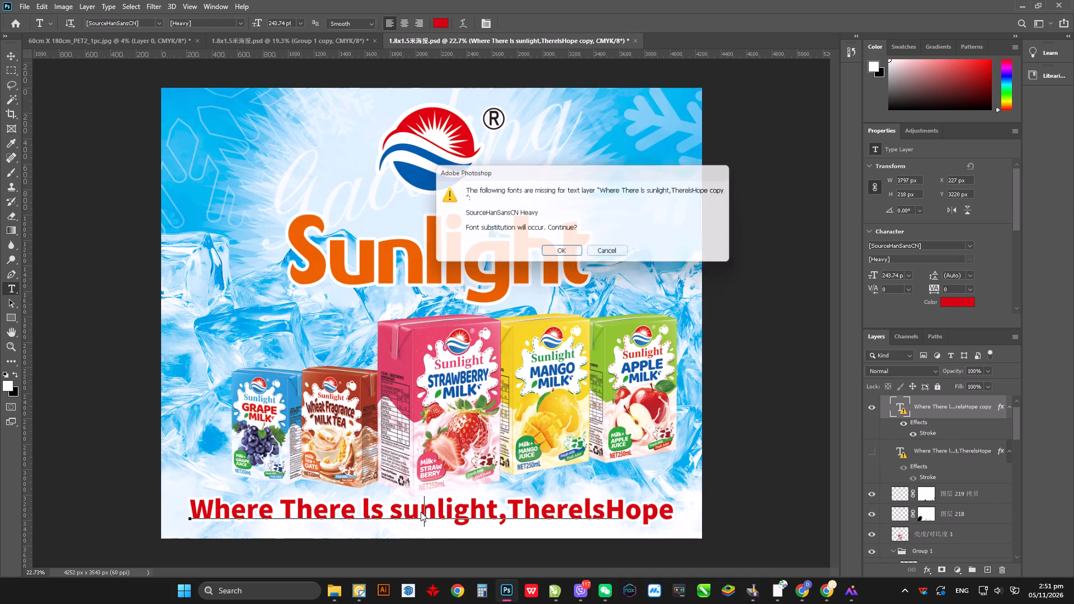
pyautogui.hotkey('ctrl', 'a')
pyautogui.click(560, 251)
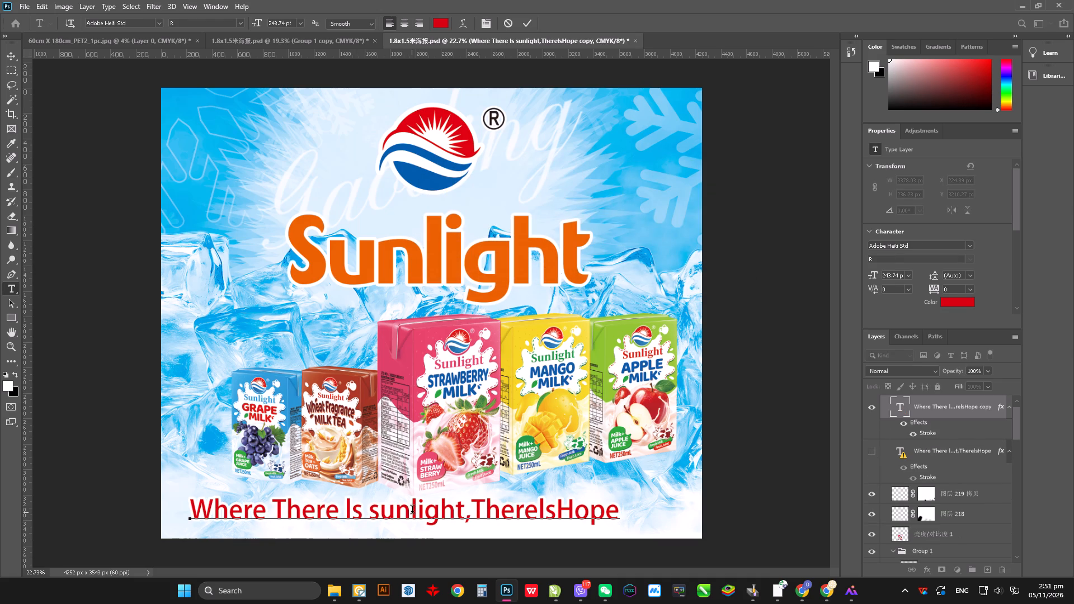
pyautogui.click(412, 511)
pyautogui.hotkey('ctrl', 'a')
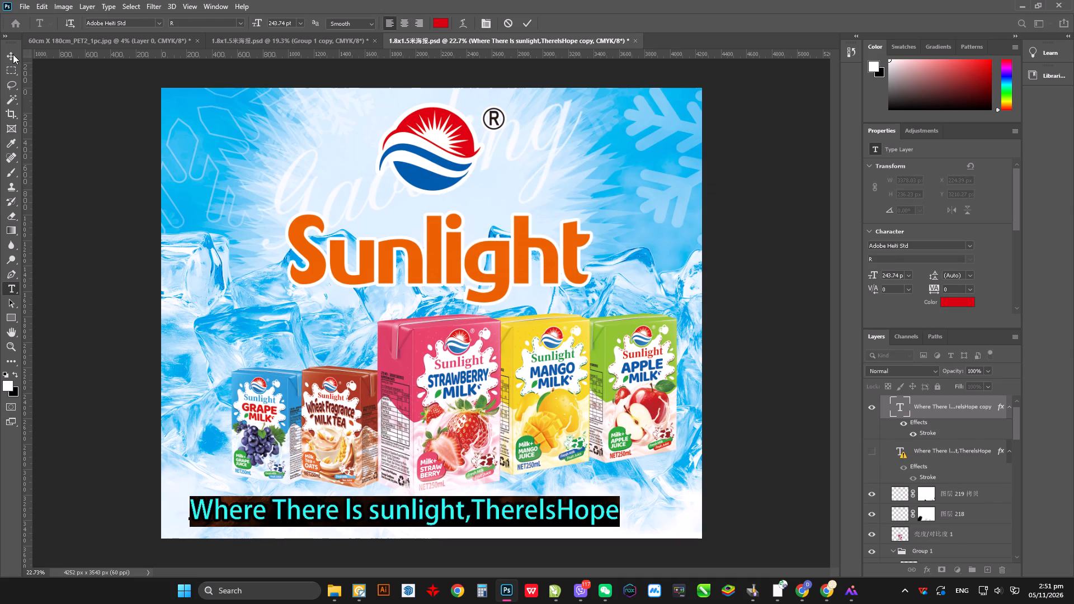
pyautogui.click(12, 54)
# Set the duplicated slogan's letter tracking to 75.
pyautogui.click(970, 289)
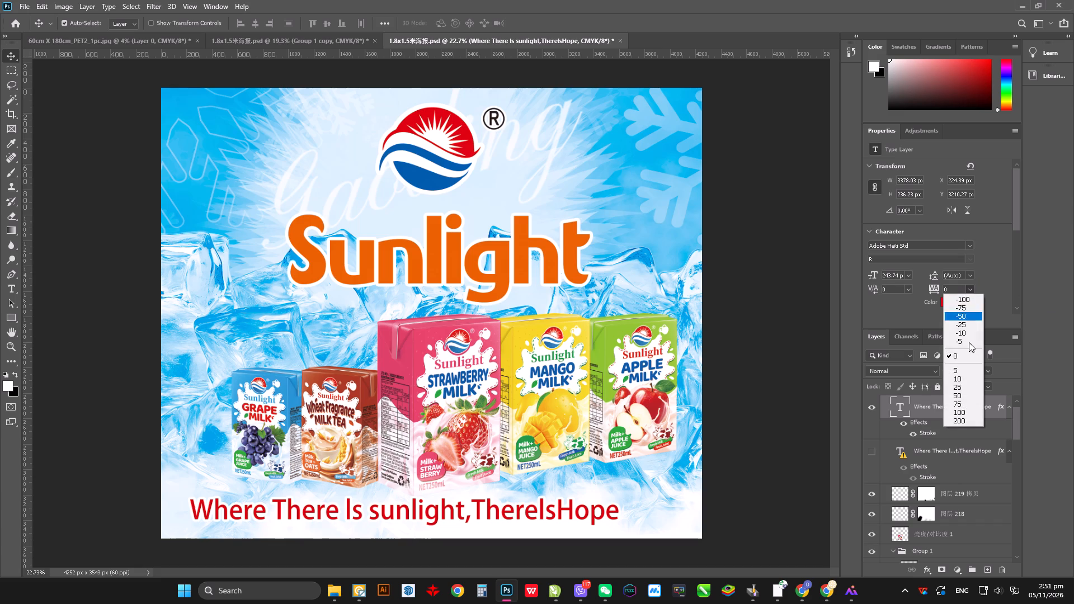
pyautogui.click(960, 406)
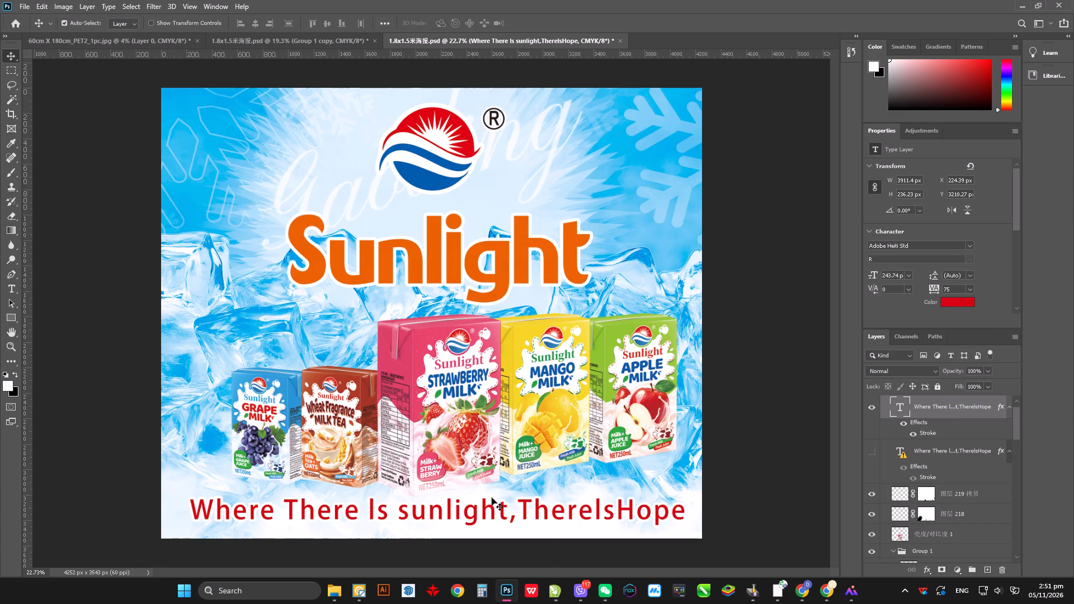
# Insert the missing spaces in the duplicated slogan so its second half reads "There Is Hope" after the comma.
pyautogui.click(9, 286)
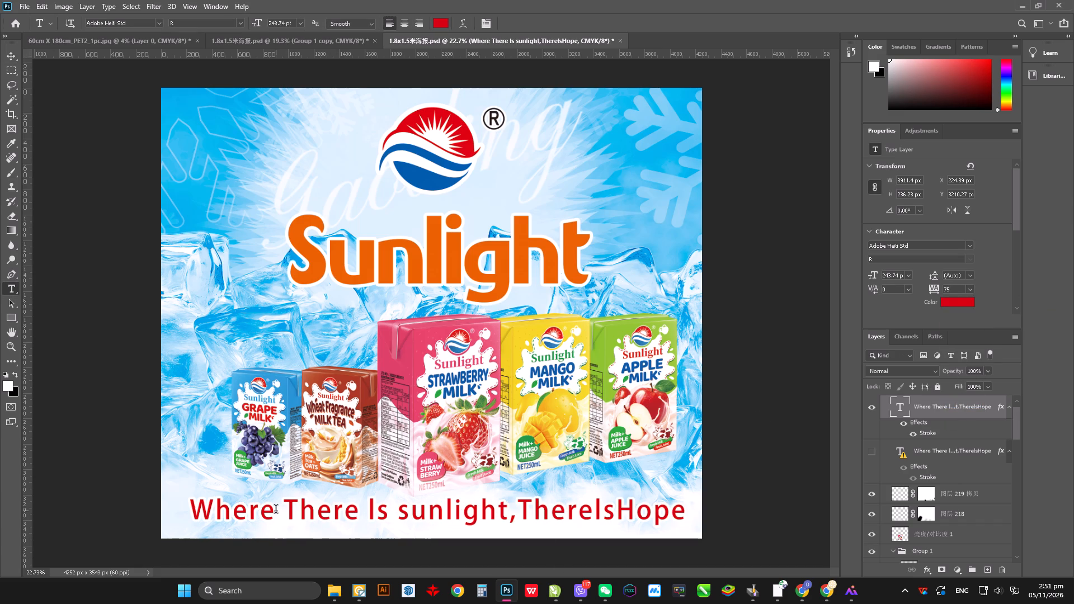
pyautogui.click(521, 511)
pyautogui.press('space')
pyautogui.click(602, 507)
pyautogui.press('space')
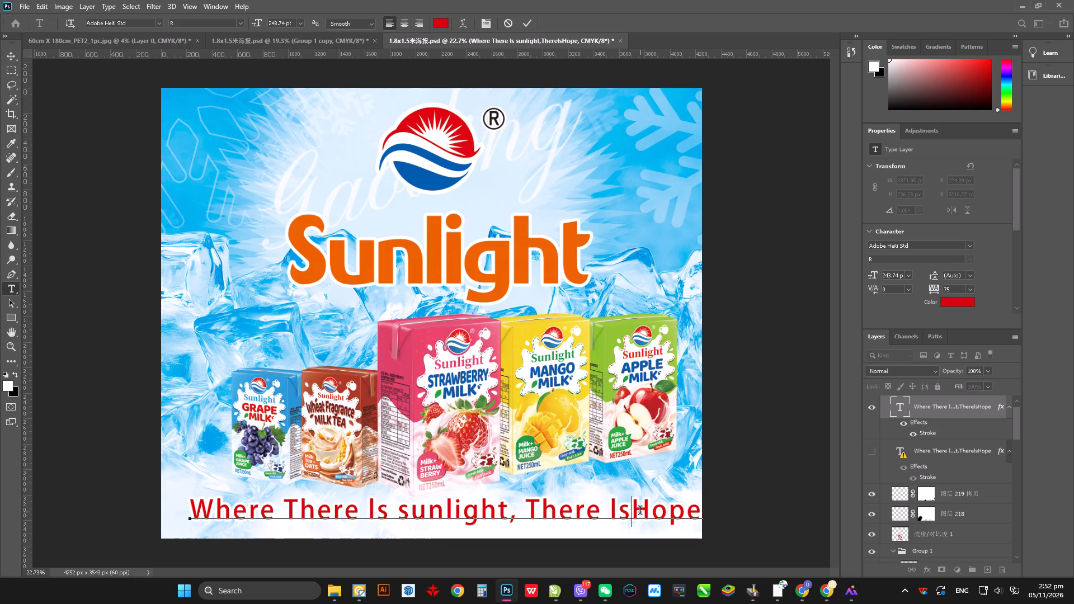
pyautogui.click(640, 512)
pyautogui.press('space')
pyautogui.click(12, 51)
# Scale the slogan down proportionally to about 80%, keeping its lower-left corner fixed, so it fits within the poster.
pyautogui.hotkey('ctrl', 't')
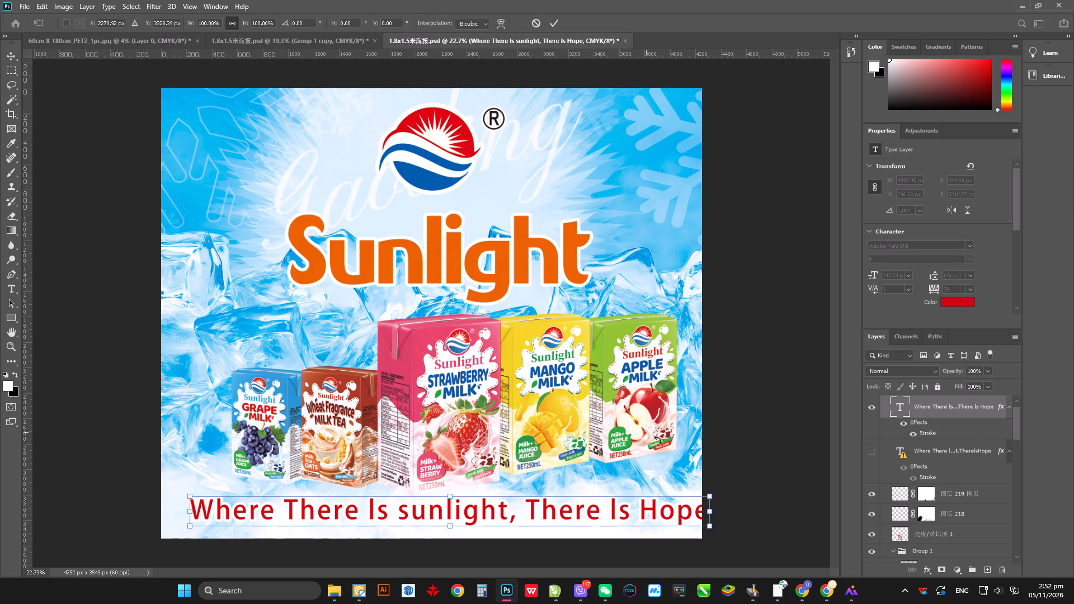
pyautogui.click(714, 499)
pyautogui.moveTo(715, 494); pyautogui.dragTo(638, 503)
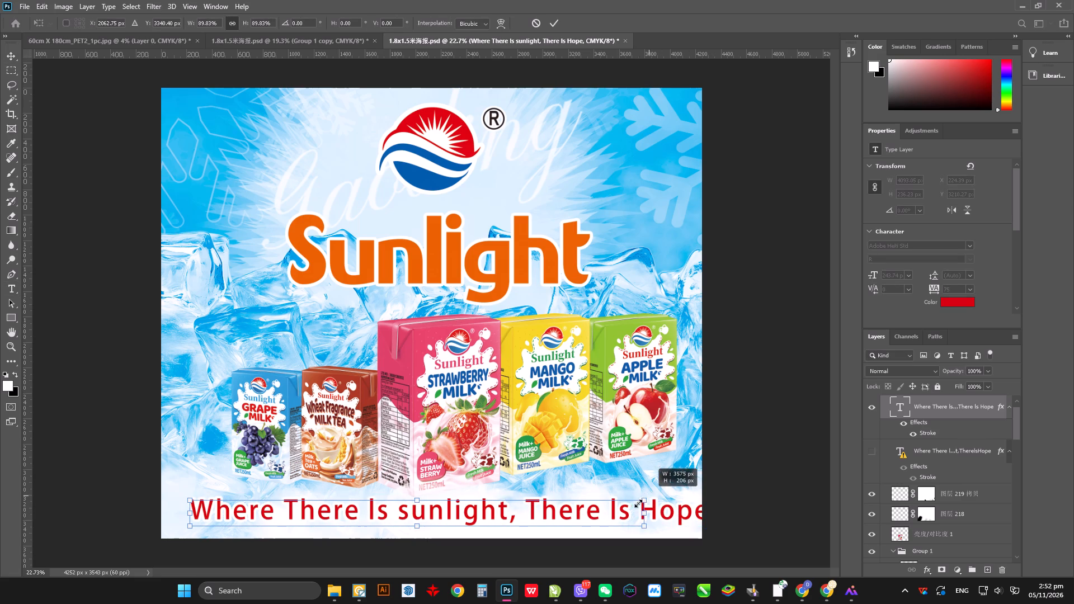
pyautogui.moveTo(638, 503); pyautogui.dragTo(624, 505)
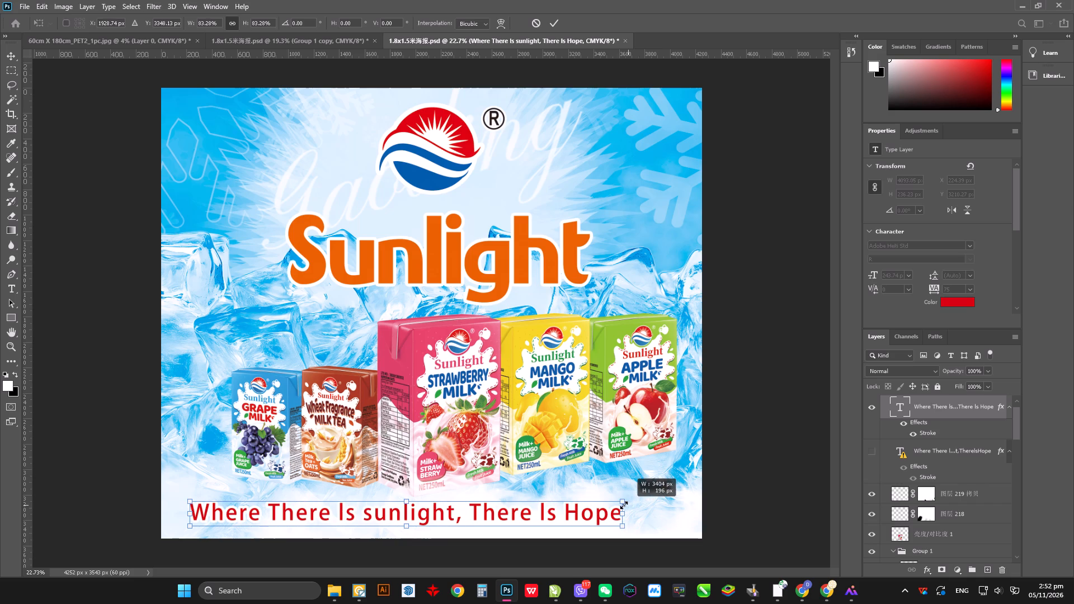
pyautogui.moveTo(624, 505); pyautogui.dragTo(613, 509)
pyautogui.press('Return')
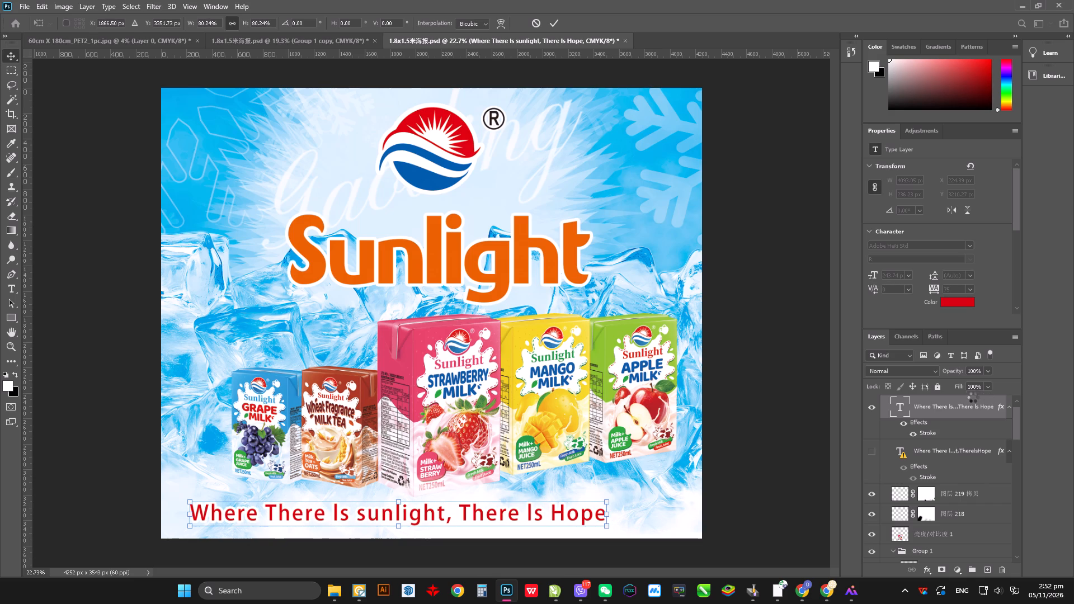
# Set the slogan's letter tracking to 100.
pyautogui.click(968, 289)
pyautogui.click(964, 415)
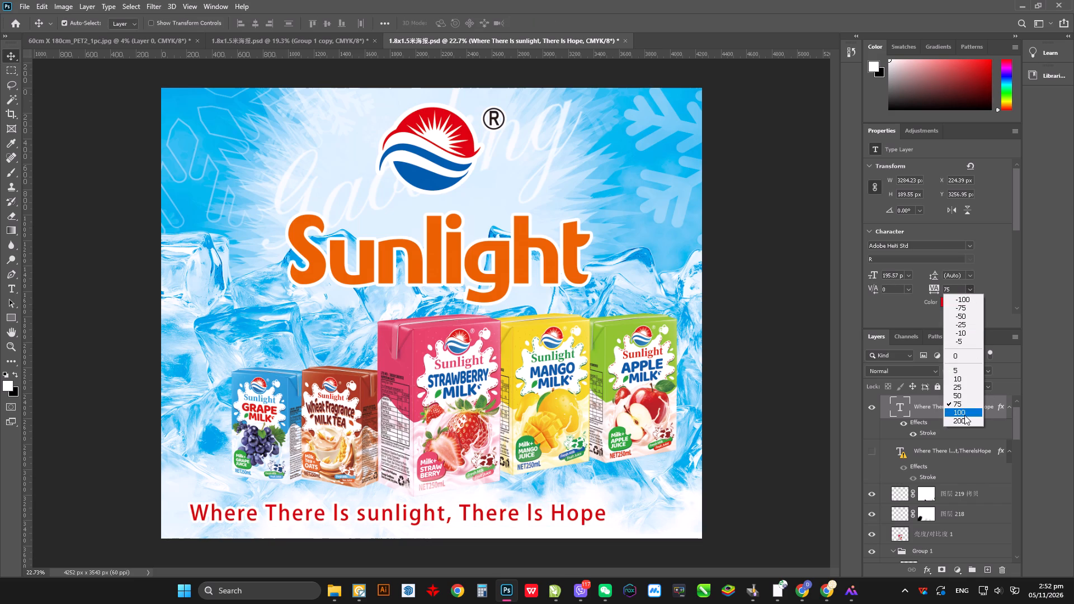
# Centre the slogan horizontally on the poster by moving it about 193 px right, and nudge it down to Y about 3273 px.
pyautogui.click(11, 53)
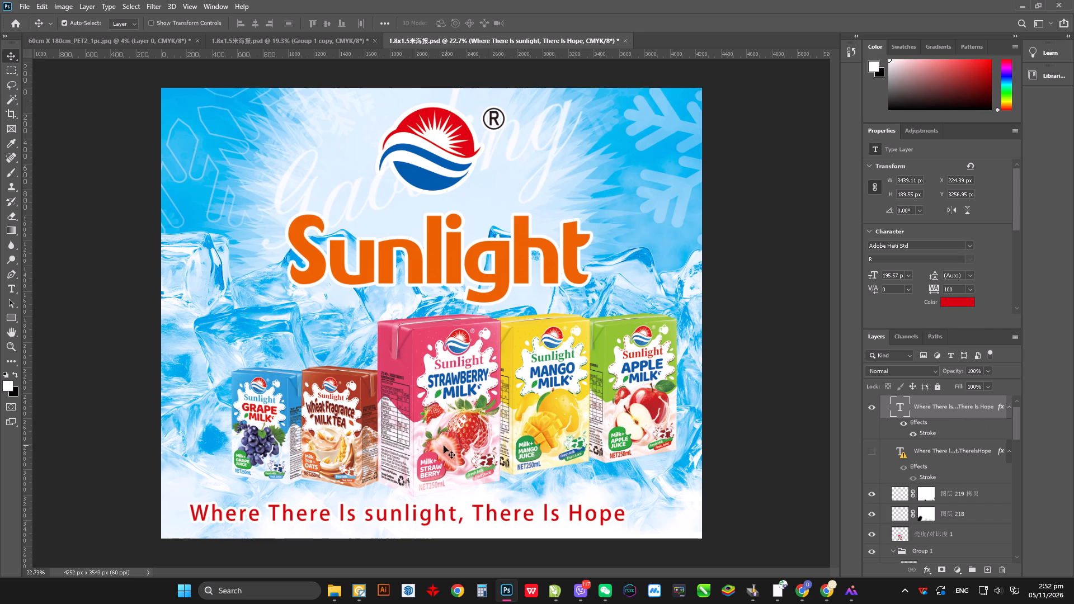
pyautogui.moveTo(405, 515); pyautogui.dragTo(428, 516)
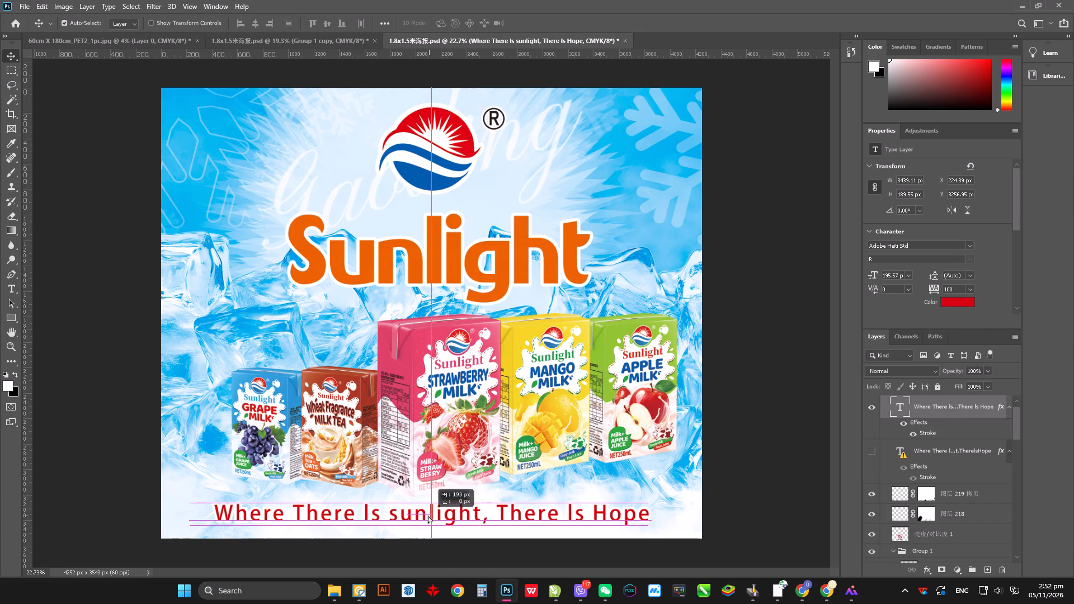
pyautogui.moveTo(428, 516); pyautogui.dragTo(427, 516)
pyautogui.press('Down')
pyautogui.press('Down')
pyautogui.press('Down')
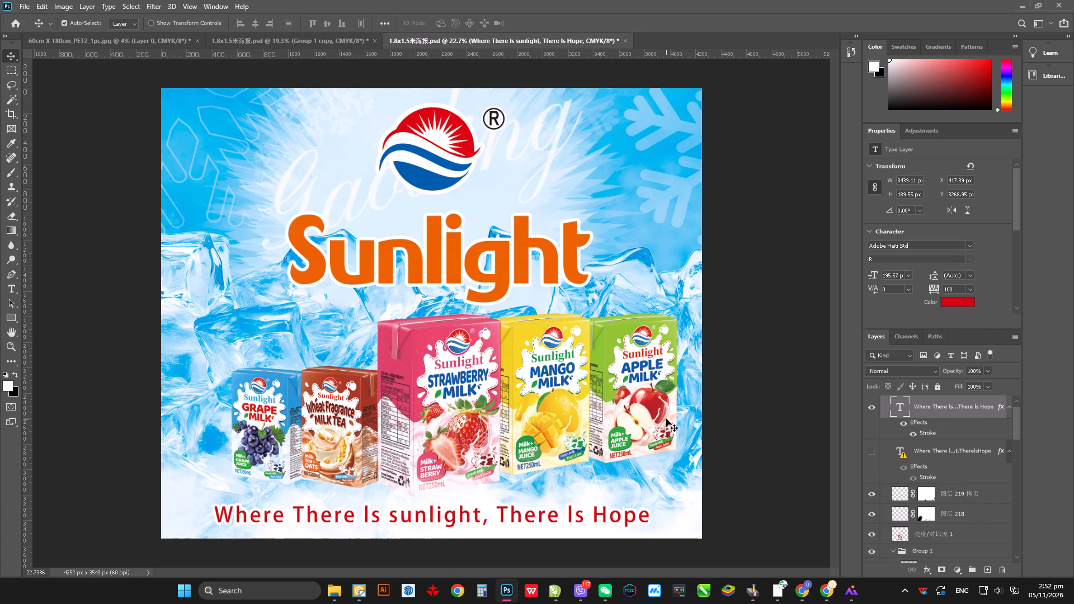
pyautogui.press('Down')
# Stretch the slogan's width about its centre to about 112%, roughly 3848 px wide, keeping its height.
pyautogui.hotkey('ctrl', 't')
pyautogui.keyDown('shift'); pyautogui.click(654, 516); pyautogui.keyUp('shift')
pyautogui.keyDown('shift'); pyautogui.moveTo(654, 517); pyautogui.dragTo(676, 515); pyautogui.keyUp('shift')
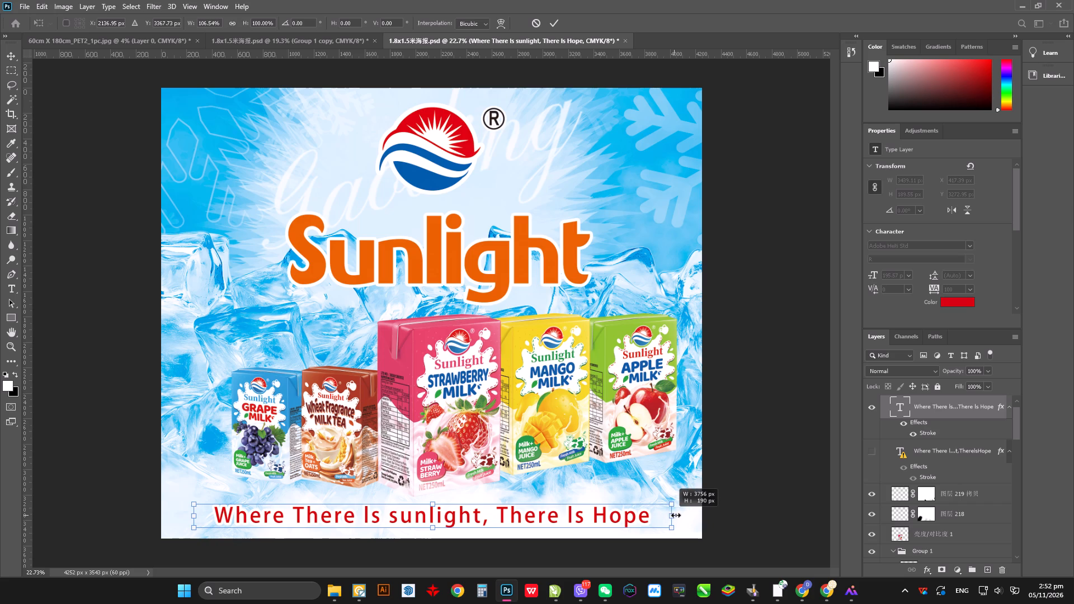
pyautogui.keyDown('shift'); pyautogui.moveTo(676, 515); pyautogui.dragTo(678, 516); pyautogui.keyUp('shift')
pyautogui.hotkey('alt', 'shift', 'Return')
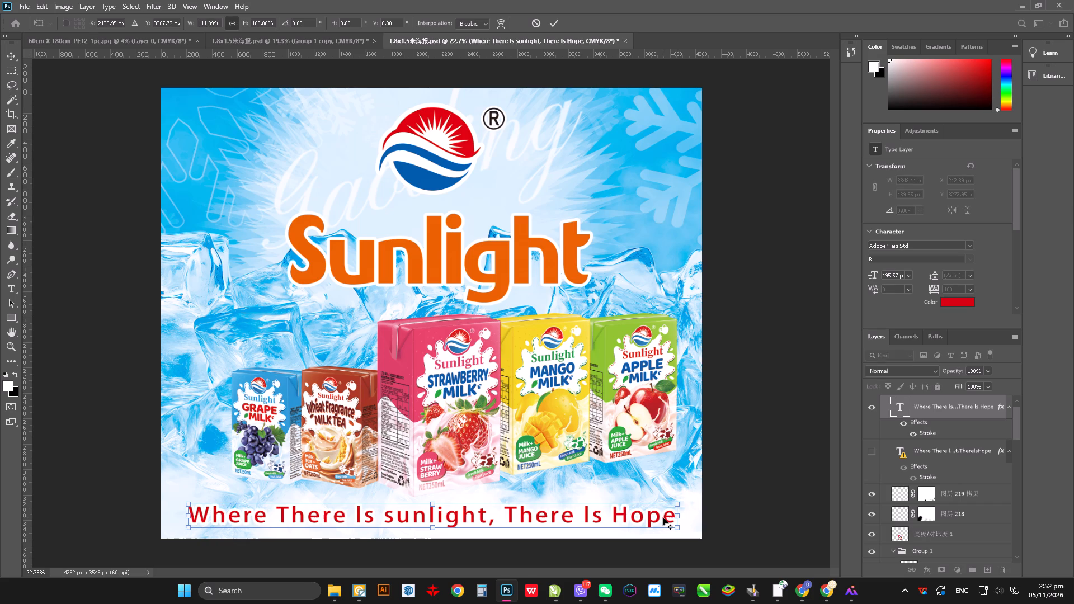
pyautogui.press('Return')
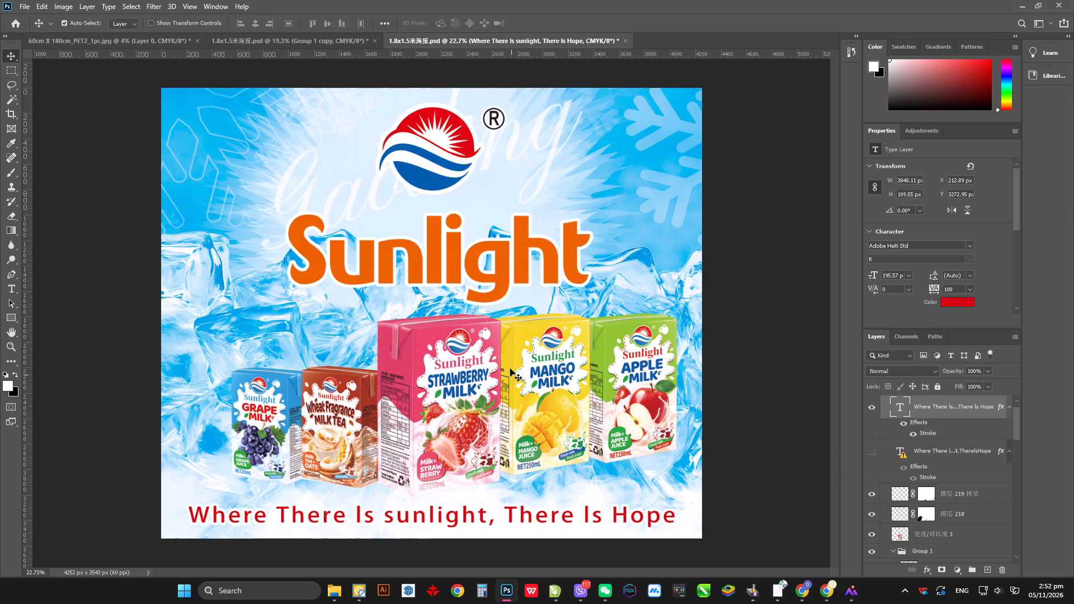
# Enlarge all five cartons together to about 108% width and 102% height, extending them leftward to X about 263 px.
pyautogui.click(449, 255)
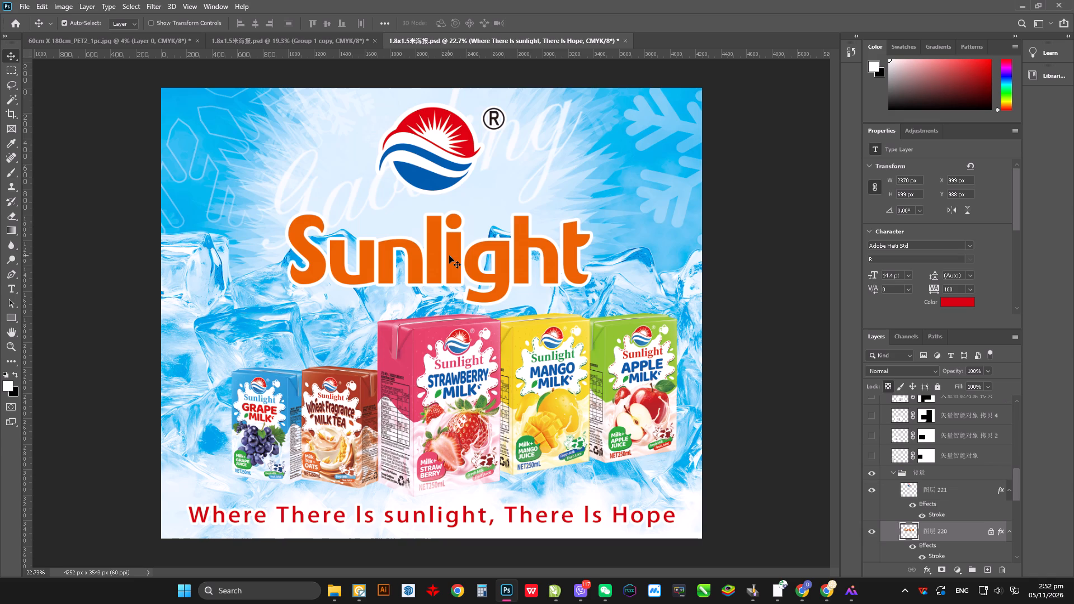
pyautogui.click(625, 384)
pyautogui.keyDown('shift'); pyautogui.click(545, 362); pyautogui.keyUp('shift')
pyautogui.keyDown('shift'); pyautogui.click(459, 372); pyautogui.keyUp('shift')
pyautogui.keyDown('shift'); pyautogui.click(338, 412); pyautogui.keyUp('shift')
pyautogui.keyDown('shift'); pyautogui.click(262, 414); pyautogui.keyUp('shift')
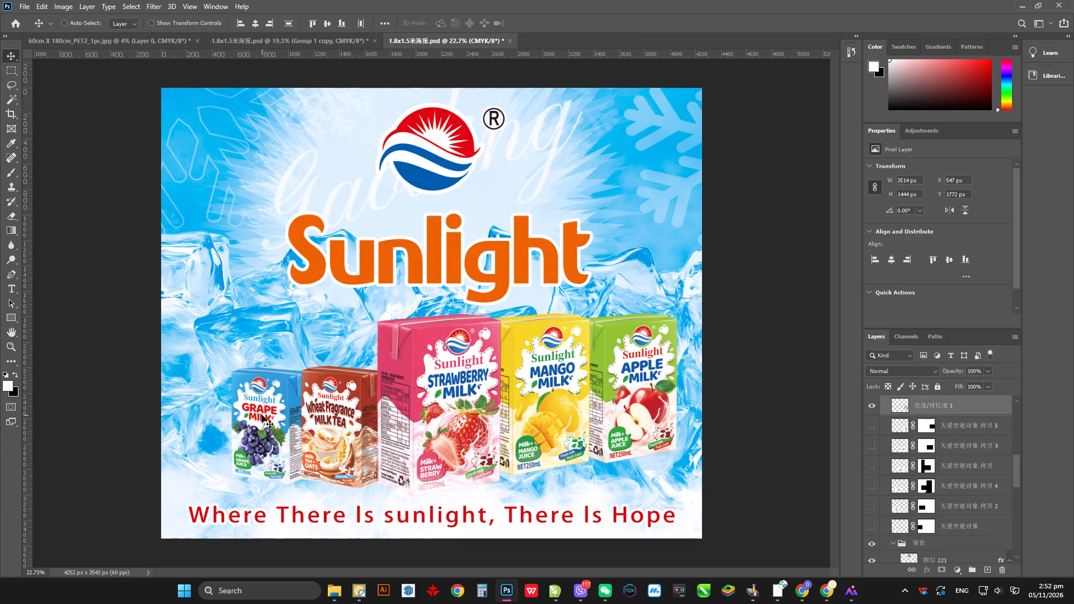
pyautogui.hotkey('ctrl', 't')
pyautogui.click(223, 314)
pyautogui.moveTo(229, 314); pyautogui.dragTo(204, 310)
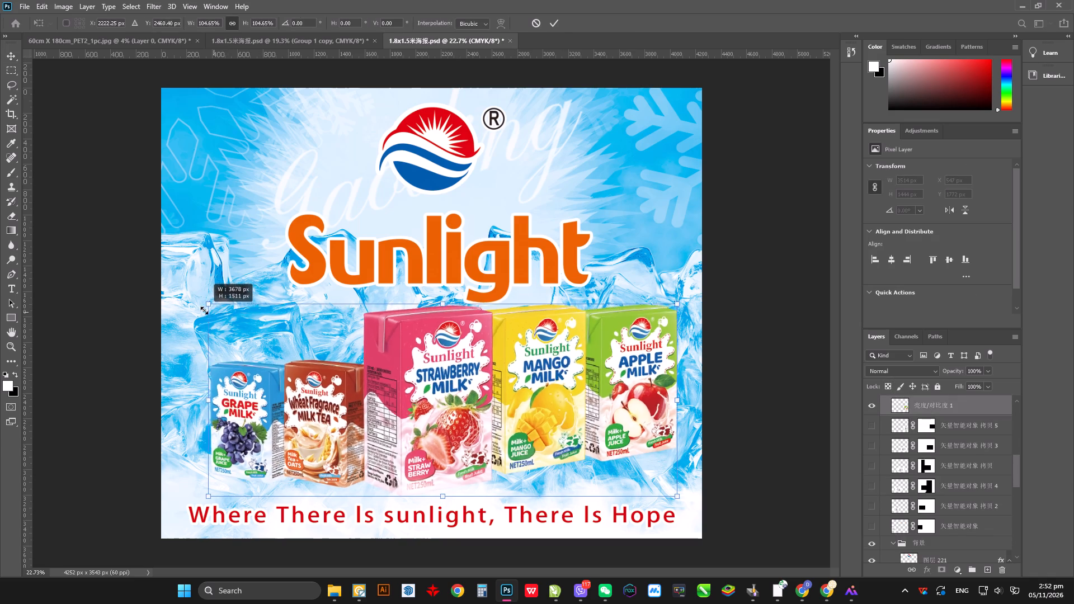
pyautogui.moveTo(204, 310); pyautogui.dragTo(191, 304)
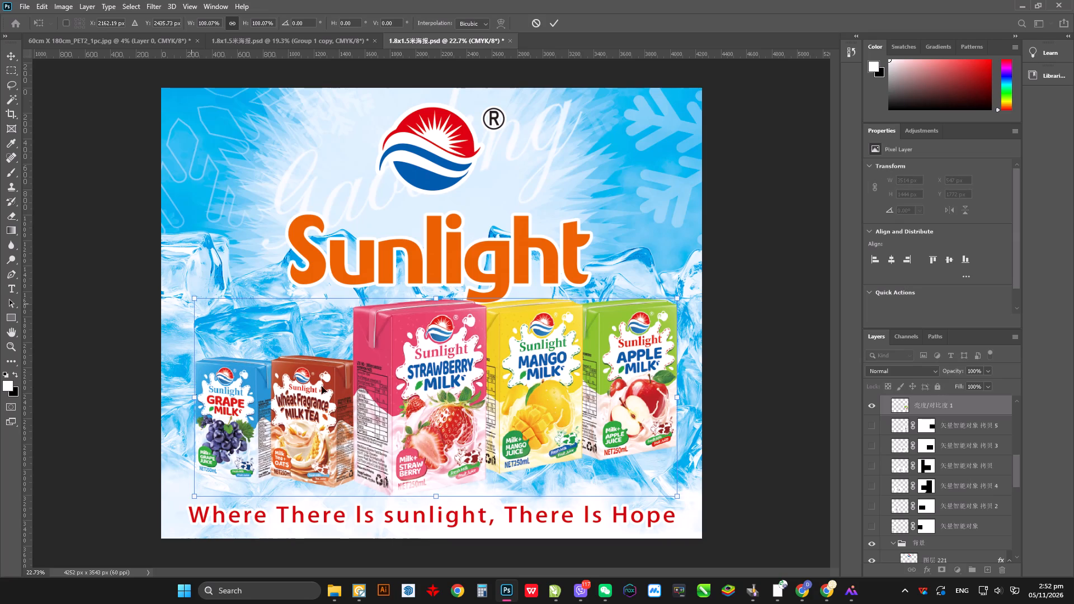
pyautogui.click(524, 408)
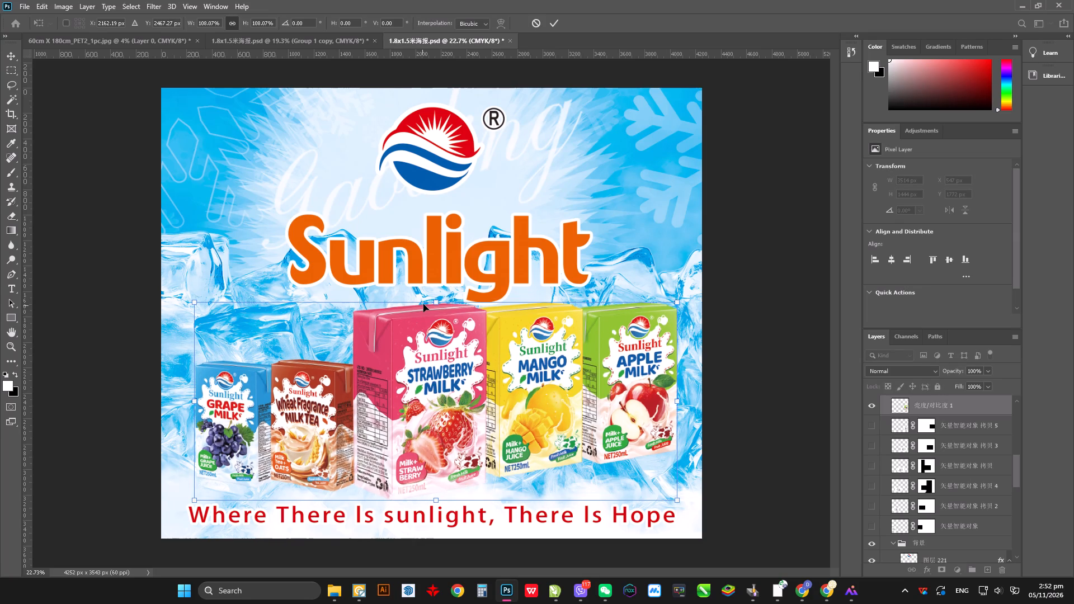
pyautogui.click(423, 304)
pyautogui.keyDown('shift'); pyautogui.moveTo(435, 300); pyautogui.dragTo(436, 306); pyautogui.keyUp('shift')
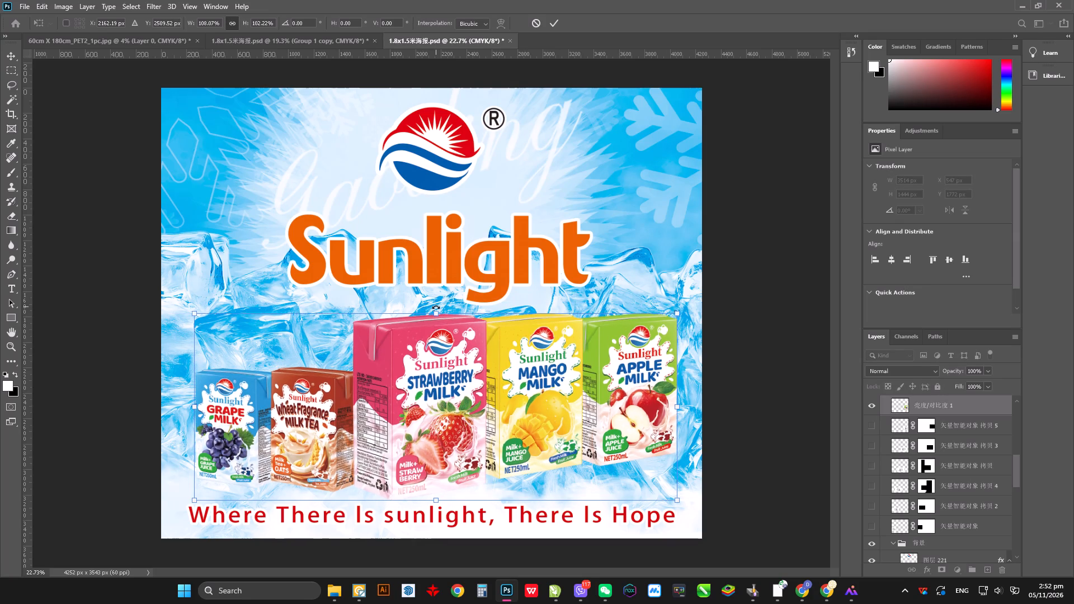
pyautogui.press('Return')
# Nudge the five cartons up together to Y about 1742 px.
pyautogui.press('Up')
pyautogui.press('Up')
pyautogui.press('Up')
pyautogui.press('Up')
pyautogui.press('Up')
pyautogui.press('Up')
pyautogui.press('Up')
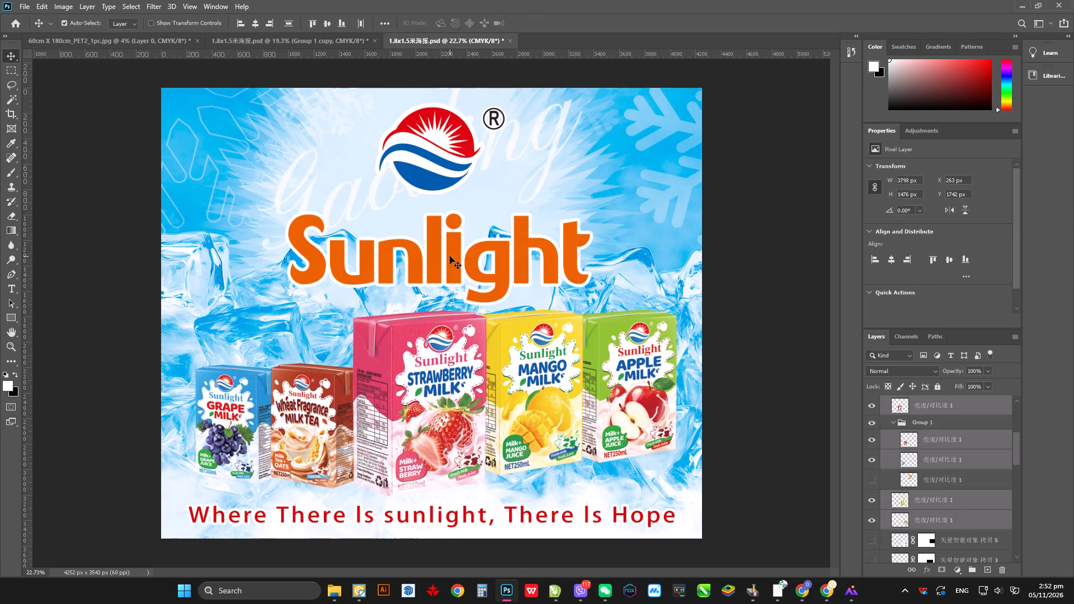
# Nudge the orange Sunlight lettering up to Y about 950 px.
pyautogui.click(450, 256)
pyautogui.press('Up')
pyautogui.press('Up')
pyautogui.press('Up')
pyautogui.press('Up')
pyautogui.press('Up')
pyautogui.press('Up')
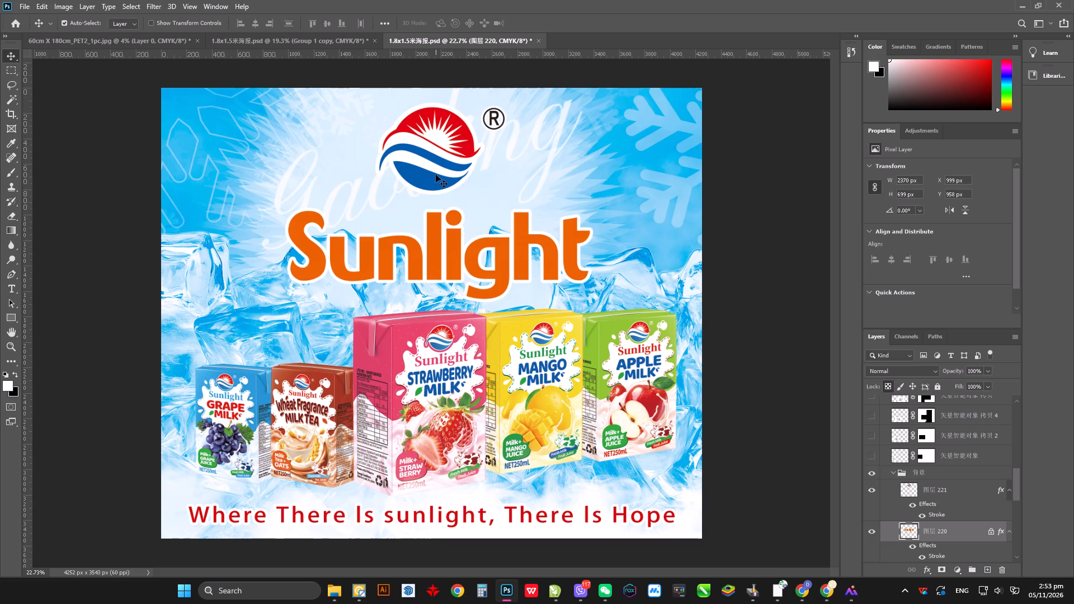
# Enlarge the orange Sunlight lettering proportionally to about 158%, roughly 3736 px wide, spanning the width of the carton row.
pyautogui.click(441, 253)
pyautogui.click(436, 251)
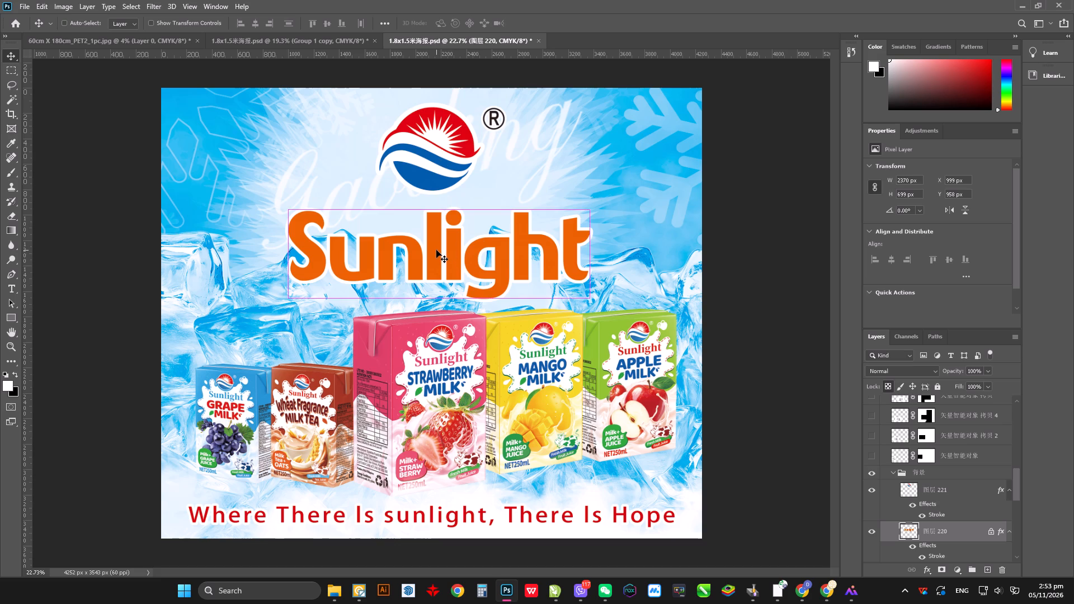
pyautogui.hotkey('ctrl', 't')
pyautogui.click(588, 210)
pyautogui.moveTo(590, 210); pyautogui.dragTo(617, 199)
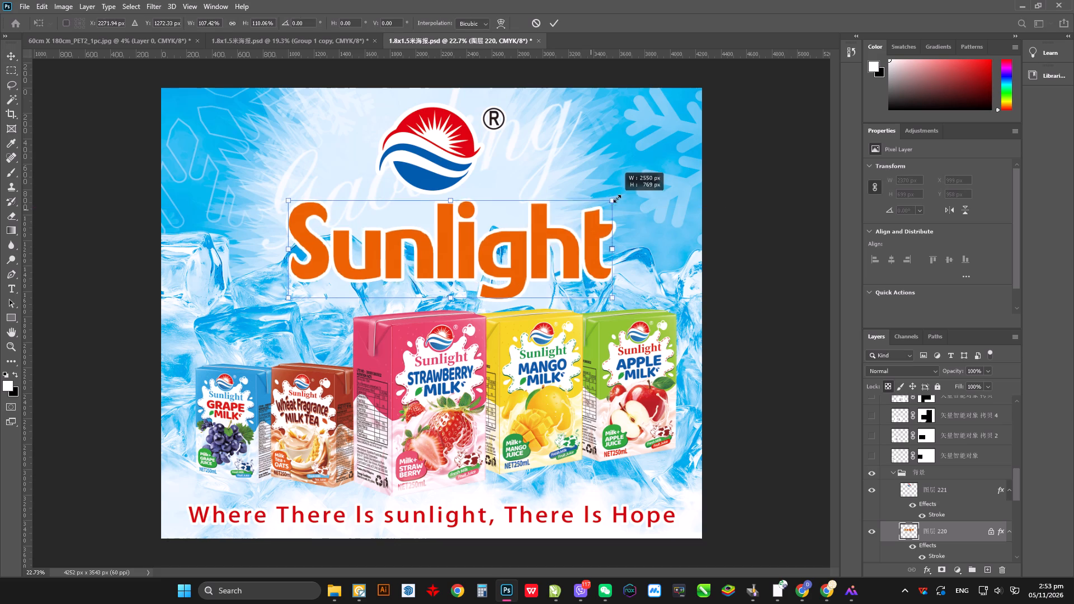
pyautogui.moveTo(617, 199); pyautogui.dragTo(671, 164)
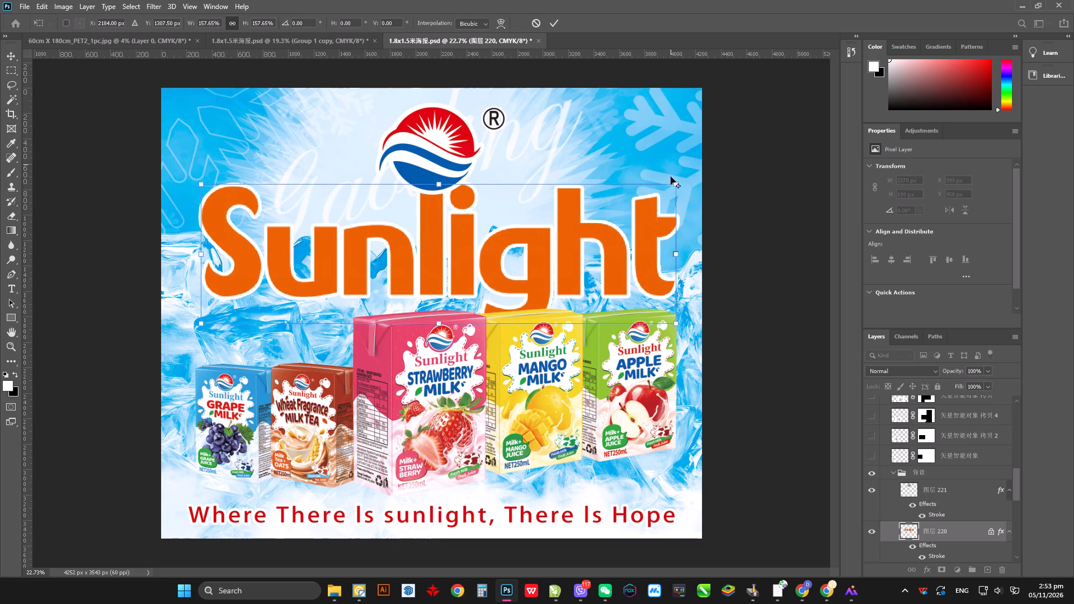
pyautogui.press('Return')
# Move the Sunlight lettering layer 图层 220 out of its group to the top of the layer stack, above the slogan.
pyautogui.moveTo(941, 525); pyautogui.dragTo(946, 372)
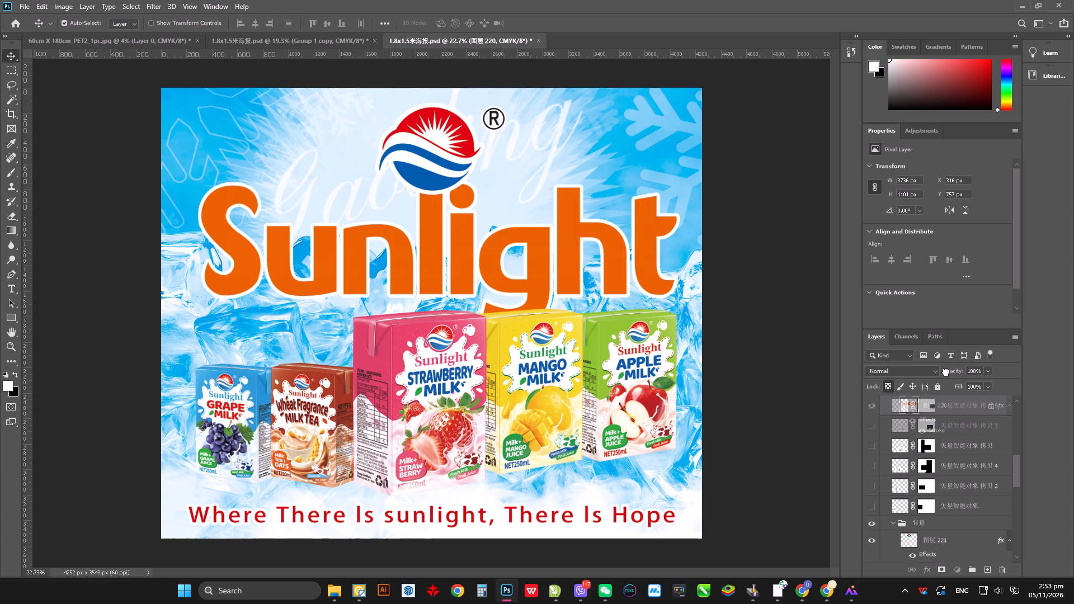
pyautogui.moveTo(946, 372); pyautogui.dragTo(955, 410)
pyautogui.click(467, 259)
# Move the round logo with its ® mark horizontally left to X about 260 px, above the lettering's S.
pyautogui.click(446, 152)
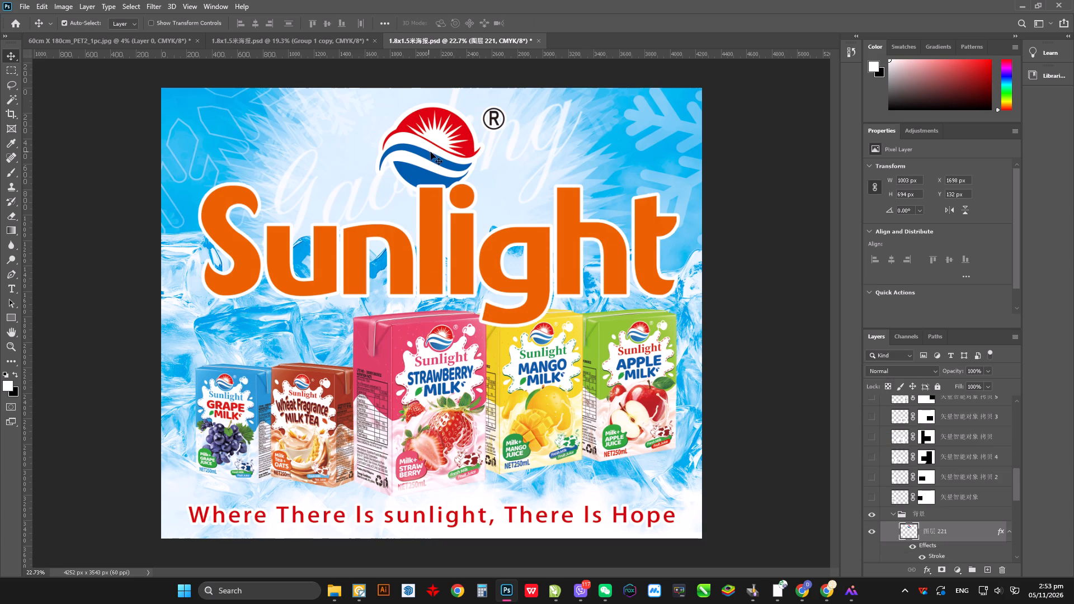
pyautogui.click(441, 155)
pyautogui.moveTo(448, 161); pyautogui.dragTo(267, 158)
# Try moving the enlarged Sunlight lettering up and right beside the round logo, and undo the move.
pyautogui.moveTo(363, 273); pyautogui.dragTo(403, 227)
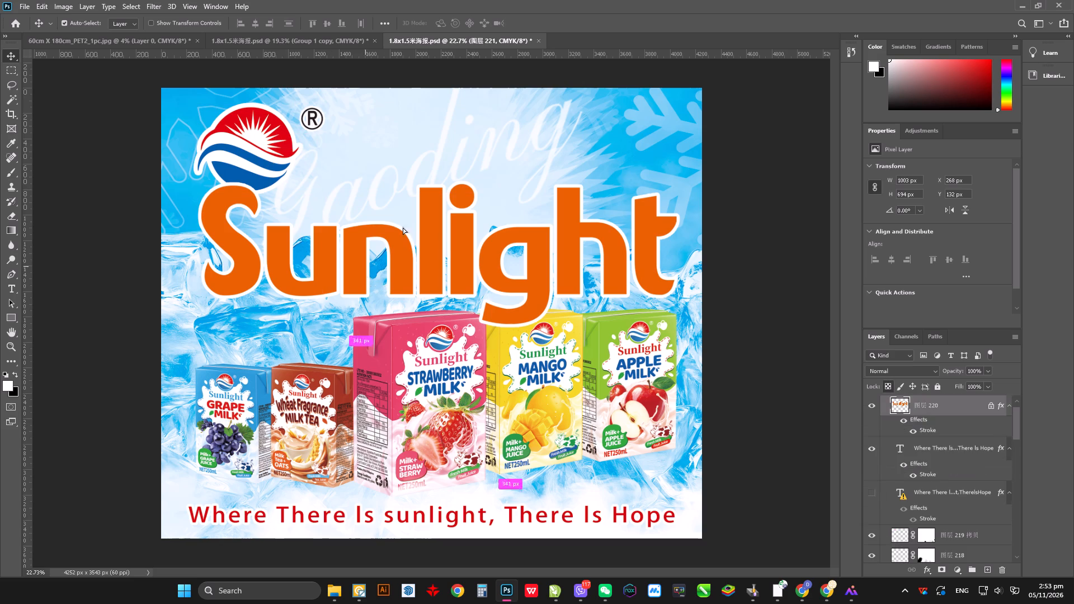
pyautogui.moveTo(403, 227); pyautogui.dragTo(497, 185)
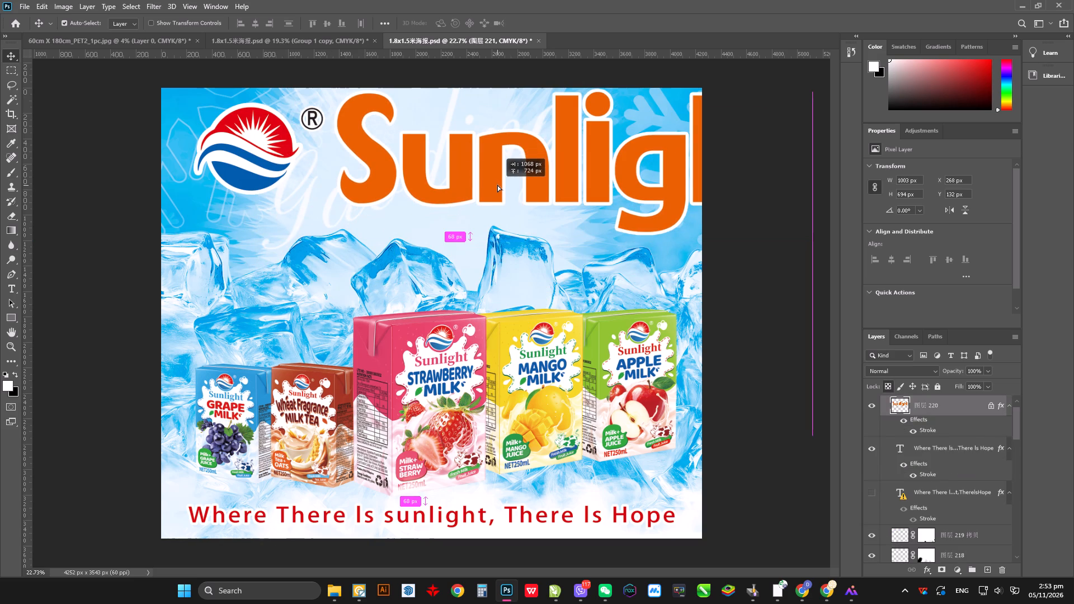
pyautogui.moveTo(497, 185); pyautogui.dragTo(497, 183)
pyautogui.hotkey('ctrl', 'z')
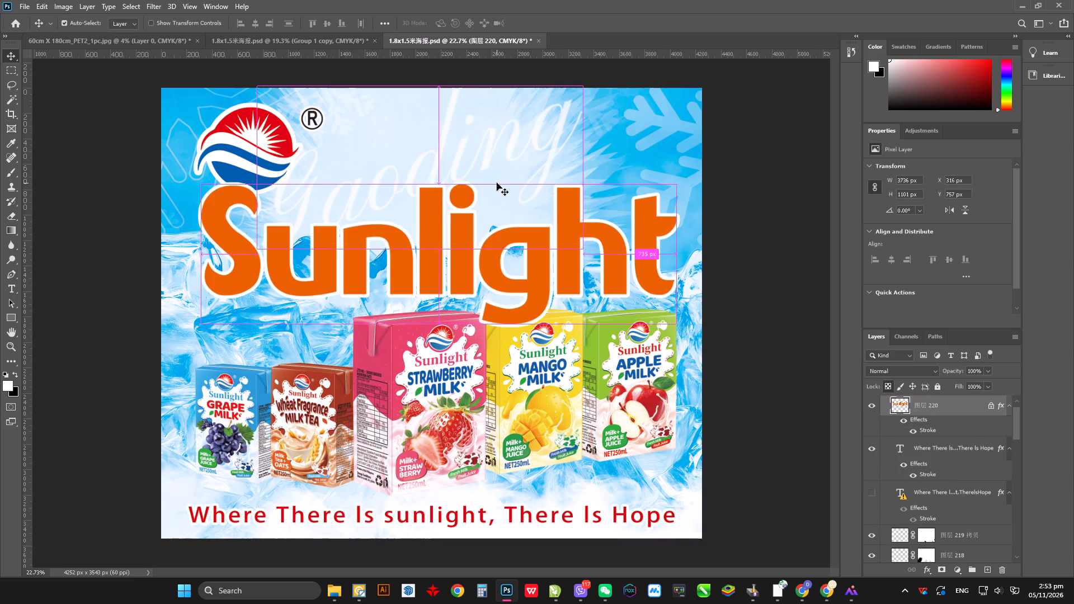
# Move the enlarged Sunlight lettering straight up, clear of the carton row and overlapping the lower part of the round logo.
pyautogui.moveTo(523, 281); pyautogui.dragTo(520, 258)
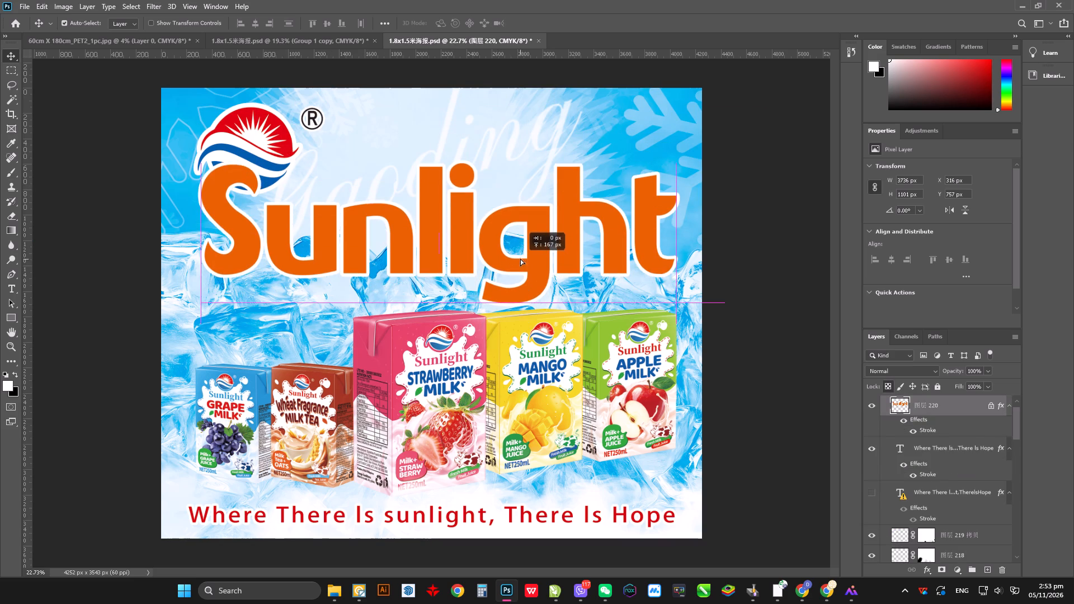
pyautogui.moveTo(520, 258); pyautogui.dragTo(520, 240)
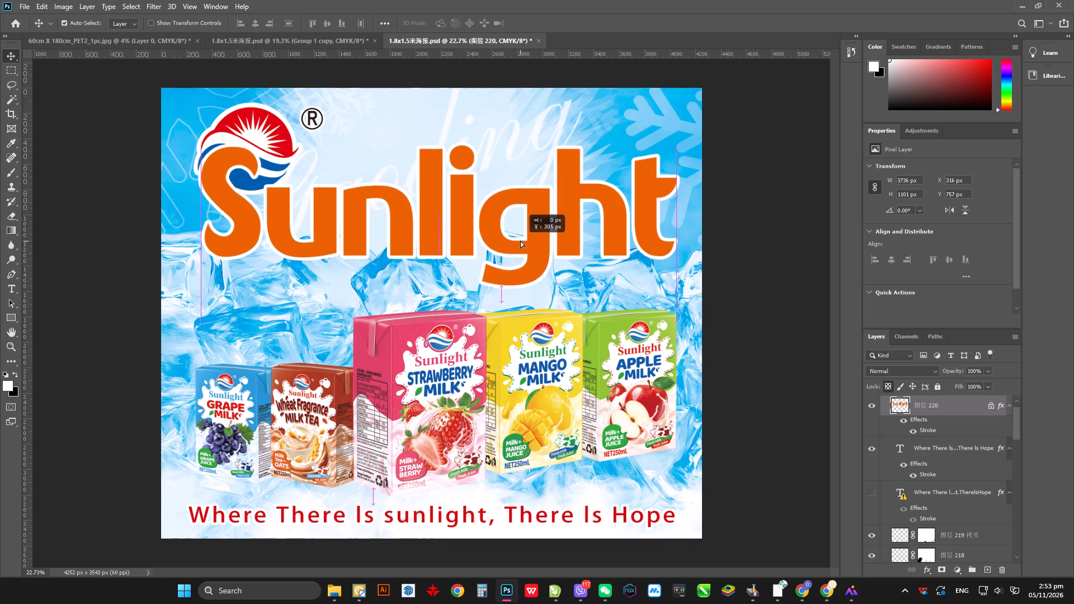
pyautogui.moveTo(520, 240); pyautogui.dragTo(521, 246)
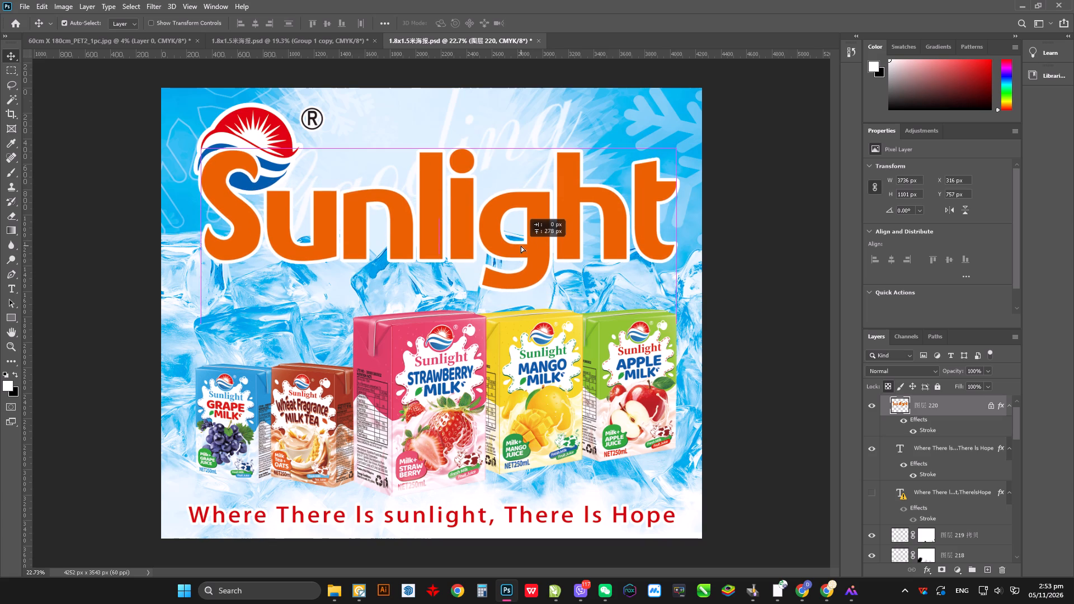
pyautogui.moveTo(521, 246); pyautogui.dragTo(521, 253)
# Move the round logo above the lettering's u and n, scaled to 95.30% (956 × 662 px), at X 942, Y 106 px.
pyautogui.click(289, 148)
pyautogui.moveTo(286, 143); pyautogui.dragTo(334, 181)
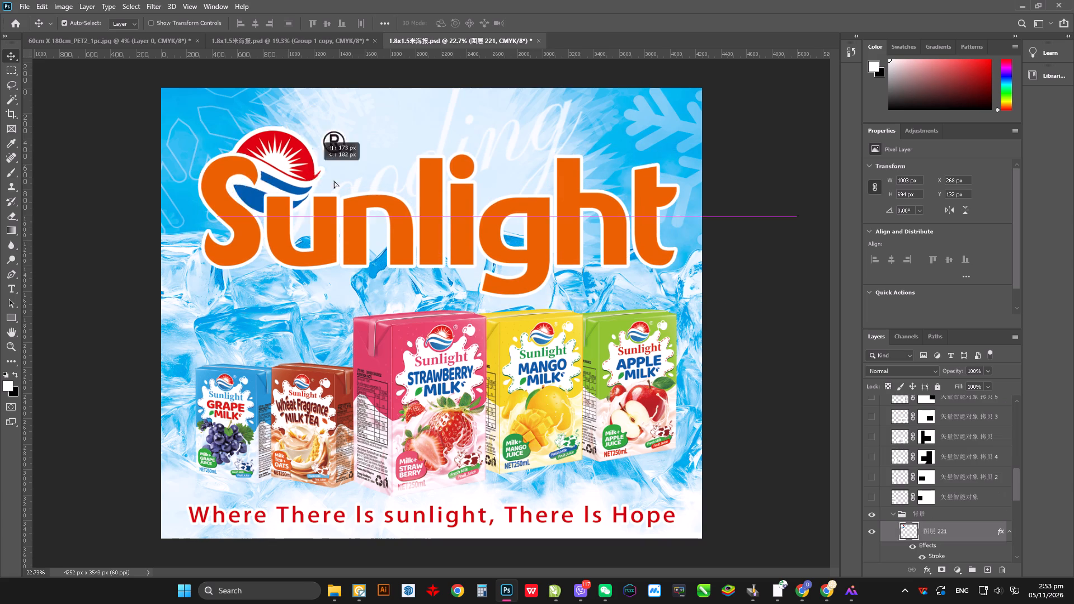
pyautogui.moveTo(334, 181); pyautogui.dragTo(368, 135)
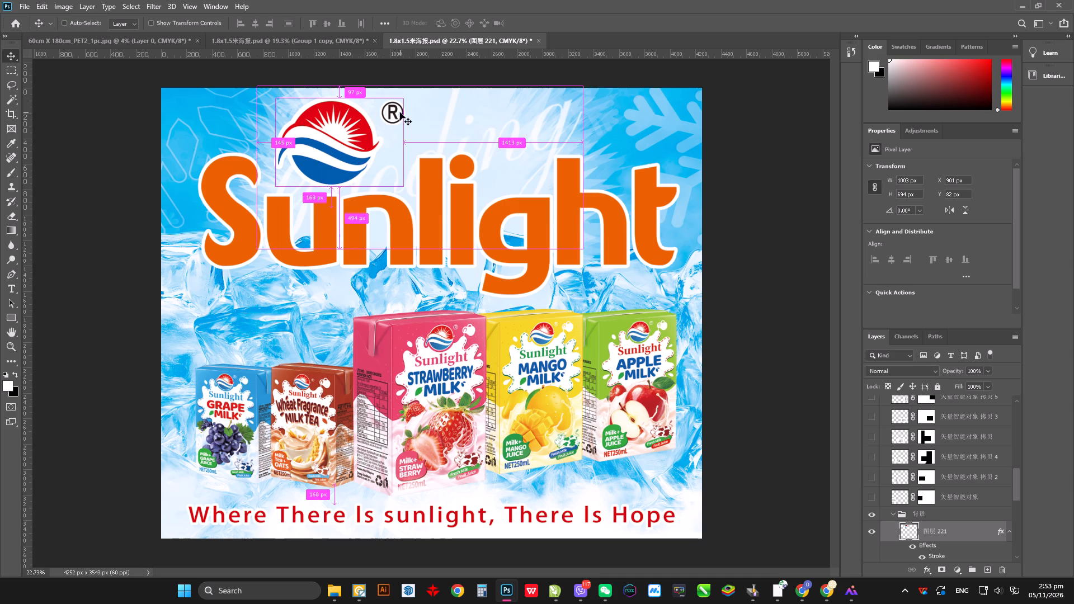
pyautogui.hotkey('ctrl', 't')
pyautogui.click(401, 97)
pyautogui.moveTo(406, 97); pyautogui.dragTo(401, 101)
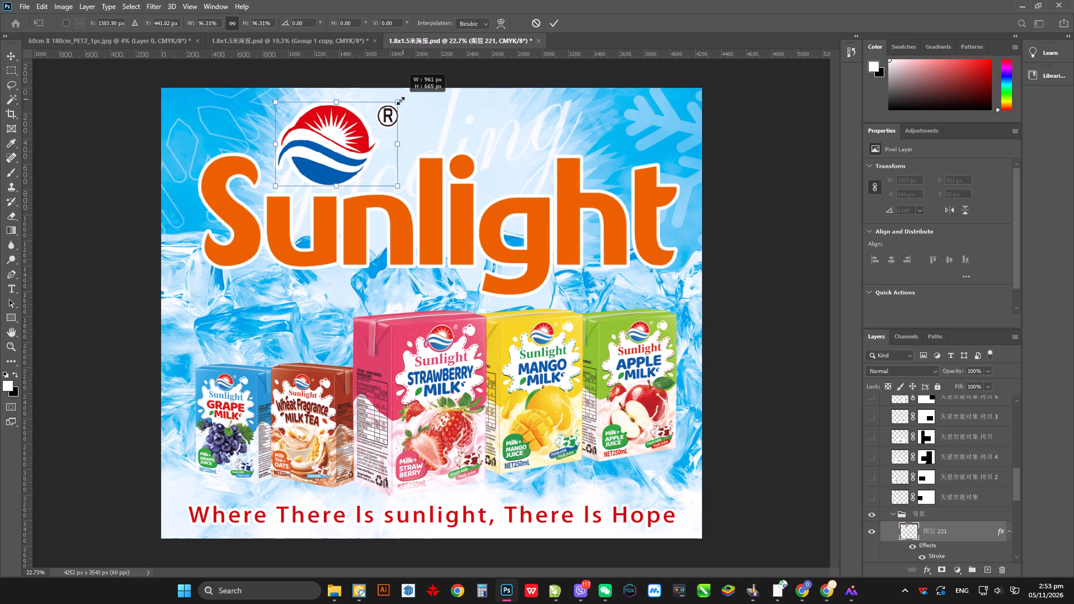
pyautogui.moveTo(401, 101); pyautogui.dragTo(400, 101)
pyautogui.click(364, 149)
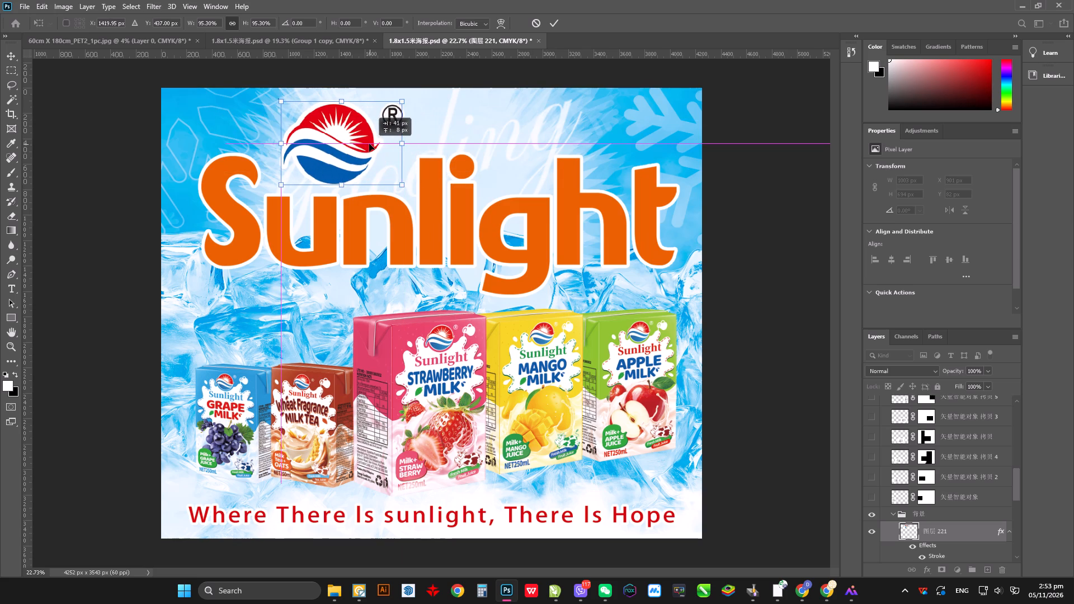
pyautogui.press('Return')
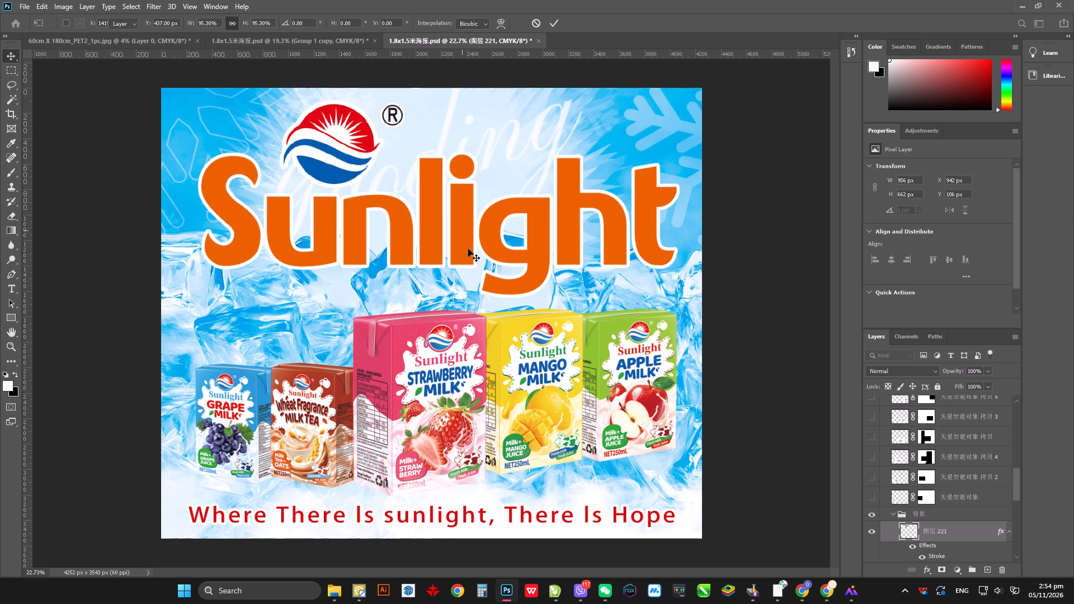
# Nudge the orange Sunlight lettering straight down to Y 586 px, just above the carton row.
pyautogui.click(458, 232)
pyautogui.press('Down')
pyautogui.press('Down')
pyautogui.press('Down')
pyautogui.press('Down')
pyautogui.press('Down')
pyautogui.press('Down')
pyautogui.press('Down')
pyautogui.press('Down')
pyautogui.press('Down')
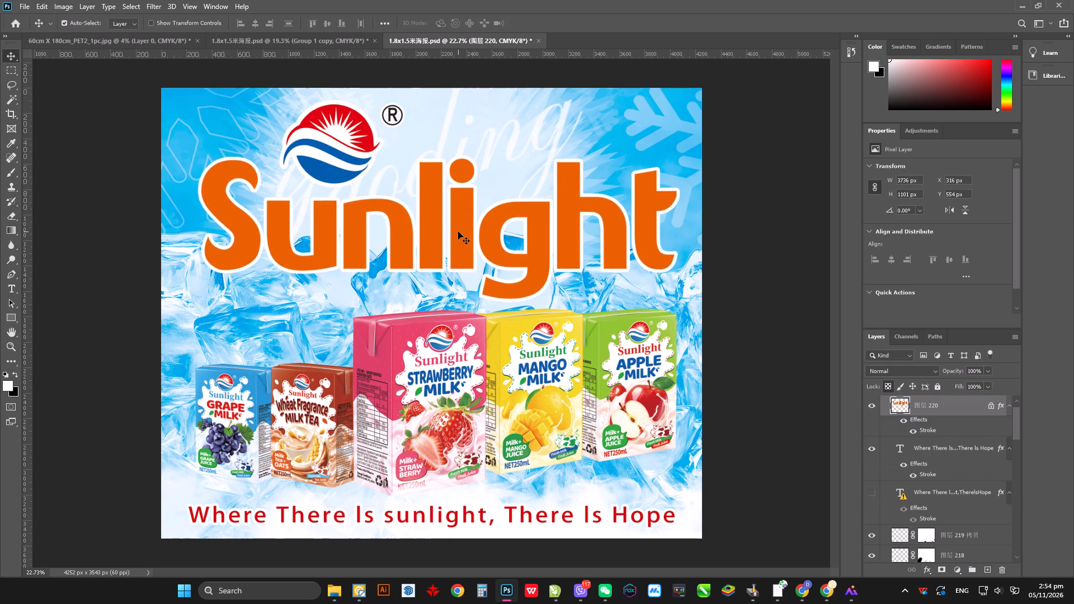
pyautogui.press('Down')
pyautogui.press('Down')
pyautogui.press('Down')
pyautogui.press('Down')
pyautogui.press('Down')
pyautogui.press('Down')
pyautogui.press('Down')
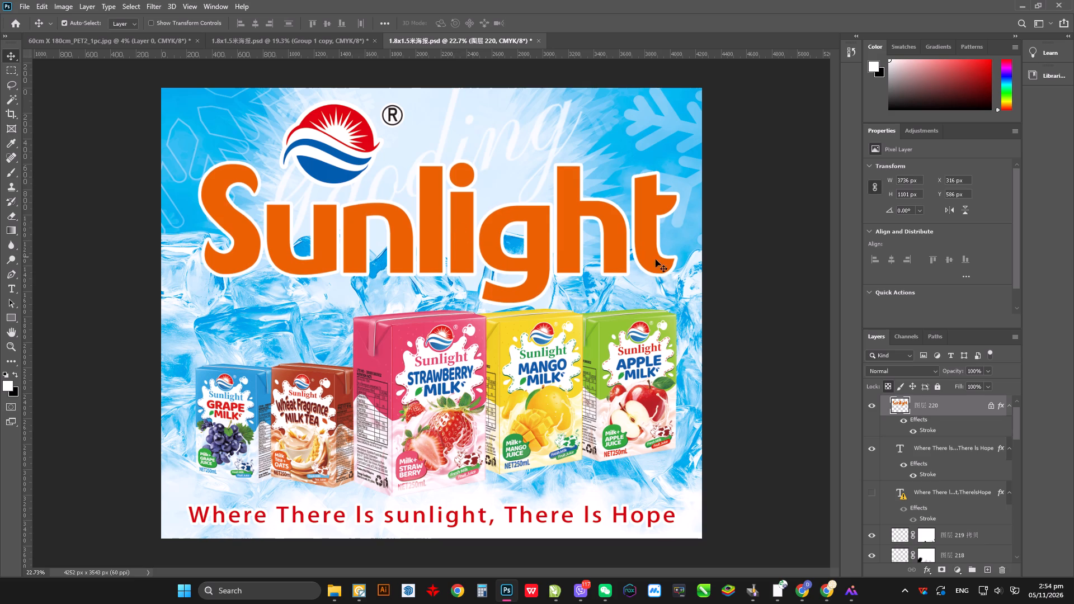
# Enlarge the Sunlight lettering proportionally to about 105%, roughly 3930 px wide, extending it slightly on both sides.
pyautogui.hotkey('ctrl', 't')
pyautogui.click(679, 164)
pyautogui.keyDown('shift'); pyautogui.moveTo(679, 163); pyautogui.dragTo(685, 157); pyautogui.keyUp('shift')
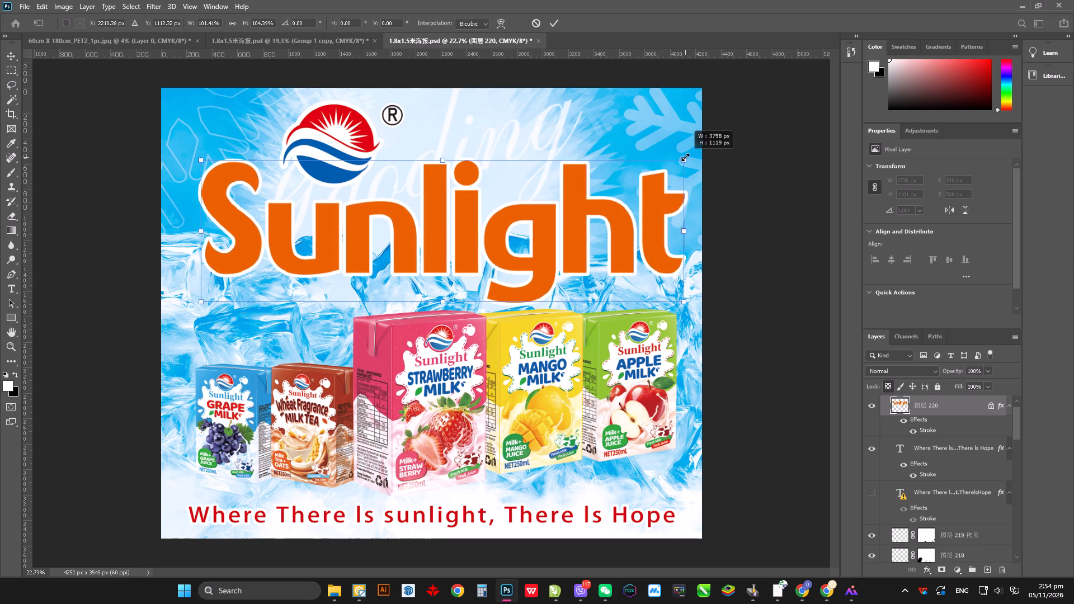
pyautogui.keyDown('shift'); pyautogui.moveTo(685, 157); pyautogui.dragTo(686, 157); pyautogui.keyUp('shift')
pyautogui.click(200, 301)
pyautogui.moveTo(202, 301); pyautogui.dragTo(190, 309)
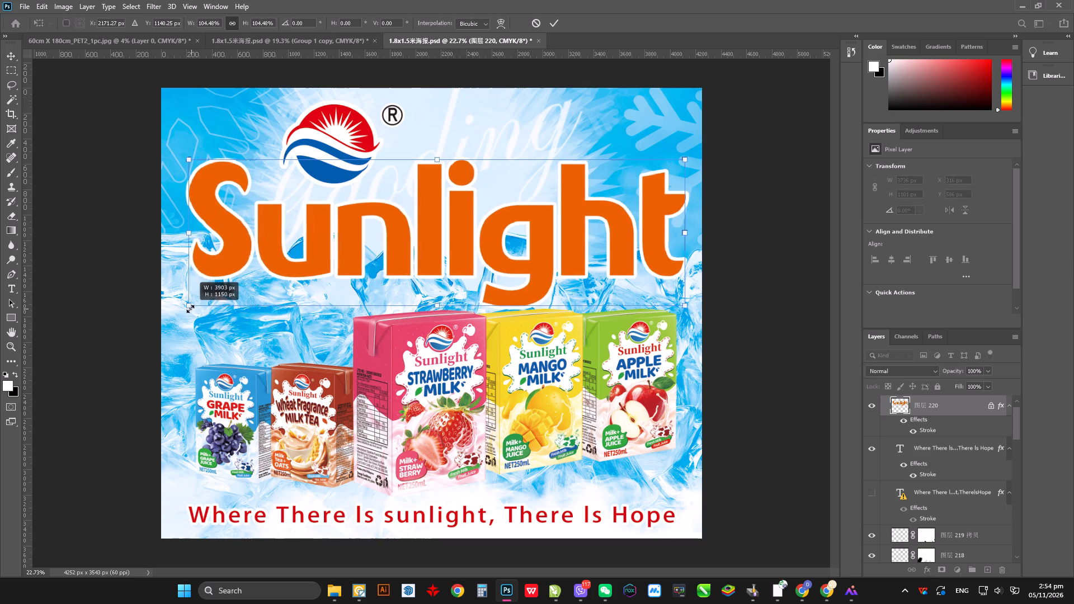
pyautogui.moveTo(190, 309); pyautogui.dragTo(187, 310)
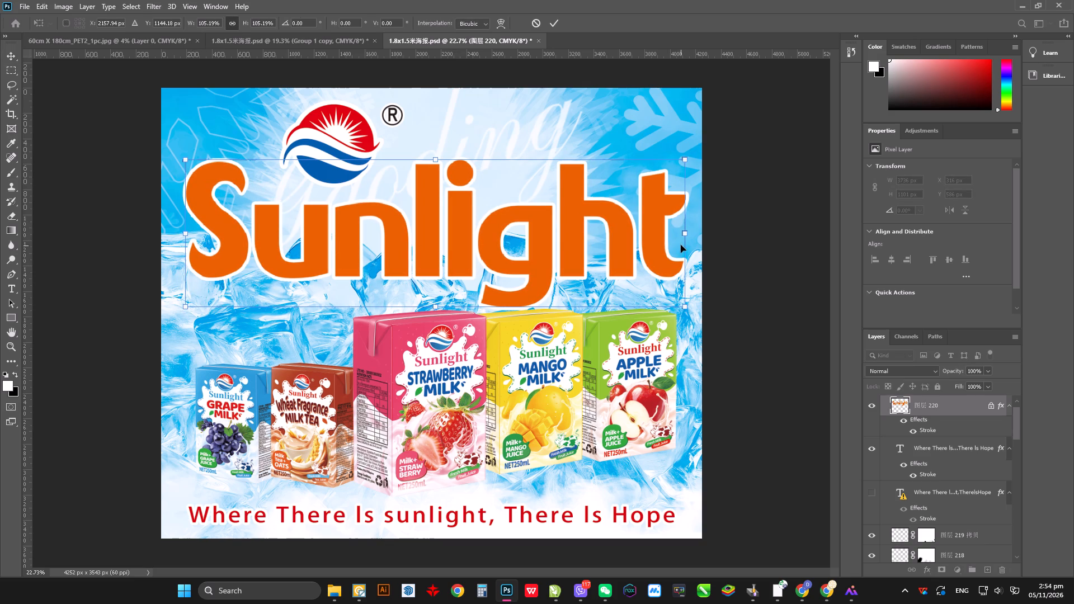
pyautogui.press('Return')
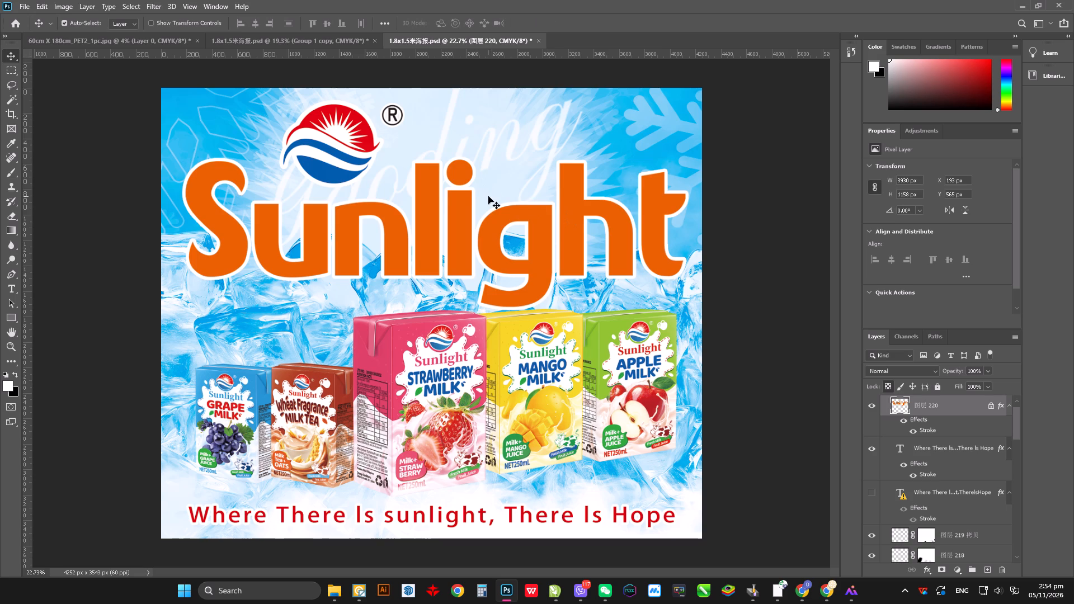
# Nudge the Sunlight lettering slightly up and reduce only its height to about 95%, keeping it just above the cartons.
pyautogui.press('Up')
pyautogui.press('Up')
pyautogui.press('Up')
pyautogui.press('Up')
pyautogui.hotkey('ctrl', 't')
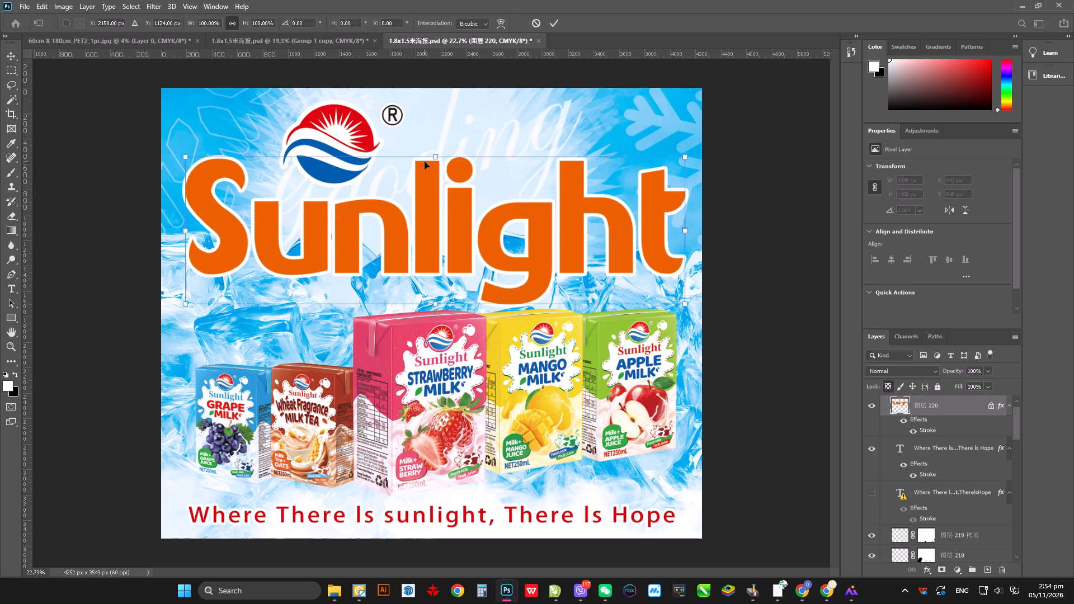
pyautogui.keyDown('shift'); pyautogui.click(425, 162); pyautogui.keyUp('shift')
pyautogui.keyDown('shift'); pyautogui.moveTo(434, 155); pyautogui.dragTo(435, 163); pyautogui.keyUp('shift')
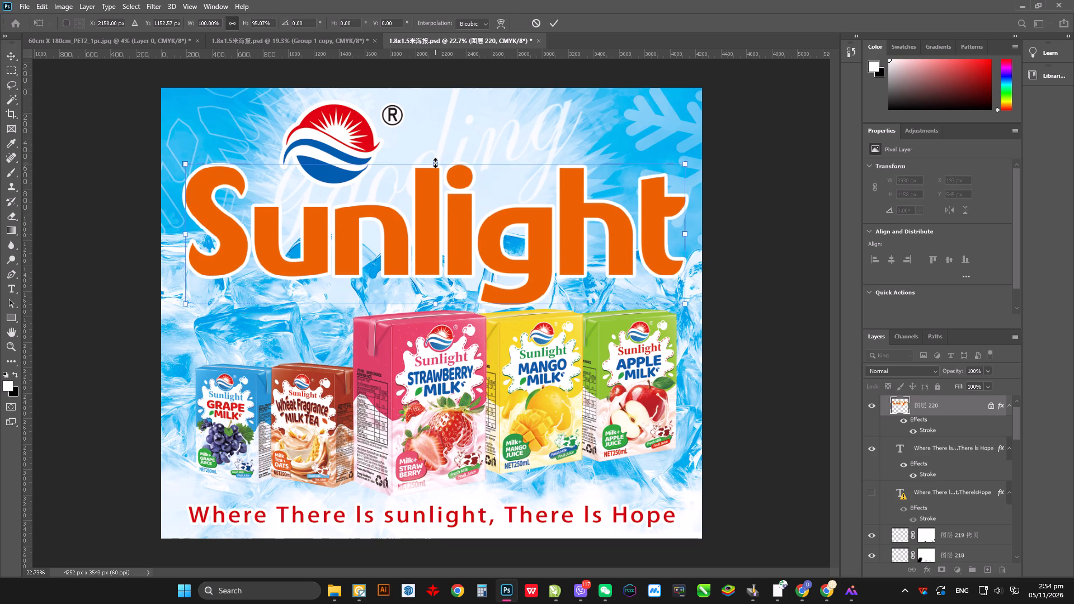
pyautogui.press('Return')
pyautogui.press('Up')
pyautogui.press('Up')
pyautogui.press('Up')
pyautogui.press('Up')
# Nudge the round logo with its ® mark down and slightly left to X 932, Y 162 px, closer to the lettering.
pyautogui.click(343, 151)
pyautogui.press('Down')
pyautogui.press('Down')
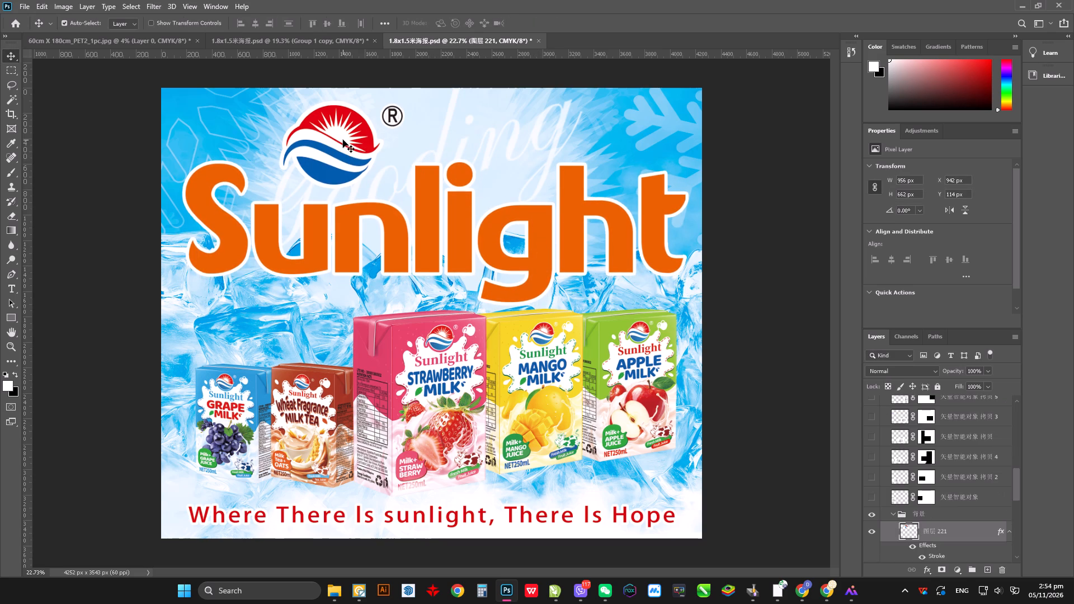
pyautogui.press('Down')
pyautogui.press('Down')
pyautogui.press('Down')
pyautogui.press('Down')
pyautogui.press('Down')
pyautogui.press('Down')
pyautogui.press('Down')
pyautogui.press('Down')
pyautogui.press('Down')
pyautogui.press('Down')
pyautogui.press('Down')
pyautogui.press('Left')
pyautogui.press('Down')
pyautogui.press('Left')
pyautogui.press('Down')
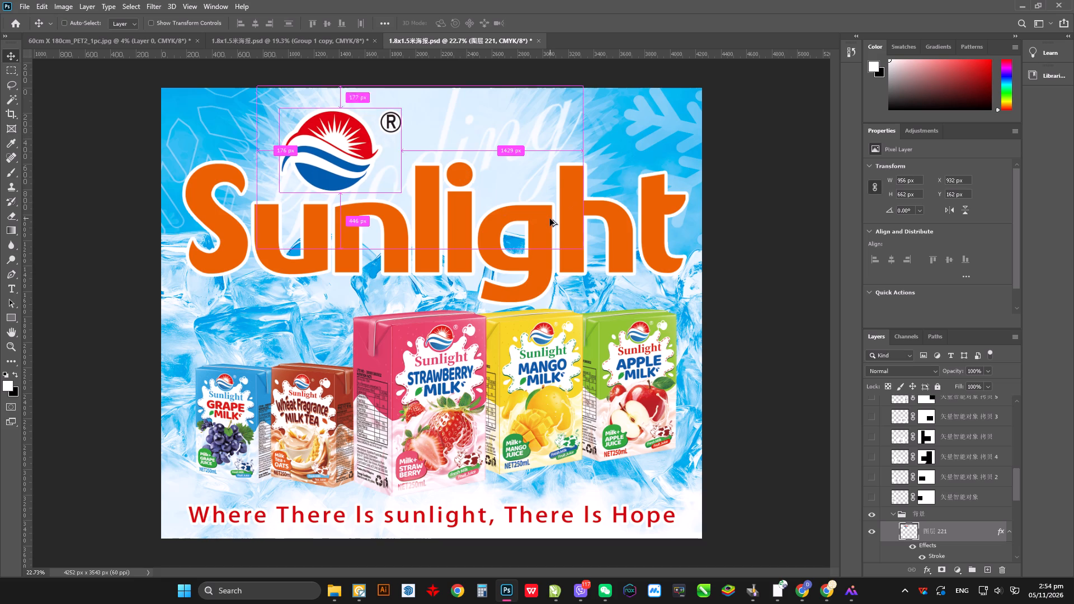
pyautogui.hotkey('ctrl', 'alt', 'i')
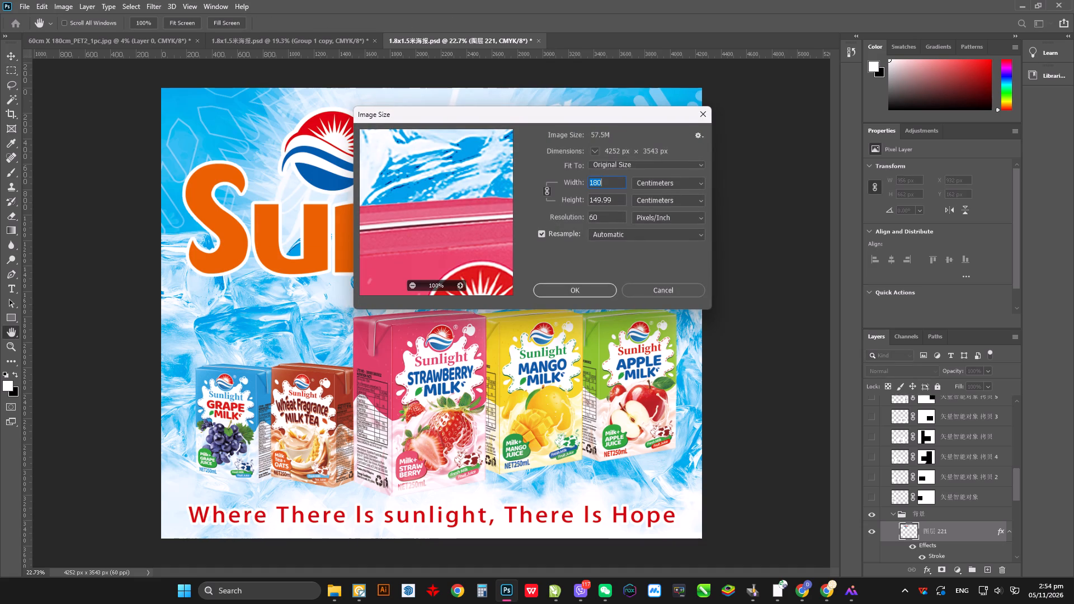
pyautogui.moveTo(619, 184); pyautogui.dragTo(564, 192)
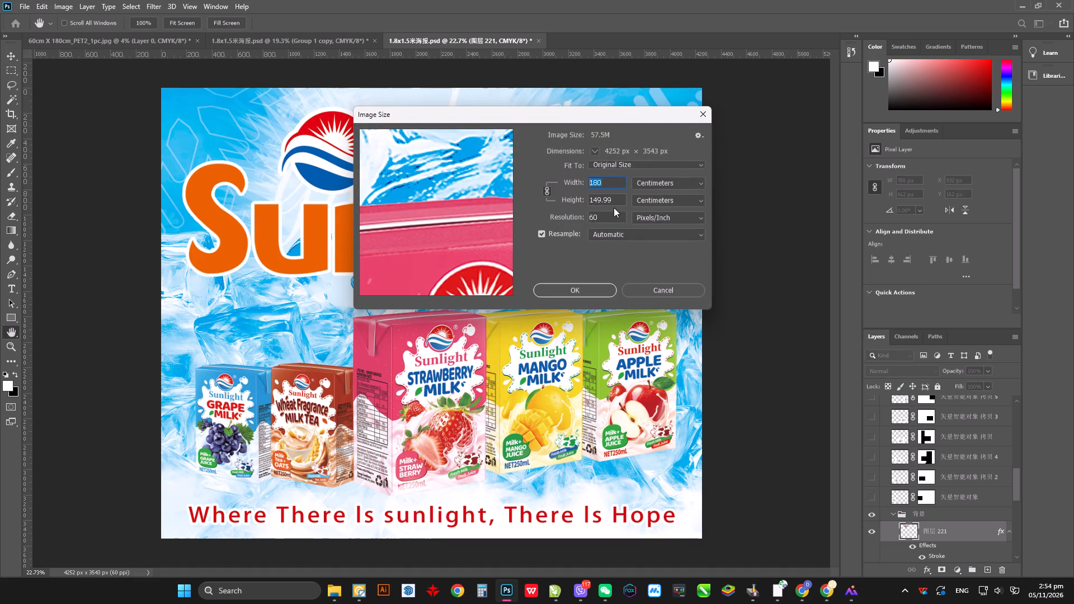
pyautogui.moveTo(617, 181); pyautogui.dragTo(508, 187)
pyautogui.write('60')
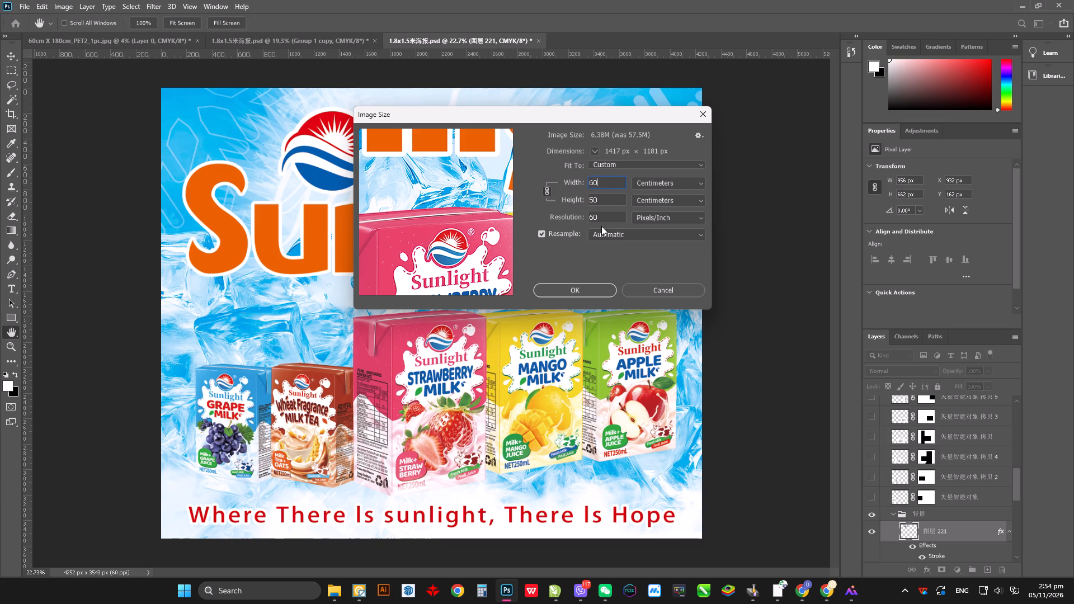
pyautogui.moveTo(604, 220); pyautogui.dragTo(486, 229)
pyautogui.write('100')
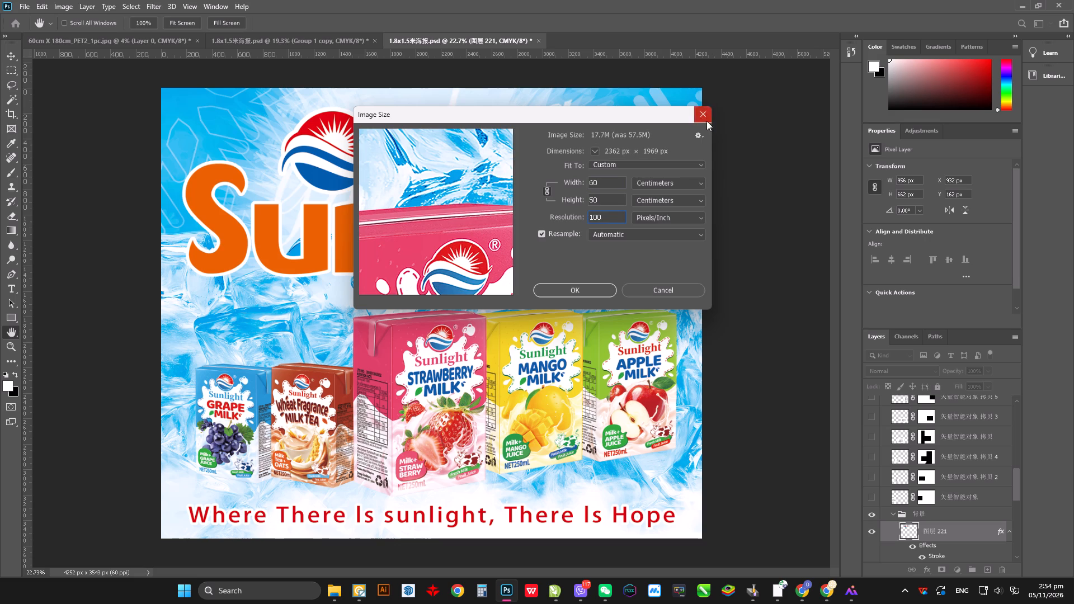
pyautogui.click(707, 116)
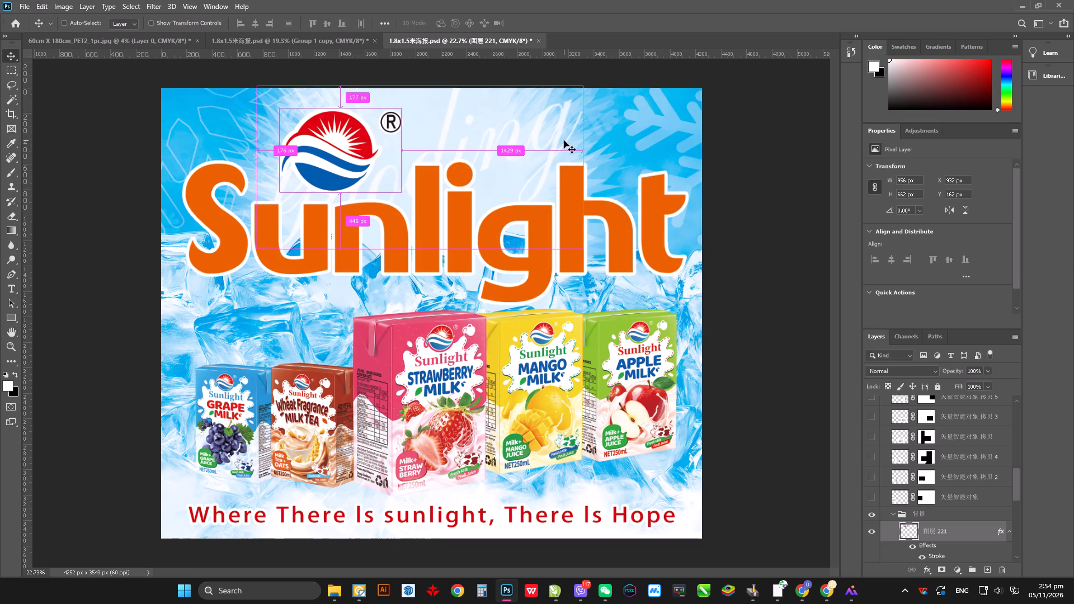
# Save the poster as a layered Photoshop file on the Desktop named SUNLIGHT - ORIGINAL LAYOUT - BOSS CLIENT.
pyautogui.hotkey('ctrl', 'shift', 's')
pyautogui.tripleClick(298, 173)
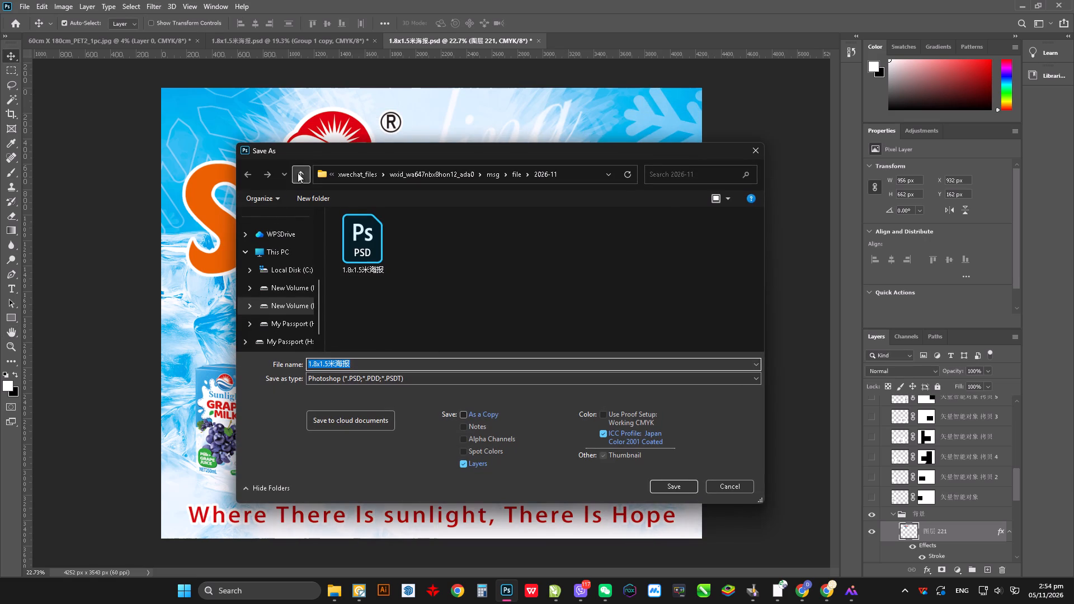
pyautogui.tripleClick(300, 171)
pyautogui.tripleClick(300, 171)
pyautogui.tripleClick(300, 172)
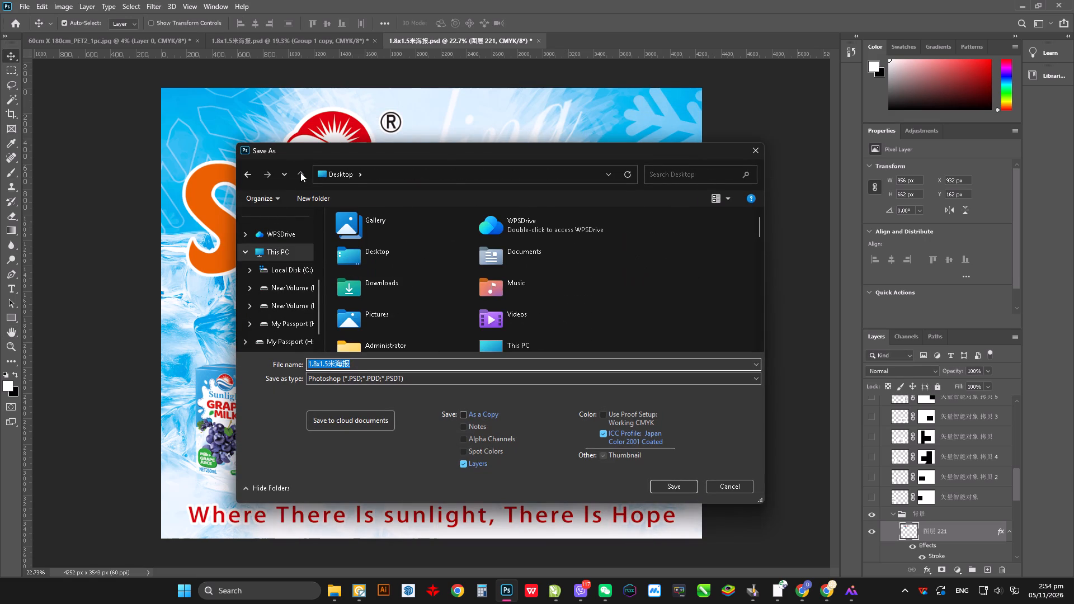
pyautogui.click(300, 172)
pyautogui.moveTo(419, 361); pyautogui.dragTo(130, 361)
pyautogui.write('SUNLIG')
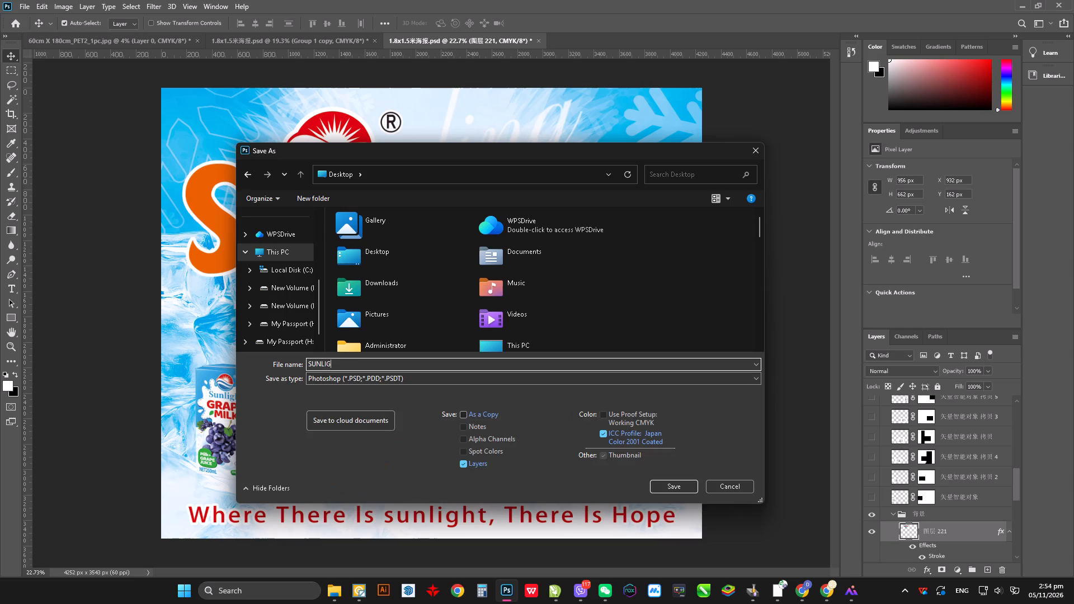
pyautogui.write('HT')
pyautogui.press('space')
pyautogui.write('- ORIGINAL LAYOUY')
pyautogui.press('BackSpace')
pyautogui.write('T - BOSS CLIENT')
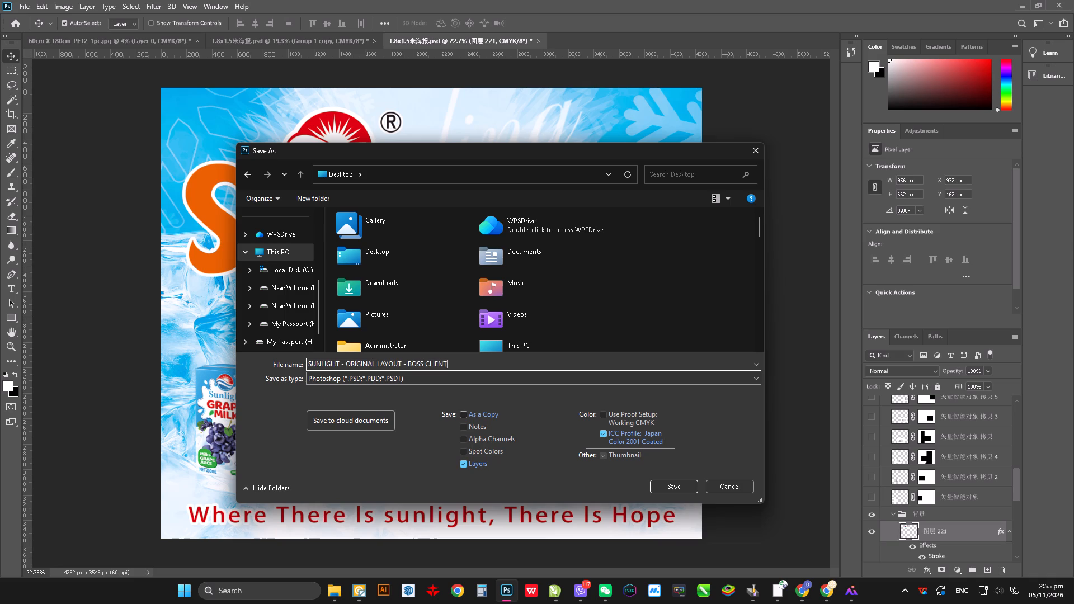
pyautogui.press('Return')
pyautogui.press('Return')
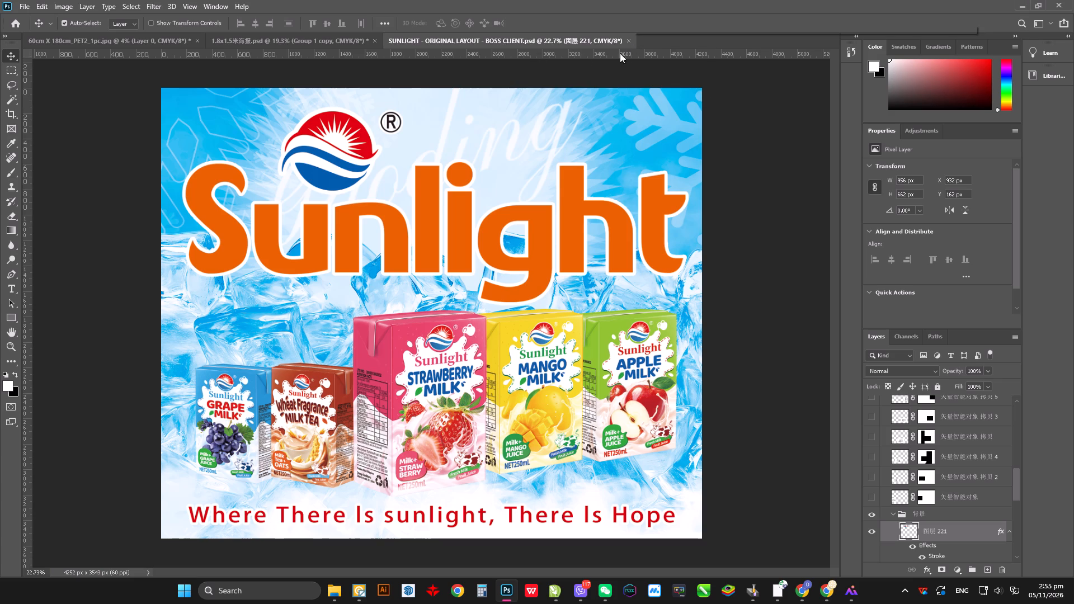
# Save a copy of the poster as a layered Photoshop file on the Desktop named SUNLIGHT 60x40cm.
pyautogui.hotkey('ctrl', 'shift', 's')
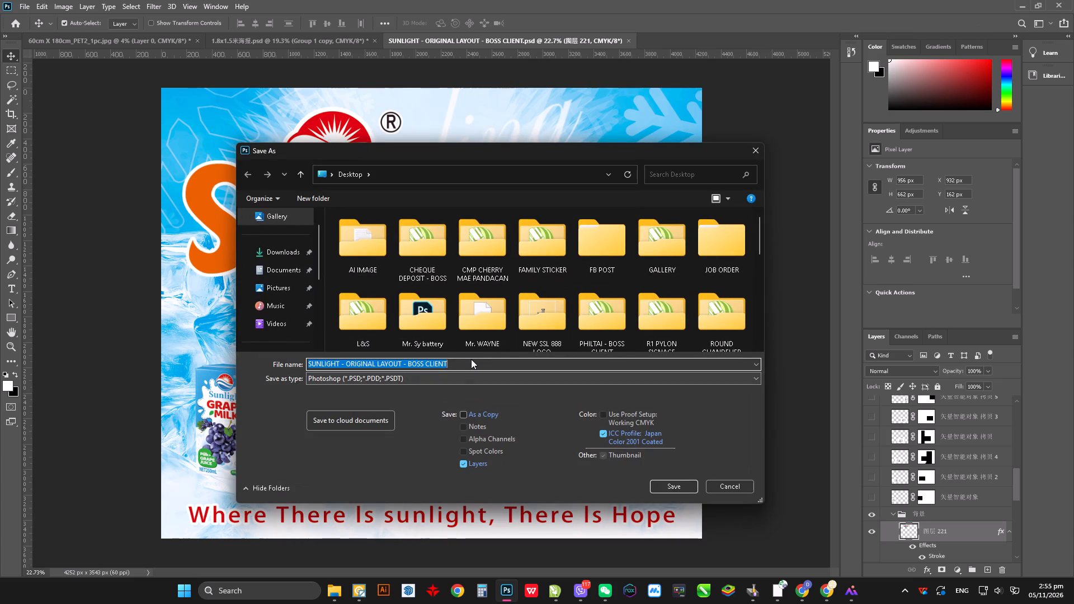
pyautogui.moveTo(475, 365); pyautogui.dragTo(133, 362)
pyautogui.click(461, 363)
pyautogui.moveTo(461, 362); pyautogui.dragTo(344, 365)
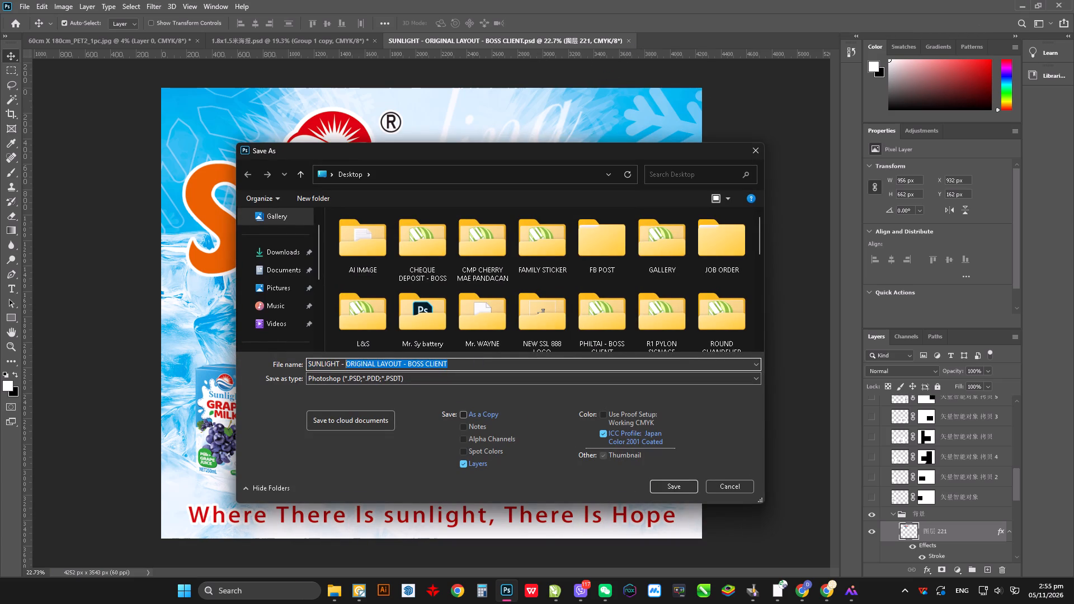
pyautogui.moveTo(344, 365); pyautogui.dragTo(342, 365)
pyautogui.press('BackSpace')
pyautogui.press('BackSpace')
pyautogui.press('BackSpace')
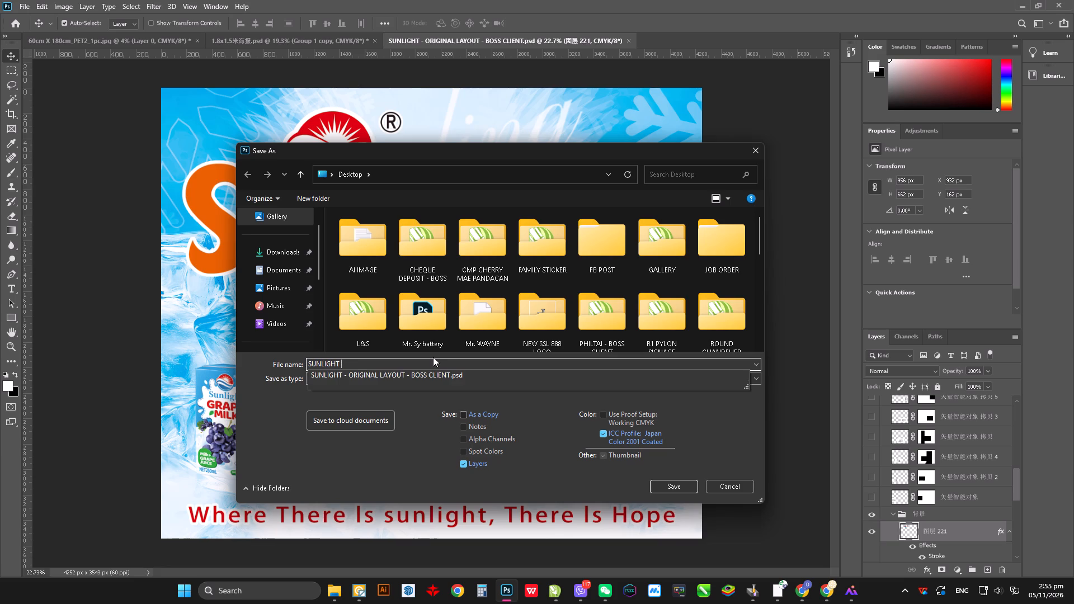
pyautogui.write('60x30')
pyautogui.press('BackSpace')
pyautogui.press('BackSpace')
pyautogui.write('40cm')
pyautogui.press('Return')
pyautogui.press('Return')
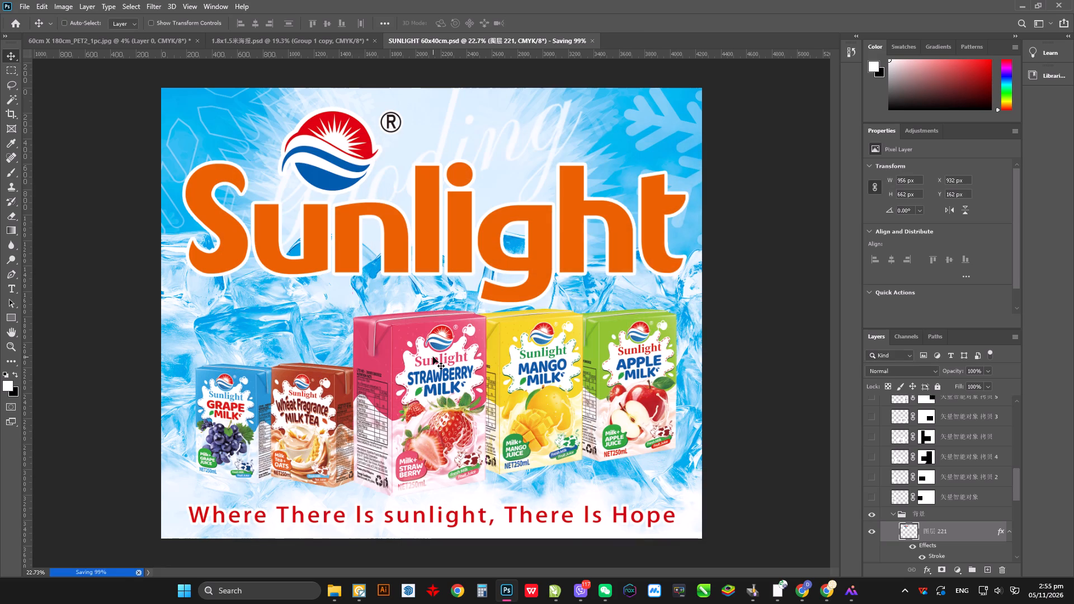
# Resize the poster image proportionally to 60 cm wide, using the existing pixel data for all missing-font text layers.
pyautogui.hotkey('ctrl', 'alt', 'i')
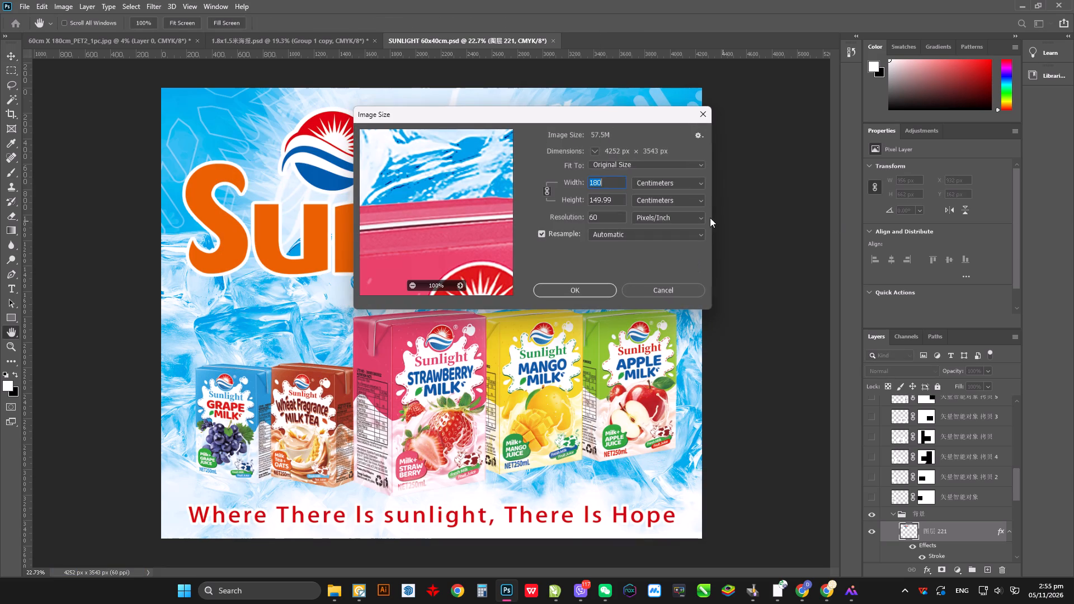
pyautogui.moveTo(613, 186); pyautogui.dragTo(546, 186)
pyautogui.write('60')
pyautogui.press('Return')
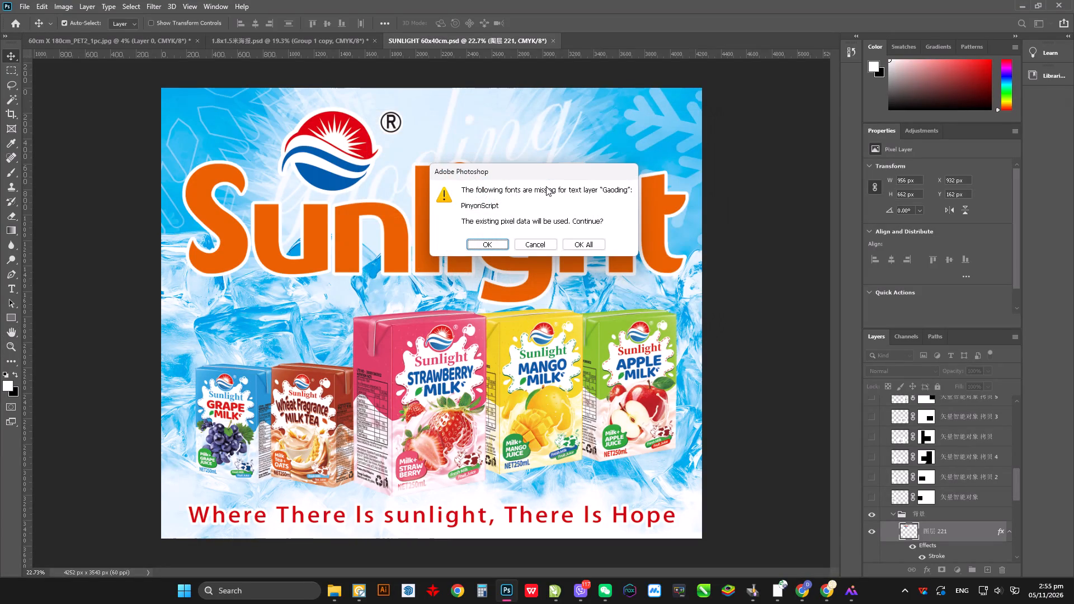
pyautogui.click(591, 244)
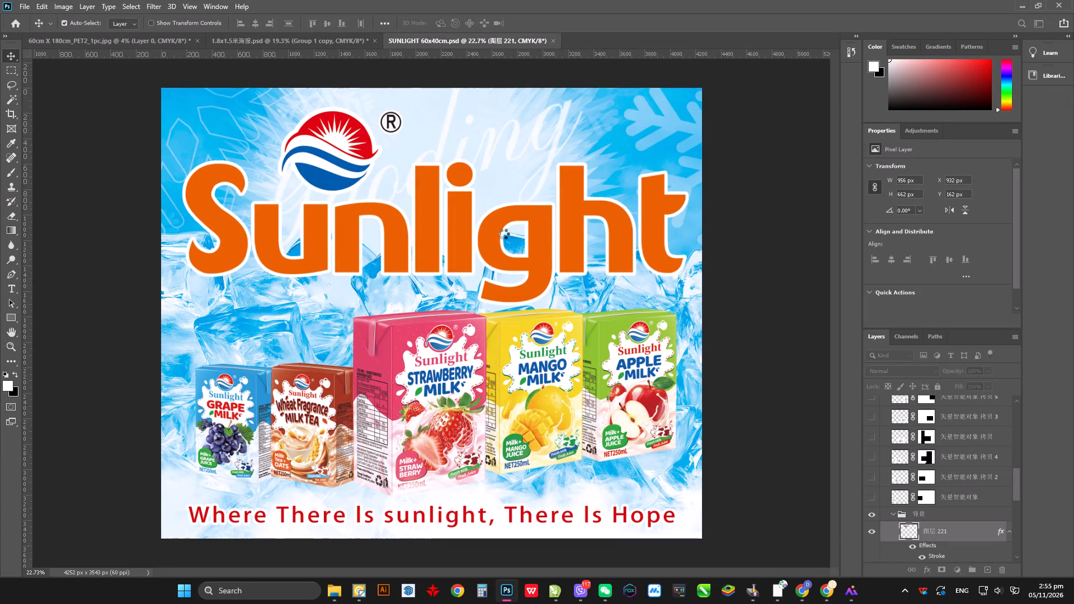
# Resample the poster with proportions unlinked to a height of 40 cm and a resolution of 100 pixels/inch, keeping the existing text pixels.
pyautogui.keyDown('alt'); pyautogui.scroll(5, 455, 301); pyautogui.keyUp('alt')
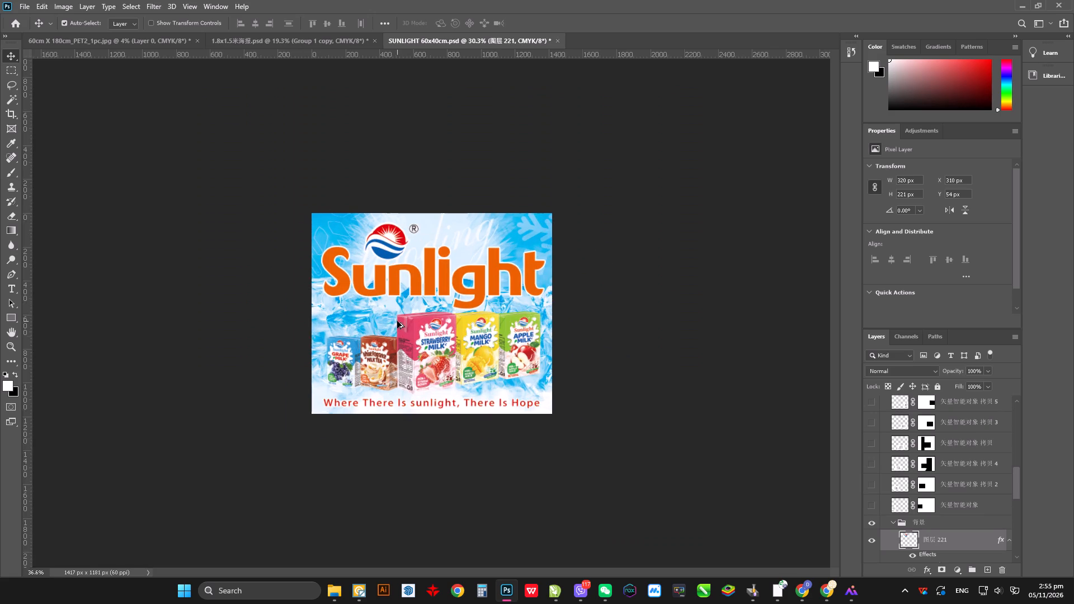
pyautogui.keyDown('alt'); pyautogui.scroll(4, 397, 321); pyautogui.keyUp('alt')
pyautogui.scroll(-1, 912, 478)
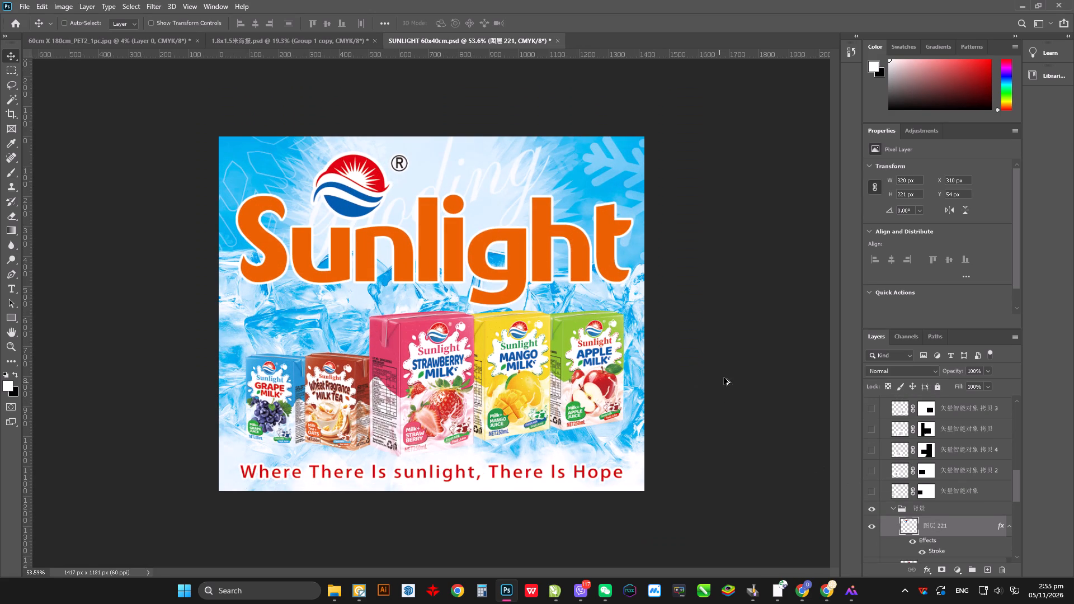
pyautogui.hotkey('ctrl', 'alt', 'i')
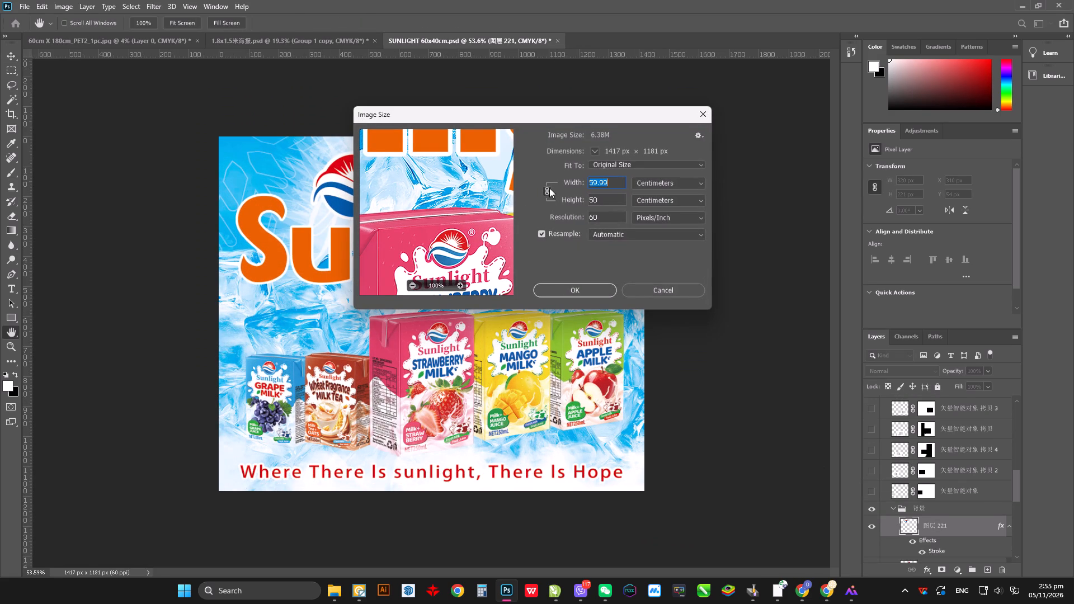
pyautogui.click(549, 188)
pyautogui.moveTo(604, 217); pyautogui.dragTo(486, 225)
pyautogui.write('100')
pyautogui.moveTo(615, 200); pyautogui.dragTo(481, 208)
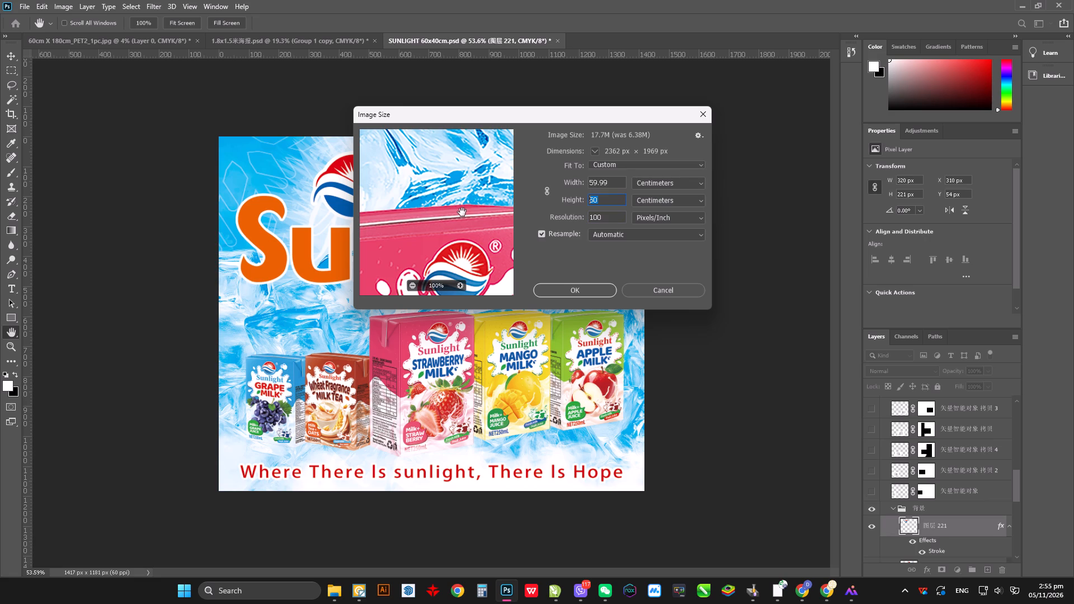
pyautogui.write('40')
pyautogui.click(577, 290)
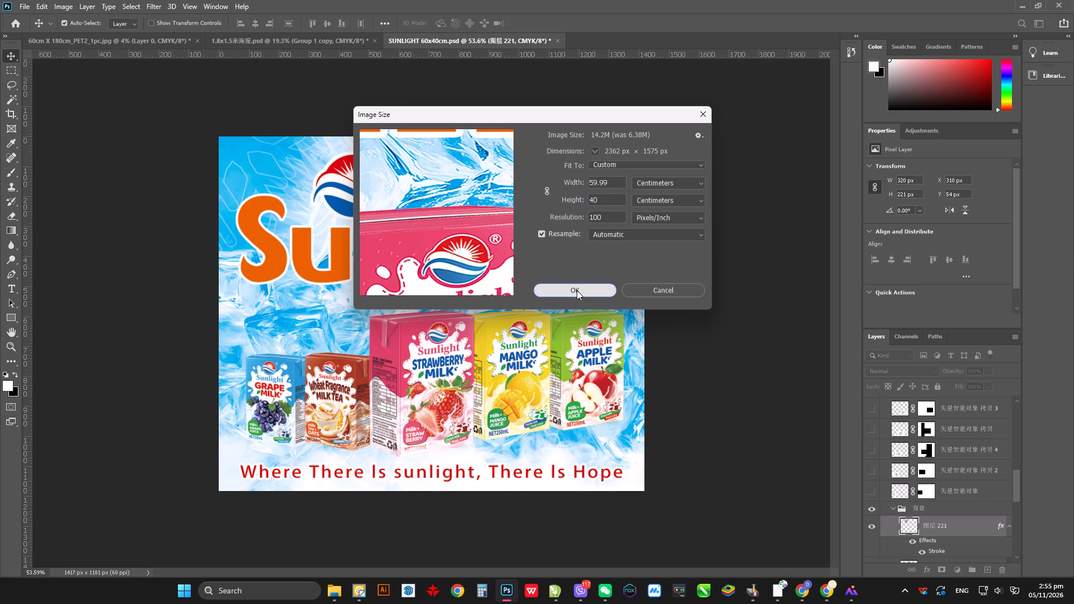
pyautogui.click(595, 238)
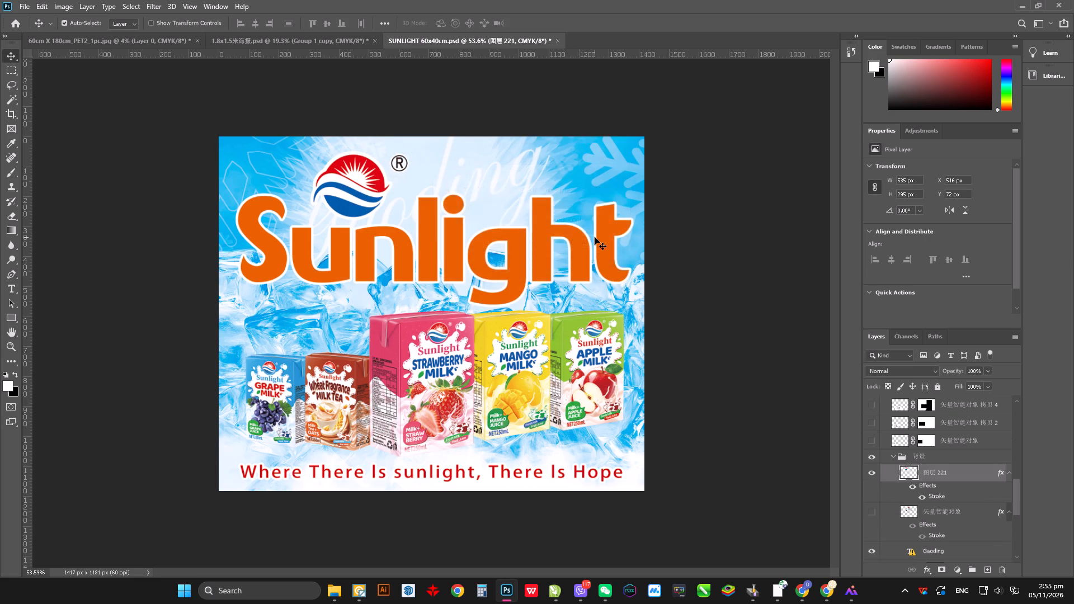
# Check the resized poster's canvas width and height in centimetres without changing them.
pyautogui.keyDown('alt'); pyautogui.scroll(-1, 488, 234); pyautogui.keyUp('alt')
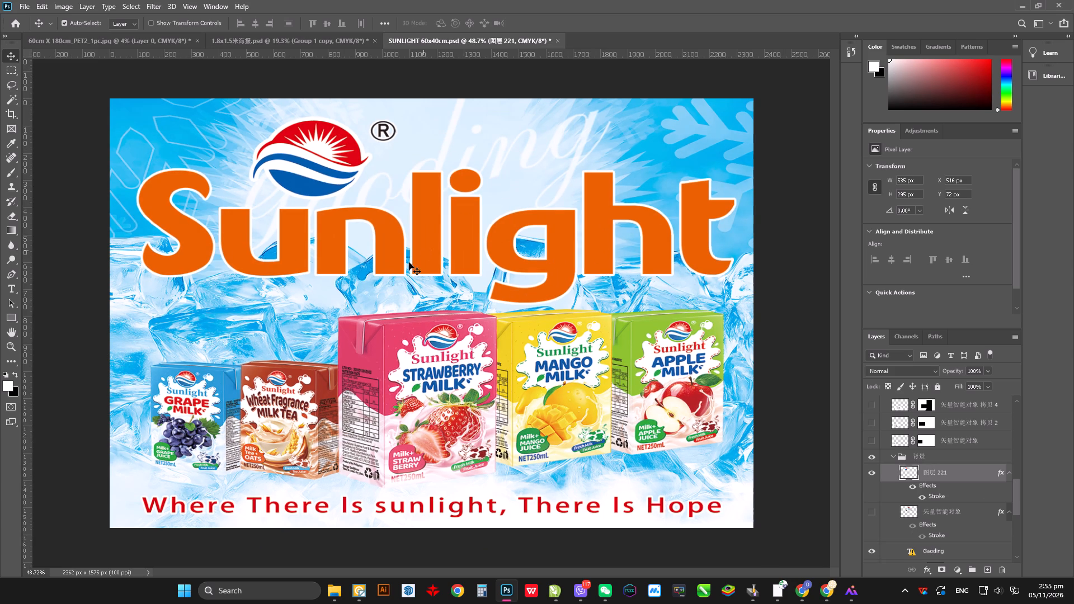
pyautogui.click(392, 249)
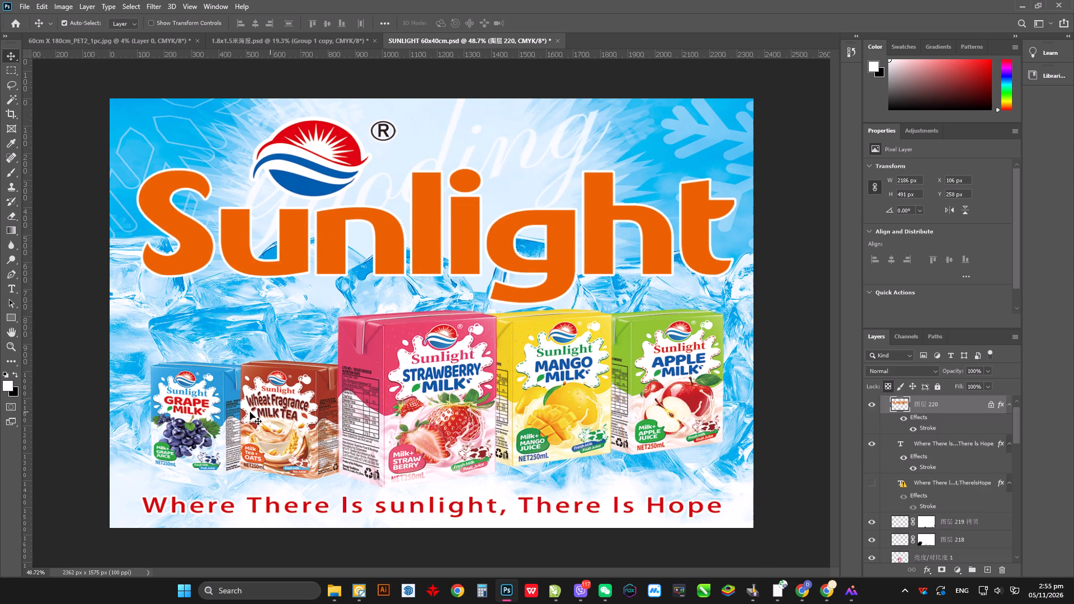
pyautogui.click(194, 408)
pyautogui.hotkey('ctrl', 'alt', 'c')
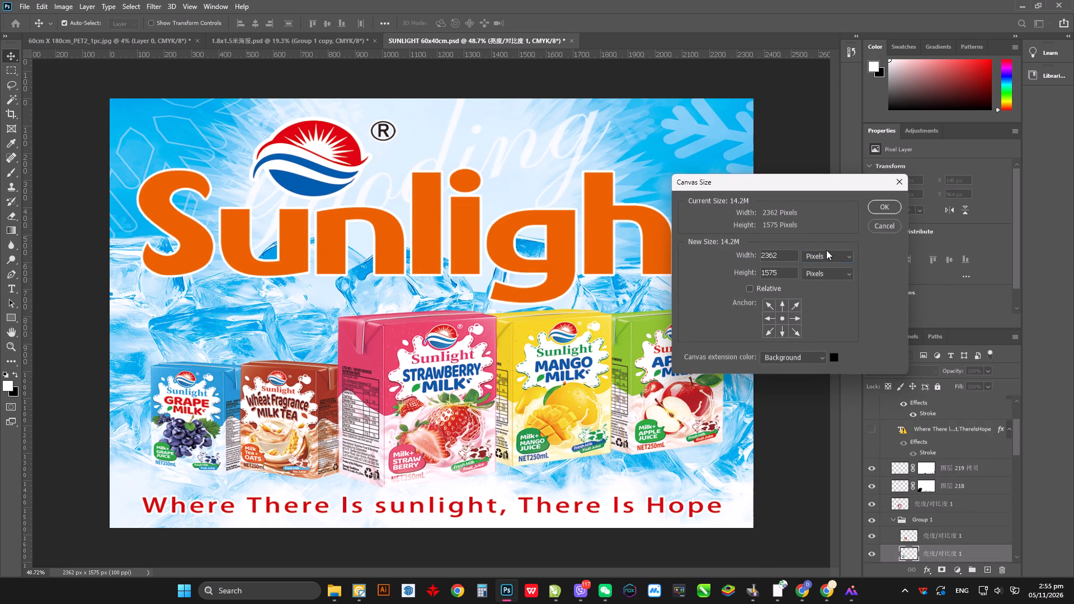
pyautogui.click(827, 250)
pyautogui.click(833, 287)
pyautogui.click(830, 256)
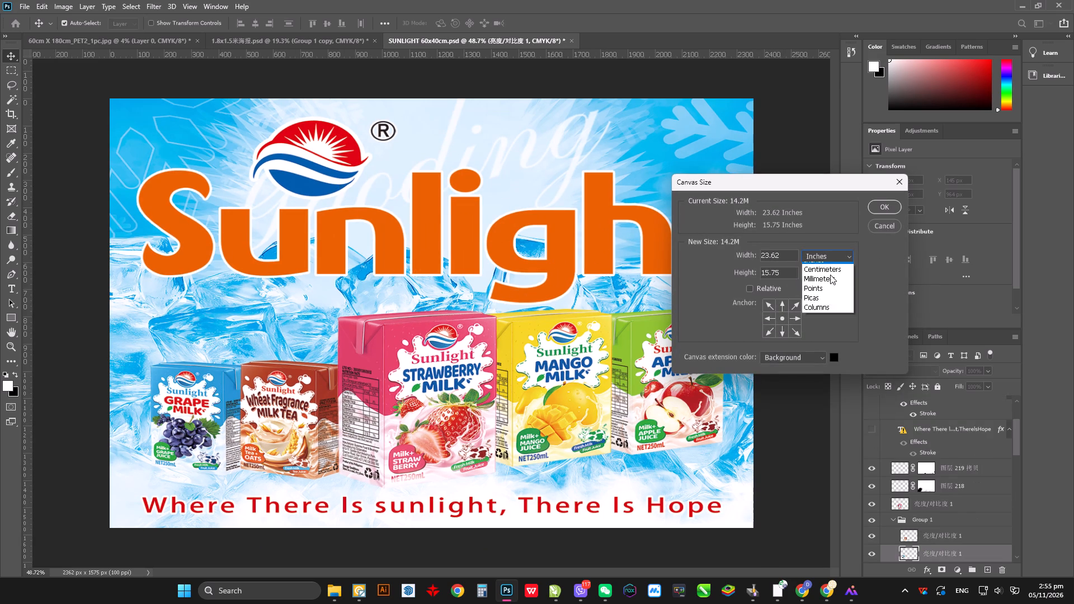
pyautogui.click(826, 294)
pyautogui.moveTo(796, 256); pyautogui.dragTo(690, 261)
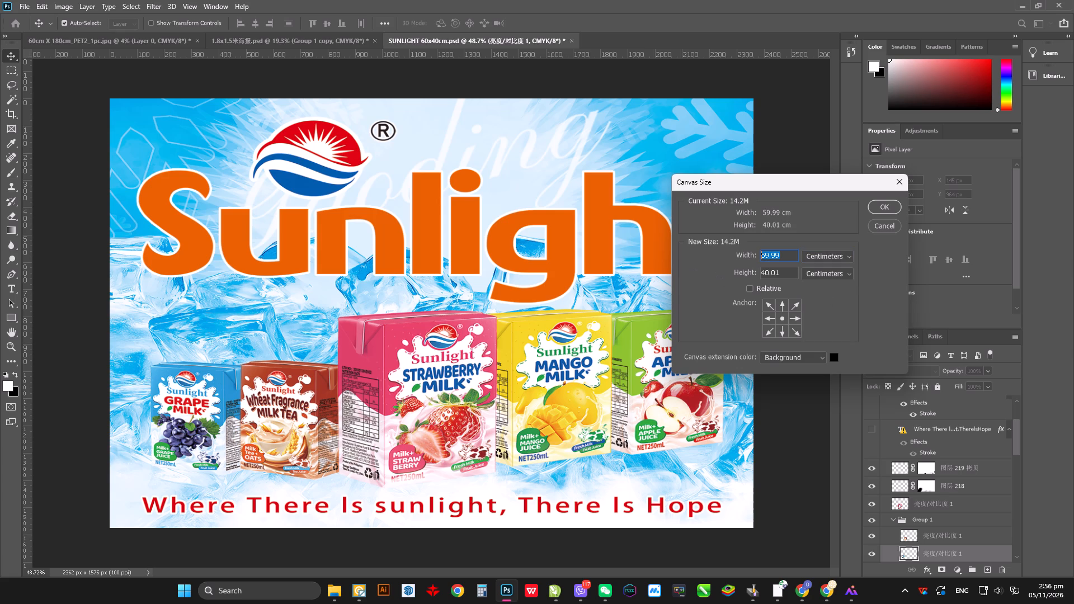
pyautogui.moveTo(788, 274); pyautogui.dragTo(703, 276)
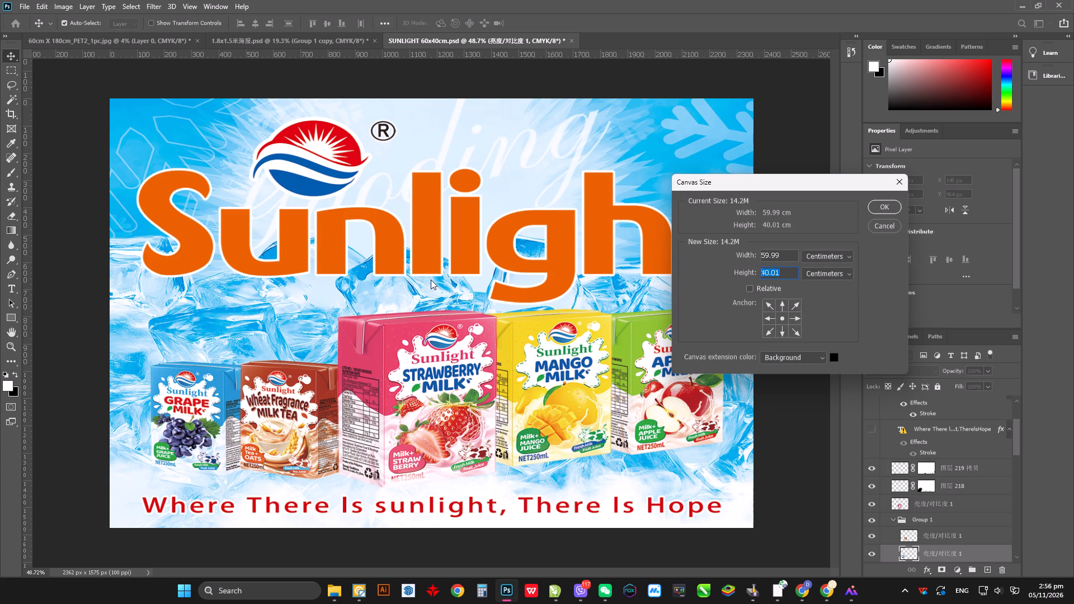
pyautogui.click(902, 182)
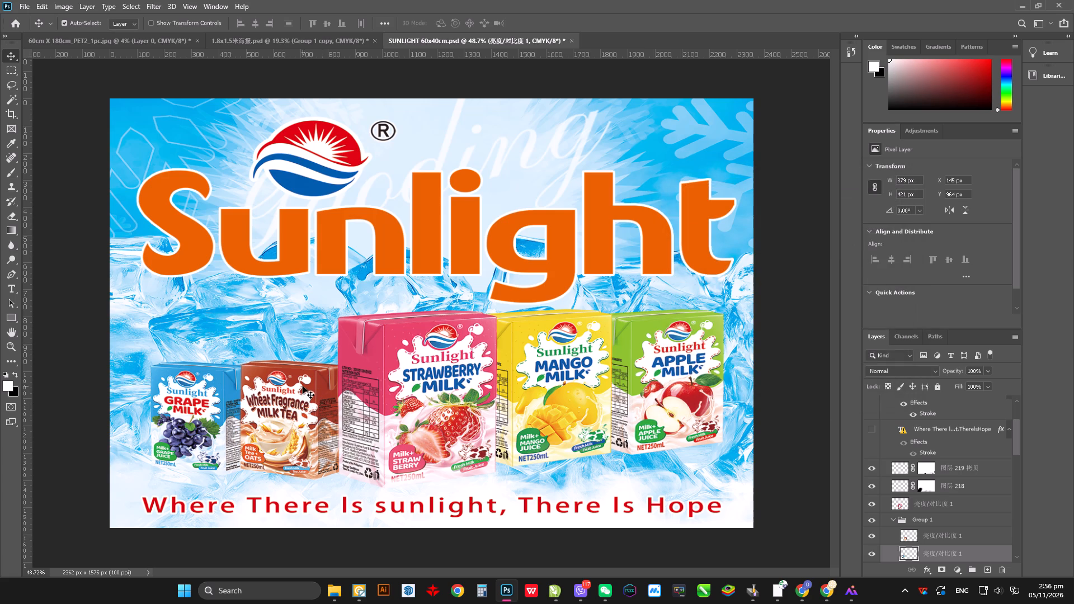
# Select all five milk cartons and scale them to about 95% width and 94% height, lowering their tops away from the lettering.
pyautogui.click(235, 409)
pyautogui.click(301, 414)
pyautogui.click(662, 398)
pyautogui.keyDown('shift'); pyautogui.click(530, 380); pyautogui.keyUp('shift')
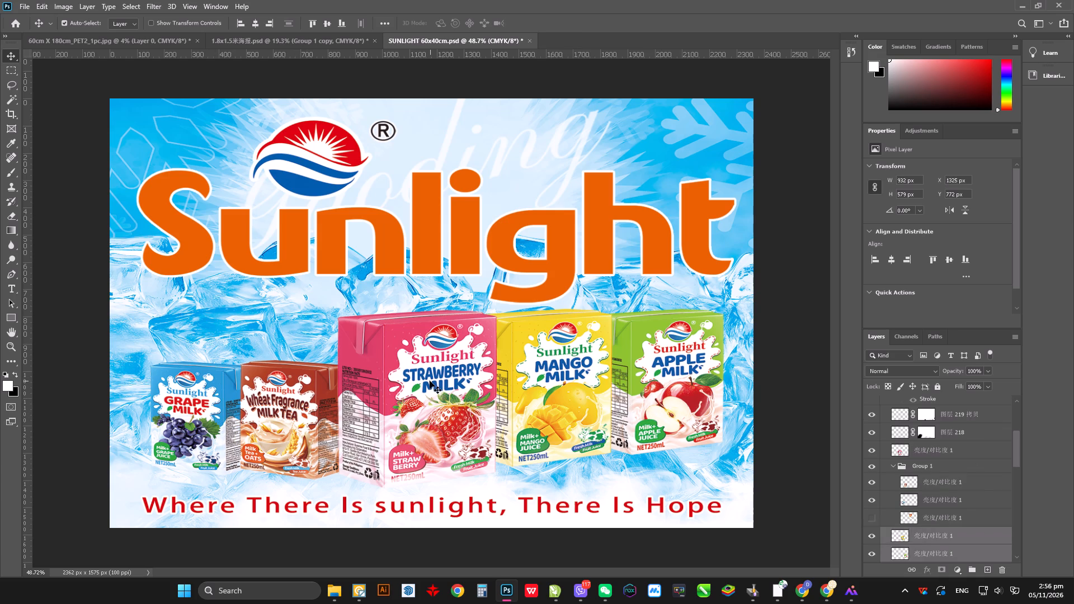
pyautogui.keyDown('shift'); pyautogui.click(430, 381); pyautogui.keyUp('shift')
pyautogui.keyDown('shift'); pyautogui.click(295, 404); pyautogui.keyUp('shift')
pyautogui.keyDown('shift'); pyautogui.click(211, 408); pyautogui.keyUp('shift')
pyautogui.hotkey('ctrl', 't')
pyautogui.click(454, 399)
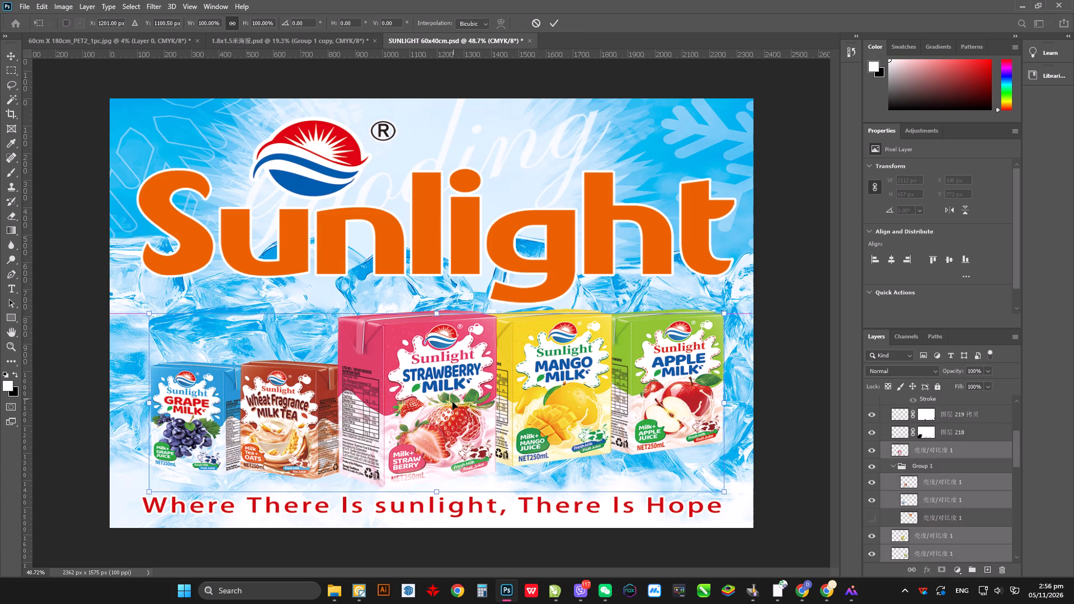
pyautogui.keyDown('shift'); pyautogui.click(440, 312); pyautogui.keyUp('shift')
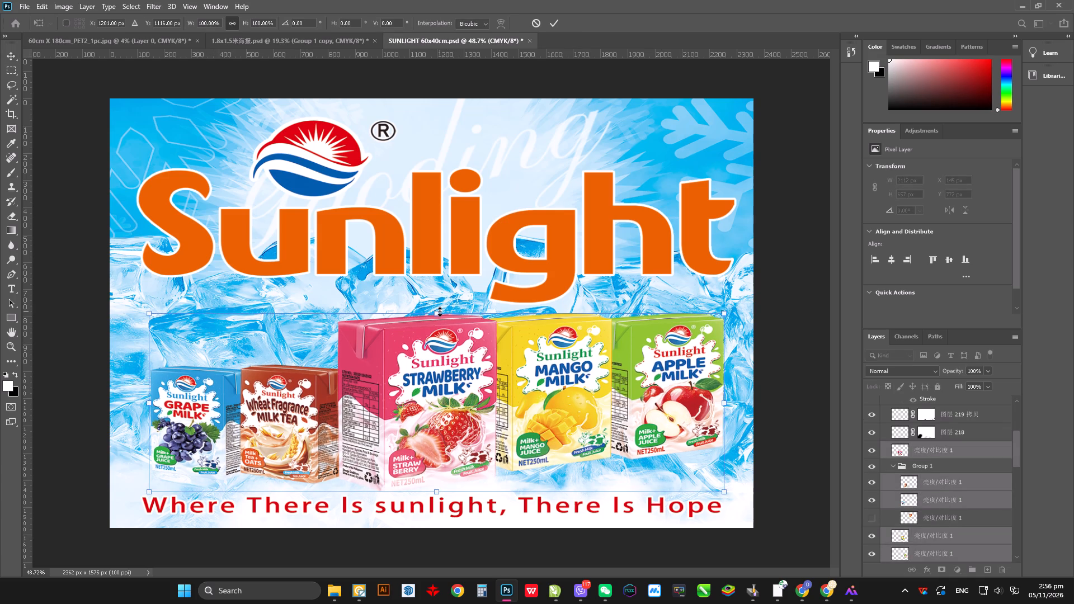
pyautogui.keyDown('shift'); pyautogui.moveTo(440, 312); pyautogui.dragTo(440, 322); pyautogui.keyUp('shift')
pyautogui.keyDown('shift'); pyautogui.click(720, 406); pyautogui.keyUp('shift')
pyautogui.keyDown('shift'); pyautogui.moveTo(722, 407); pyautogui.dragTo(716, 408); pyautogui.keyUp('shift')
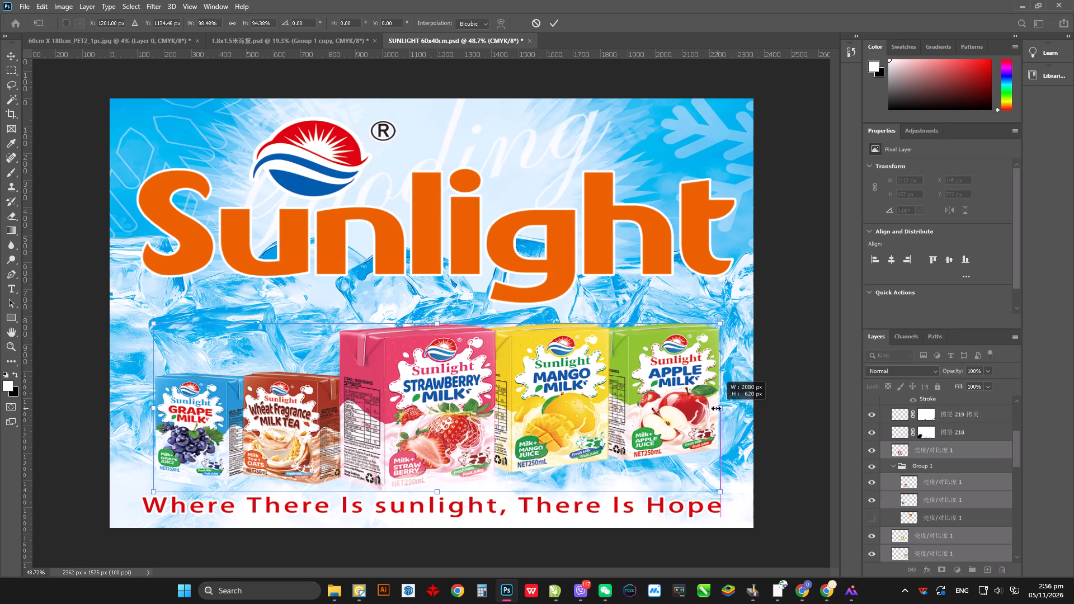
pyautogui.keyDown('shift'); pyautogui.moveTo(716, 408); pyautogui.dragTo(710, 409); pyautogui.keyUp('shift')
pyautogui.press('Return')
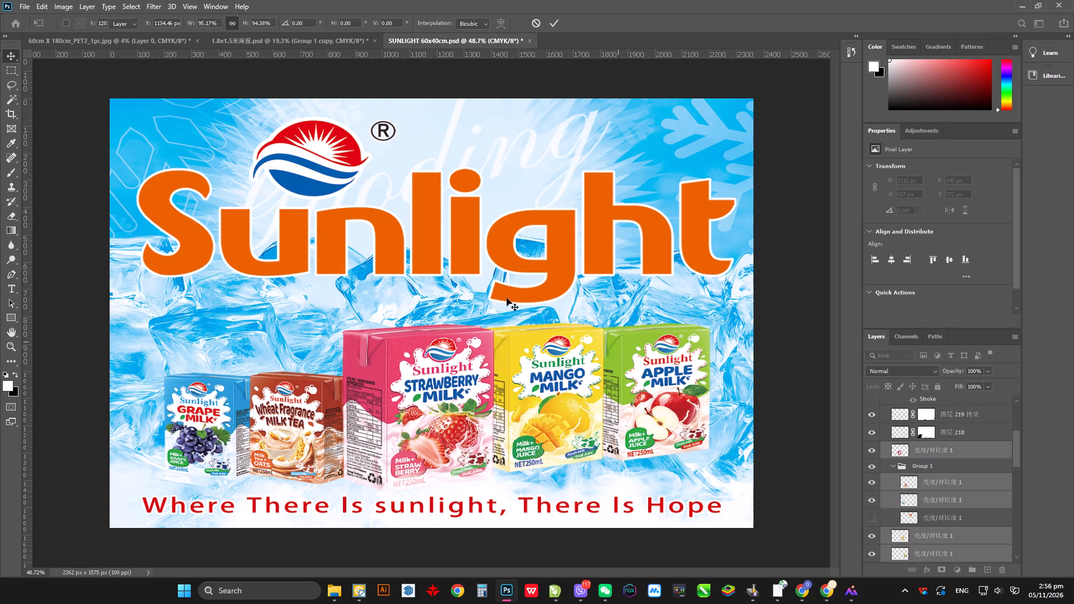
# Stretch the Sunlight lettering downward to about 546 px high, keeping its top edge and width, so it ends just above the cartons.
pyautogui.click(463, 242)
pyautogui.hotkey('ctrl', 't')
pyautogui.keyDown('shift'); pyautogui.click(436, 310); pyautogui.keyUp('shift')
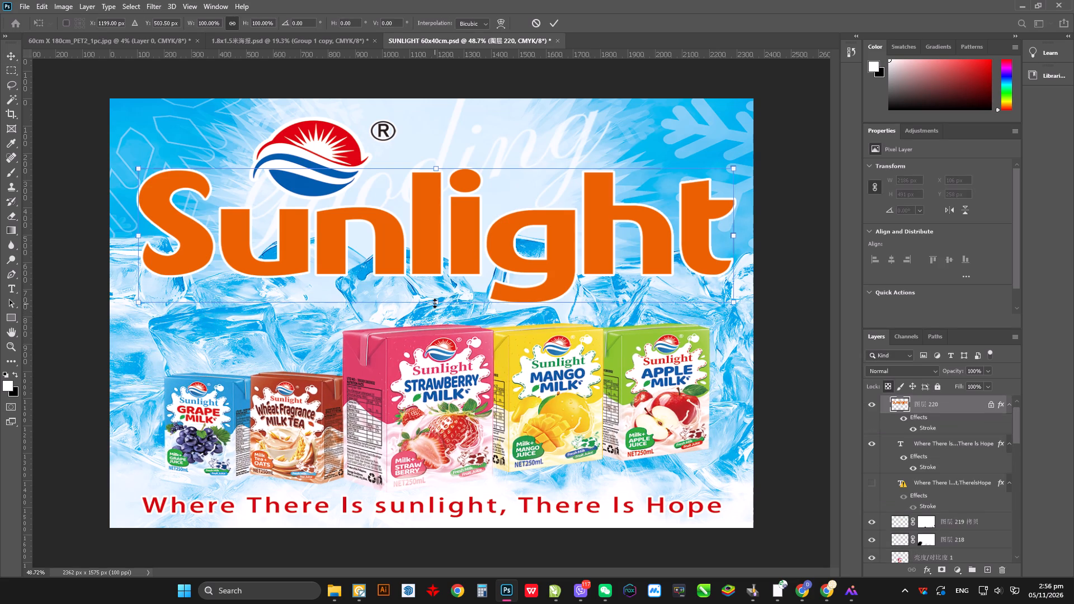
pyautogui.keyDown('shift'); pyautogui.moveTo(435, 303); pyautogui.dragTo(437, 318); pyautogui.keyUp('shift')
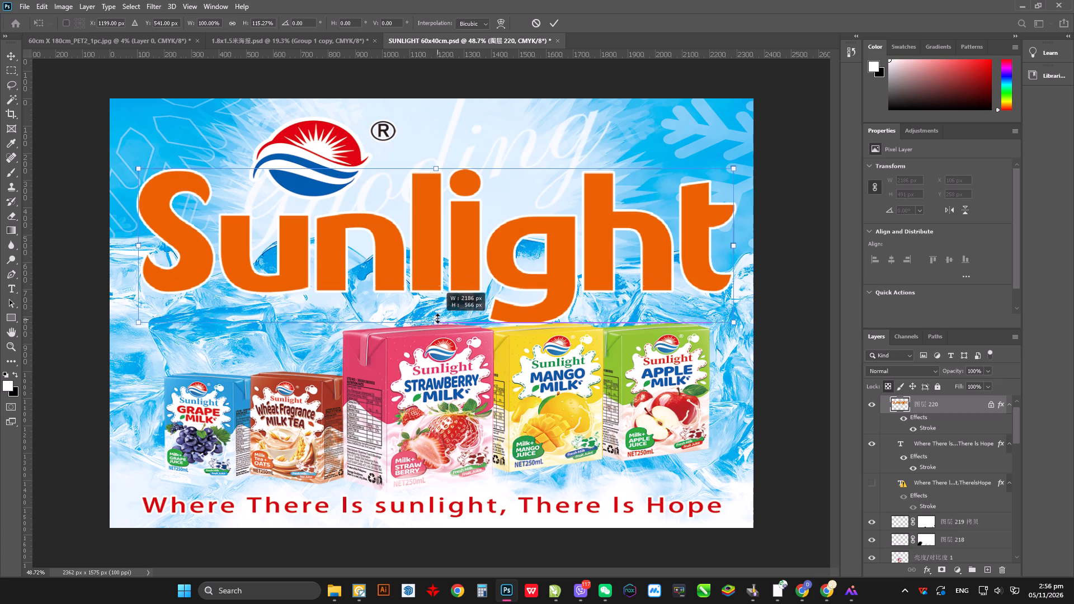
pyautogui.keyDown('shift'); pyautogui.moveTo(437, 318); pyautogui.dragTo(438, 318); pyautogui.keyUp('shift')
pyautogui.press('Return')
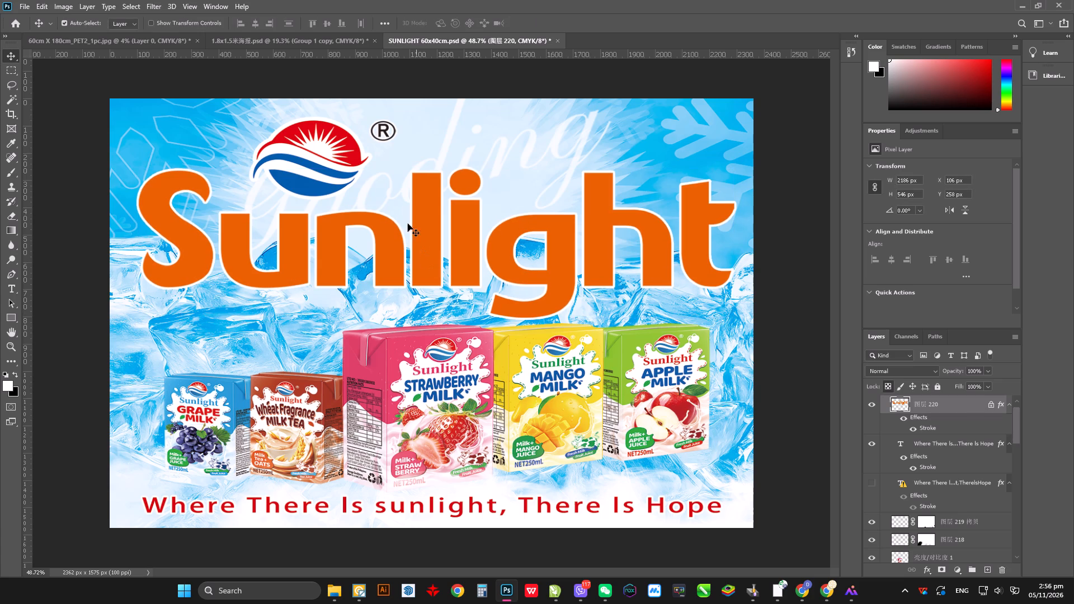
# Reshape the round logo with its ® mark to about 507 px wide and 322 px high, narrower and taller toward the lettering.
pyautogui.click(337, 157)
pyautogui.hotkey('ctrl', 't')
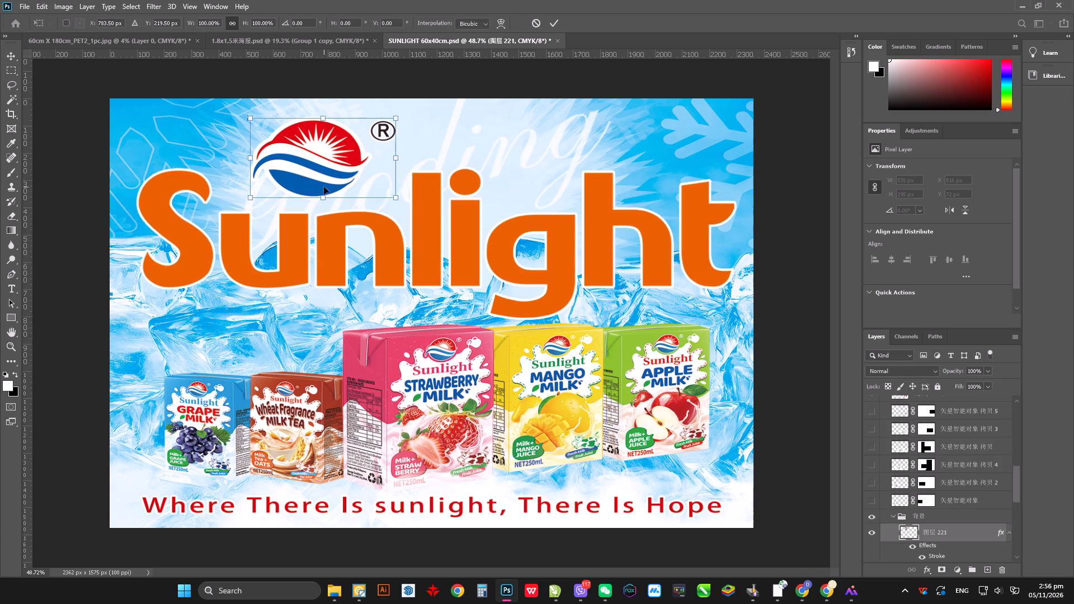
pyautogui.keyDown('shift'); pyautogui.click(323, 194); pyautogui.keyUp('shift')
pyautogui.keyDown('shift'); pyautogui.moveTo(323, 199); pyautogui.dragTo(327, 209); pyautogui.keyUp('shift')
pyautogui.doubleClick(399, 116)
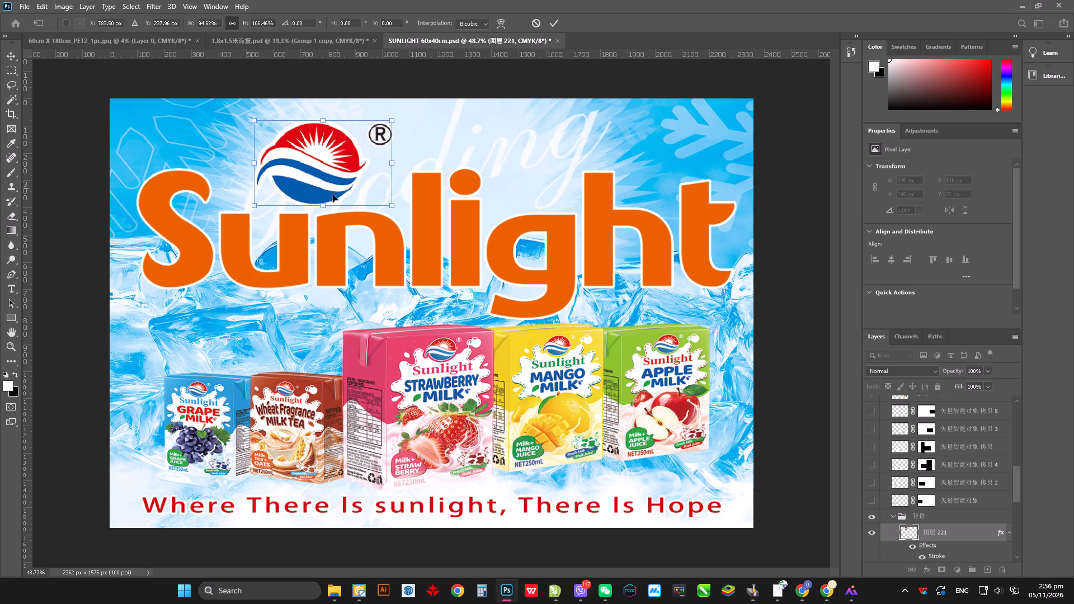
pyautogui.keyDown('shift'); pyautogui.doubleClick(326, 206); pyautogui.keyUp('shift')
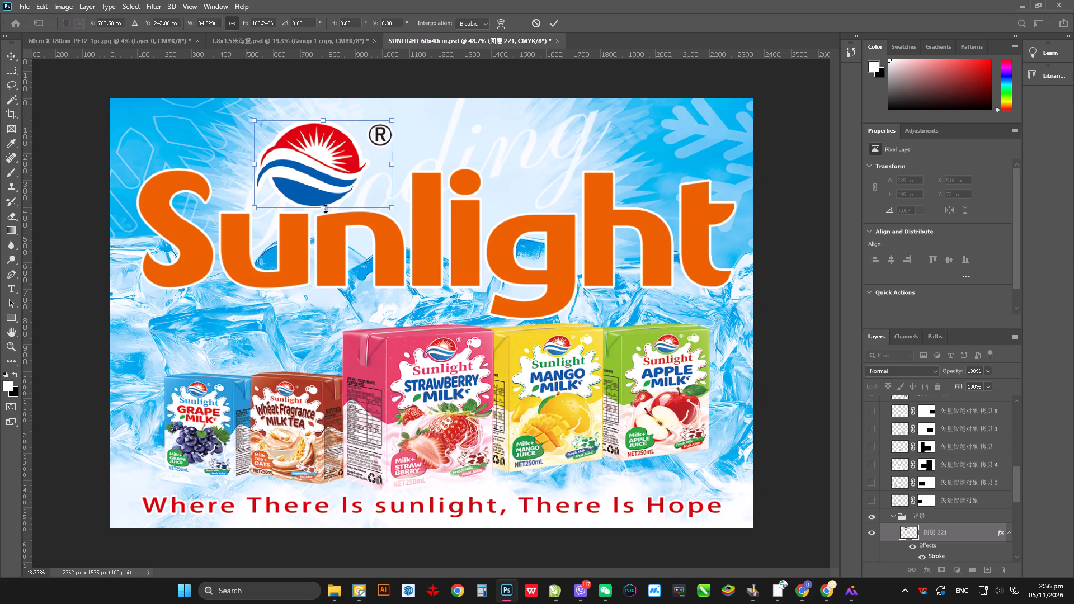
pyautogui.press('Return')
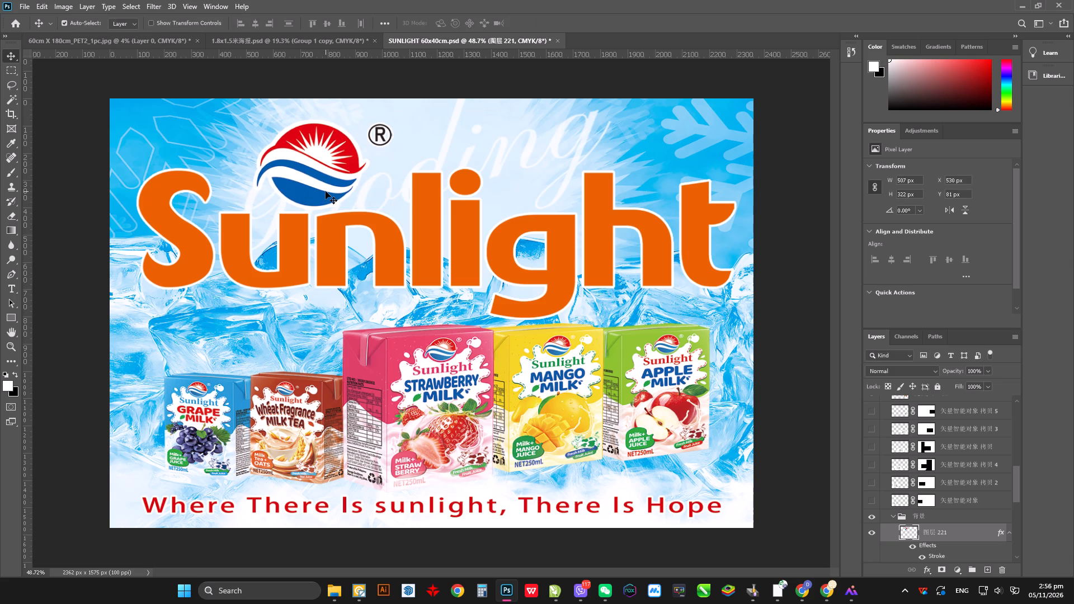
# Scale the "Where There Is sunlight, There Is Hope" slogan about its centre to about 70%, roughly 1496 px wide.
pyautogui.click(439, 399)
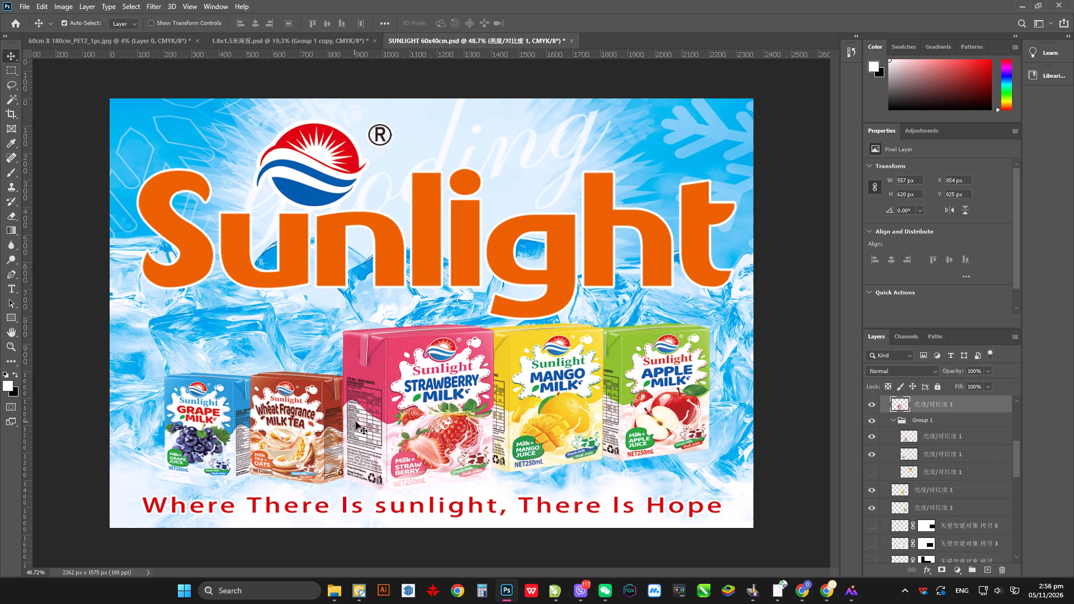
pyautogui.click(662, 385)
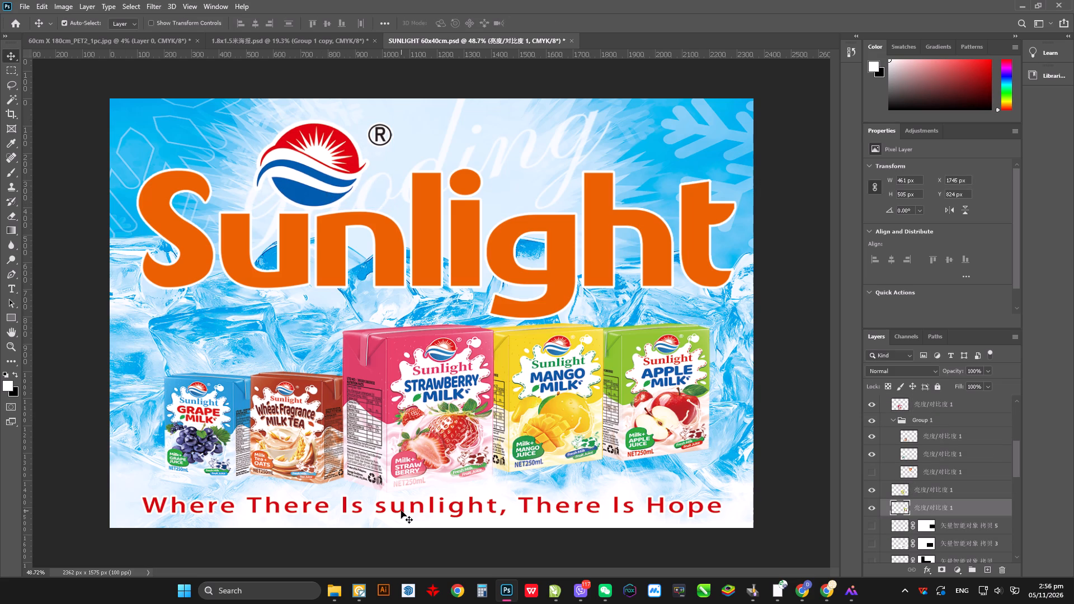
pyautogui.click(402, 509)
pyautogui.hotkey('ctrl', 't')
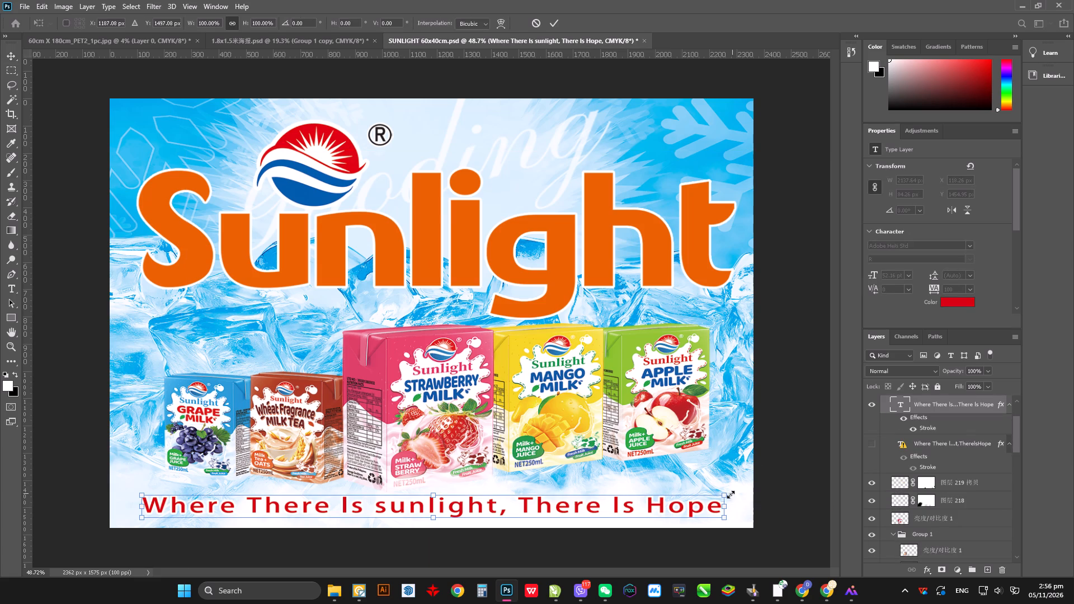
pyautogui.click(723, 499)
pyautogui.keyDown('alt'); pyautogui.moveTo(726, 496); pyautogui.dragTo(666, 501); pyautogui.keyUp('alt')
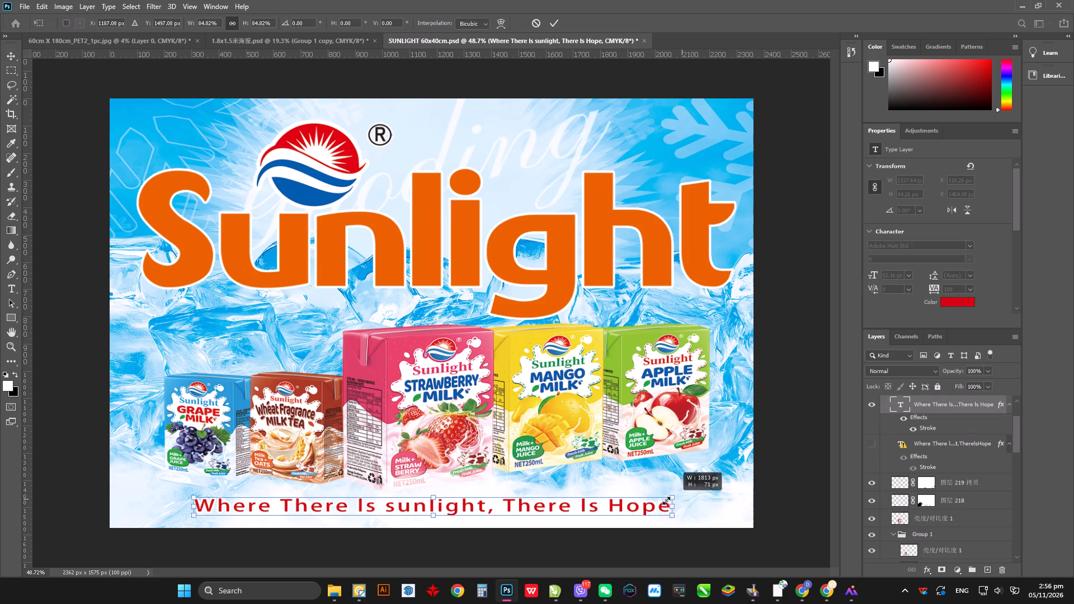
pyautogui.keyDown('alt'); pyautogui.moveTo(666, 501); pyautogui.dragTo(639, 504); pyautogui.keyUp('alt')
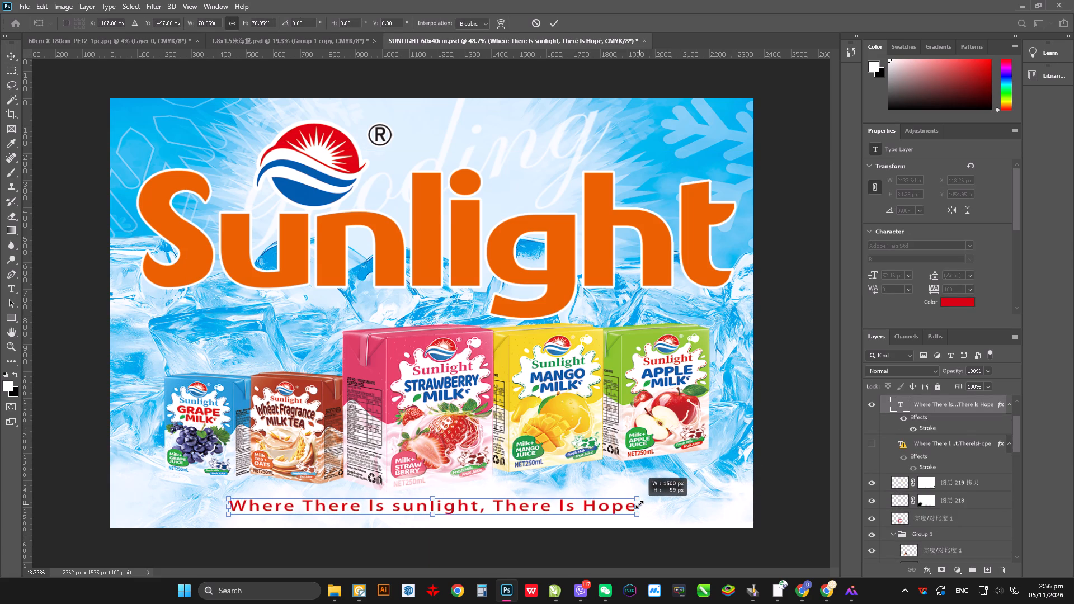
pyautogui.keyDown('alt'); pyautogui.moveTo(639, 504); pyautogui.dragTo(639, 504); pyautogui.keyUp('alt')
pyautogui.hotkey('alt', 'Return')
pyautogui.press('Return')
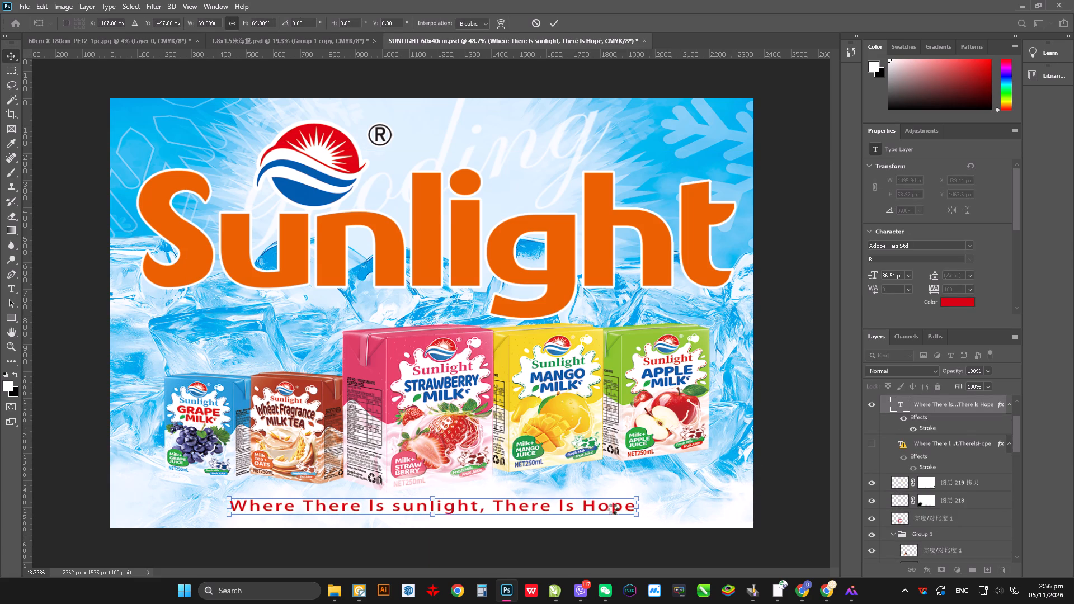
# Fine-tune the slogan's vertical position below the cartons, nudging it down and back up to about Y 1469 px.
pyautogui.press('Down')
pyautogui.press('Down')
pyautogui.press('Down')
pyautogui.press('Down')
pyautogui.press('Down')
pyautogui.press('Down')
pyautogui.press('Down')
pyautogui.press('Down')
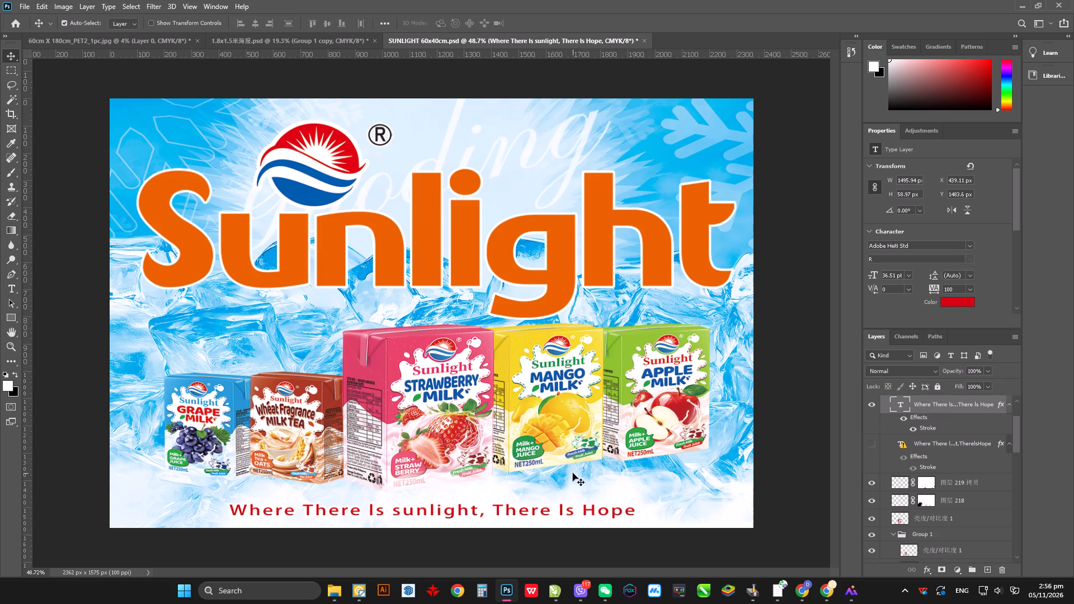
pyautogui.press('Up')
pyautogui.press('Up')
pyautogui.press('Up')
pyautogui.press('Up')
pyautogui.press('Up')
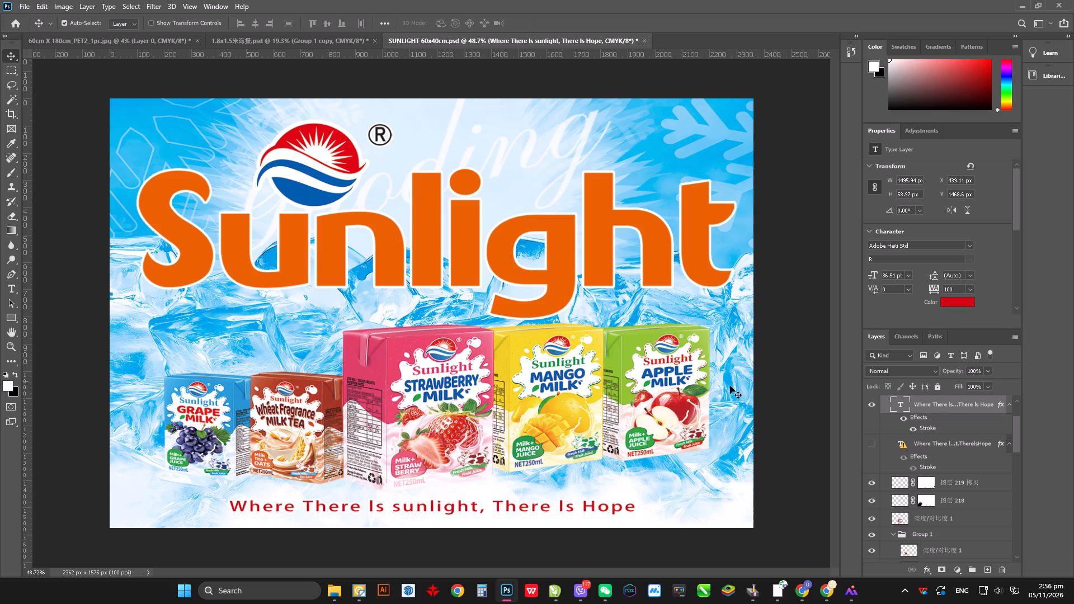
# Select all five milk cartons and group them into one layer group.
pyautogui.click(691, 397)
pyautogui.keyDown('shift'); pyautogui.click(548, 395); pyautogui.keyUp('shift')
pyautogui.keyDown('shift'); pyautogui.click(448, 402); pyautogui.keyUp('shift')
pyautogui.keyDown('shift'); pyautogui.click(322, 415); pyautogui.keyUp('shift')
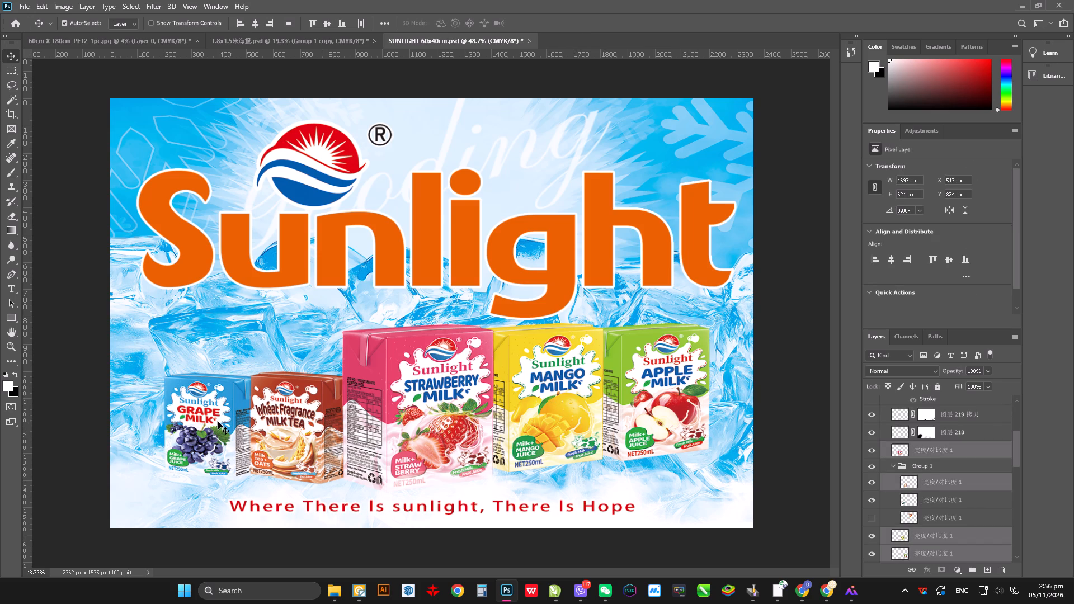
pyautogui.keyDown('shift'); pyautogui.click(218, 422); pyautogui.keyUp('shift')
pyautogui.hotkey('ctrl', 'g')
# Narrow the carton group about its centre, keeping its height, so the strawberry carton is about 528 px wide.
pyautogui.hotkey('ctrl', 't')
pyautogui.keyDown('shift'); pyautogui.click(451, 409); pyautogui.keyUp('shift')
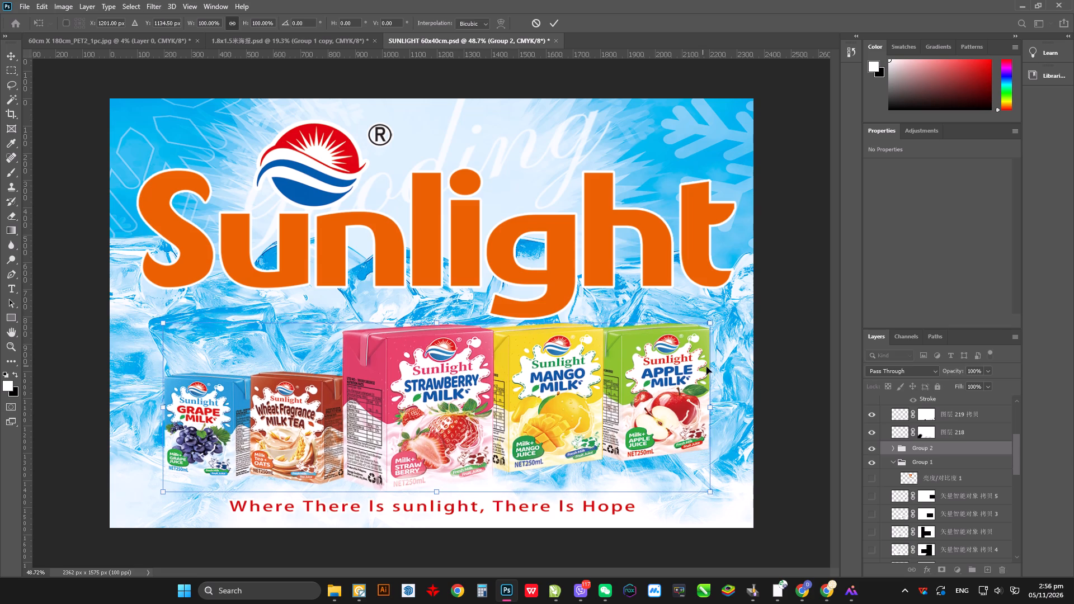
pyautogui.click(712, 408)
pyautogui.keyDown('shift'); pyautogui.moveTo(712, 408); pyautogui.dragTo(709, 407); pyautogui.keyUp('shift')
pyautogui.keyDown('shift'); pyautogui.moveTo(709, 407); pyautogui.dragTo(698, 409); pyautogui.keyUp('shift')
pyautogui.press('Return')
# Nudge the carton group down about 11 px and slightly left, between the lettering and the slogan.
pyautogui.press('Down')
pyautogui.press('Down')
pyautogui.press('Down')
pyautogui.press('Down')
pyautogui.press('Down')
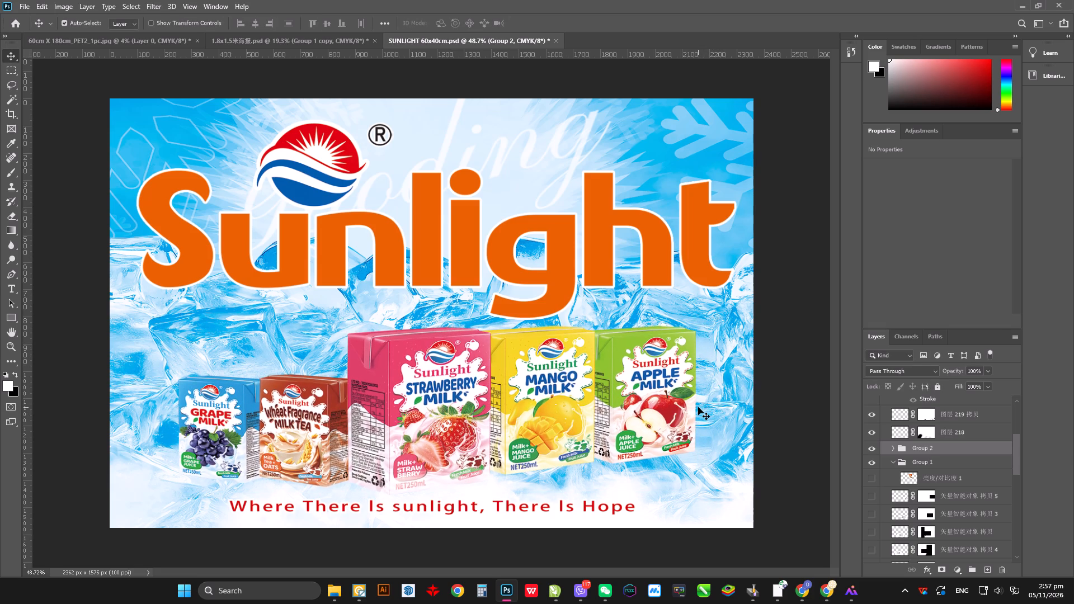
pyautogui.press('Down')
pyautogui.press('Up')
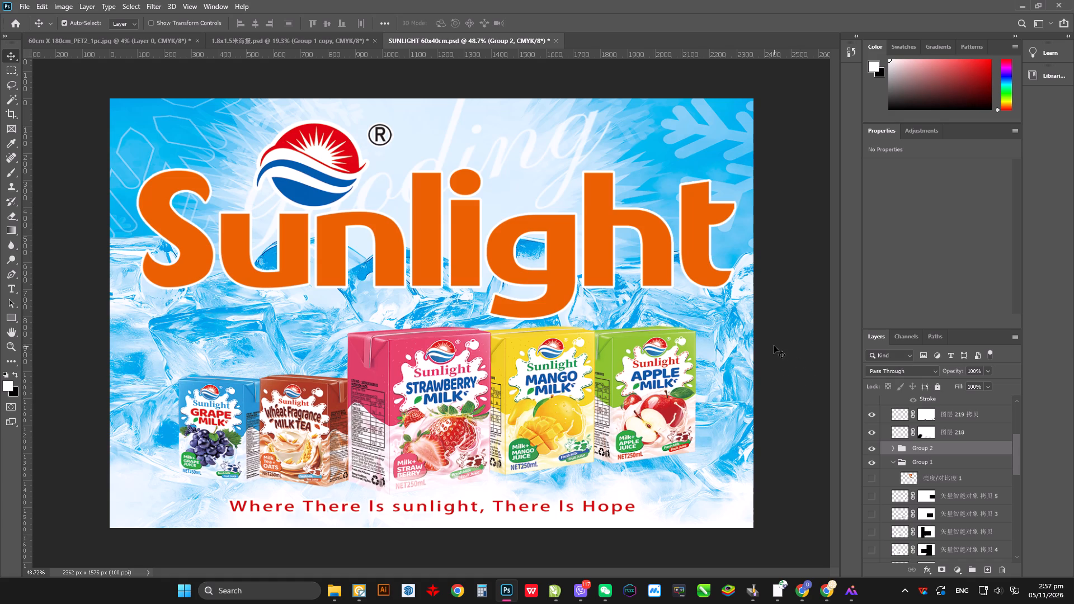
pyautogui.press('Left')
pyautogui.press('Left')
pyautogui.press('Down')
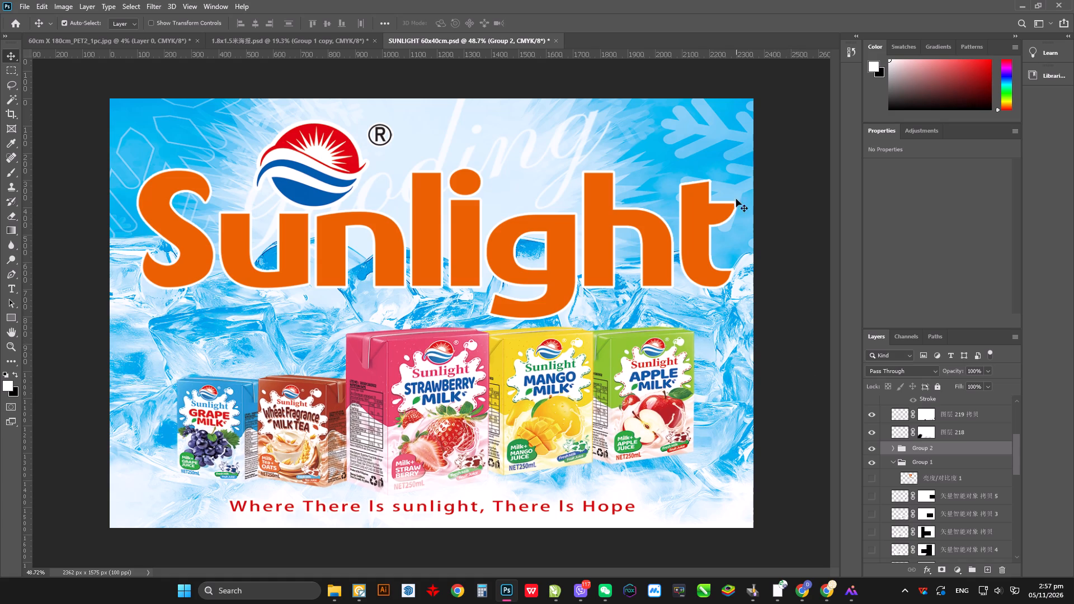
# Select the Sunlight lettering layer and sample the red of the round logo as the foreground colour.
pyautogui.click(445, 385)
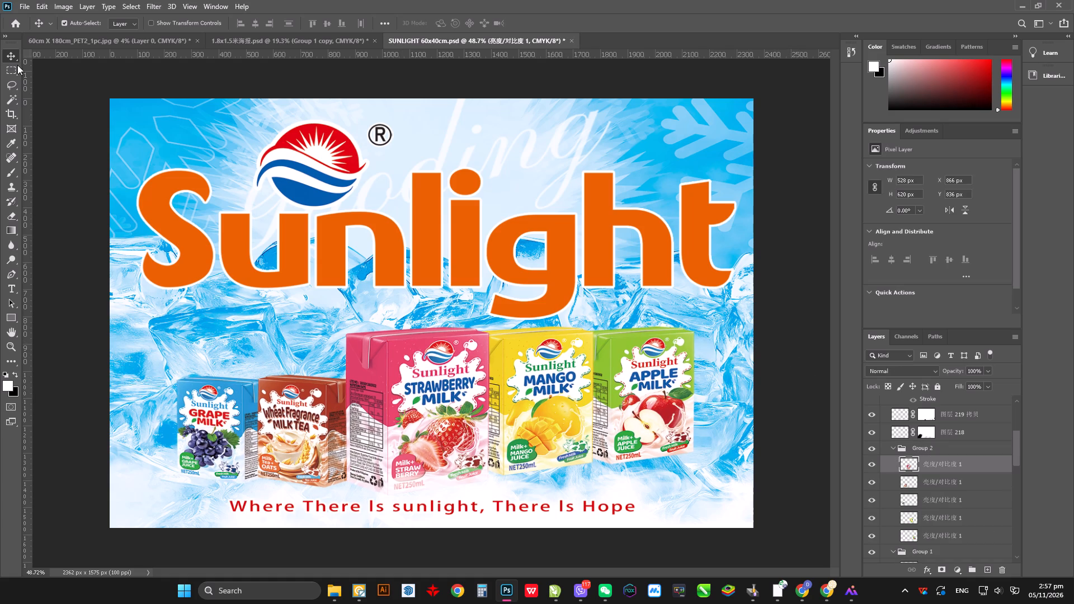
pyautogui.click(16, 54)
pyautogui.click(559, 287)
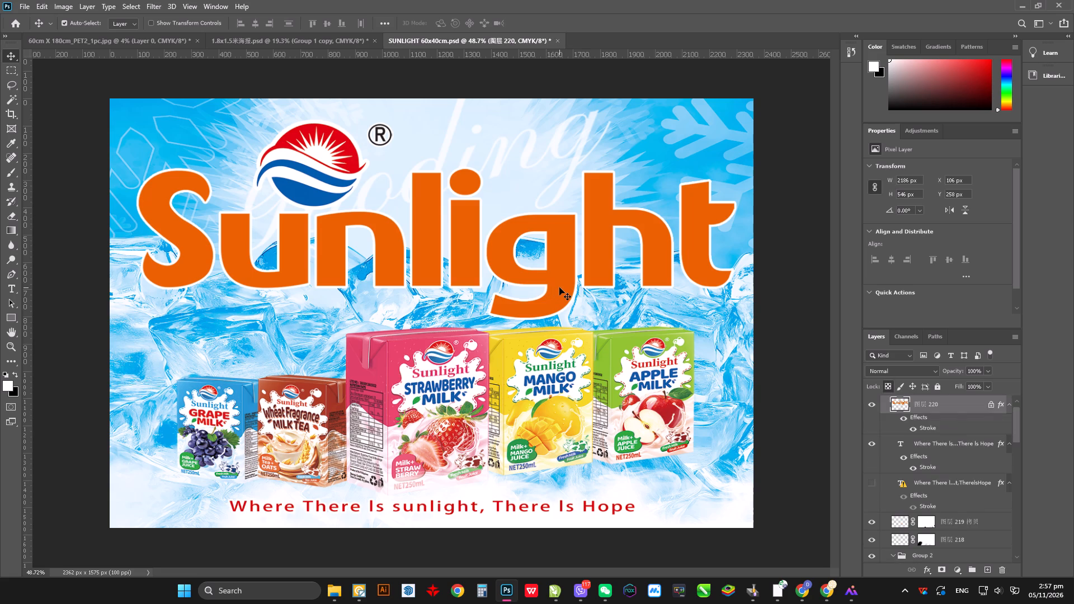
pyautogui.press('t')
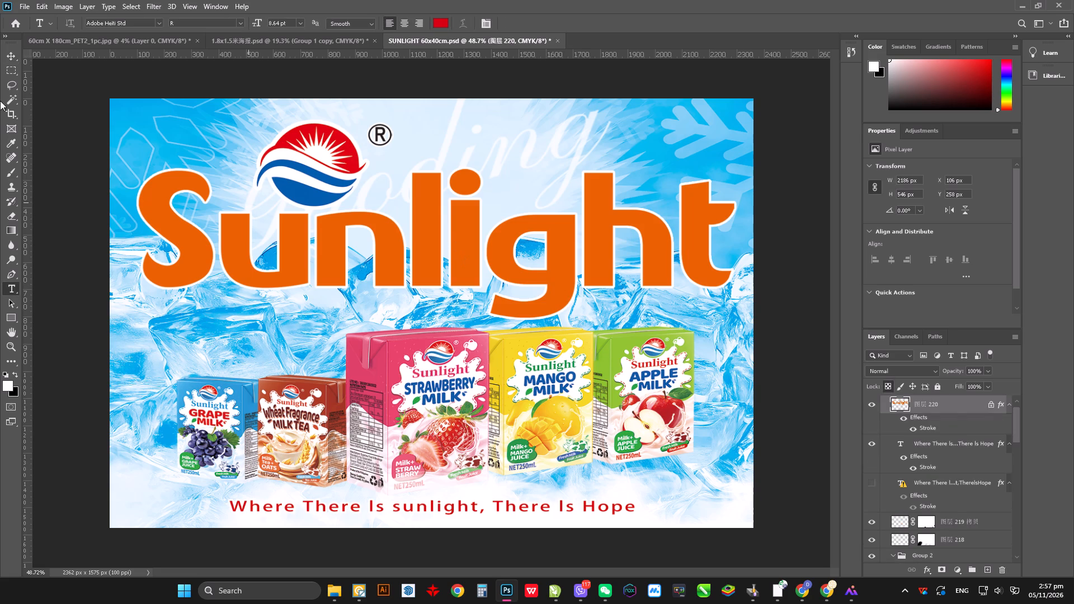
pyautogui.click(13, 53)
pyautogui.press('i')
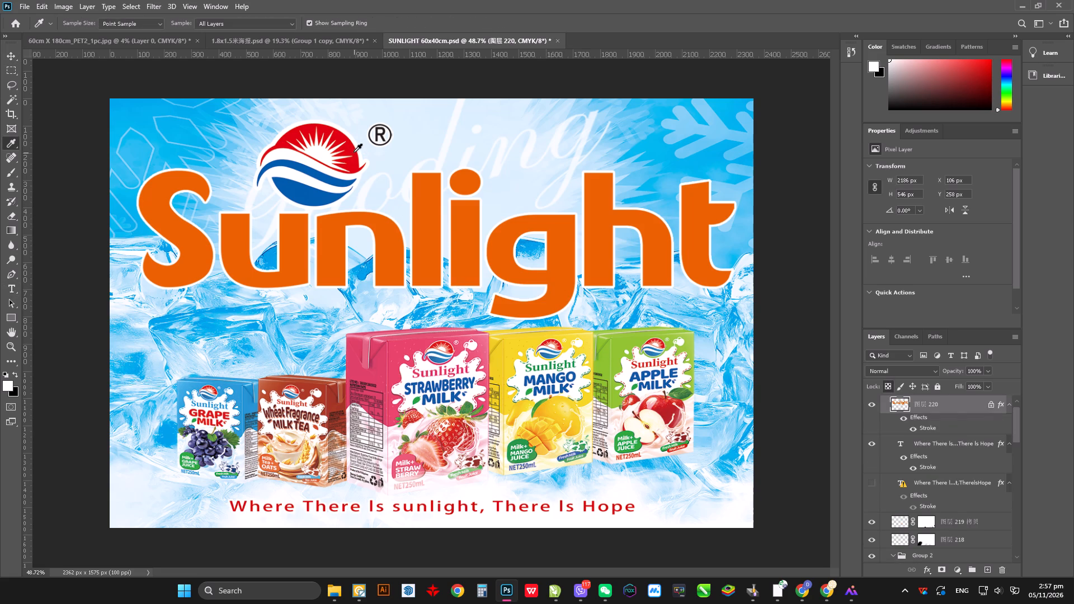
pyautogui.click(351, 148)
pyautogui.click(7, 55)
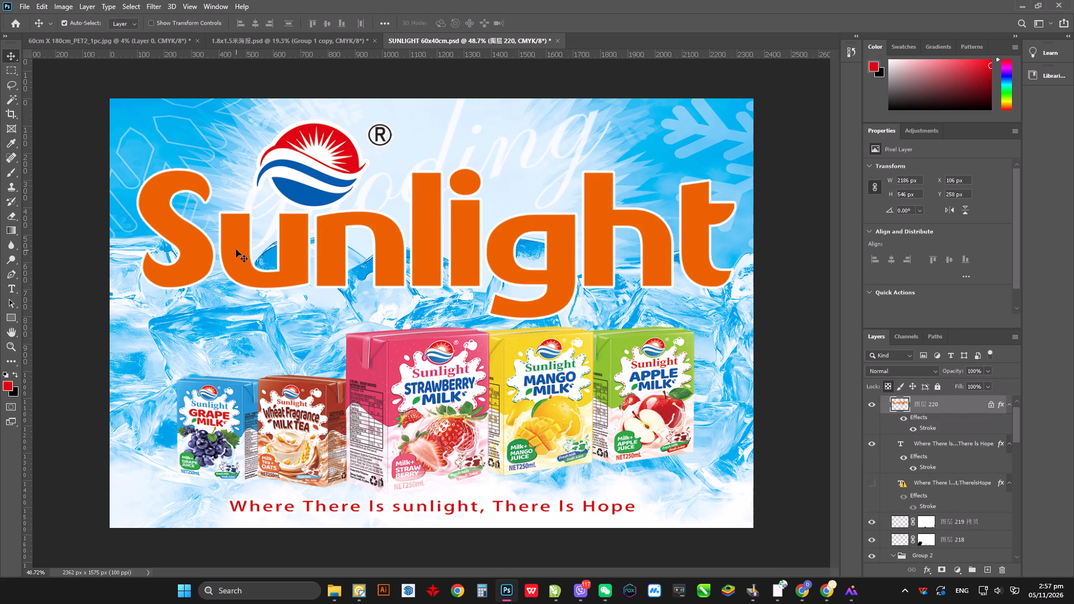
# Fill every letter of the Sunlight lettering, including the dot of the i, with the sampled red using the Paint Bucket.
pyautogui.tripleClick(236, 249)
pyautogui.click(236, 249)
pyautogui.press('g')
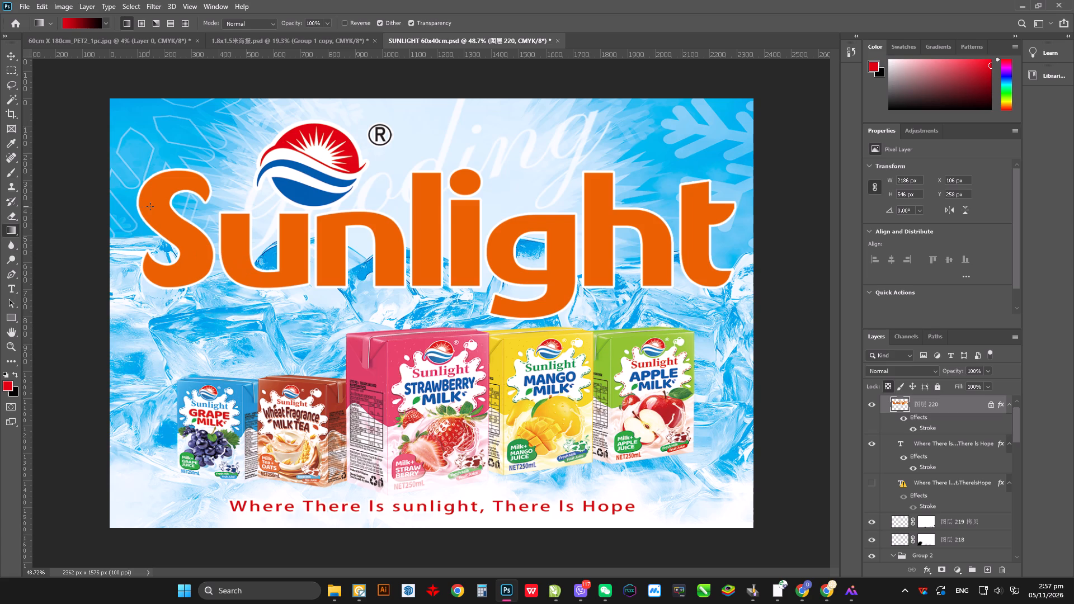
pyautogui.rightClick(8, 229)
pyautogui.click(49, 240)
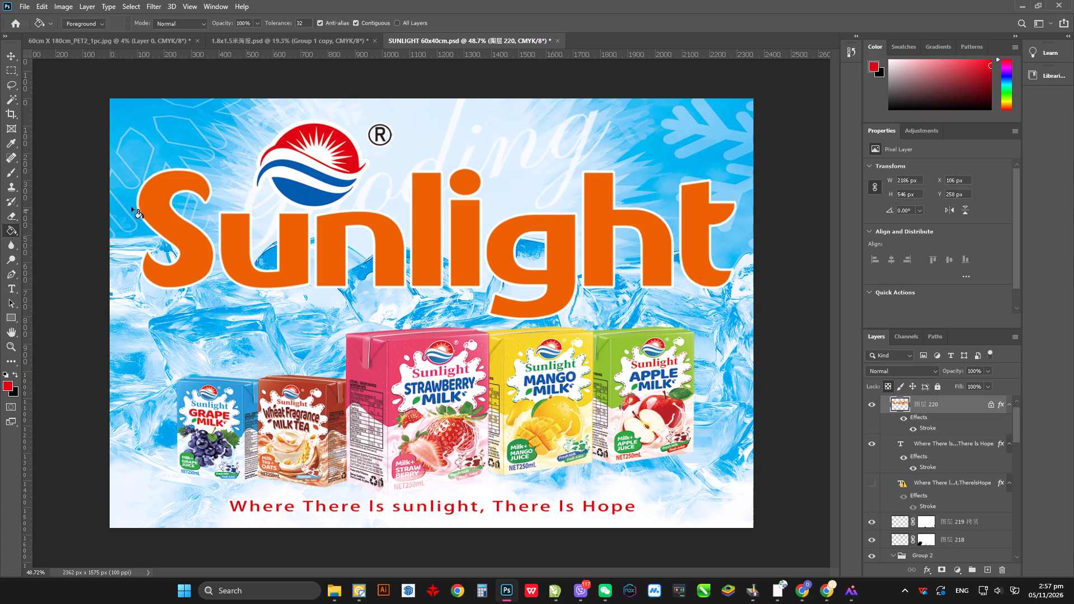
pyautogui.click(155, 201)
pyautogui.click(234, 240)
pyautogui.click(331, 242)
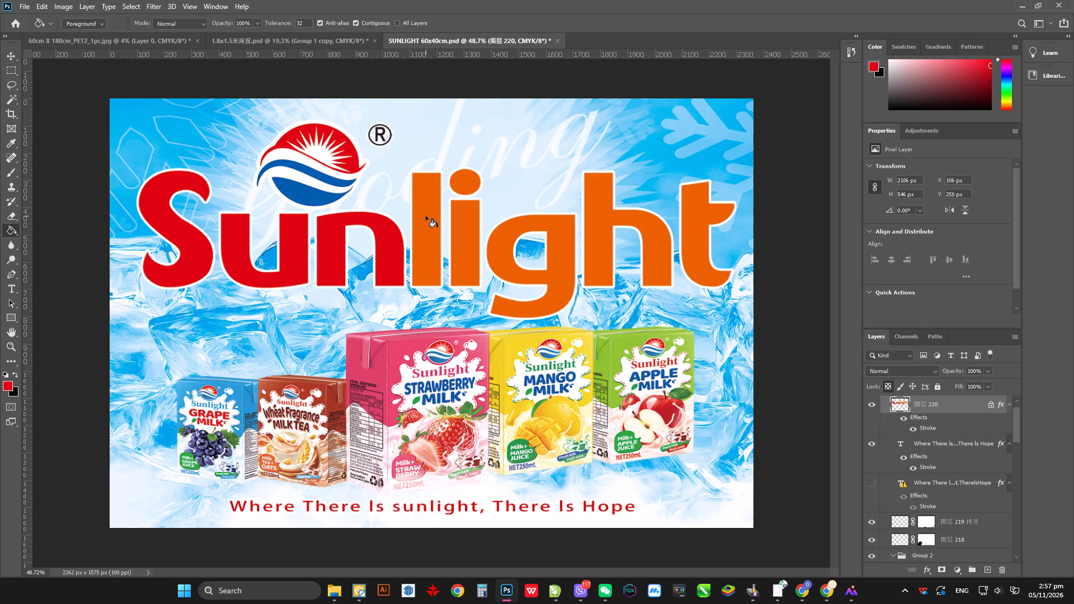
pyautogui.click(426, 216)
pyautogui.click(461, 182)
pyautogui.click(467, 240)
pyautogui.click(505, 242)
pyautogui.click(596, 211)
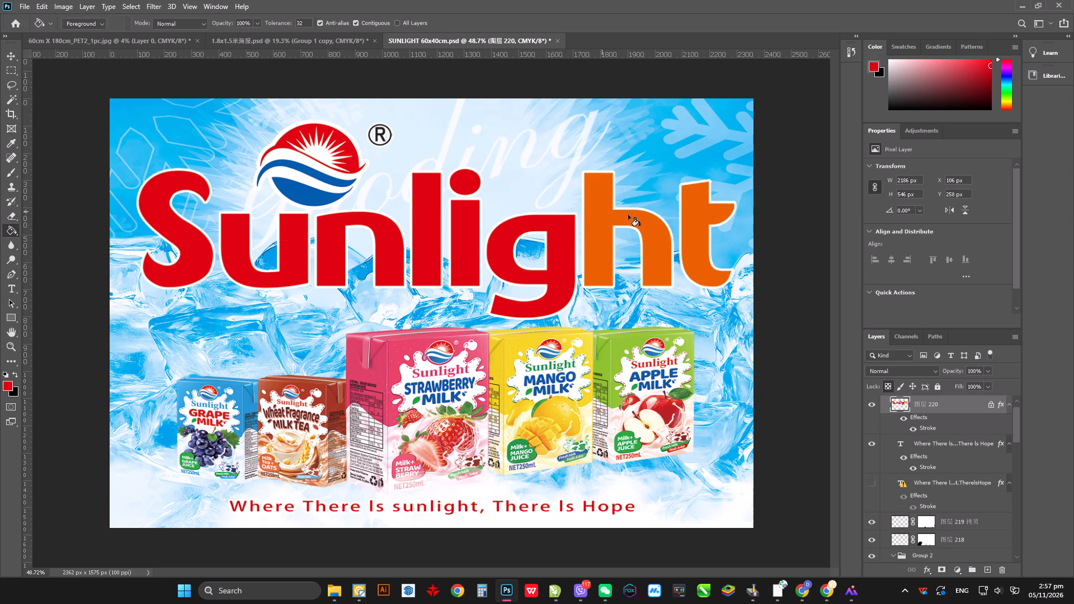
pyautogui.click(686, 216)
pyautogui.click(11, 53)
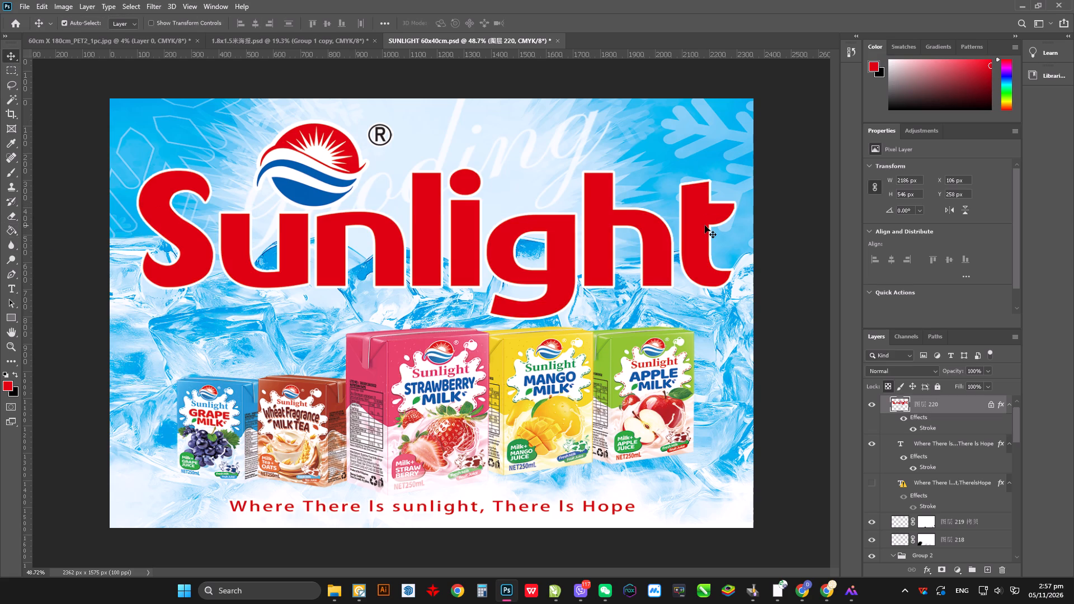
# Move the round logo with its ® mark straight up to about Y 54 px.
pyautogui.click(333, 176)
pyautogui.moveTo(329, 180); pyautogui.dragTo(328, 177)
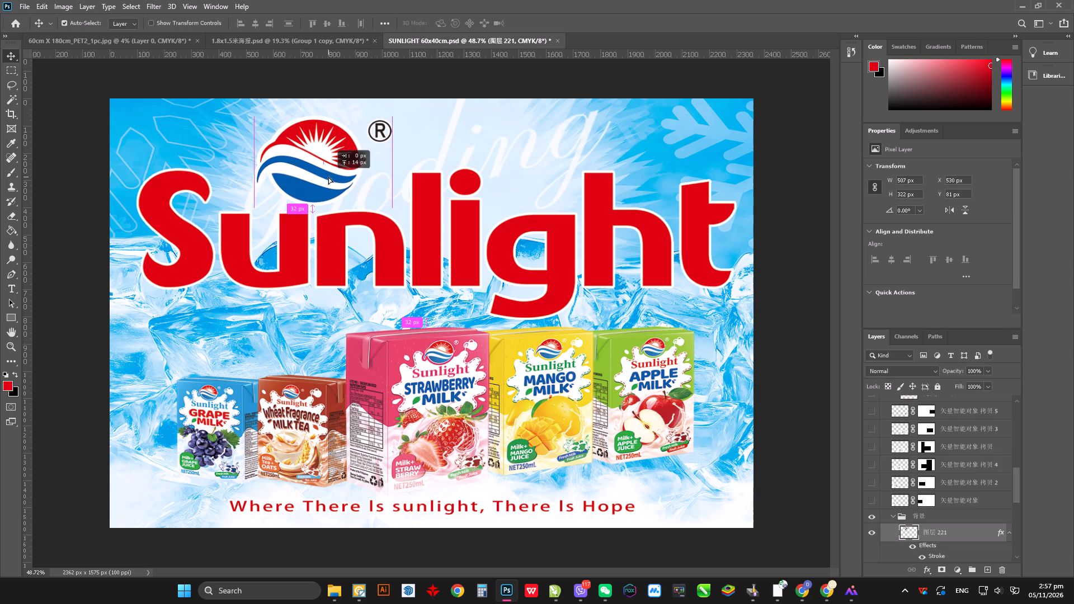
pyautogui.moveTo(328, 177); pyautogui.dragTo(328, 174)
# Stretch the Sunlight lettering downward to about 554 px high, keeping its width and top edge.
pyautogui.click(464, 260)
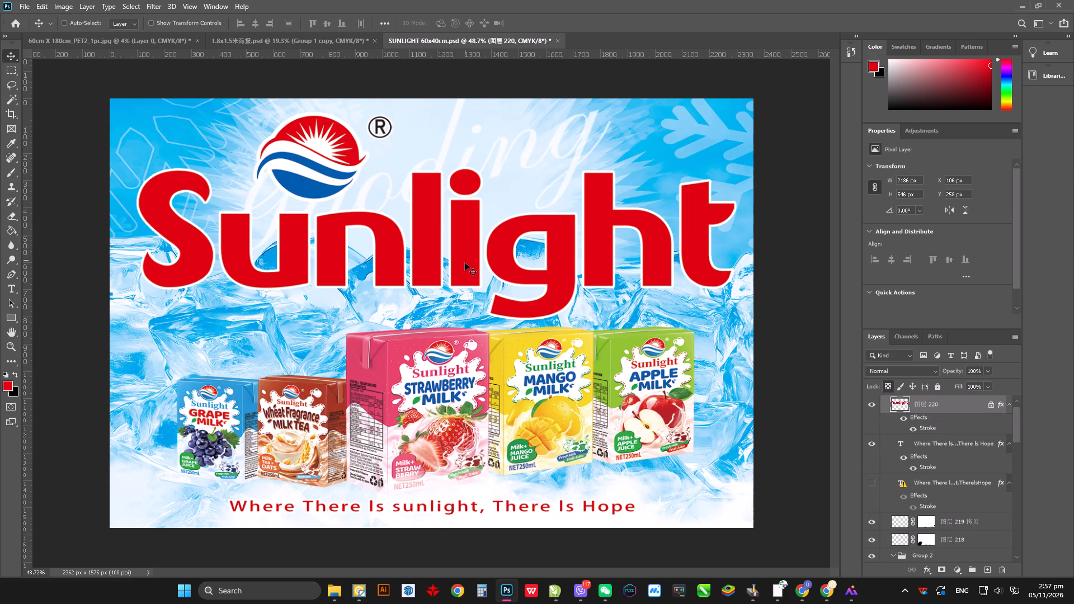
pyautogui.hotkey('ctrl', 't')
pyautogui.keyDown('shift'); pyautogui.click(440, 318); pyautogui.keyUp('shift')
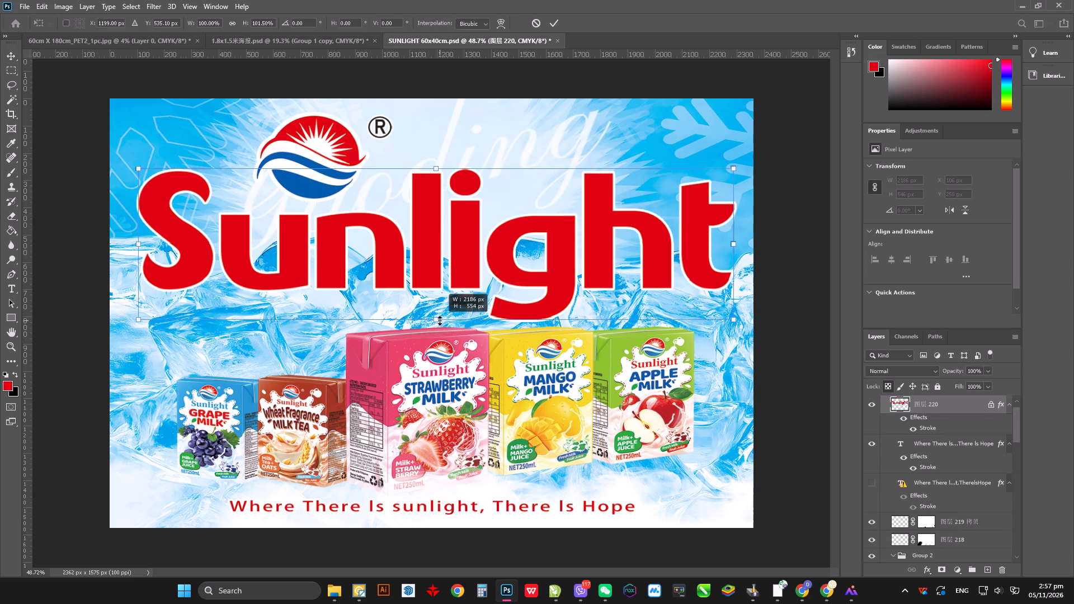
pyautogui.press('Return')
# Resize the round logo with its ® mark to about 486 px wide and 326 px high and nudge it down to Y 60 px.
pyautogui.click(349, 157)
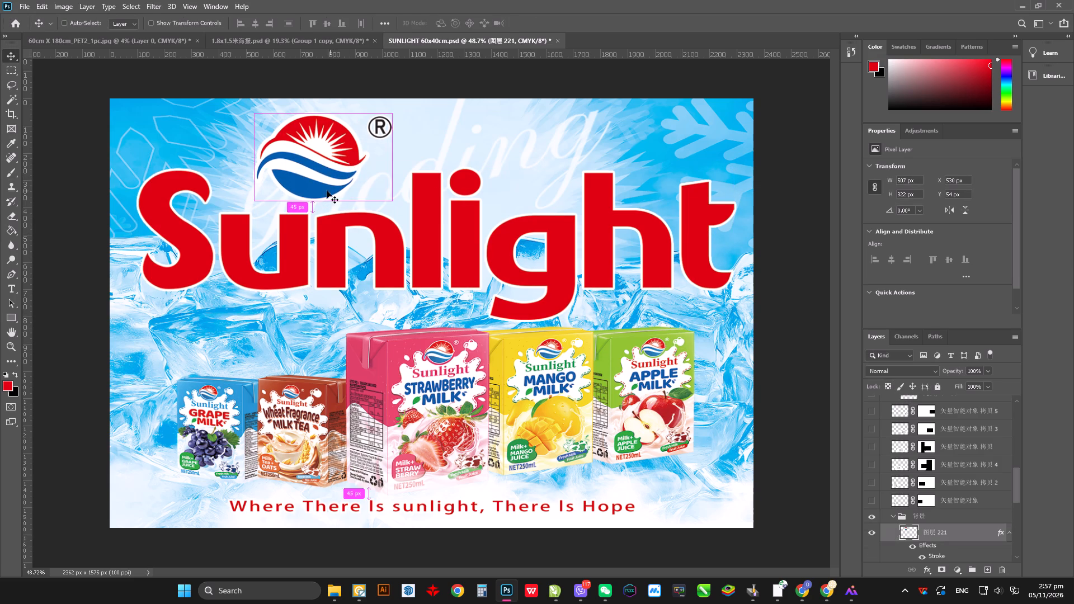
pyautogui.hotkey('ctrl', 't')
pyautogui.keyDown('shift'); pyautogui.click(322, 200); pyautogui.keyUp('shift')
pyautogui.keyDown('shift'); pyautogui.moveTo(323, 200); pyautogui.dragTo(323, 206); pyautogui.keyUp('shift')
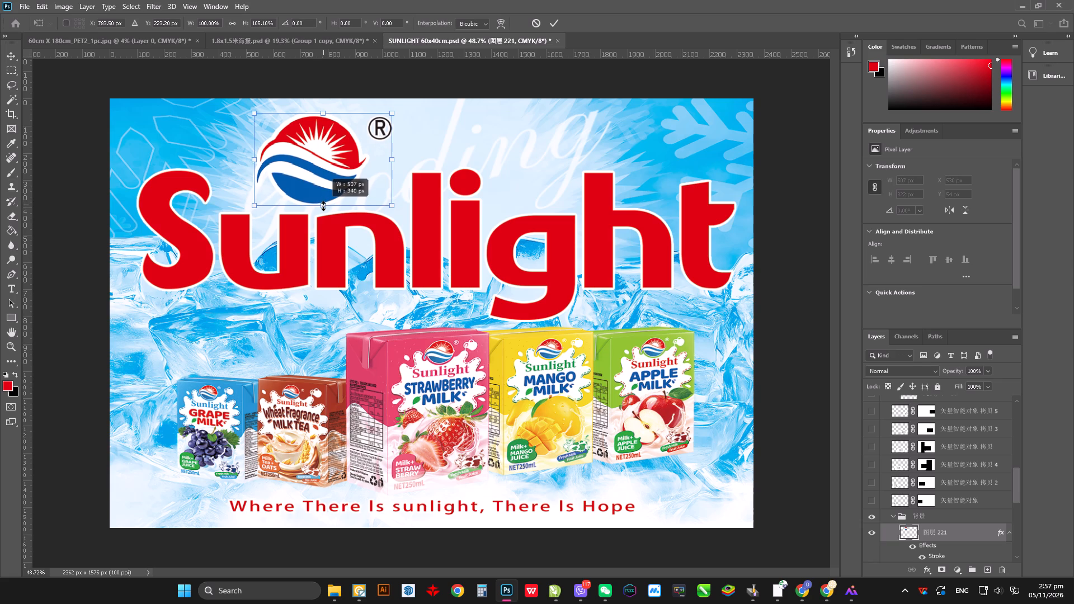
pyautogui.keyDown('shift'); pyautogui.moveTo(323, 206); pyautogui.dragTo(323, 207); pyautogui.keyUp('shift')
pyautogui.click(390, 205)
pyautogui.keyDown('shift'); pyautogui.moveTo(391, 205); pyautogui.dragTo(390, 204); pyautogui.keyUp('shift')
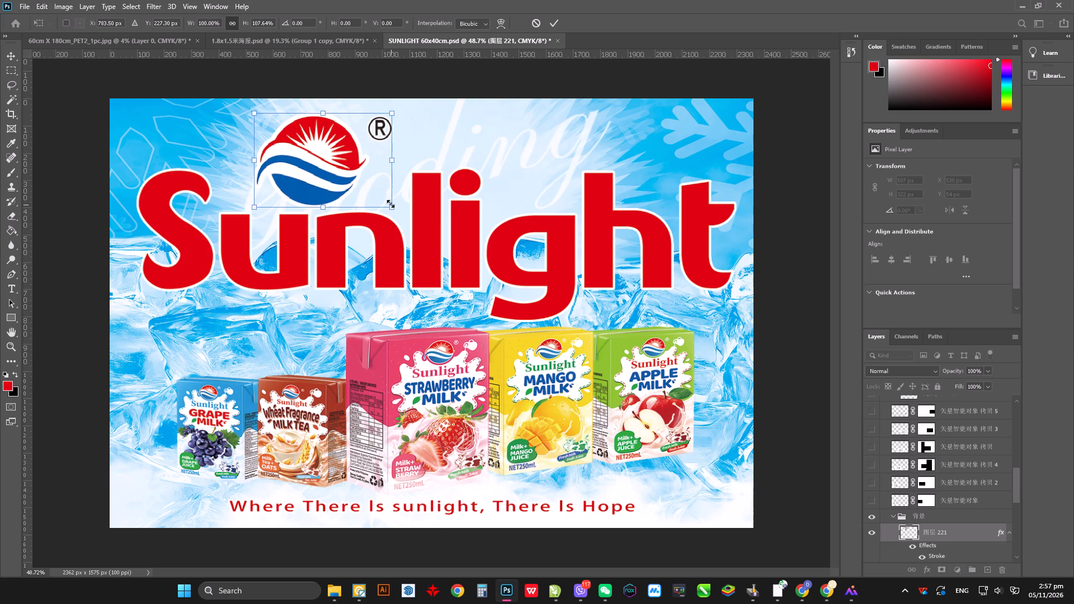
pyautogui.keyDown('shift'); pyautogui.moveTo(390, 204); pyautogui.dragTo(385, 199); pyautogui.keyUp('shift')
pyautogui.press('Return')
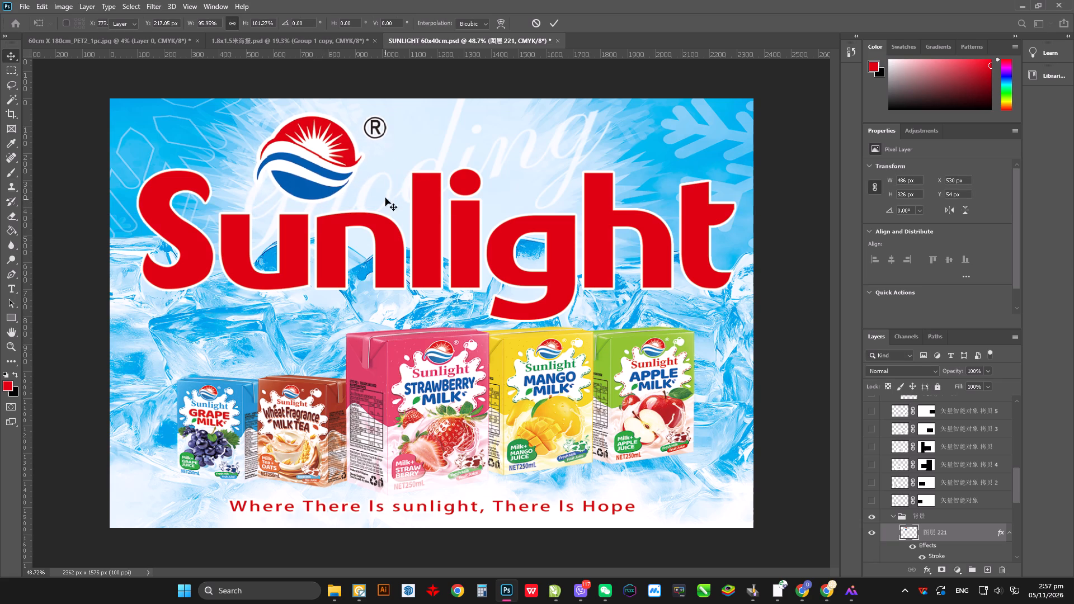
pyautogui.press('Down')
pyautogui.press('Down')
pyautogui.press('Down')
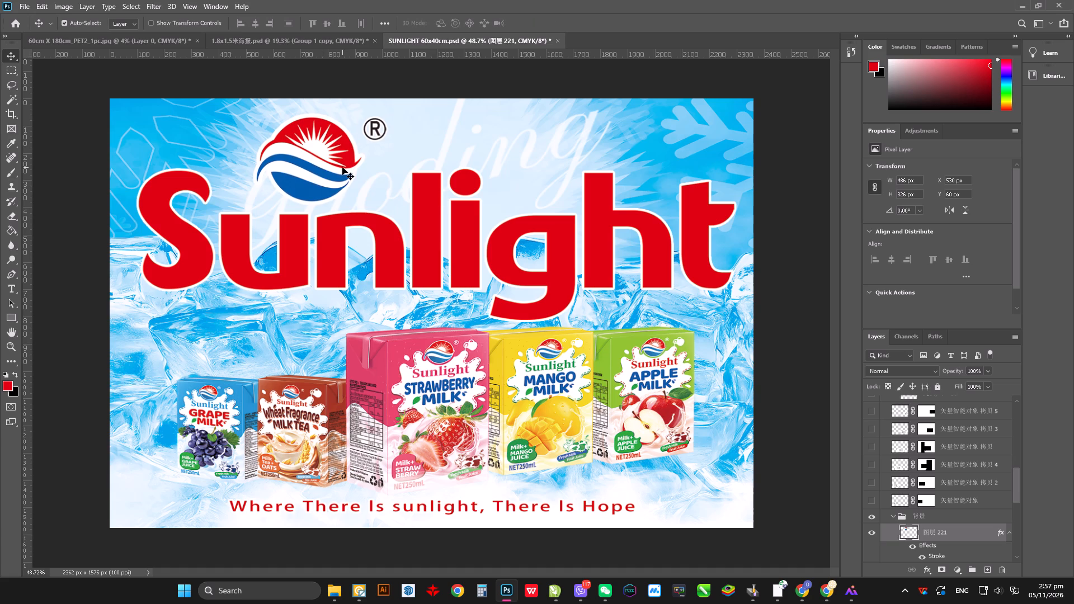
# Draw a red circle about 346 px across over the round logo with the Ellipse tool.
pyautogui.keyDown('alt'); pyautogui.scroll(19, 306, 135); pyautogui.keyUp('alt')
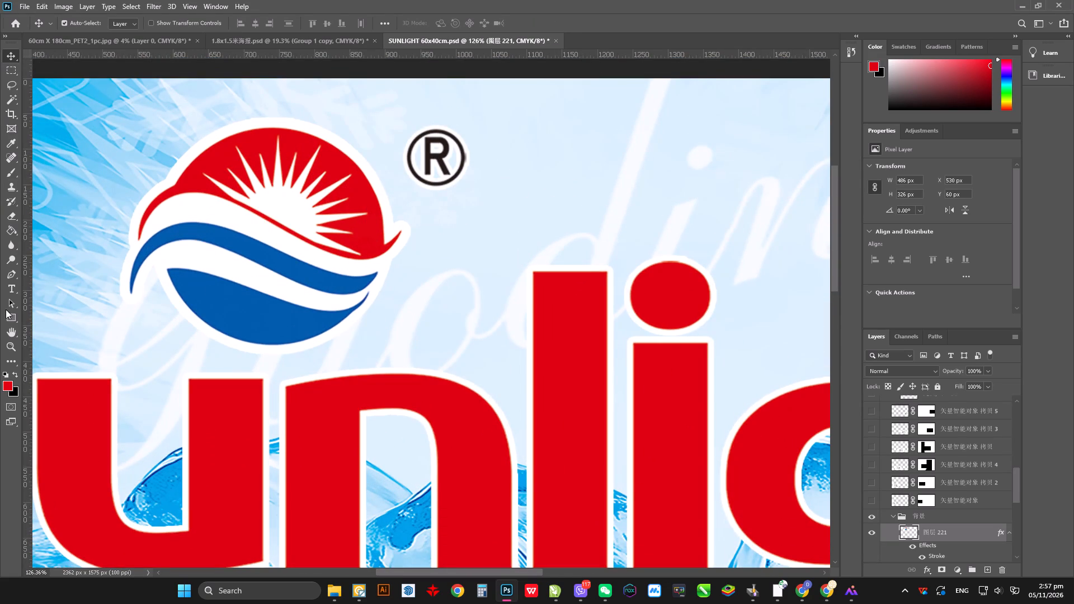
pyautogui.rightClick(11, 319)
pyautogui.rightClick(17, 317)
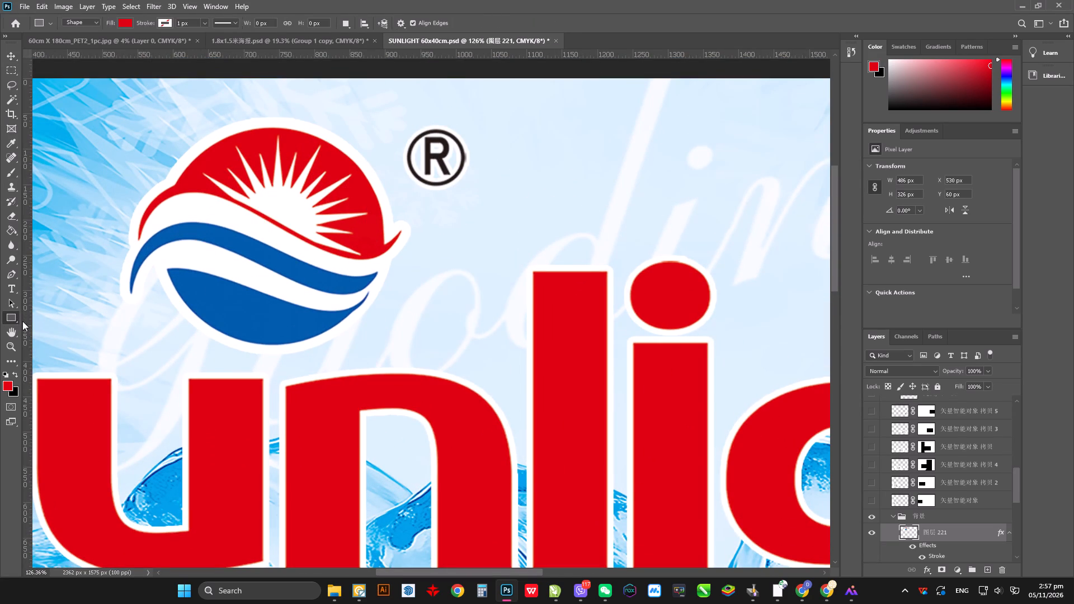
pyautogui.click(44, 341)
pyautogui.moveTo(144, 115); pyautogui.dragTo(291, 271)
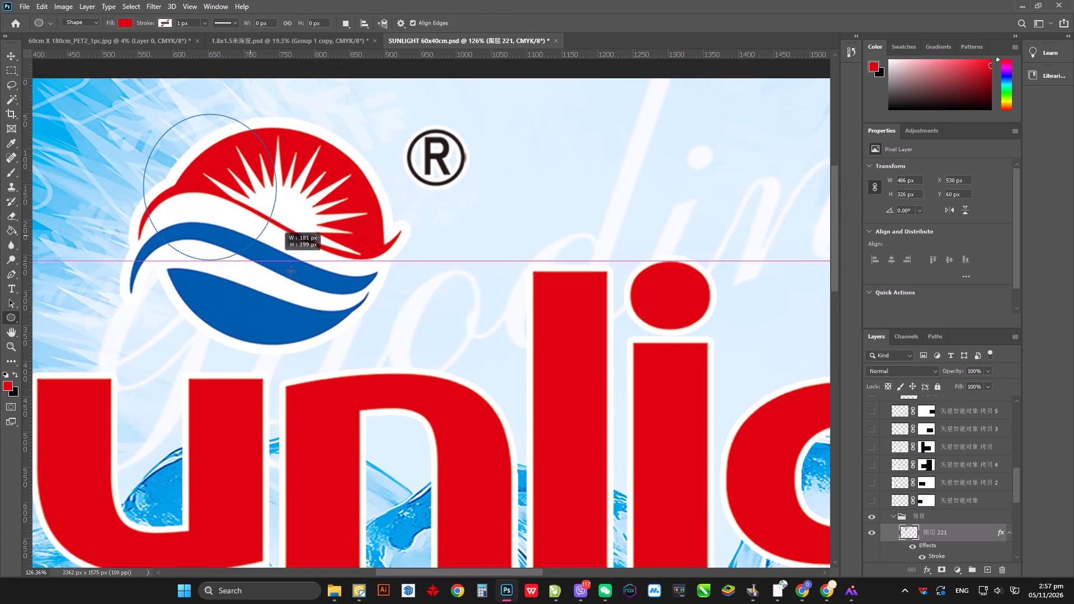
pyautogui.moveTo(291, 271); pyautogui.dragTo(411, 353)
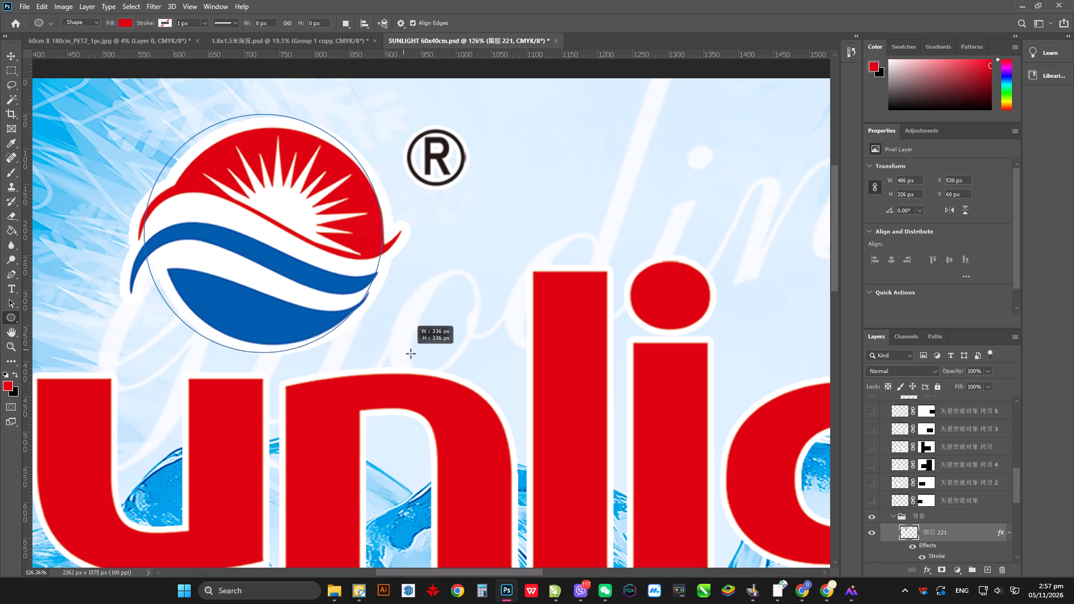
pyautogui.moveTo(411, 353); pyautogui.dragTo(423, 360)
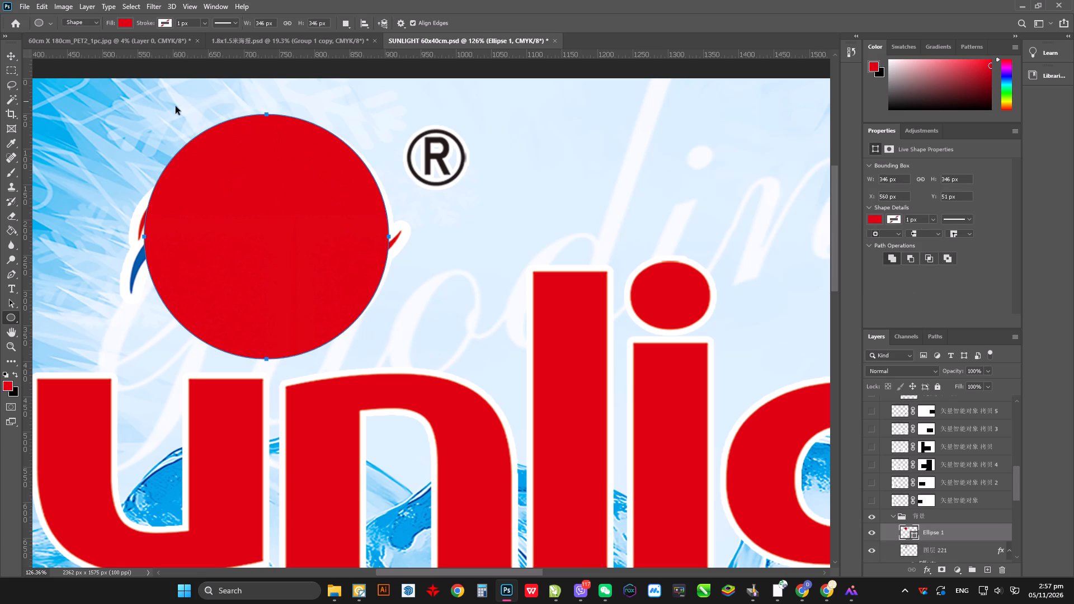
# Scale the circle down proportionally to about 316 px across, keeping its lower-right corner fixed.
pyautogui.hotkey('ctrl', 't')
pyautogui.click(144, 114)
pyautogui.moveTo(144, 114); pyautogui.dragTo(177, 138)
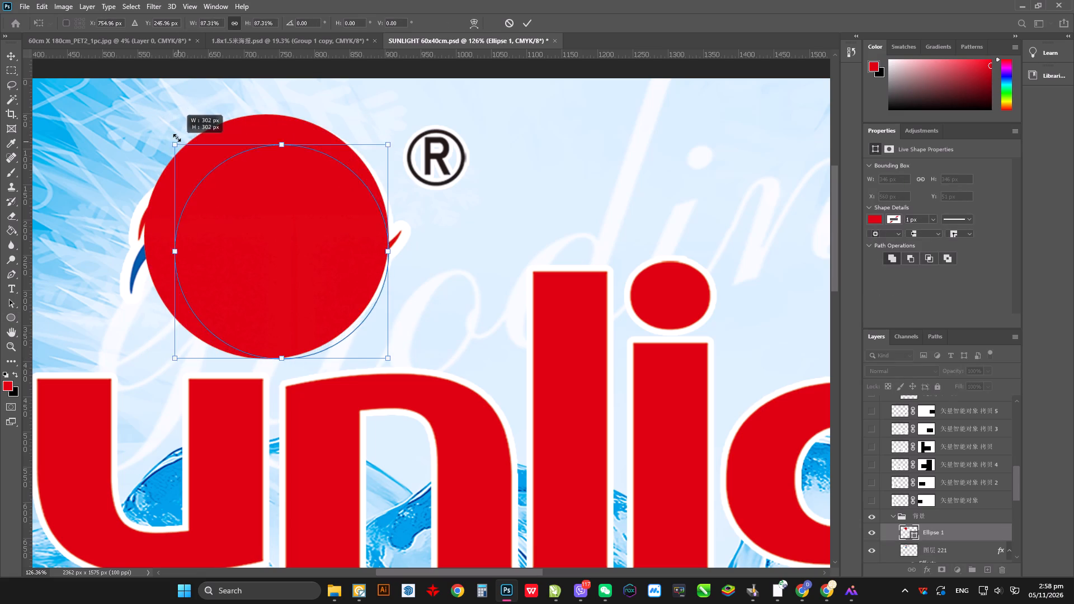
pyautogui.moveTo(177, 138); pyautogui.dragTo(171, 129)
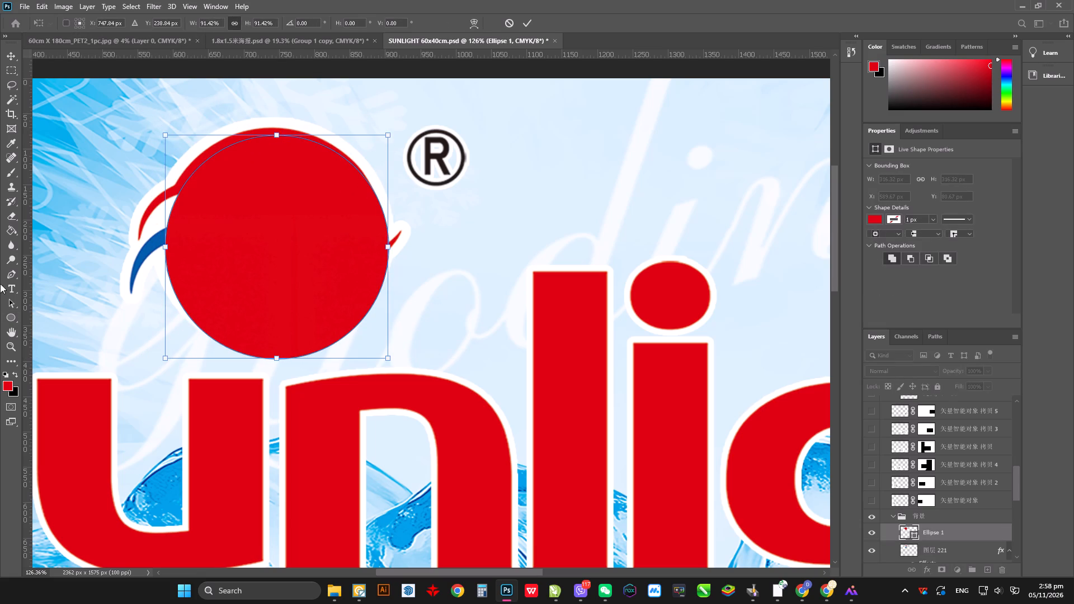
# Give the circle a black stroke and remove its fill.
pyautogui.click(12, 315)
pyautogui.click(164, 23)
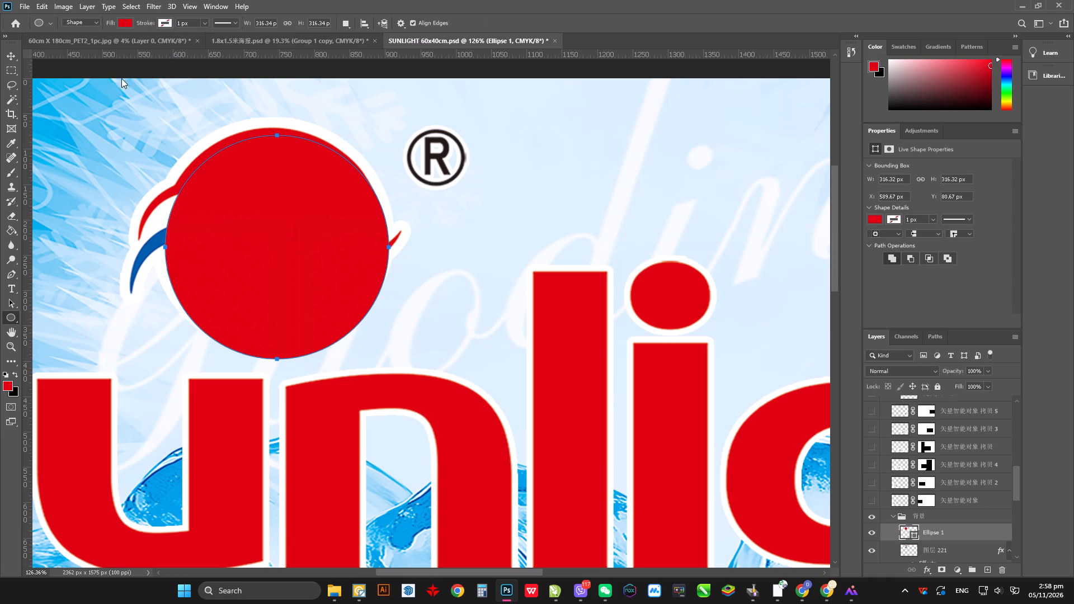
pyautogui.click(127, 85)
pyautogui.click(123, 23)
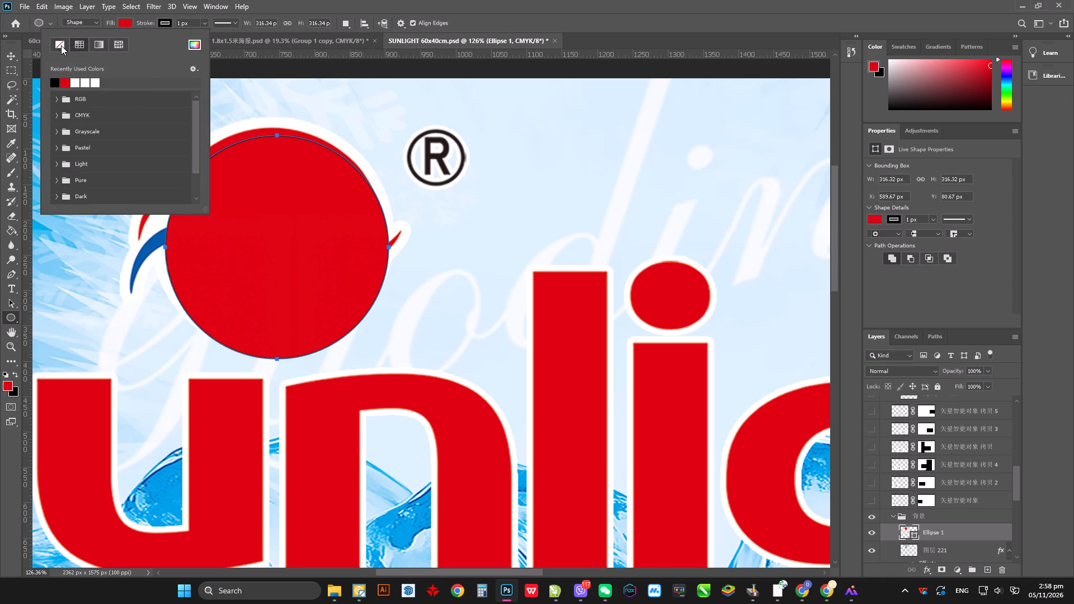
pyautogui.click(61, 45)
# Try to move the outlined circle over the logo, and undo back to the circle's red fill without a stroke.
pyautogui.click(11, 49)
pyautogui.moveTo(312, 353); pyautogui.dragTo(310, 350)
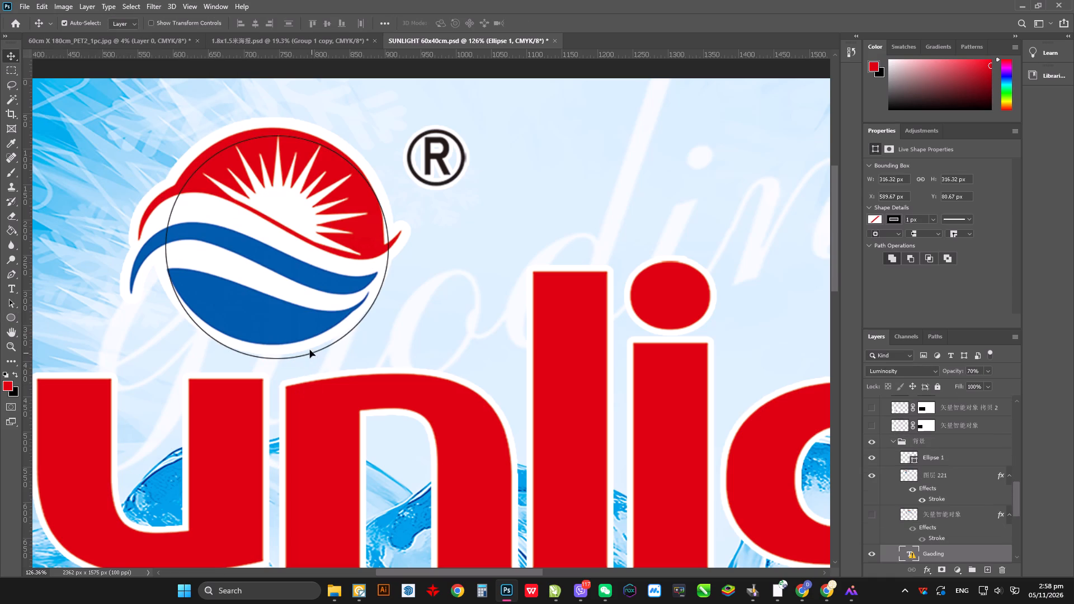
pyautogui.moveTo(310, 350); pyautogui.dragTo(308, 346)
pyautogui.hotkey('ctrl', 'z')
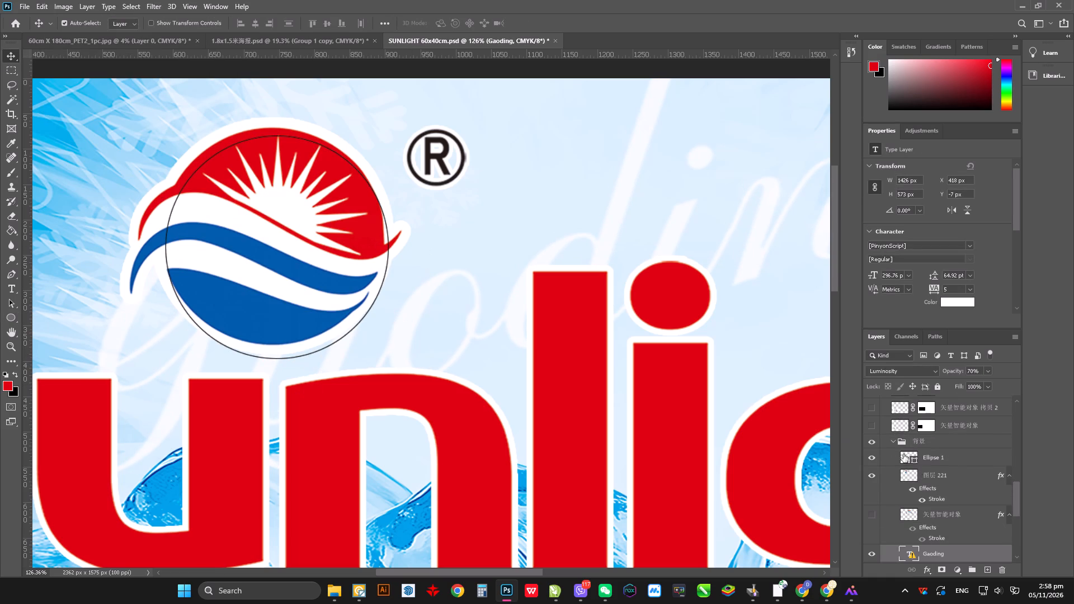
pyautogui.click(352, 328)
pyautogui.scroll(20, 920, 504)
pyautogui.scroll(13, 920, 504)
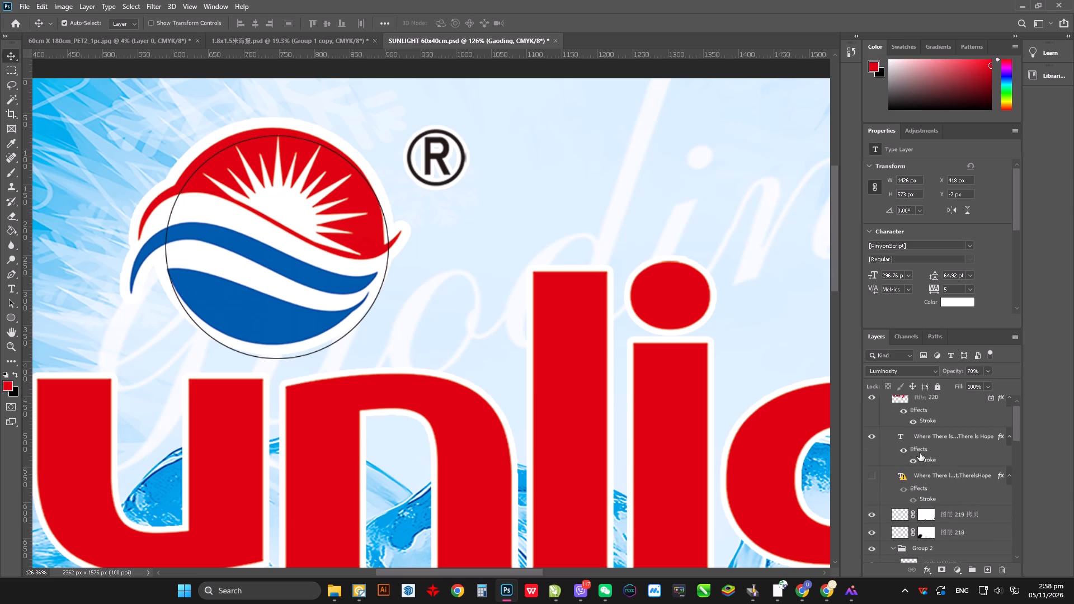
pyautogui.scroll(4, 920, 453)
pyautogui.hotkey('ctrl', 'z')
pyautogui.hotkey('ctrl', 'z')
# Move the red circle up and left over the round logo to about X 578 px, Y 56 px.
pyautogui.click(344, 273)
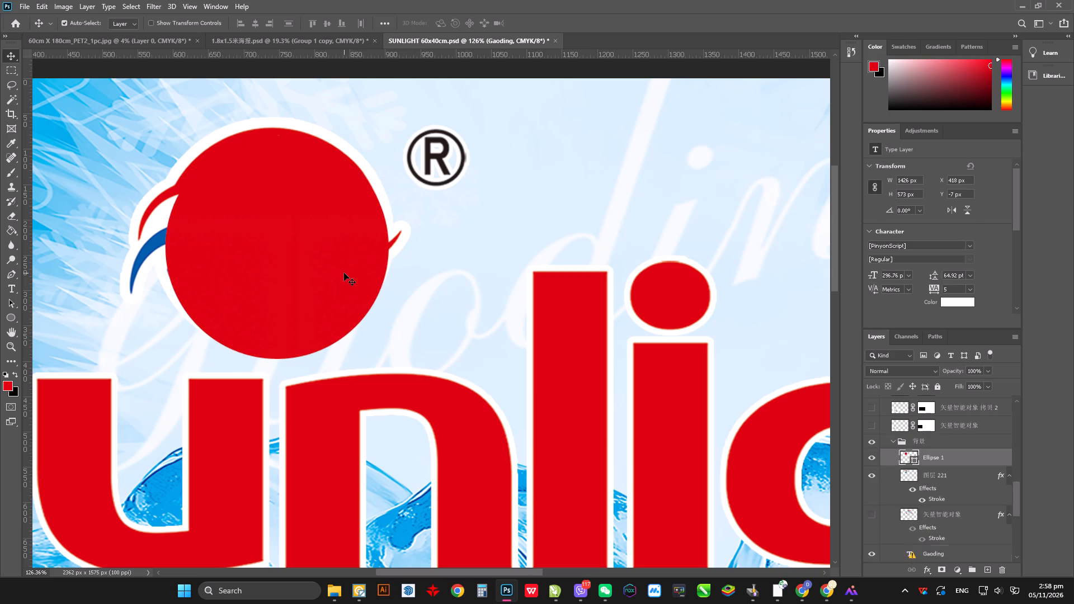
pyautogui.moveTo(304, 282); pyautogui.dragTo(296, 270)
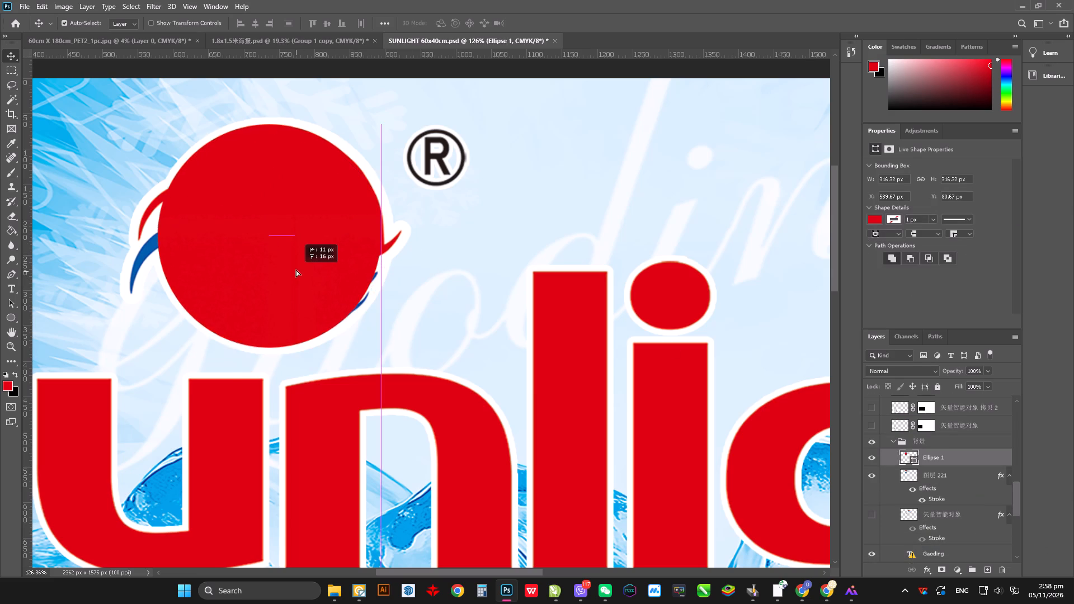
pyautogui.moveTo(296, 270); pyautogui.dragTo(292, 267)
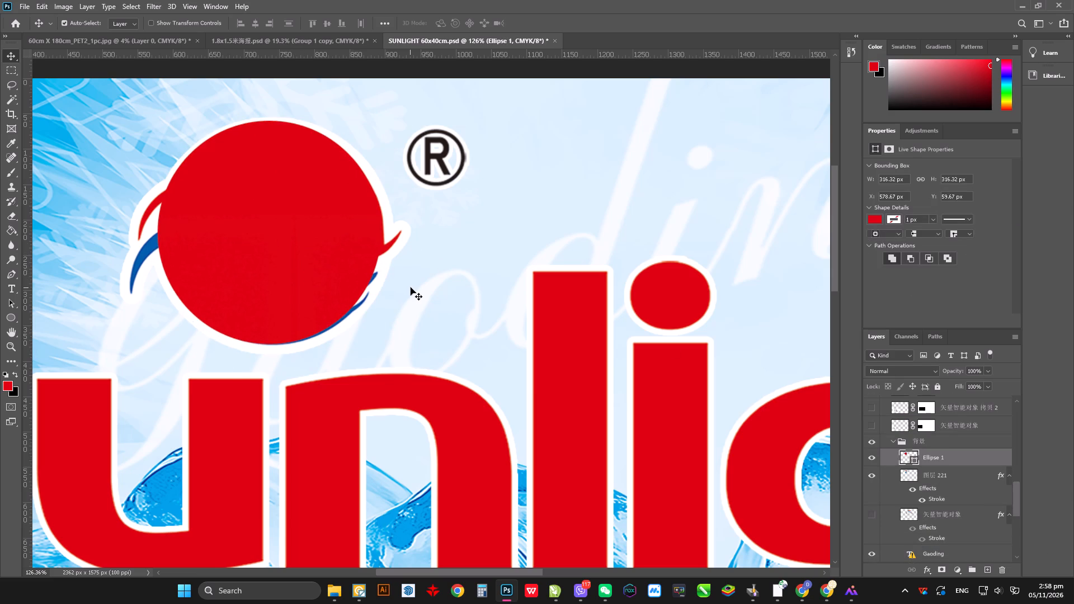
pyautogui.press('Up')
pyautogui.press('Up')
pyautogui.press('Up')
pyautogui.press('Up')
pyautogui.press('Left')
# Enlarge the circle from its upper-left corner to about 333 px across, matching the width of the round logo.
pyautogui.hotkey('ctrl', 't')
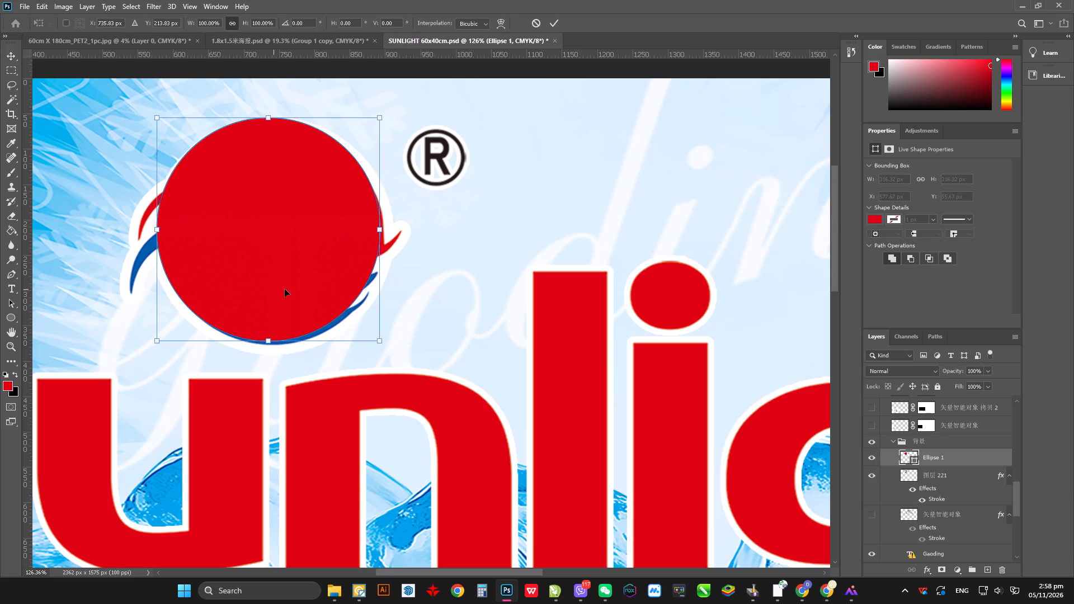
pyautogui.click(379, 338)
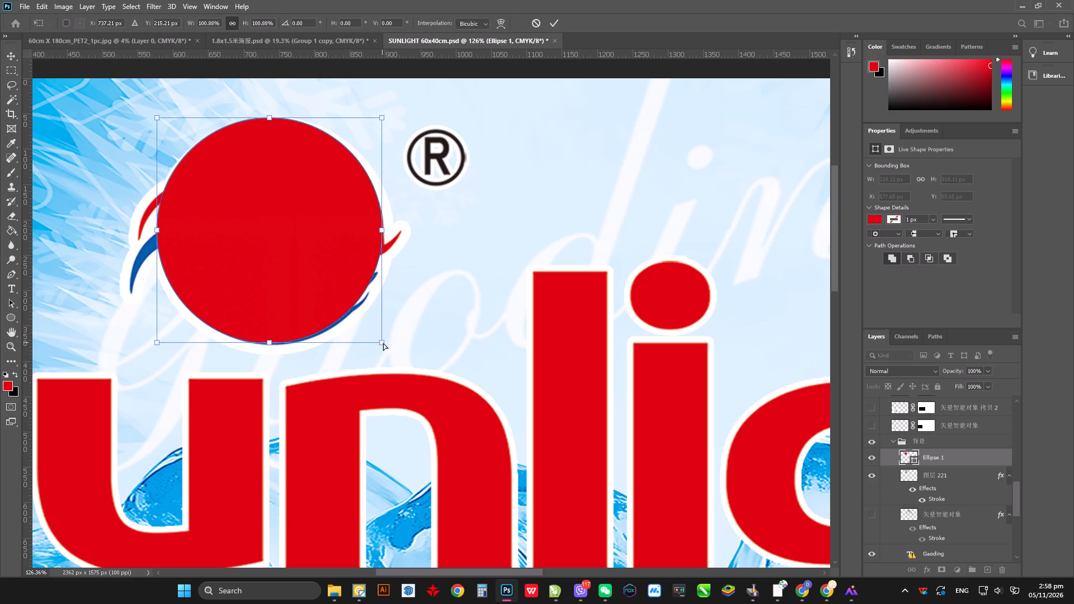
pyautogui.hotkey('ctrl', 'z')
pyautogui.moveTo(381, 342); pyautogui.dragTo(385, 345)
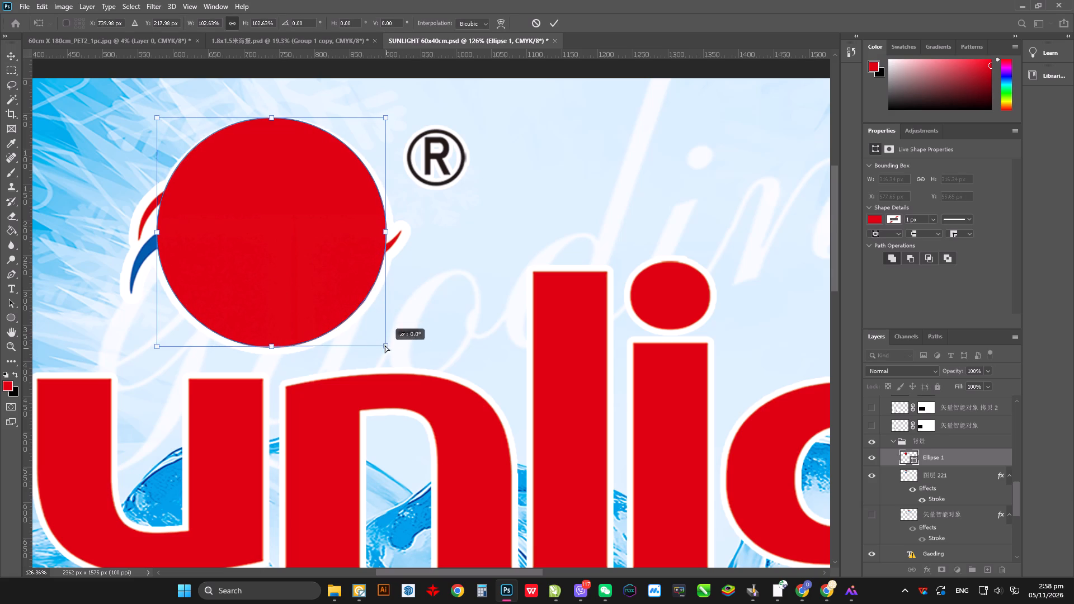
pyautogui.moveTo(385, 345); pyautogui.dragTo(388, 342)
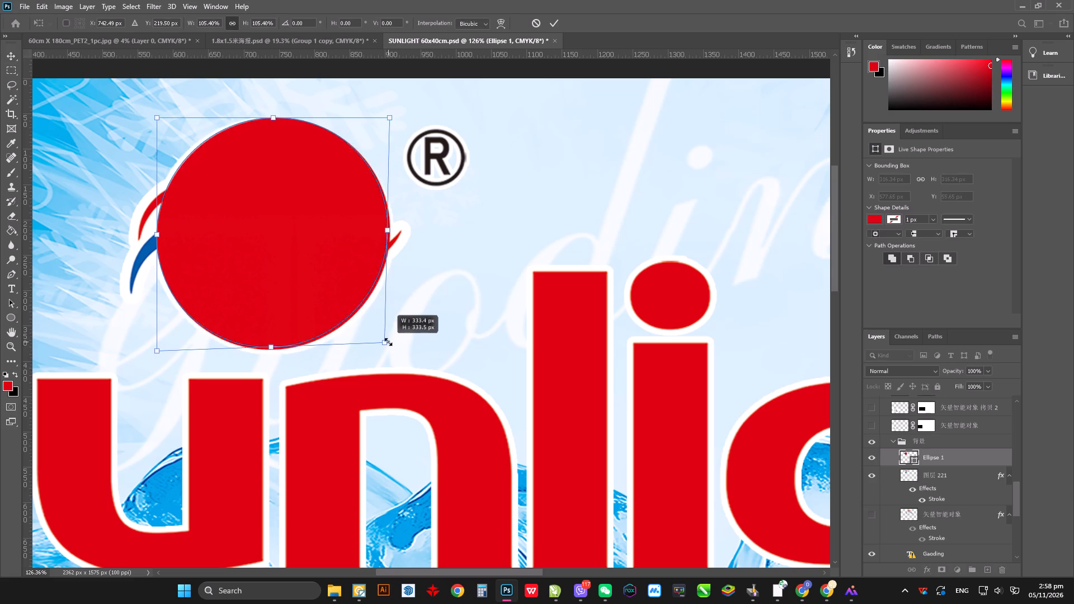
pyautogui.moveTo(388, 342); pyautogui.dragTo(390, 345)
pyautogui.press('Return')
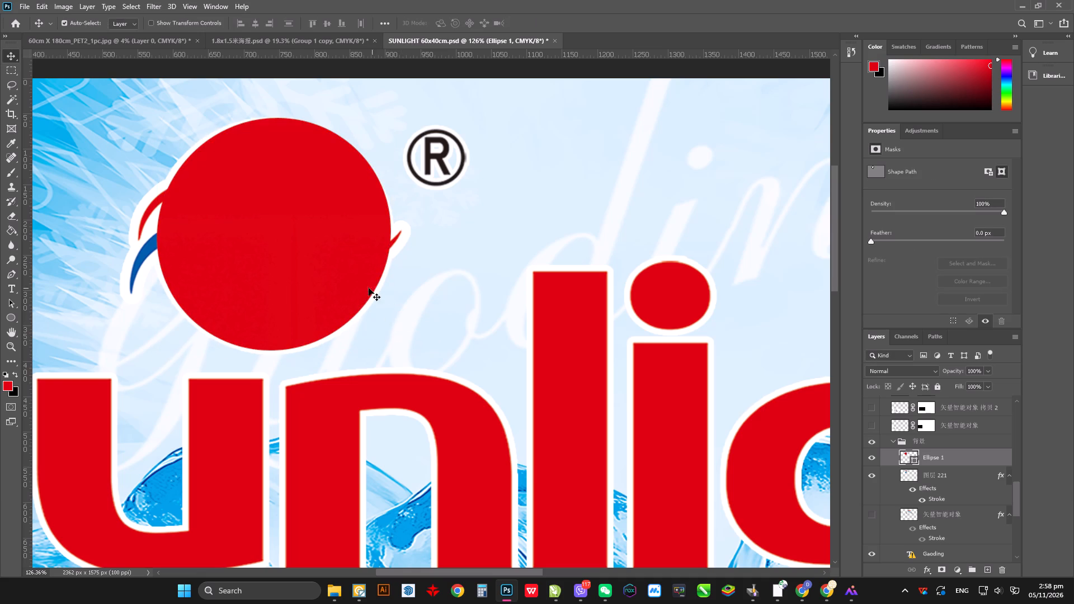
# Hide the red circle covering the round logo.
pyautogui.keyDown('alt'); pyautogui.scroll(-5, 304, 288); pyautogui.keyUp('alt')
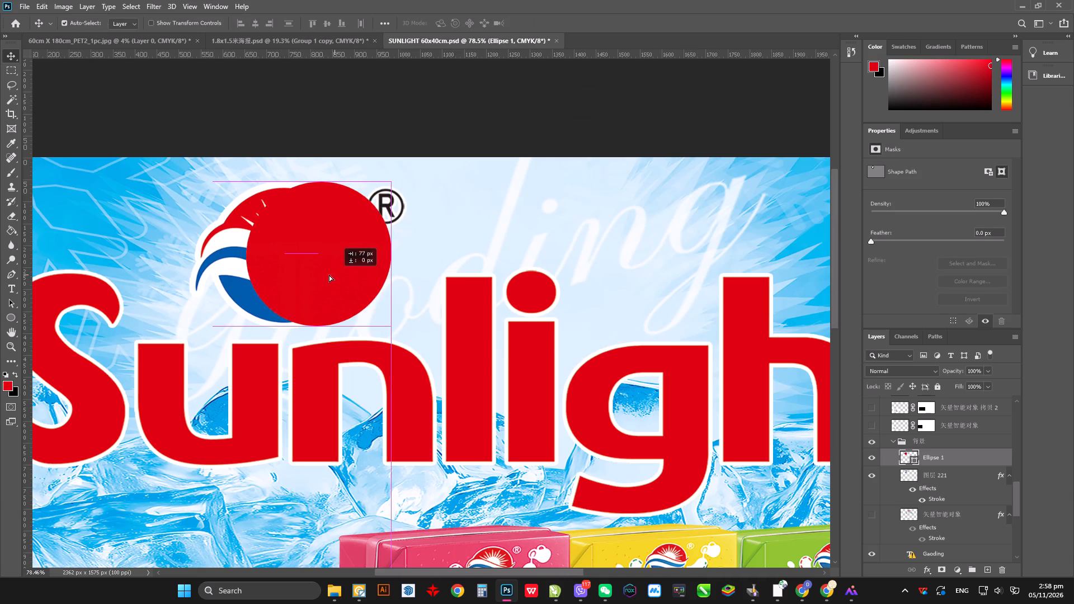
pyautogui.click(868, 456)
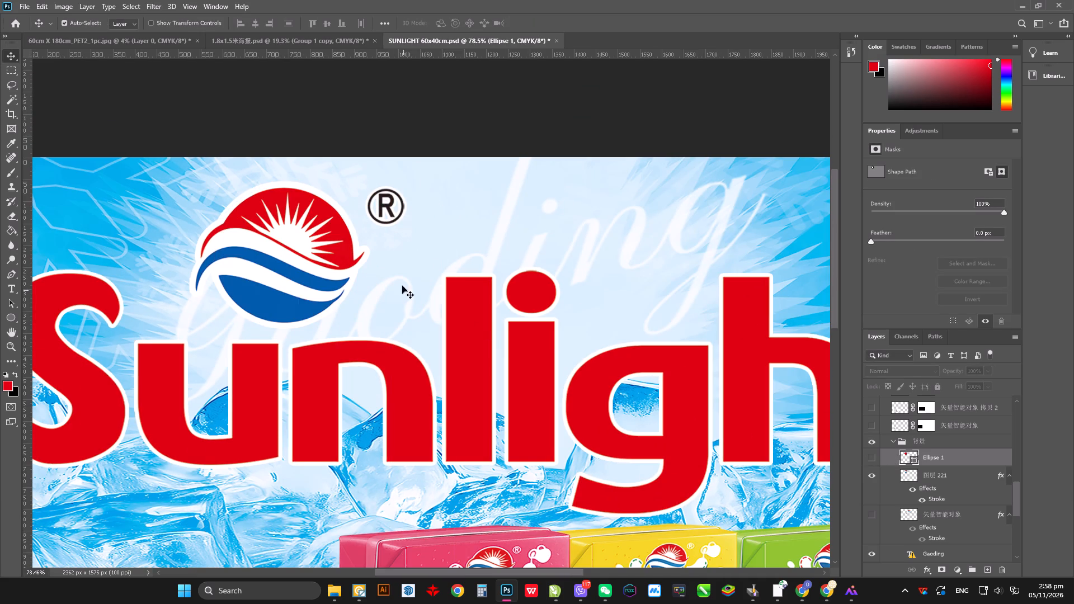
# Stretch the round logo with its ® mark downward to 332 px high, keeping its width and top edge.
pyautogui.keyDown('alt'); pyautogui.scroll(-5, 219, 233); pyautogui.keyUp('alt')
pyautogui.keyDown('alt'); pyautogui.scroll(3, 285, 164); pyautogui.keyUp('alt')
pyautogui.click(289, 181)
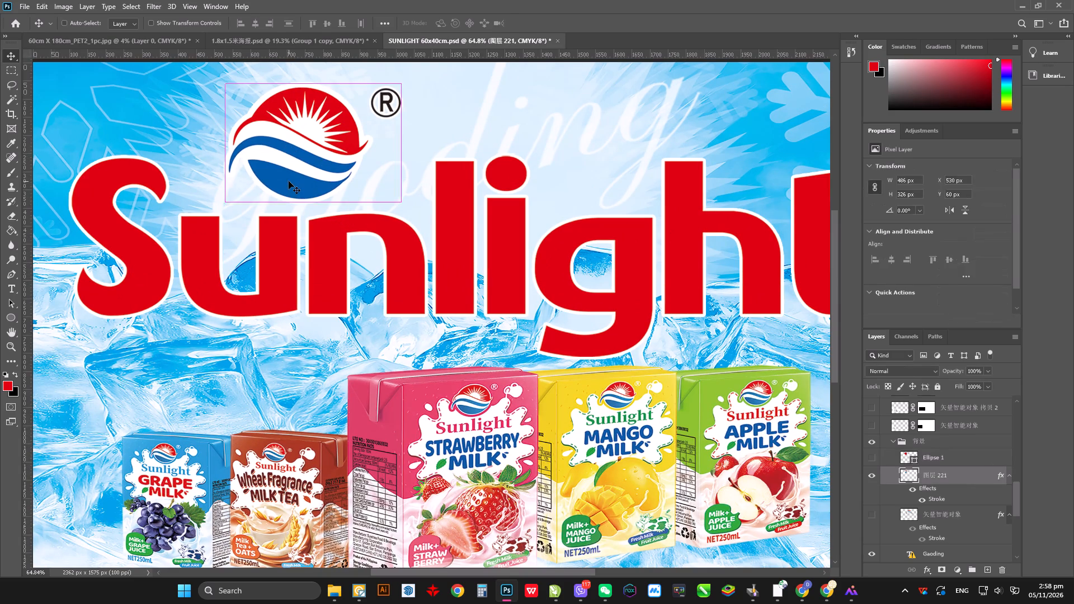
pyautogui.hotkey('ctrl', 't')
pyautogui.keyDown('shift'); pyautogui.doubleClick(315, 200); pyautogui.keyUp('shift')
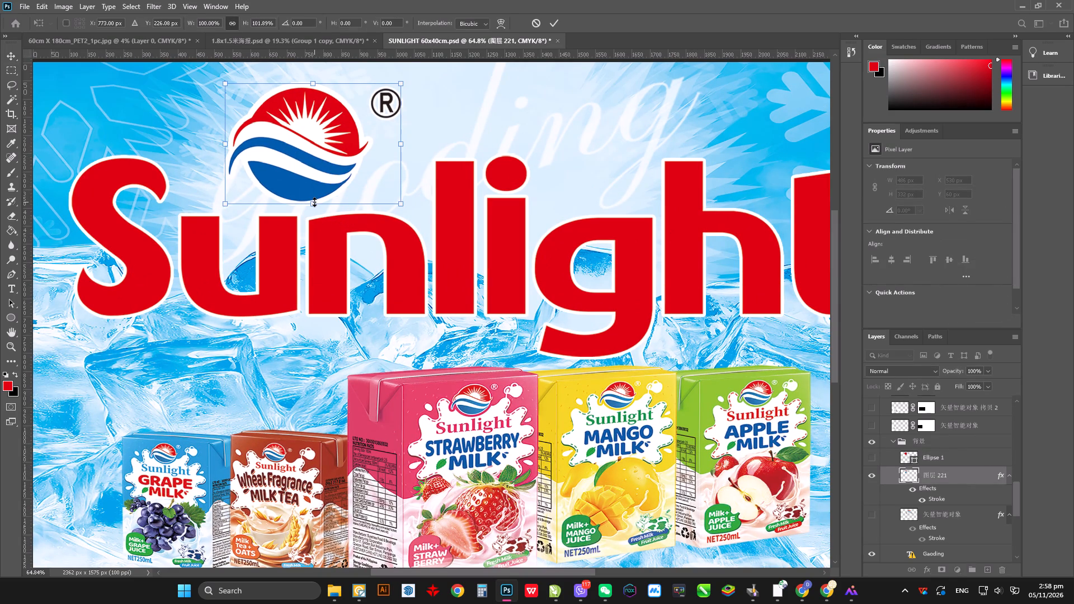
pyautogui.press('Return')
# Sample the red of the Sunlight lettering and change the foreground colour to a brighter red, #ff0014.
pyautogui.keyDown('alt'); pyautogui.scroll(-2, 193, 383); pyautogui.keyUp('alt')
pyautogui.click(423, 196)
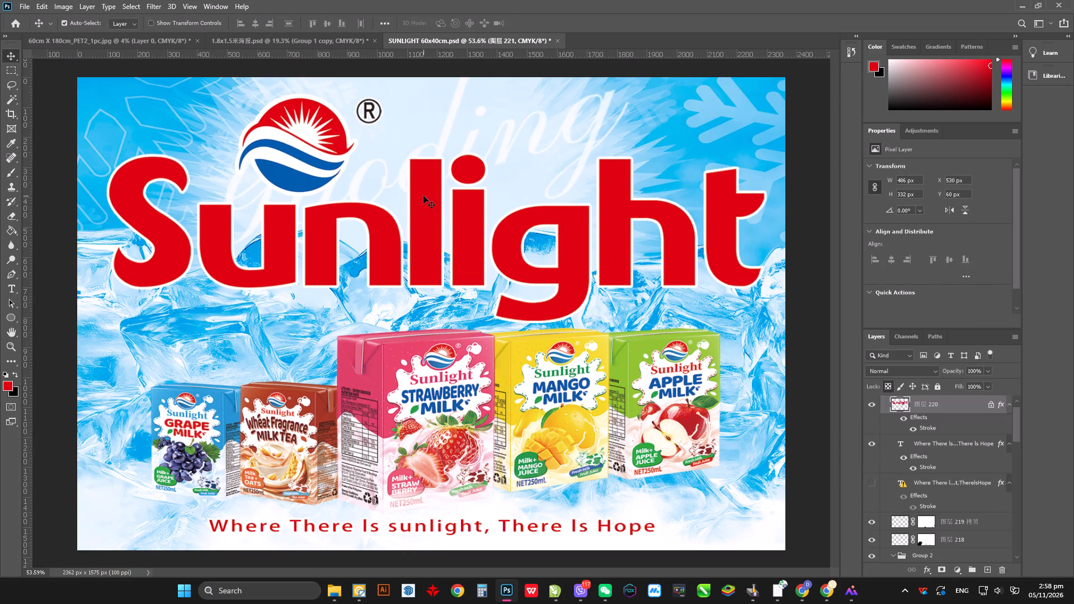
pyautogui.press('i')
pyautogui.click(139, 180)
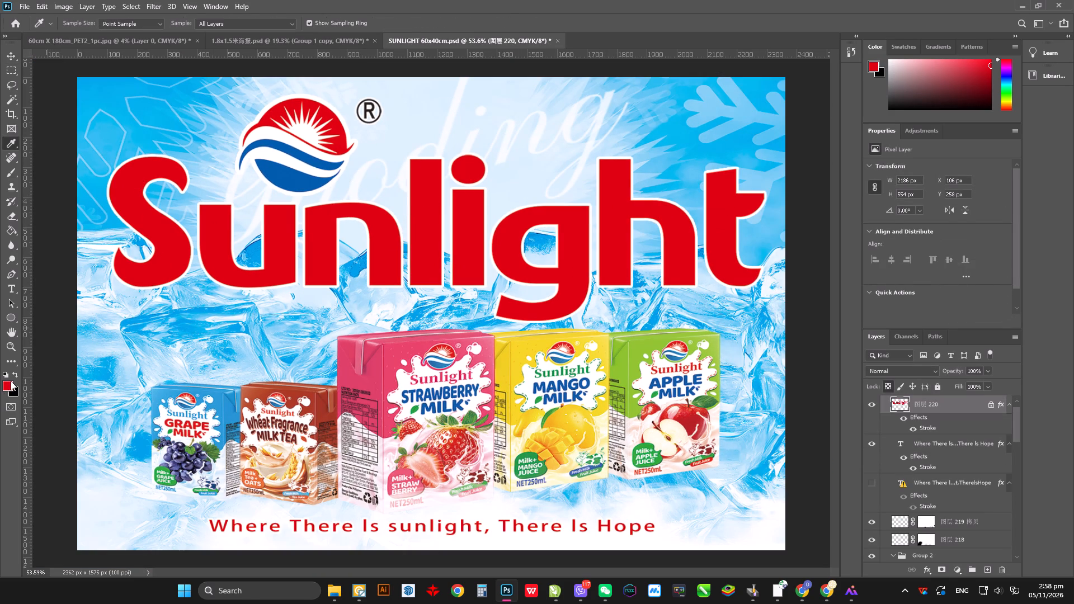
pyautogui.doubleClick(11, 383)
pyautogui.moveTo(507, 220); pyautogui.dragTo(564, 93)
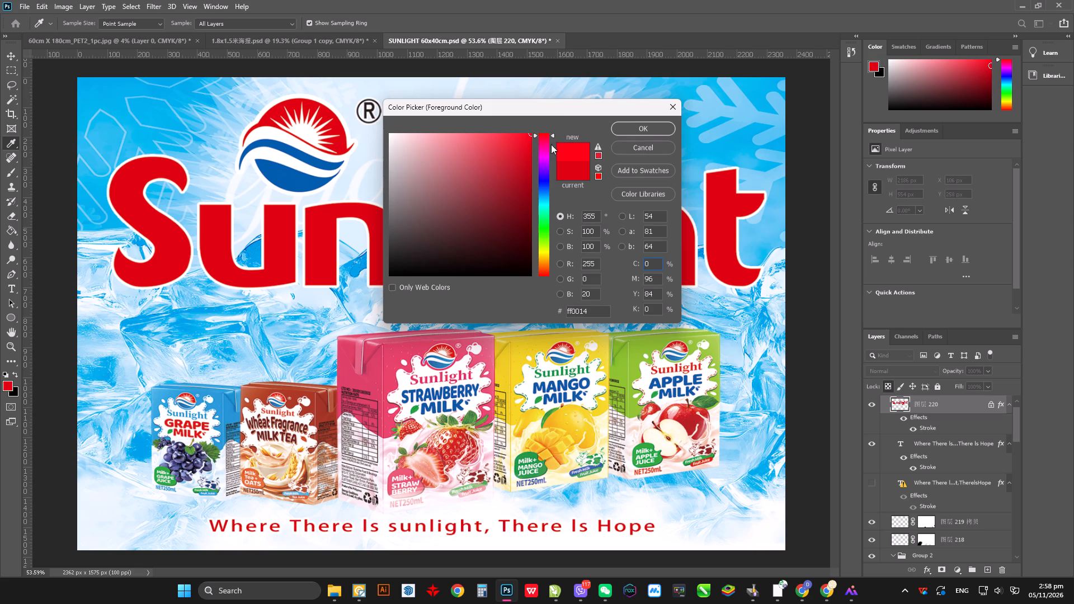
pyautogui.click(643, 127)
# Fill every letter of the Sunlight lettering, including the dot of the i, with the brighter red using the Paint Bucket.
pyautogui.press('g')
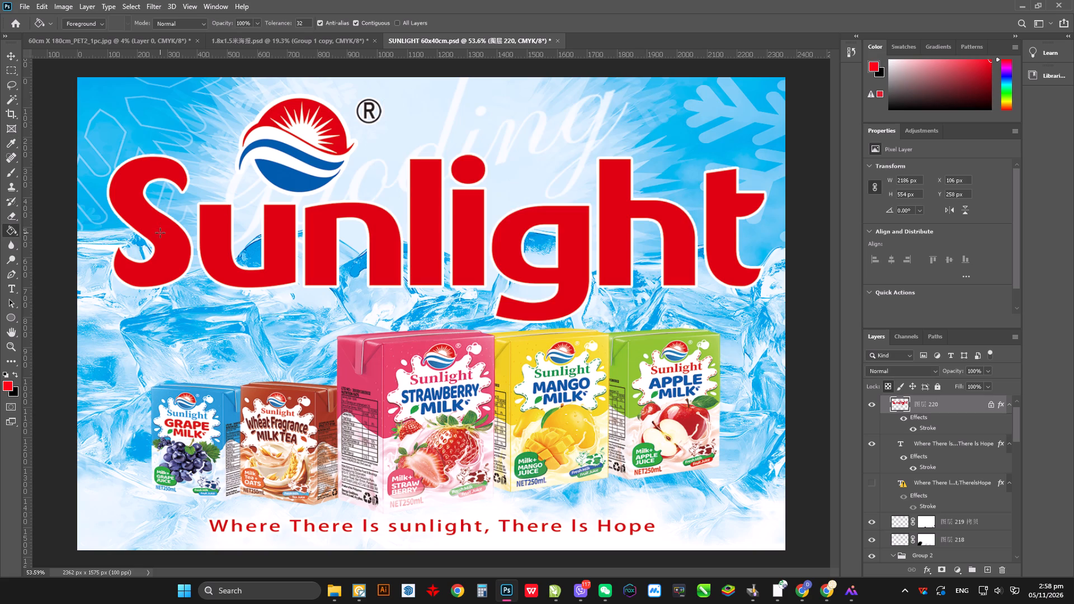
pyautogui.click(159, 230)
pyautogui.click(216, 231)
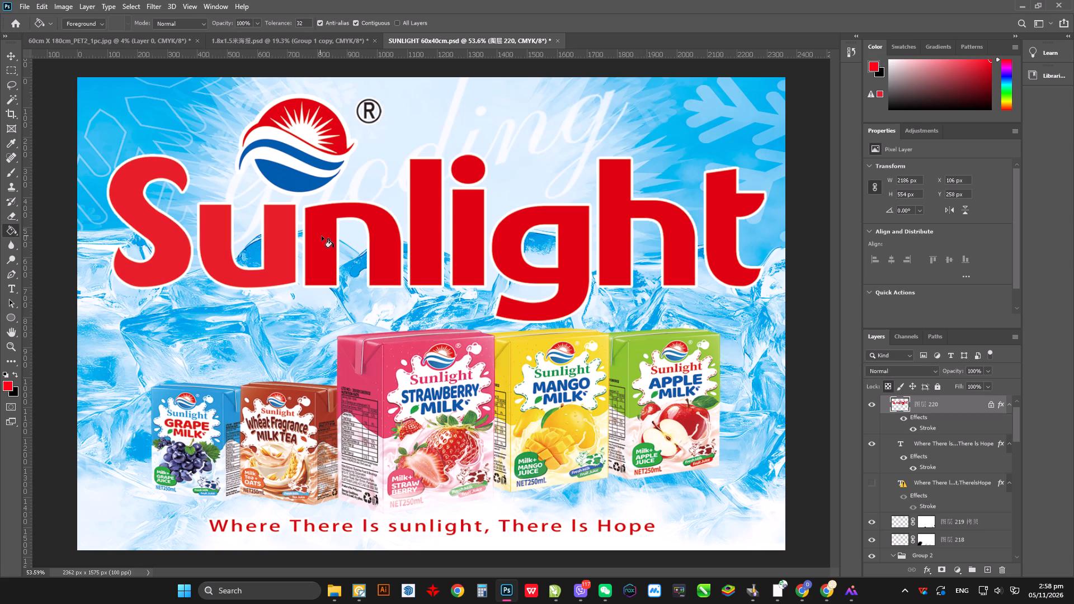
pyautogui.click(324, 232)
pyautogui.click(422, 201)
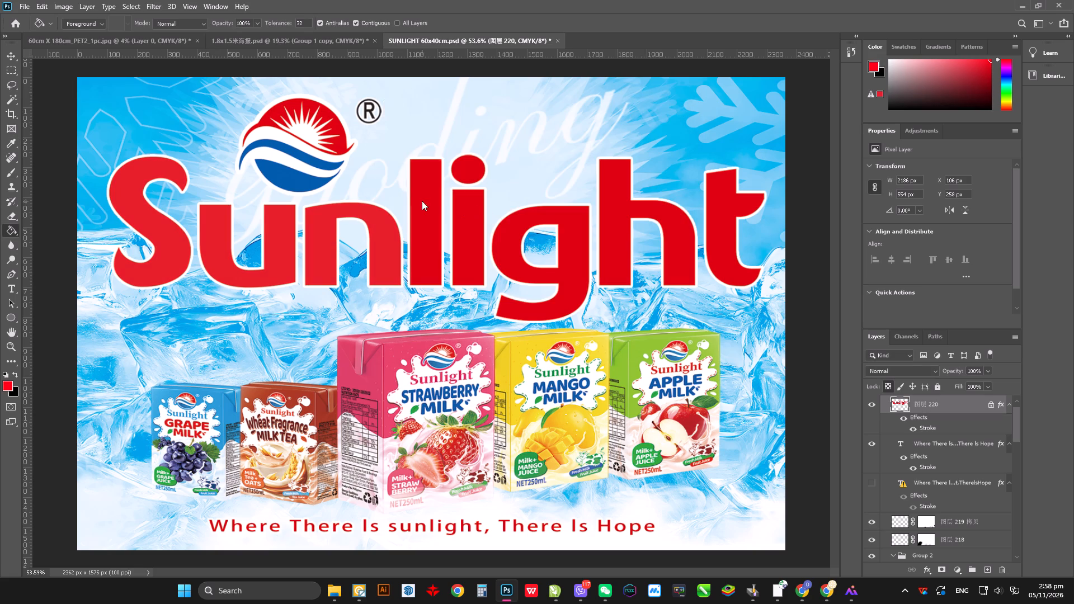
pyautogui.keyDown('alt'); pyautogui.scroll(4, 456, 201); pyautogui.keyUp('alt')
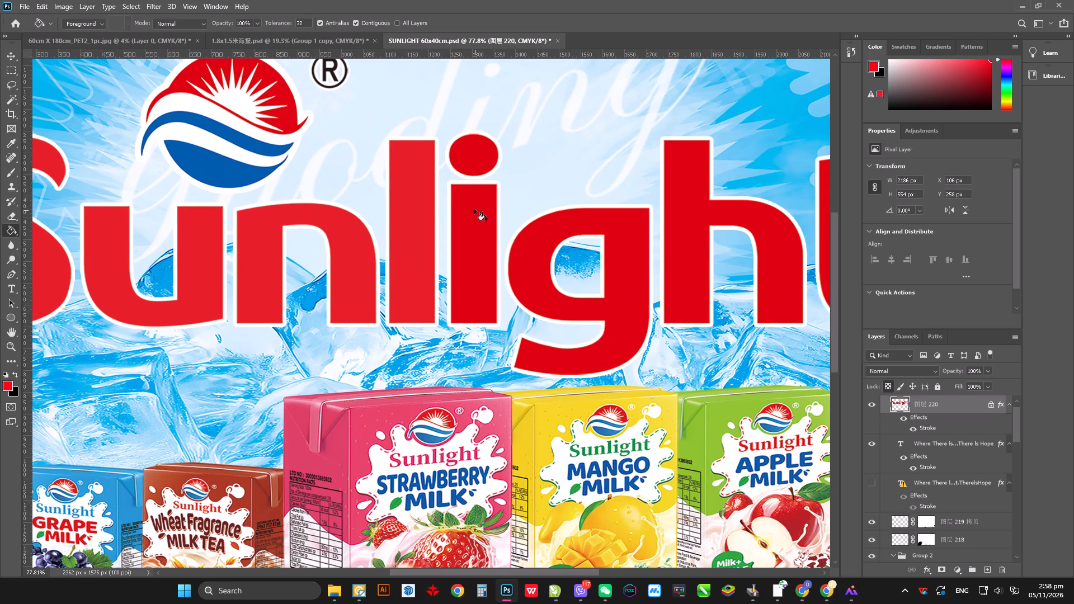
pyautogui.click(474, 209)
pyautogui.click(474, 156)
pyautogui.click(624, 222)
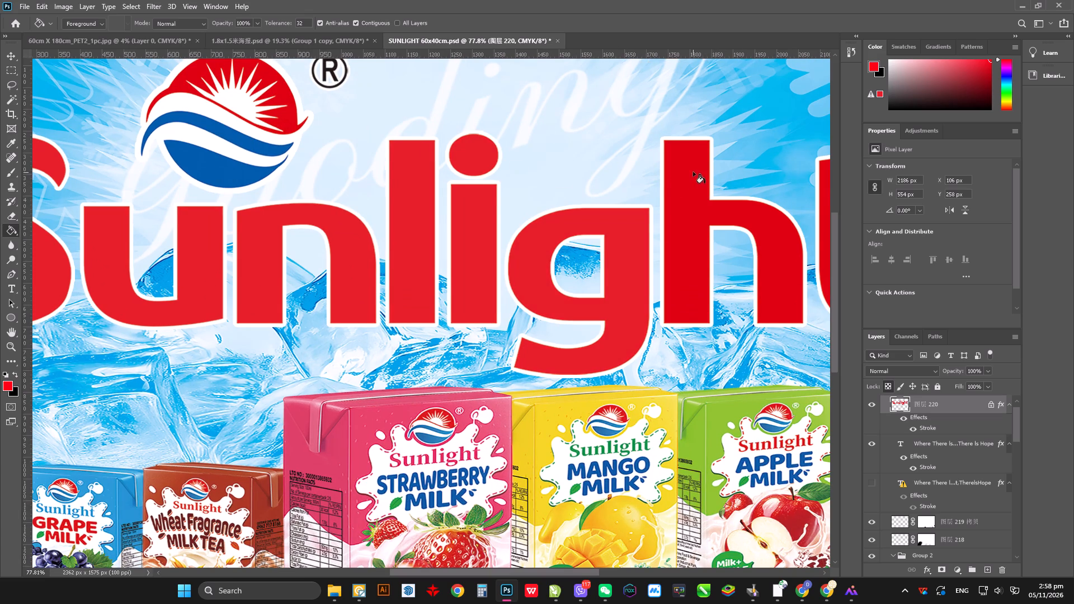
pyautogui.click(693, 172)
pyautogui.keyDown('alt'); pyautogui.scroll(-2, 398, 248); pyautogui.keyUp('alt')
pyautogui.click(773, 214)
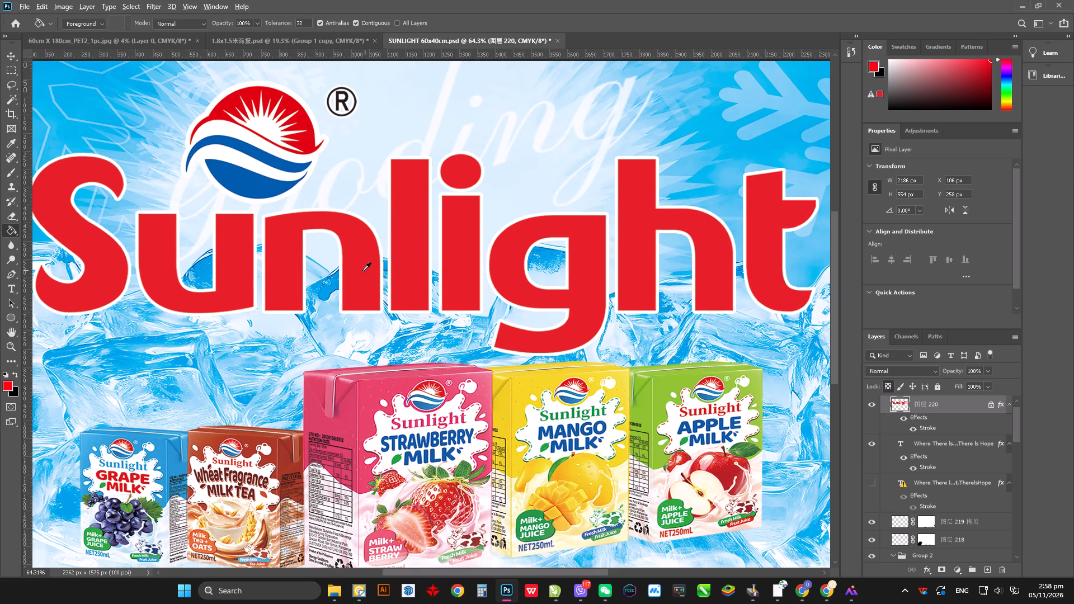
pyautogui.keyDown('alt'); pyautogui.scroll(-2, 360, 272); pyautogui.keyUp('alt')
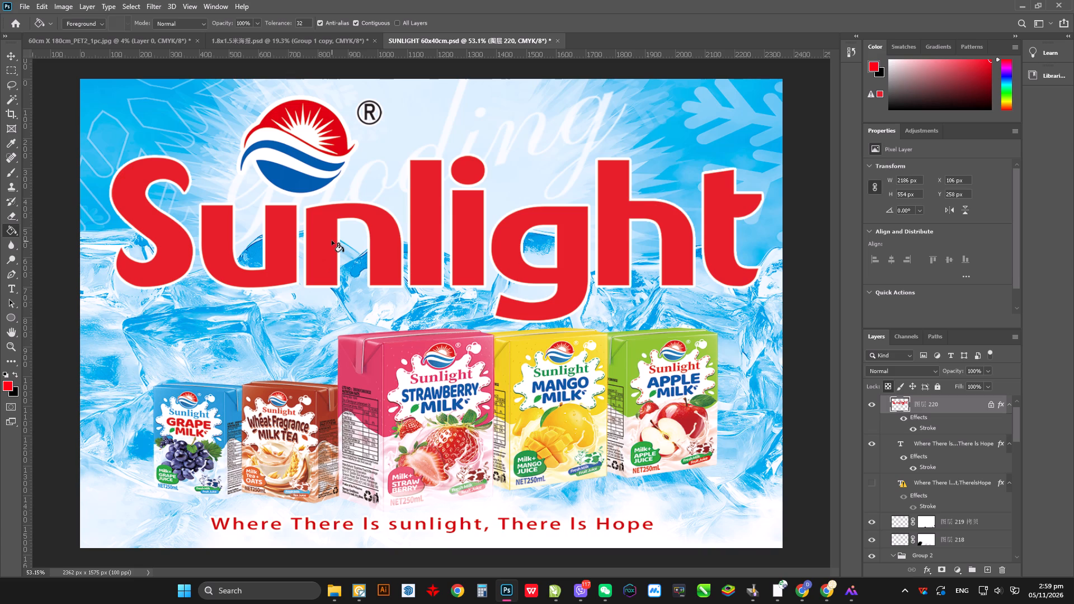
# Move the Sunlight lettering straight down to Y 368 px, keeping its horizontal position.
pyautogui.click(8, 56)
pyautogui.click(476, 239)
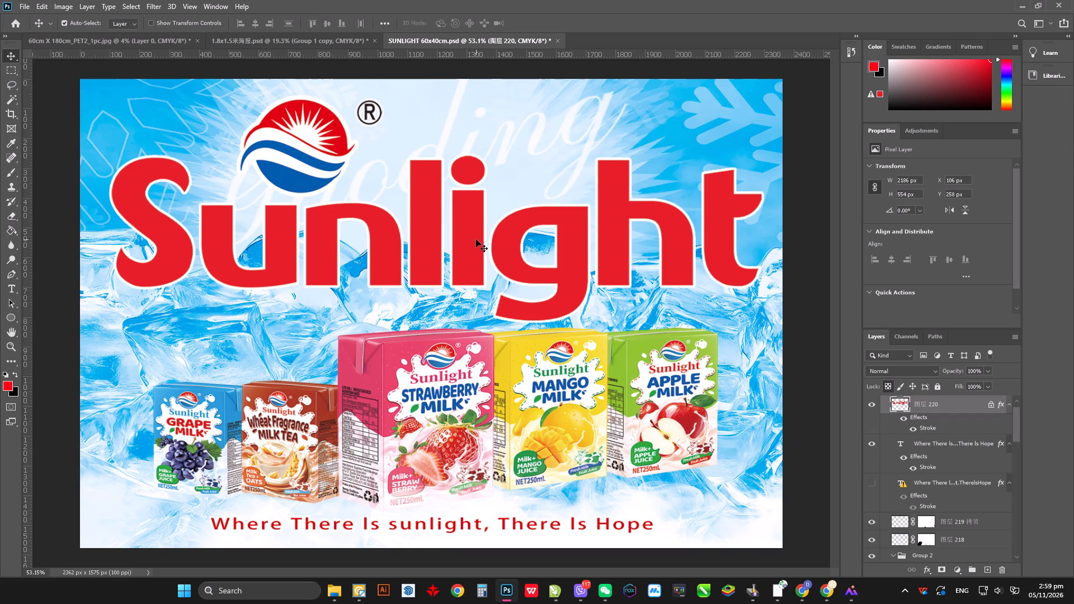
pyautogui.press('Down')
pyautogui.press('Down')
pyautogui.press('Down')
pyautogui.press('Down')
pyautogui.press('Down')
pyautogui.press('Down')
pyautogui.press('Down')
pyautogui.press('Down')
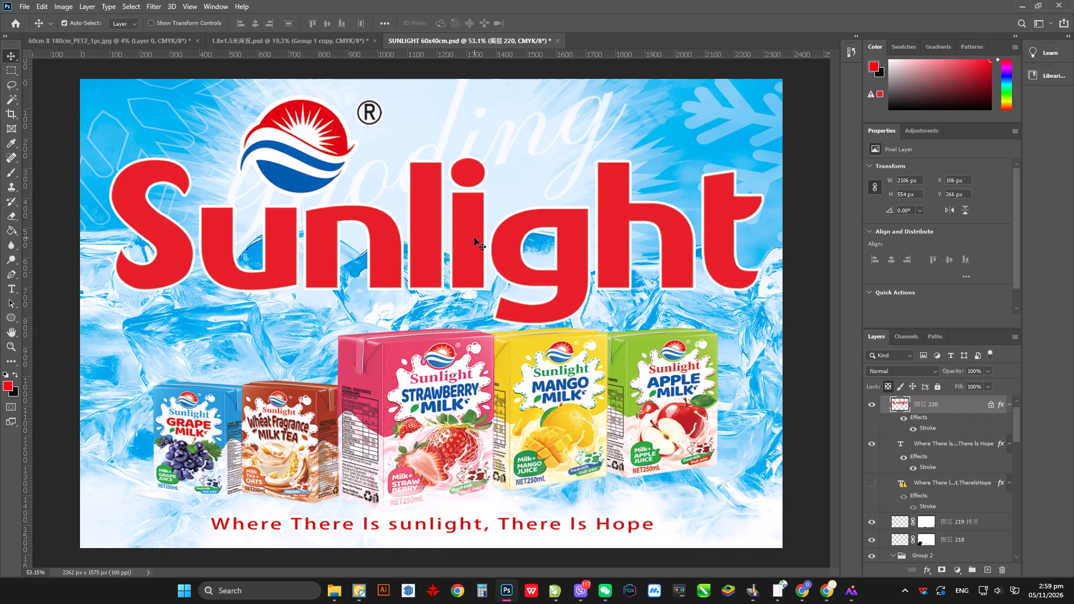
pyautogui.press('Up')
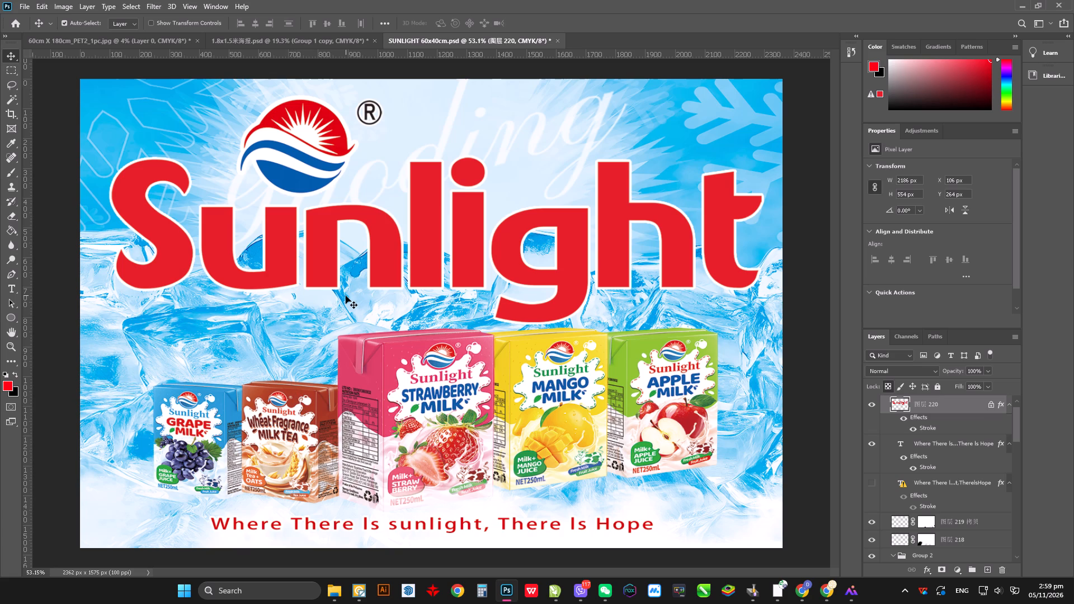
pyautogui.moveTo(536, 273); pyautogui.dragTo(536, 301)
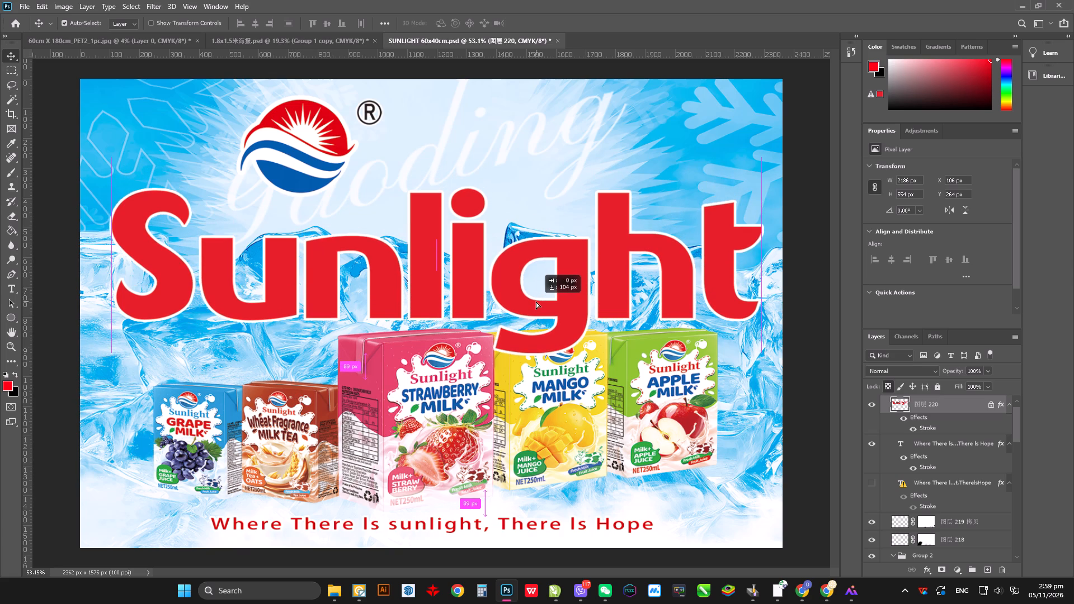
pyautogui.moveTo(536, 301); pyautogui.dragTo(536, 304)
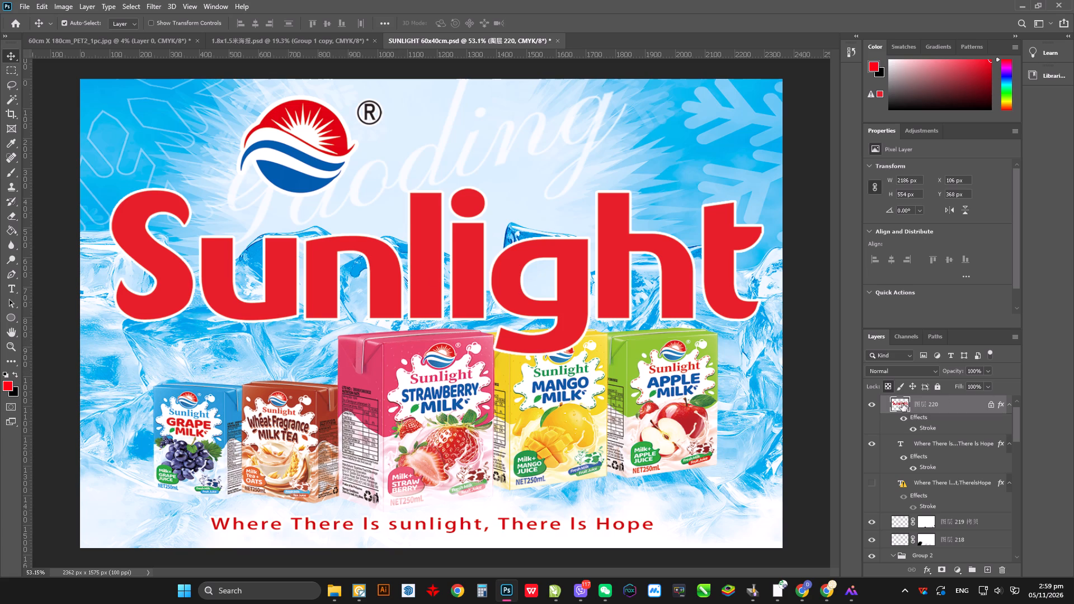
# Select the strawberry, mango and apple milk cartons together and scale them proportionally to 99.61%, keeping their lower-left corner fixed.
pyautogui.click(429, 399)
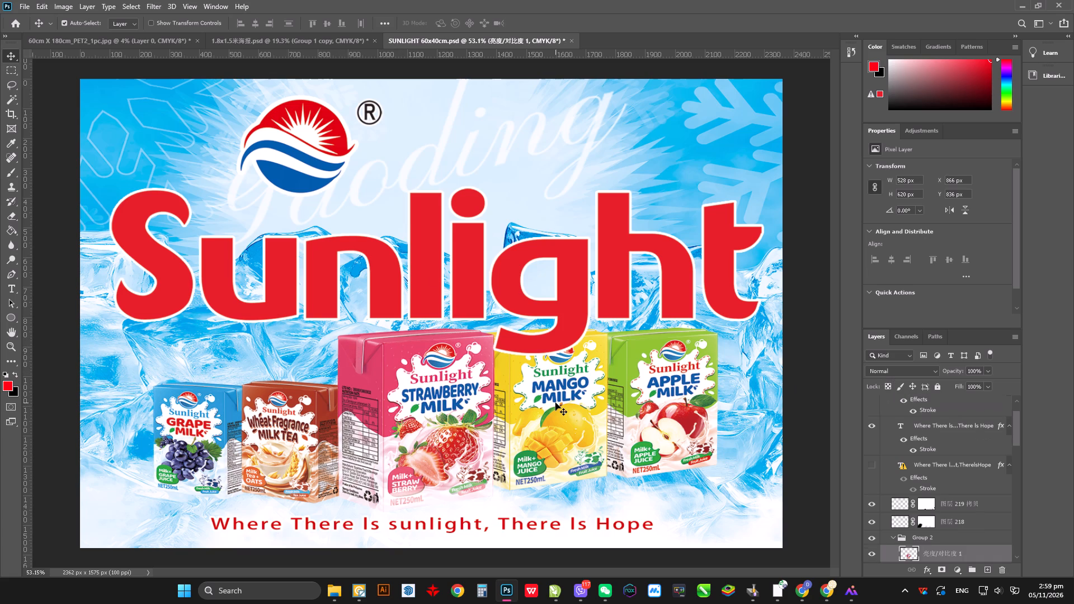
pyautogui.click(555, 403)
pyautogui.click(668, 399)
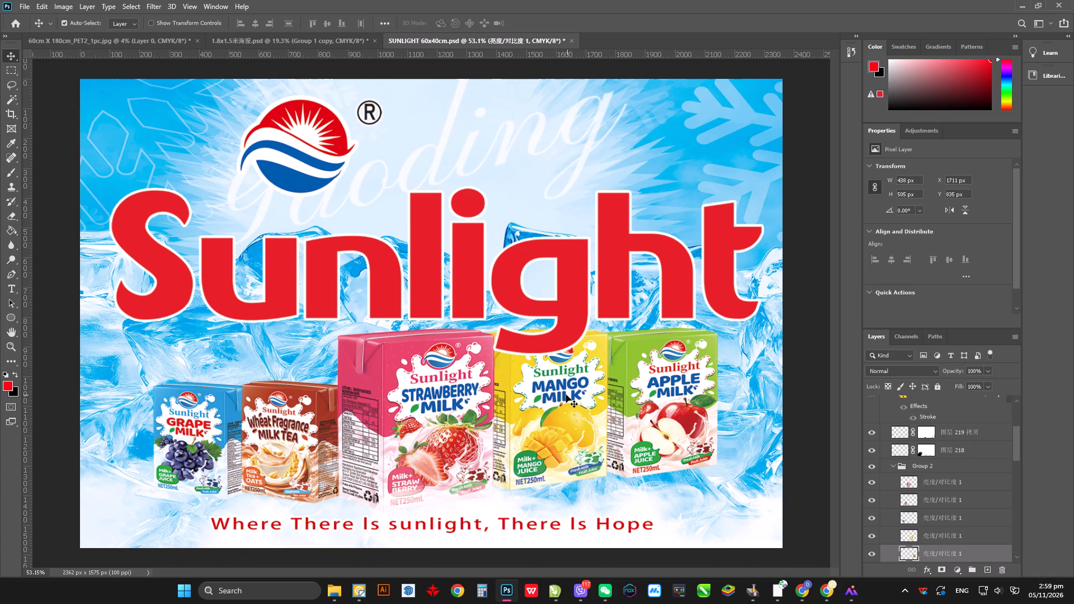
pyautogui.keyDown('shift'); pyautogui.click(566, 395); pyautogui.keyUp('shift')
pyautogui.keyDown('shift'); pyautogui.click(456, 397); pyautogui.keyUp('shift')
pyautogui.hotkey('ctrl', 't')
pyautogui.click(719, 327)
pyautogui.moveTo(719, 327); pyautogui.dragTo(626, 404)
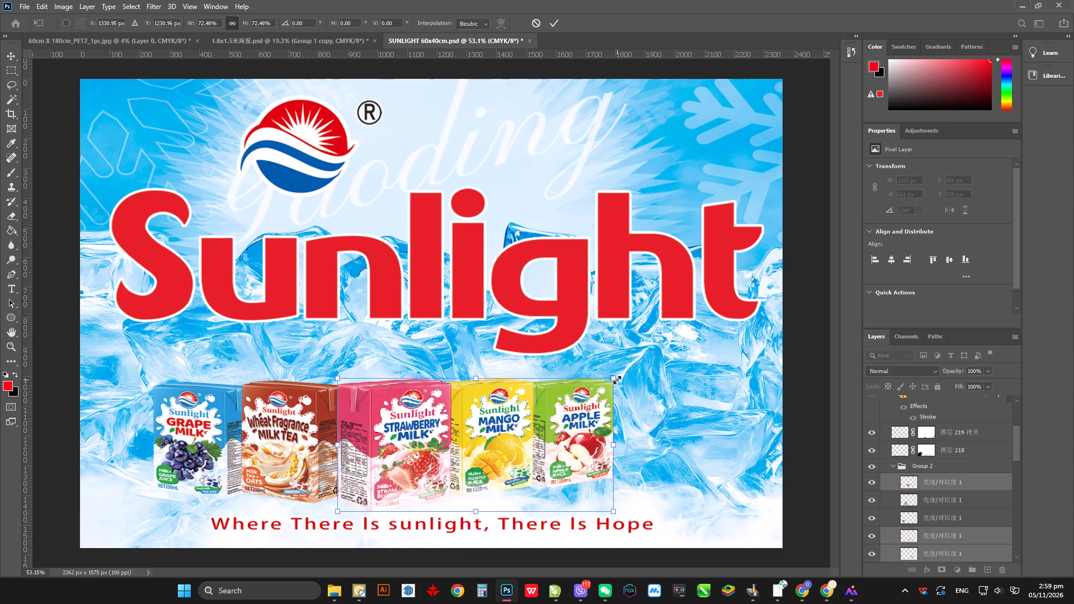
pyautogui.moveTo(617, 380); pyautogui.dragTo(665, 360)
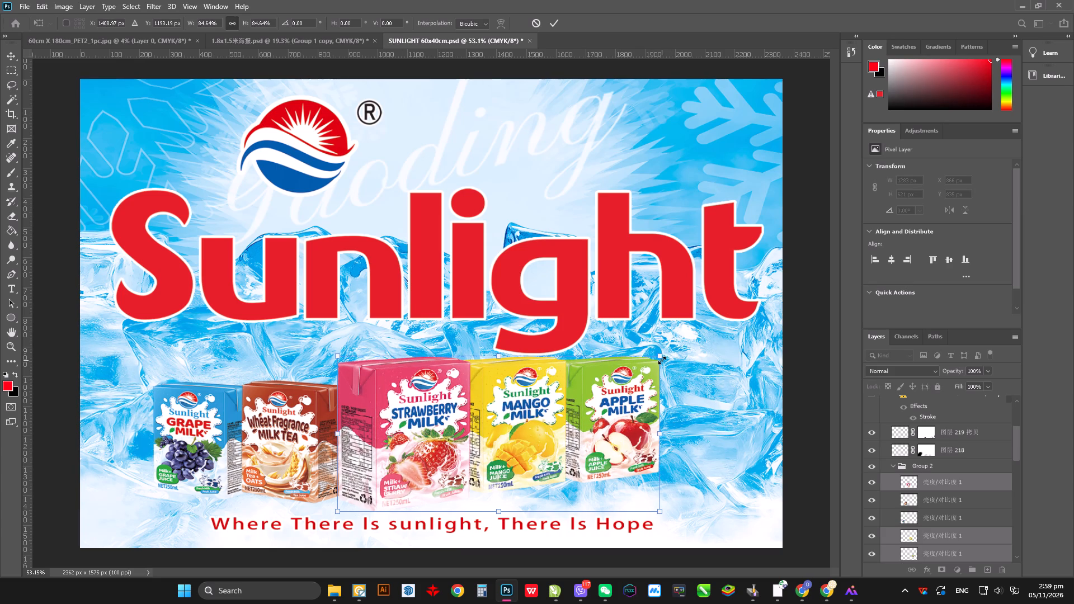
pyautogui.moveTo(662, 357); pyautogui.dragTo(688, 351)
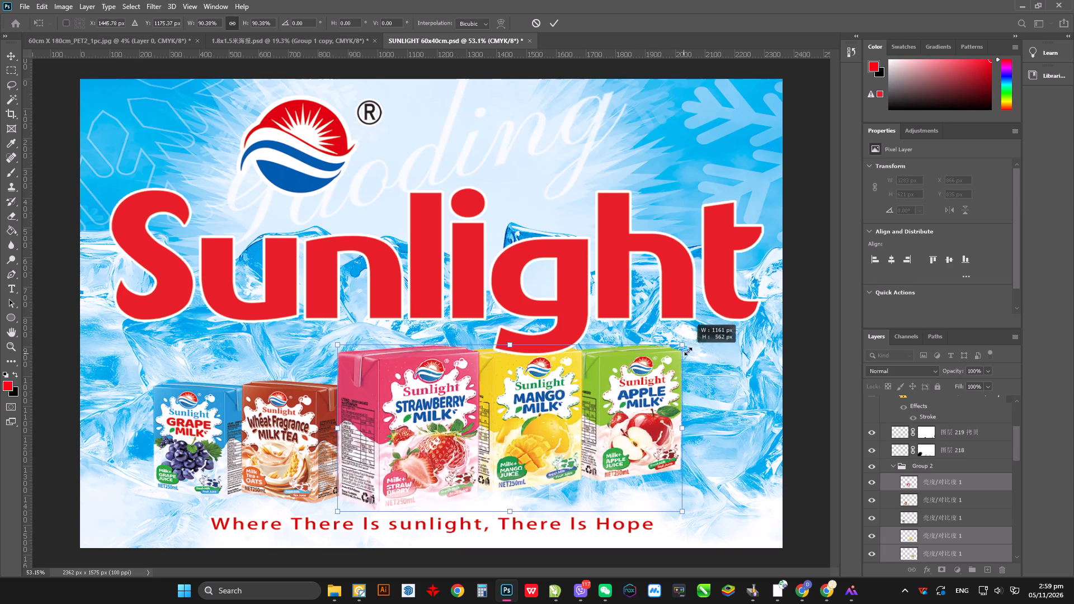
pyautogui.moveTo(688, 351); pyautogui.dragTo(728, 339)
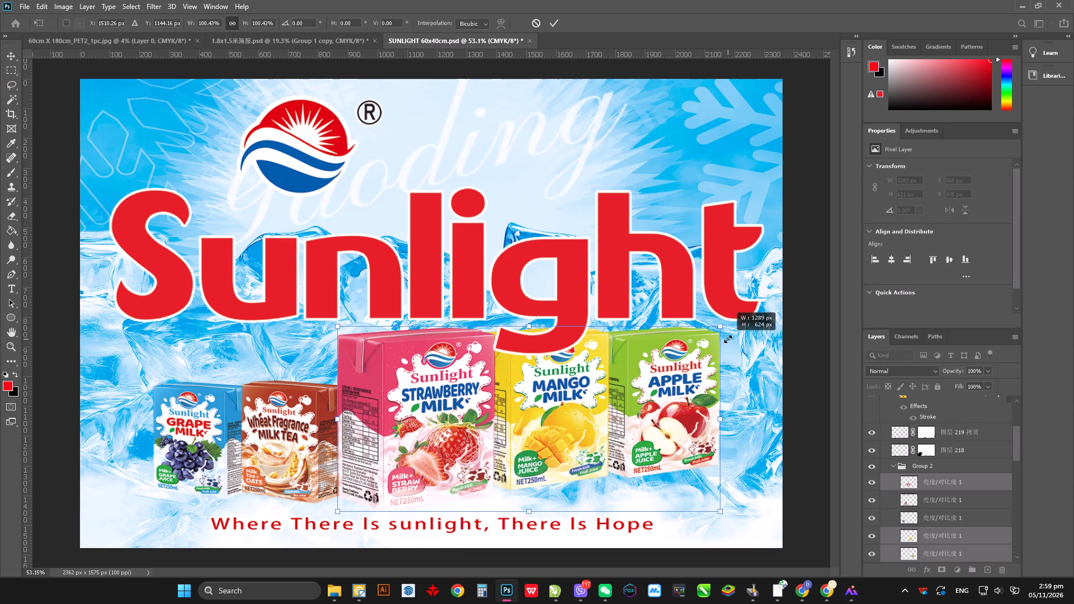
pyautogui.moveTo(728, 339); pyautogui.dragTo(725, 341)
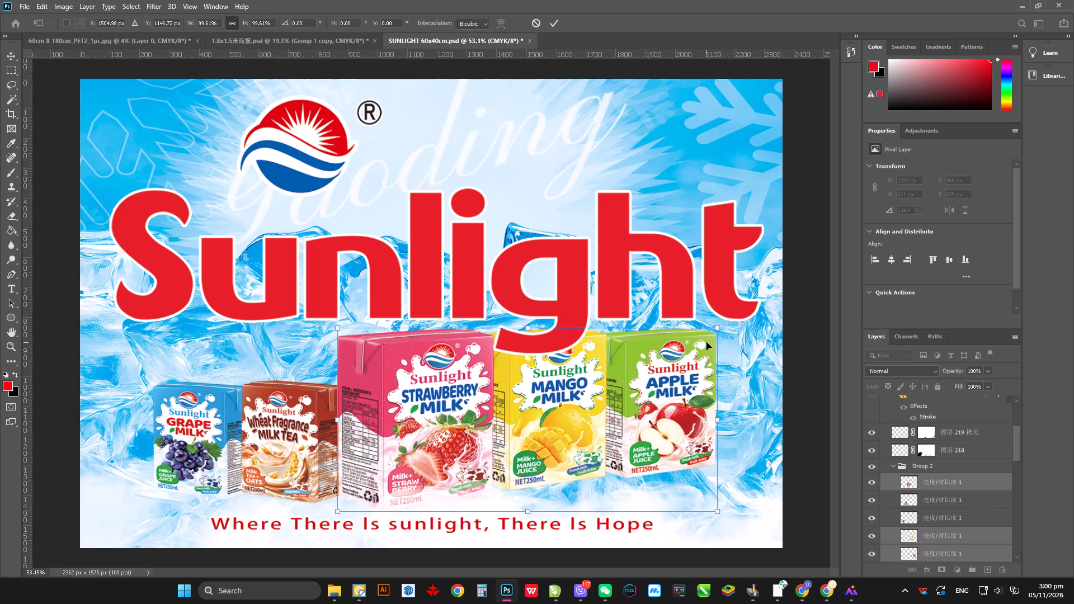
pyautogui.press('Return')
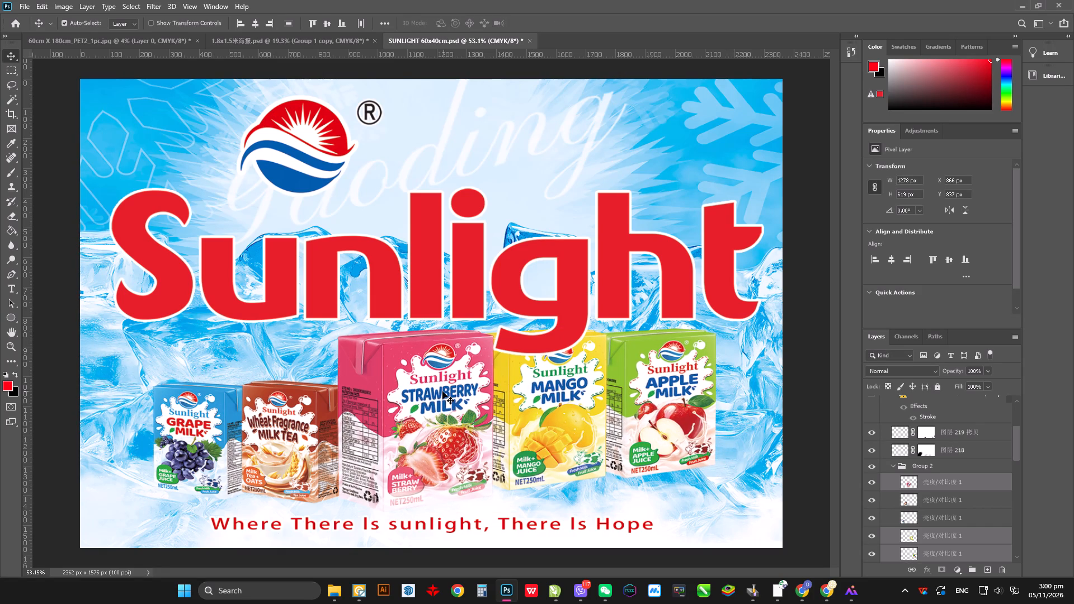
# Lower the mango carton slightly and the apple carton to about Y 931 px, bringing both closer to the strawberry carton's base.
pyautogui.click(556, 416)
pyautogui.click(544, 422)
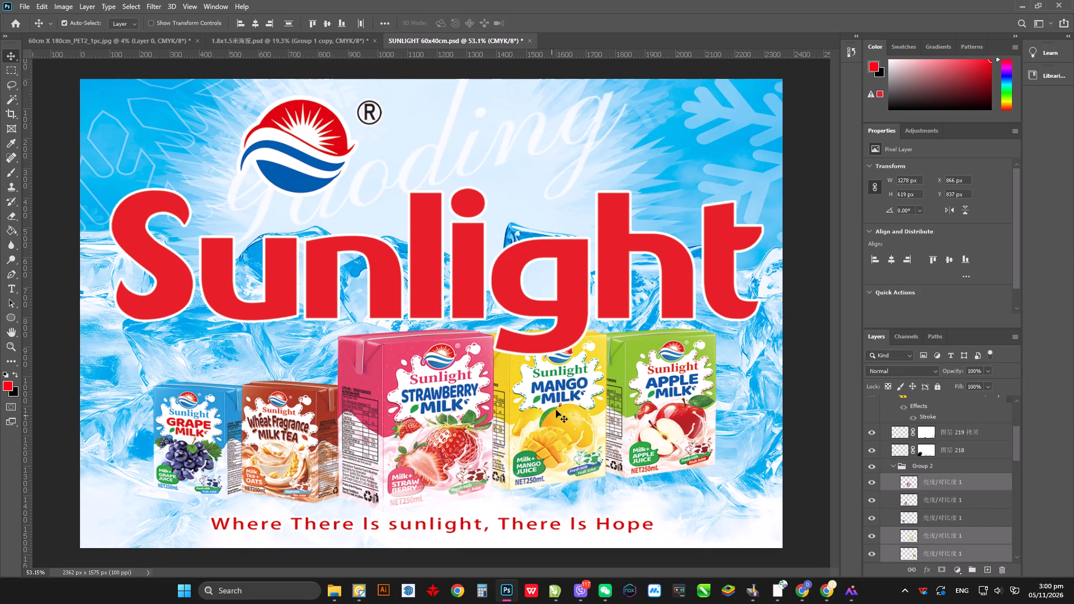
pyautogui.click(239, 434)
pyautogui.click(566, 418)
pyautogui.moveTo(550, 384); pyautogui.dragTo(550, 404)
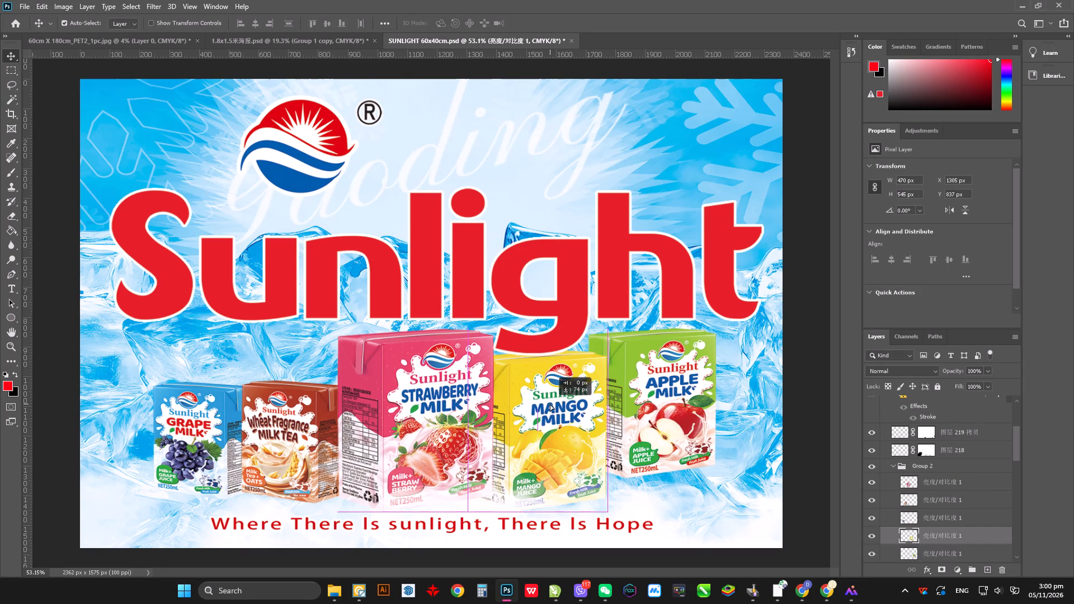
pyautogui.moveTo(550, 404); pyautogui.dragTo(549, 399)
pyautogui.click(643, 394)
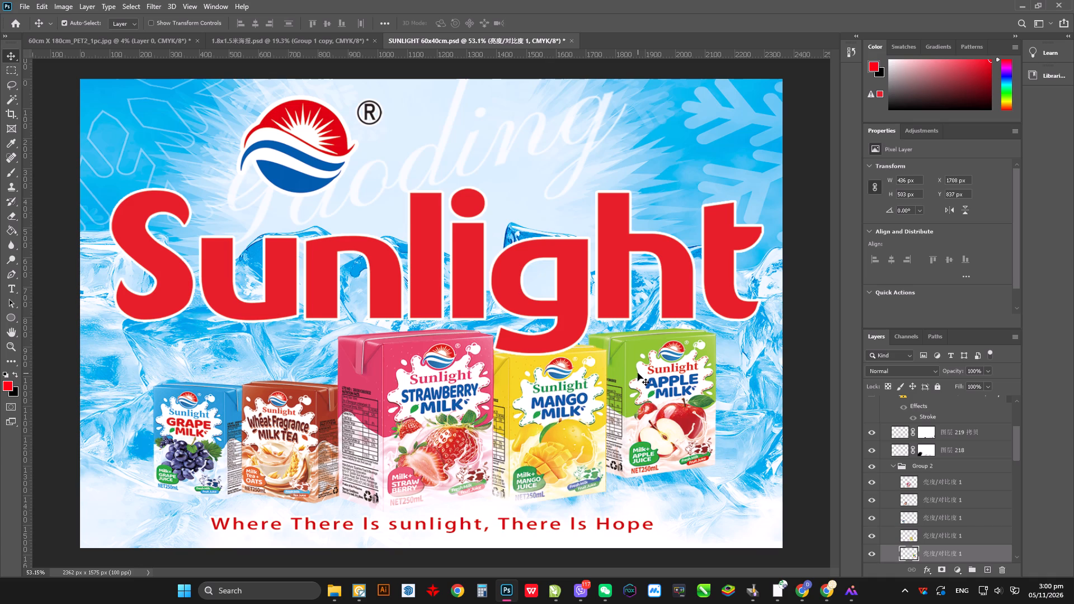
pyautogui.moveTo(638, 373); pyautogui.dragTo(636, 400)
pyautogui.click(647, 397)
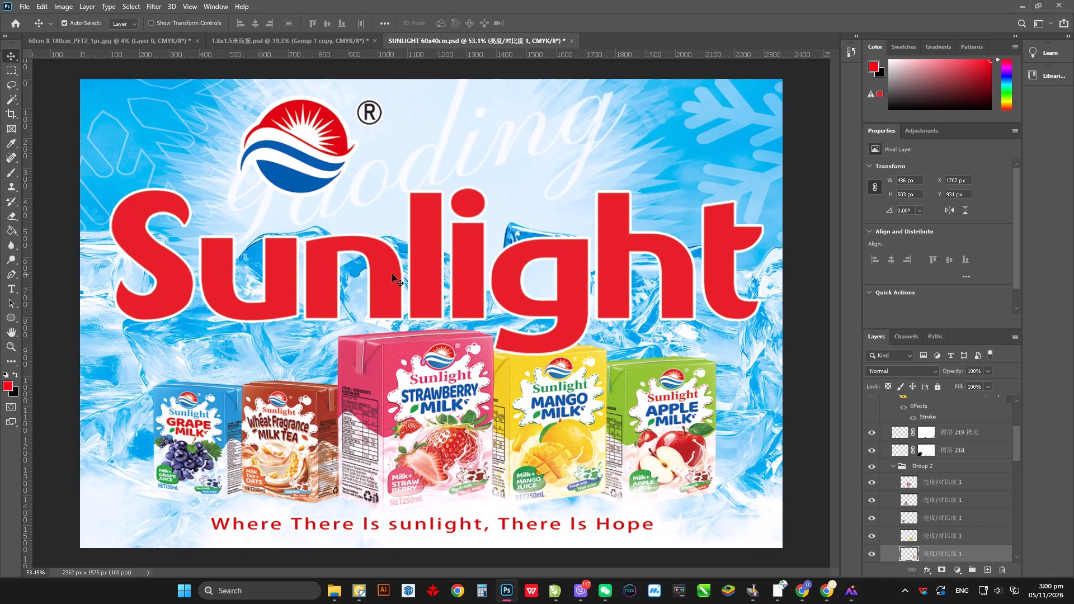
# Nudge the Sunlight lettering down to Y 377 px.
pyautogui.click(426, 270)
pyautogui.click(429, 265)
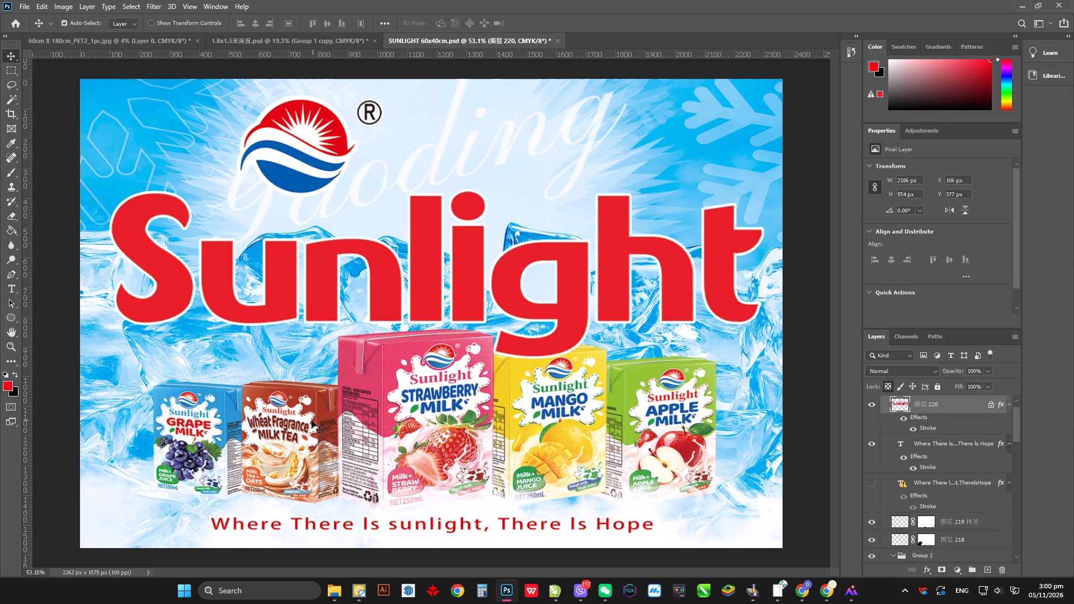
# Raise the Wheat Fragrance milk tea carton about 96 px and enlarge it proportionally down and leftward to about 440 px wide.
pyautogui.click(304, 418)
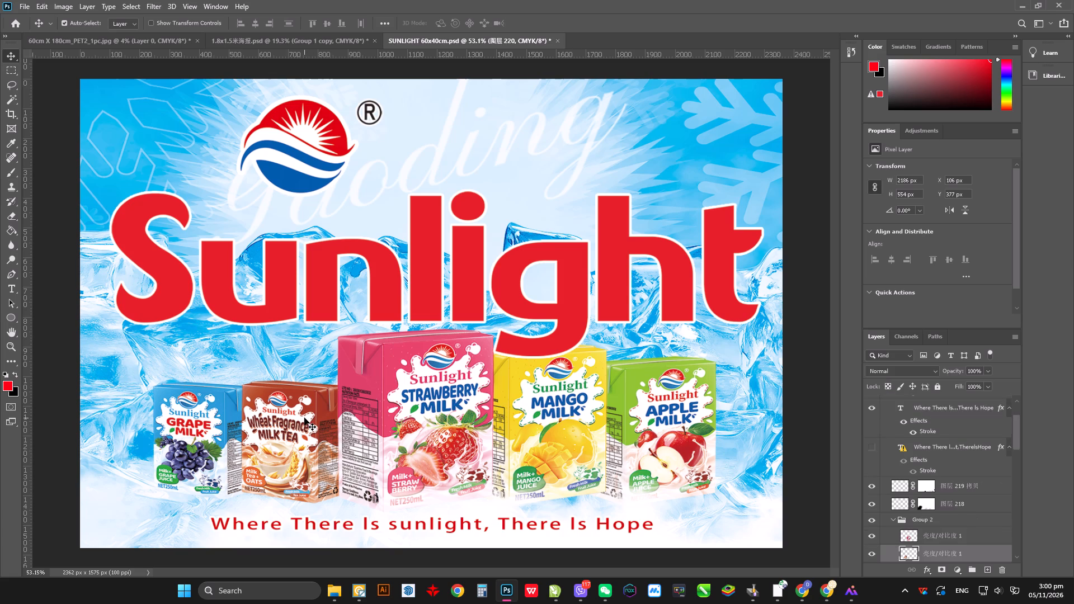
pyautogui.click(279, 400)
pyautogui.click(263, 418)
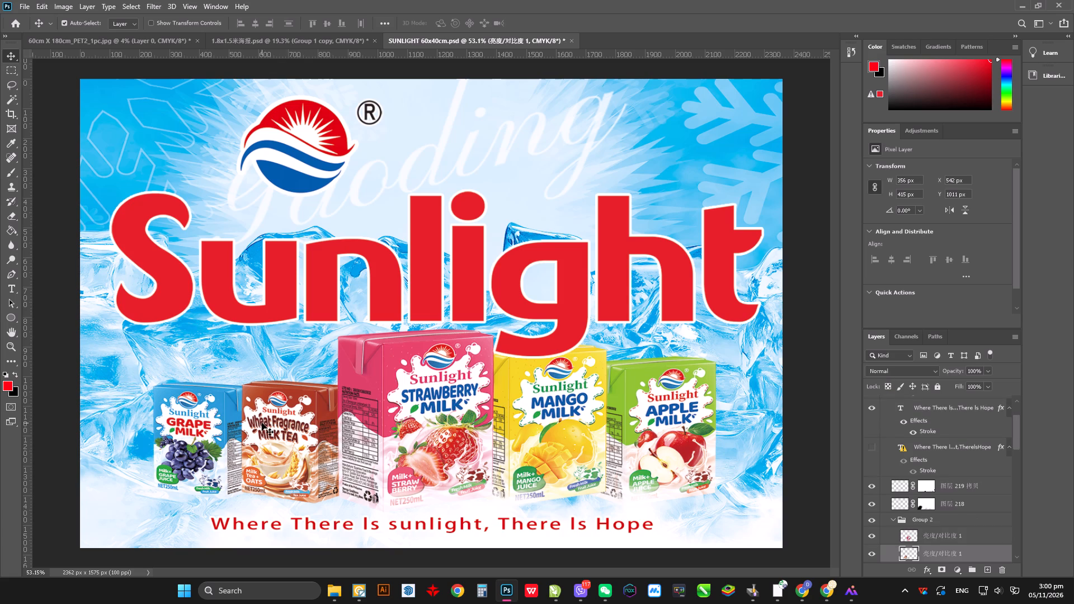
pyautogui.click(281, 422)
pyautogui.moveTo(292, 435); pyautogui.dragTo(294, 405)
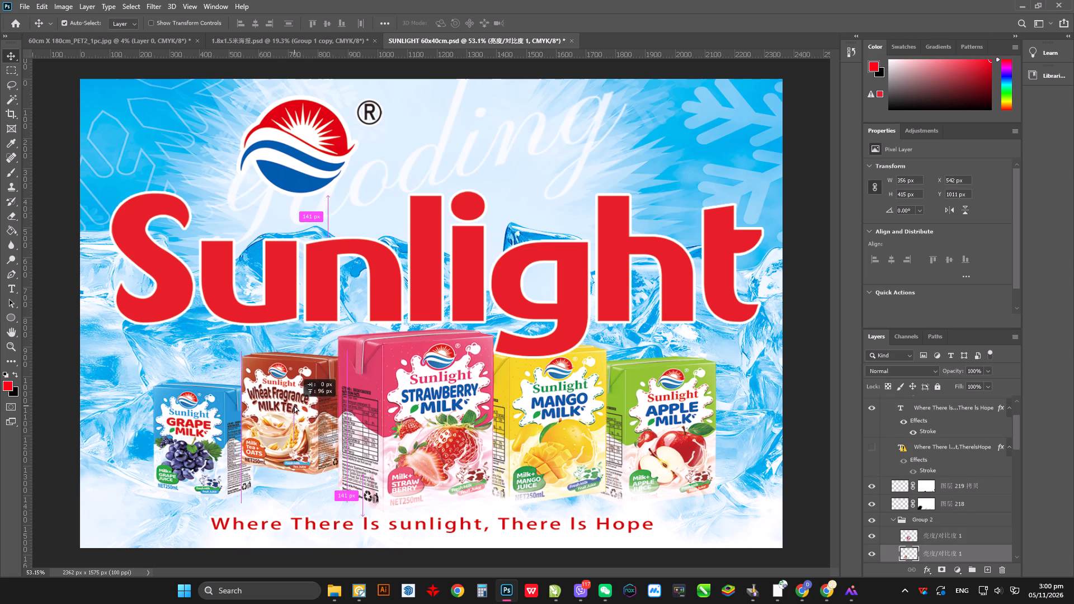
pyautogui.moveTo(294, 405); pyautogui.dragTo(296, 403)
pyautogui.moveTo(296, 406); pyautogui.dragTo(296, 414)
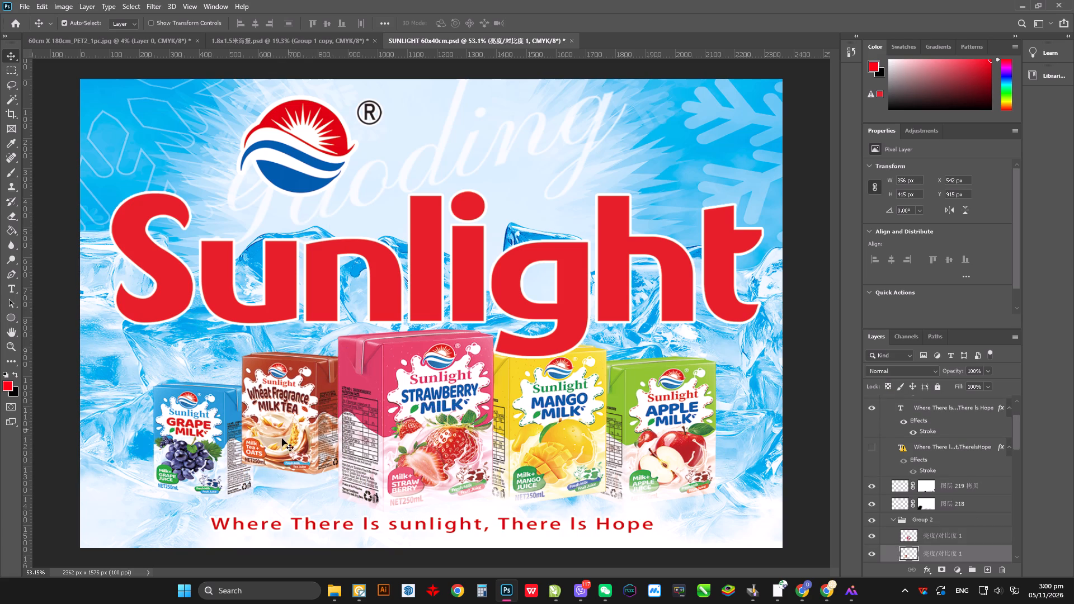
pyautogui.hotkey('ctrl', 't')
pyautogui.click(236, 474)
pyautogui.moveTo(243, 473); pyautogui.dragTo(228, 484)
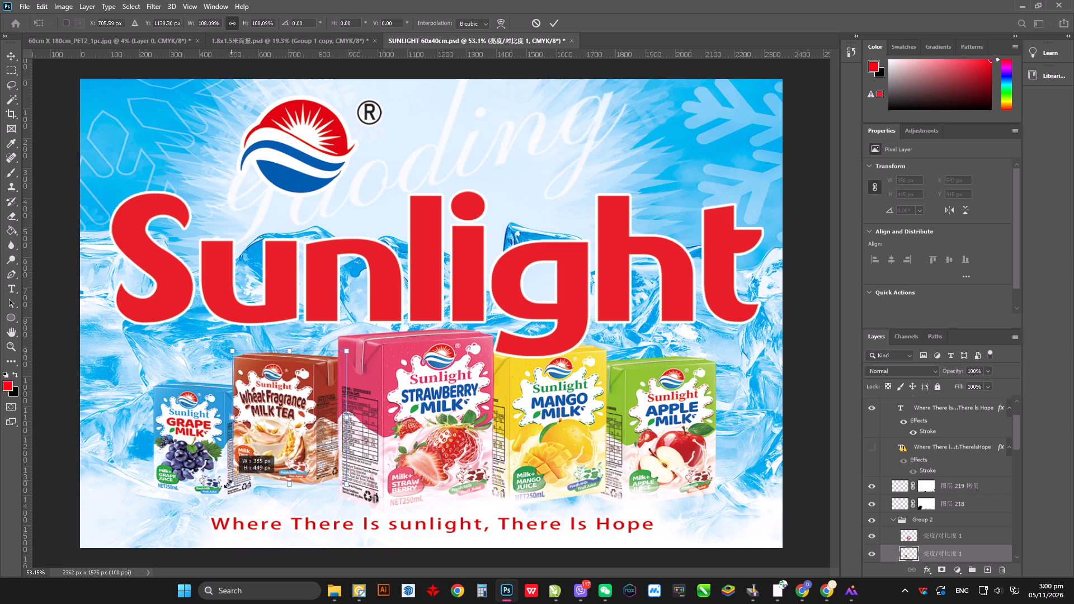
pyautogui.moveTo(228, 484); pyautogui.dragTo(217, 498)
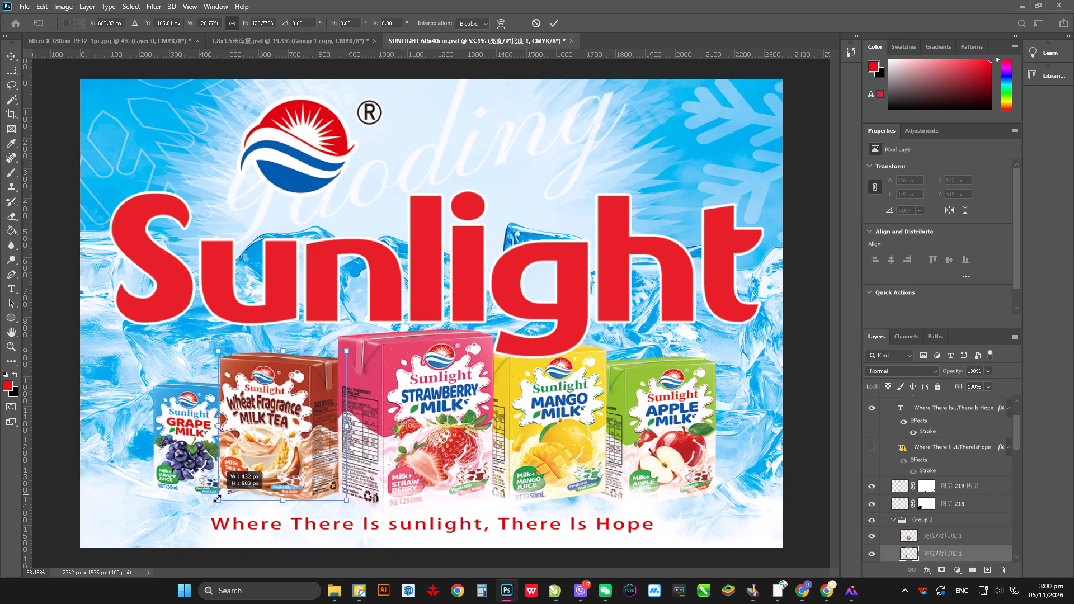
pyautogui.moveTo(217, 498); pyautogui.dragTo(216, 500)
pyautogui.press('Return')
# Shift the grape milk carton about 126 px left and 44 px up, and enlarge it proportionally to about 120%.
pyautogui.click(199, 444)
pyautogui.moveTo(199, 437); pyautogui.dragTo(153, 442)
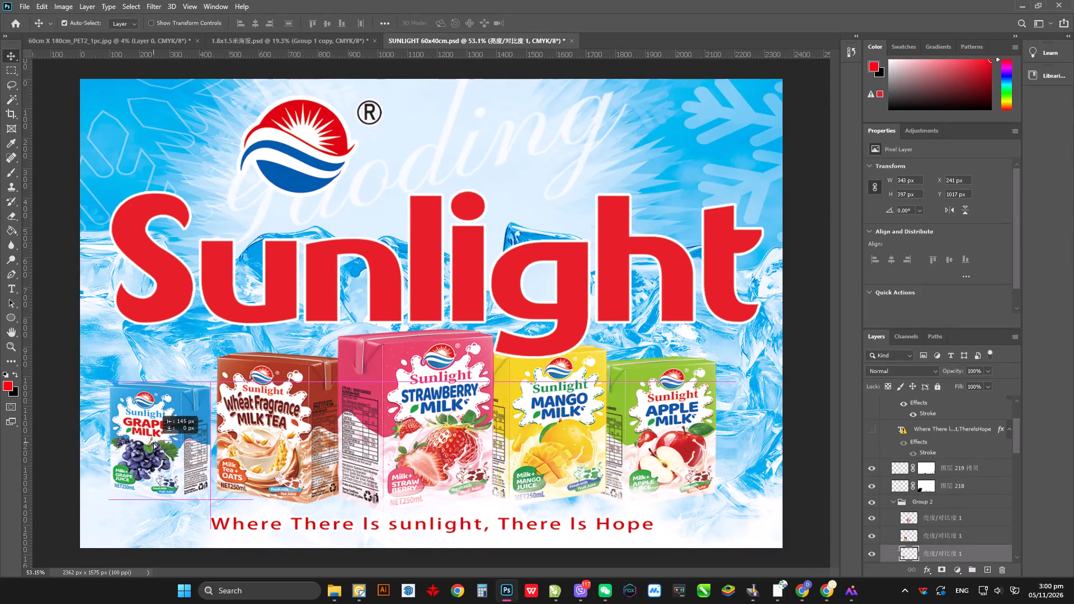
pyautogui.moveTo(153, 442); pyautogui.dragTo(162, 425)
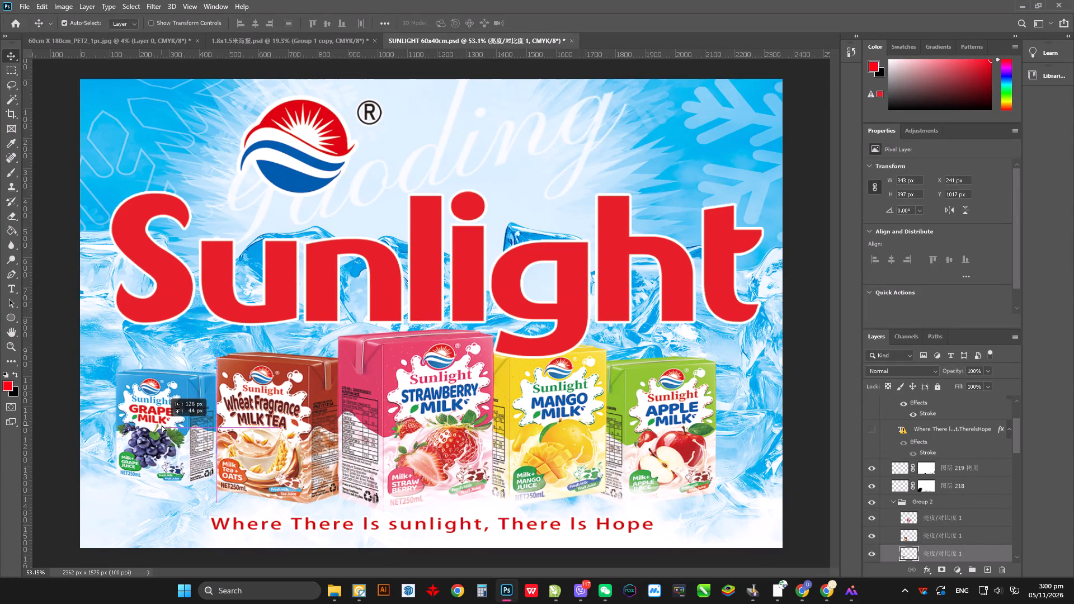
pyautogui.moveTo(162, 425); pyautogui.dragTo(163, 424)
pyautogui.hotkey('ctrl', 't')
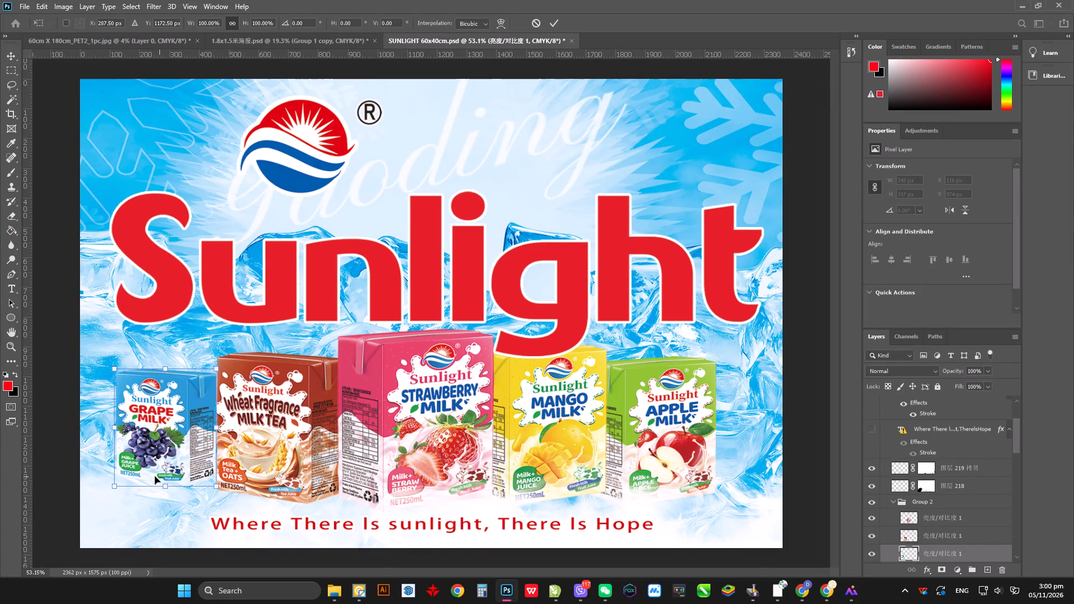
pyautogui.click(116, 484)
pyautogui.moveTo(116, 485); pyautogui.dragTo(94, 503)
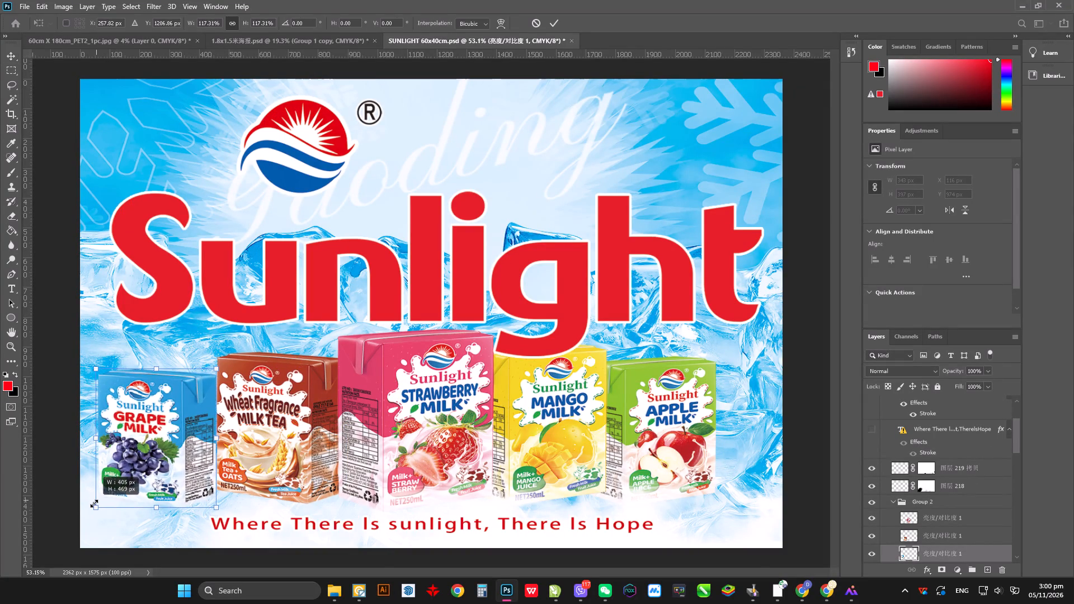
pyautogui.moveTo(94, 503); pyautogui.dragTo(91, 505)
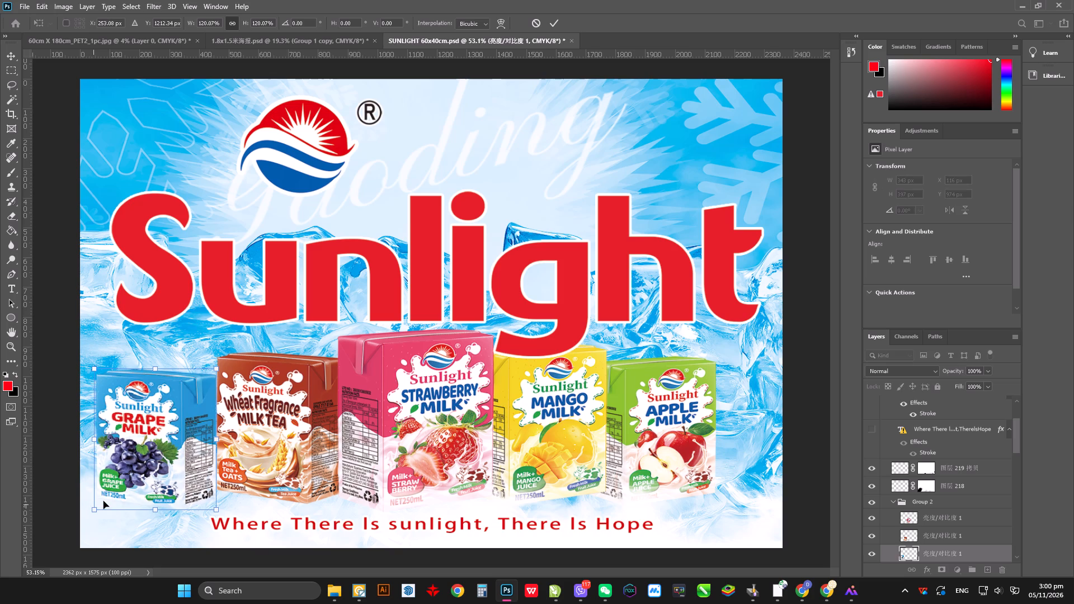
pyautogui.press('Return')
# Enlarge the Wheat Fragrance milk tea carton slightly, to 101.03%, from its lower-left corner.
pyautogui.click(284, 443)
pyautogui.hotkey('ctrl', 't')
pyautogui.doubleClick(217, 503)
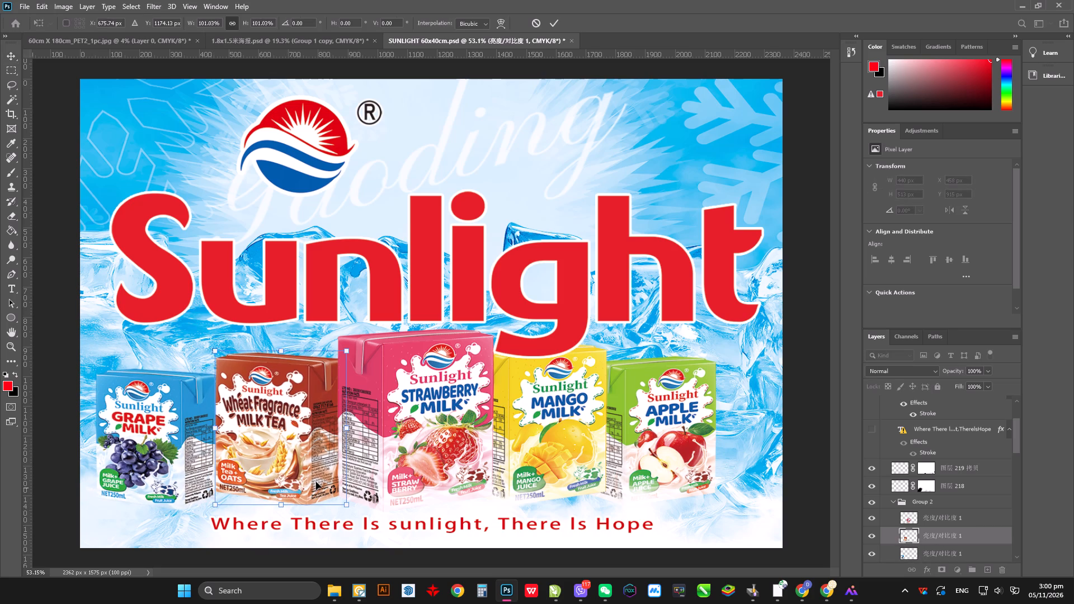
pyautogui.press('Return')
# Select all five milk cartons and move them right together to centre them under the Sunlight lettering at X 1199 px.
pyautogui.click(656, 405)
pyautogui.keyDown('shift'); pyautogui.click(527, 408); pyautogui.keyUp('shift')
pyautogui.keyDown('shift'); pyautogui.click(441, 407); pyautogui.keyUp('shift')
pyautogui.keyDown('shift'); pyautogui.click(256, 423); pyautogui.keyUp('shift')
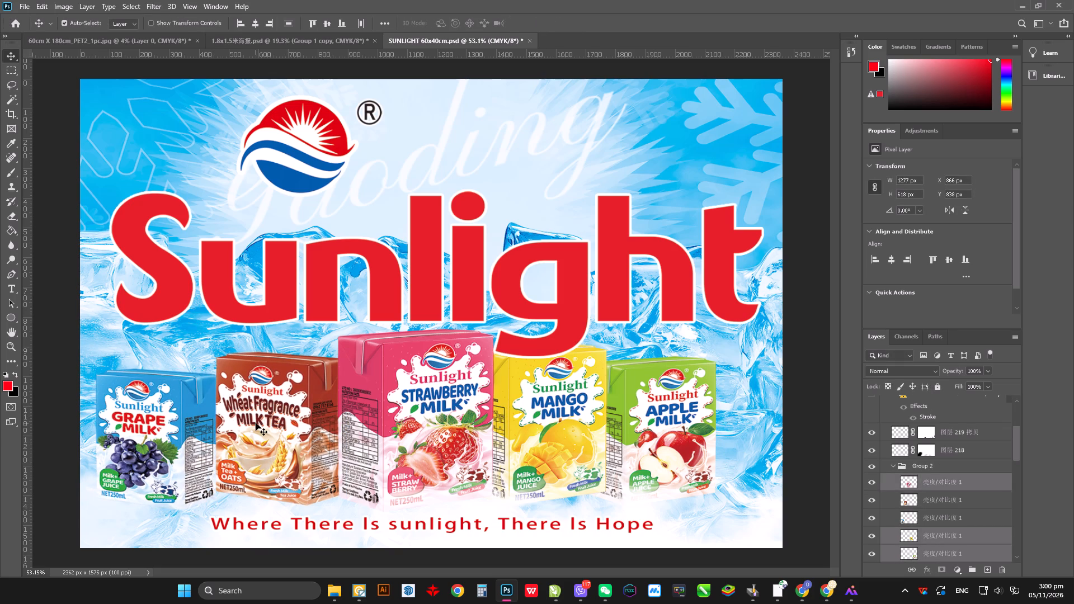
pyautogui.keyDown('shift'); pyautogui.click(194, 421); pyautogui.keyUp('shift')
pyautogui.hotkey('ctrl', 't')
pyautogui.keyDown('shift'); pyautogui.moveTo(416, 435); pyautogui.dragTo(445, 435); pyautogui.keyUp('shift')
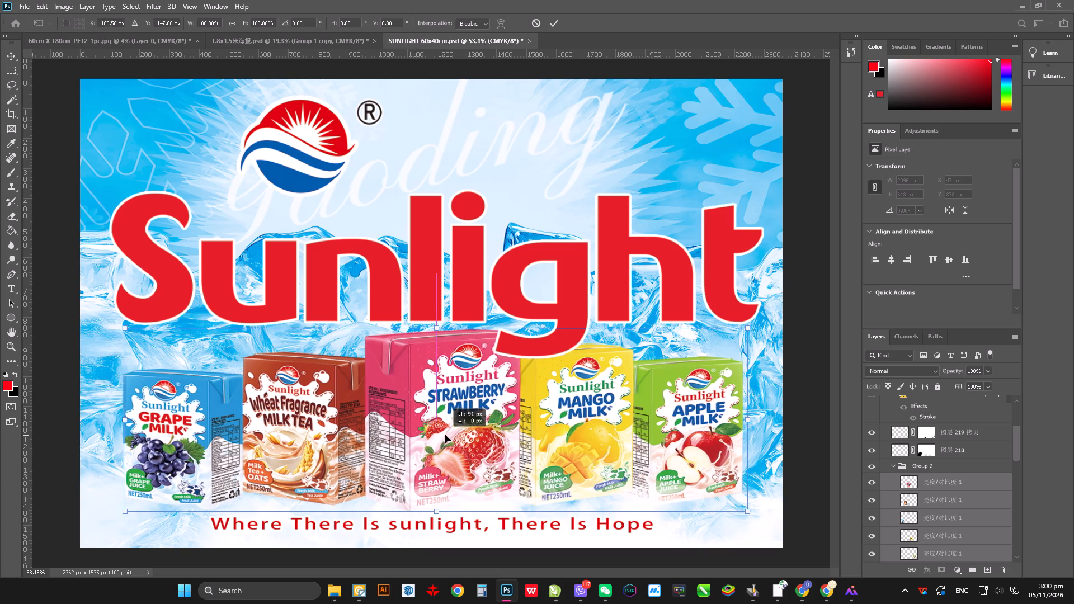
pyautogui.keyDown('shift'); pyautogui.moveTo(445, 435); pyautogui.dragTo(449, 435); pyautogui.keyUp('shift')
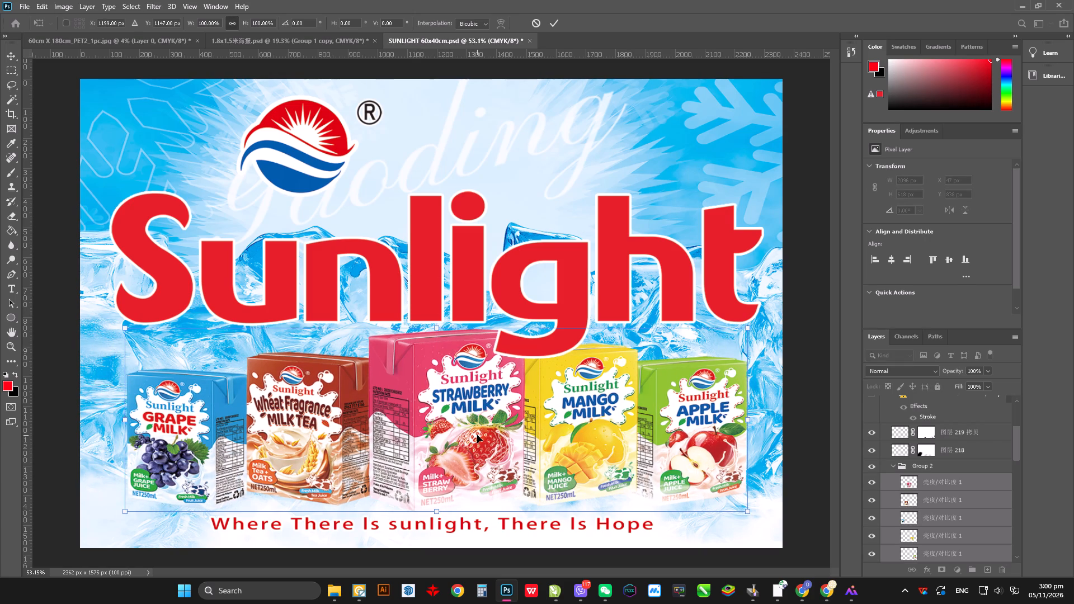
pyautogui.press('Return')
# Stretch the red Sunlight lettering slightly upward to 102.04% of its height, keeping its width.
pyautogui.click(506, 281)
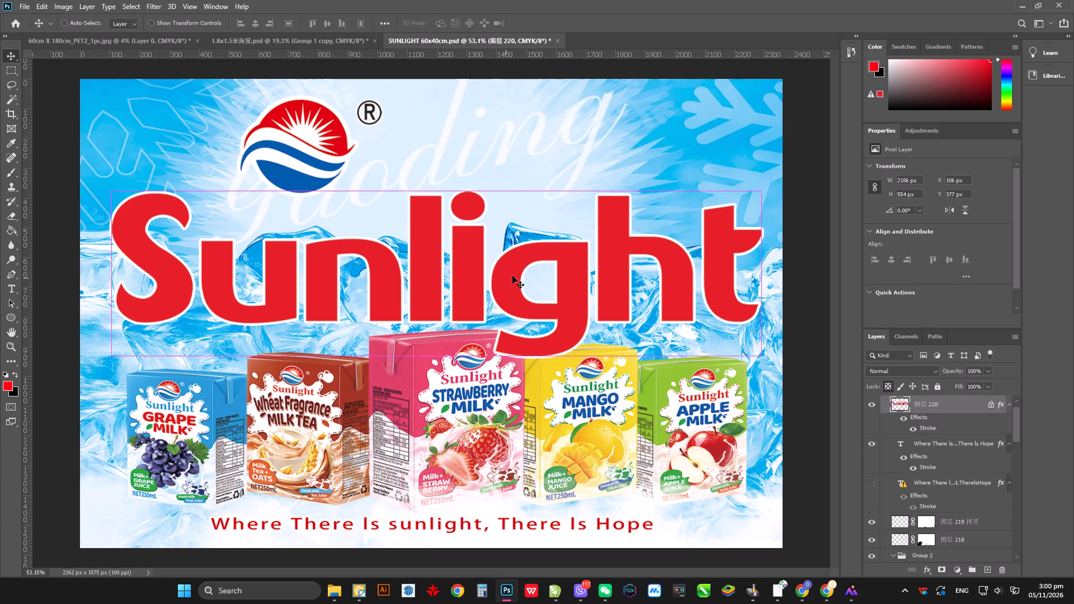
pyautogui.hotkey('ctrl', 't')
pyautogui.keyDown('shift'); pyautogui.click(439, 190); pyautogui.keyUp('shift')
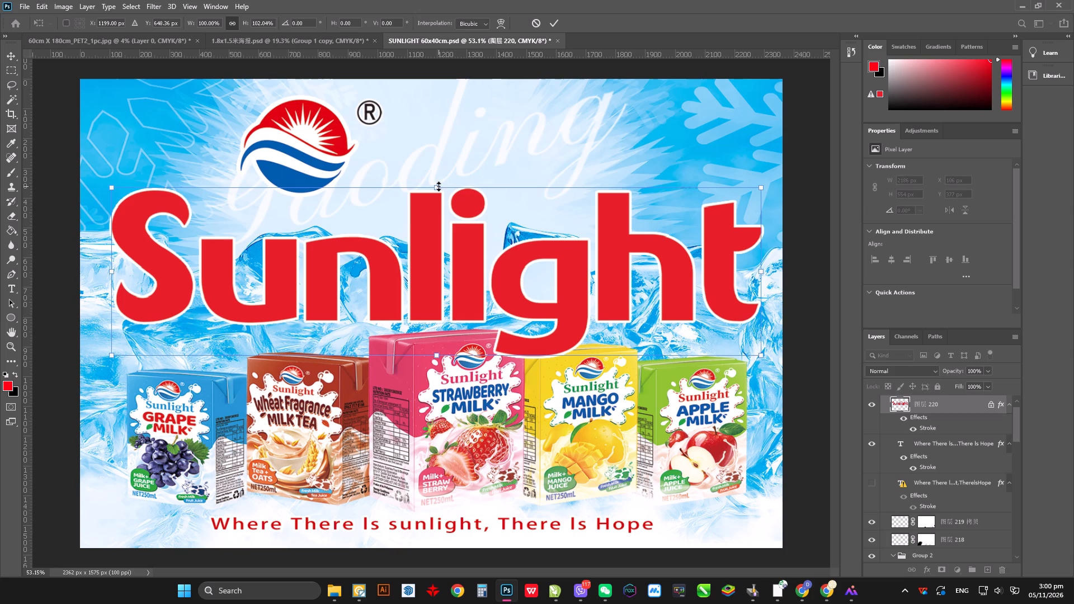
pyautogui.press('Return')
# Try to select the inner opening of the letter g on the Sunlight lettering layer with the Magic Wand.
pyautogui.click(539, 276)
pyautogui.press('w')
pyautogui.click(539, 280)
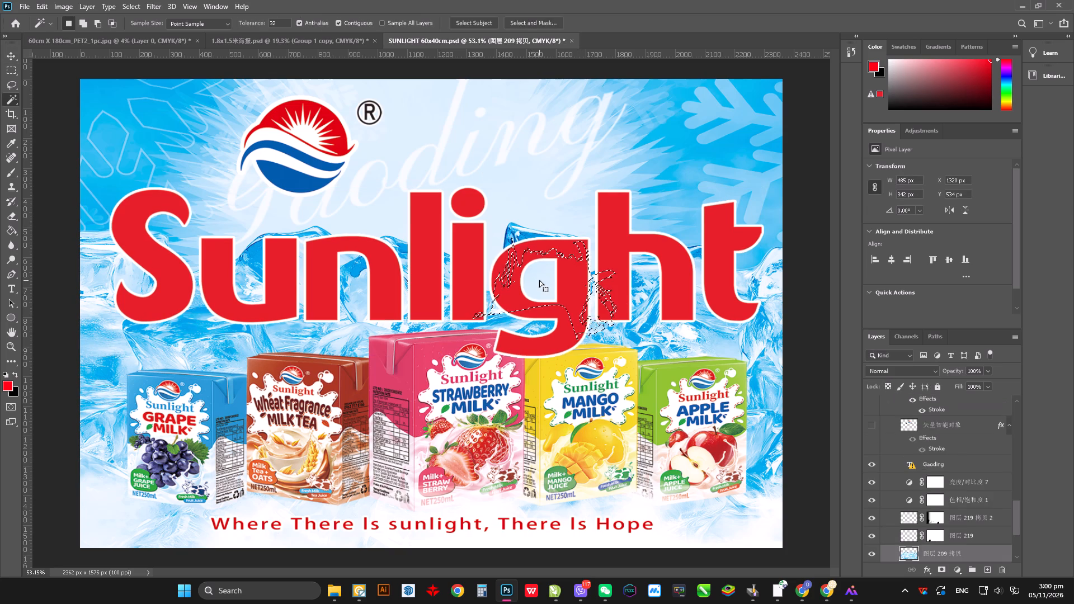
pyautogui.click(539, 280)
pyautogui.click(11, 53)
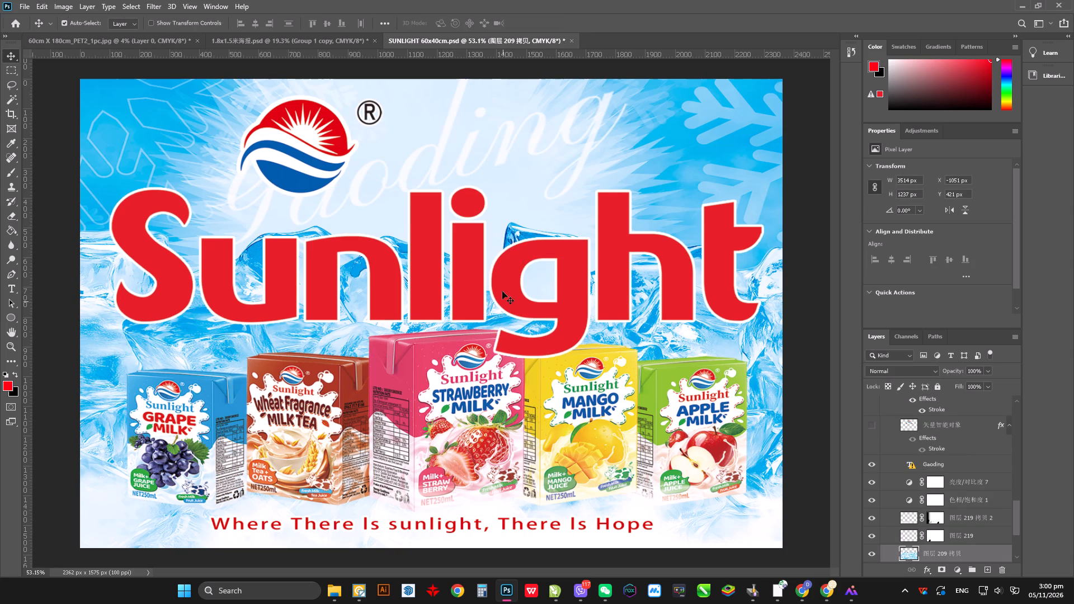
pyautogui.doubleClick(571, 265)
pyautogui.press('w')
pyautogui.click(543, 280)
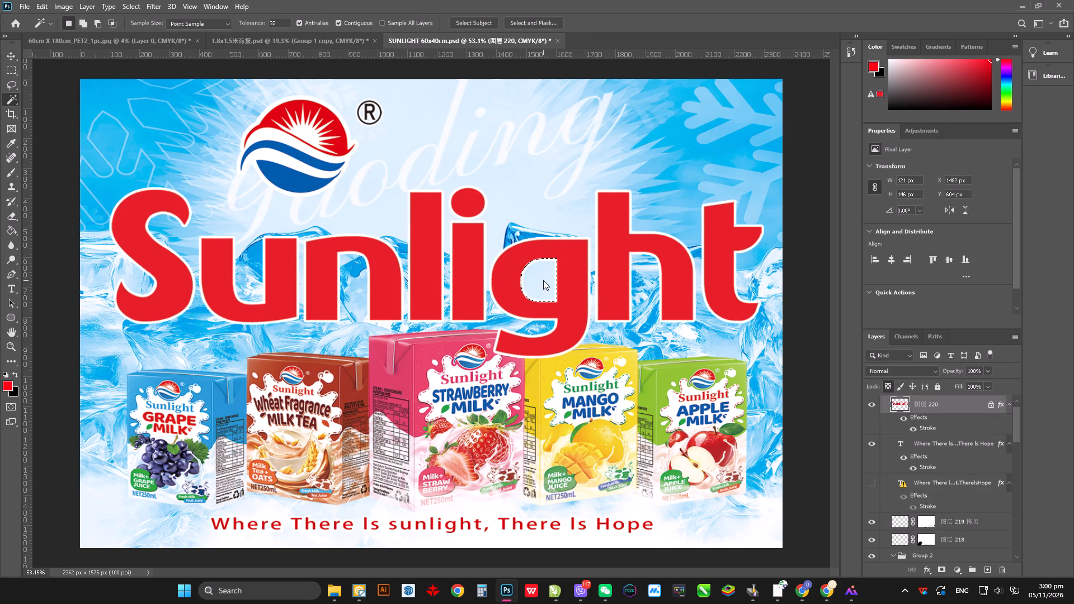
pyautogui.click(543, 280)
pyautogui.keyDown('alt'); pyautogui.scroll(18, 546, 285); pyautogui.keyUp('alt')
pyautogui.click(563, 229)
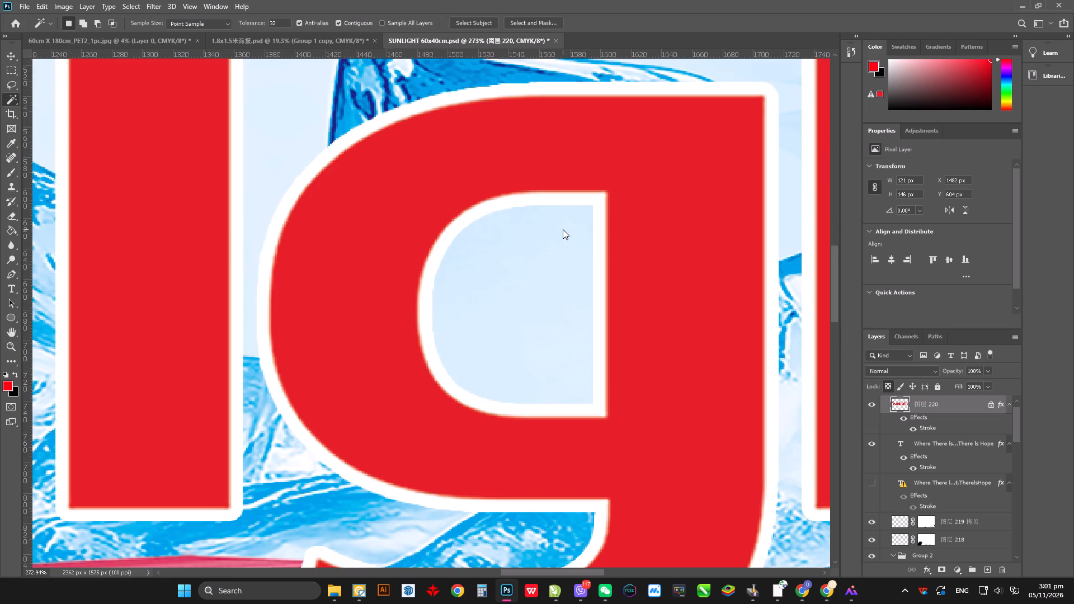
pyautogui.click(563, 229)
# Trace the inner opening of the letter g with a closed Pen path and convert it to a selection.
pyautogui.press('p')
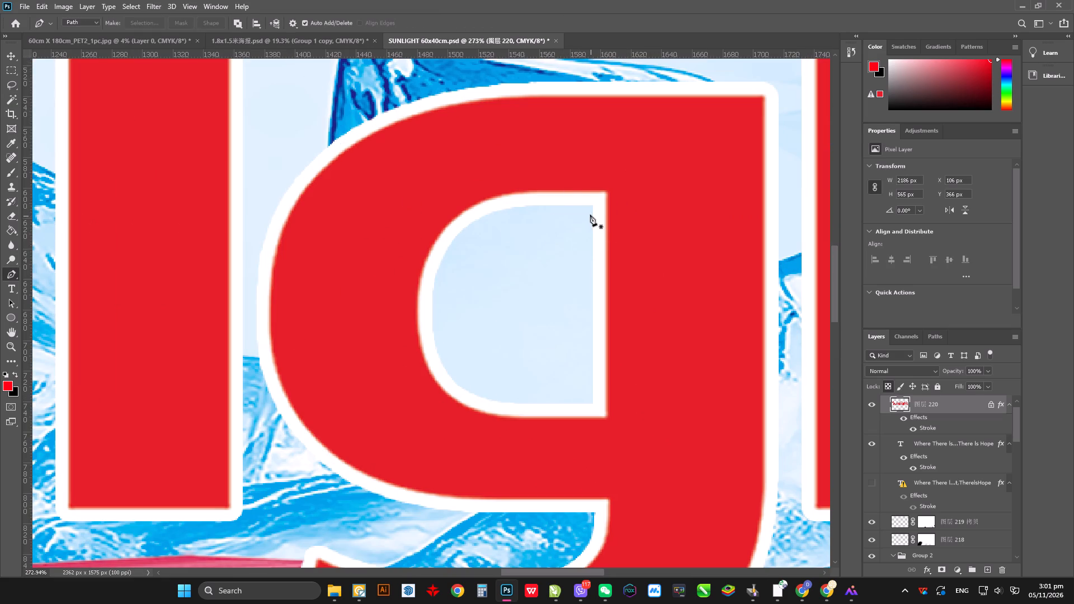
pyautogui.click(592, 207)
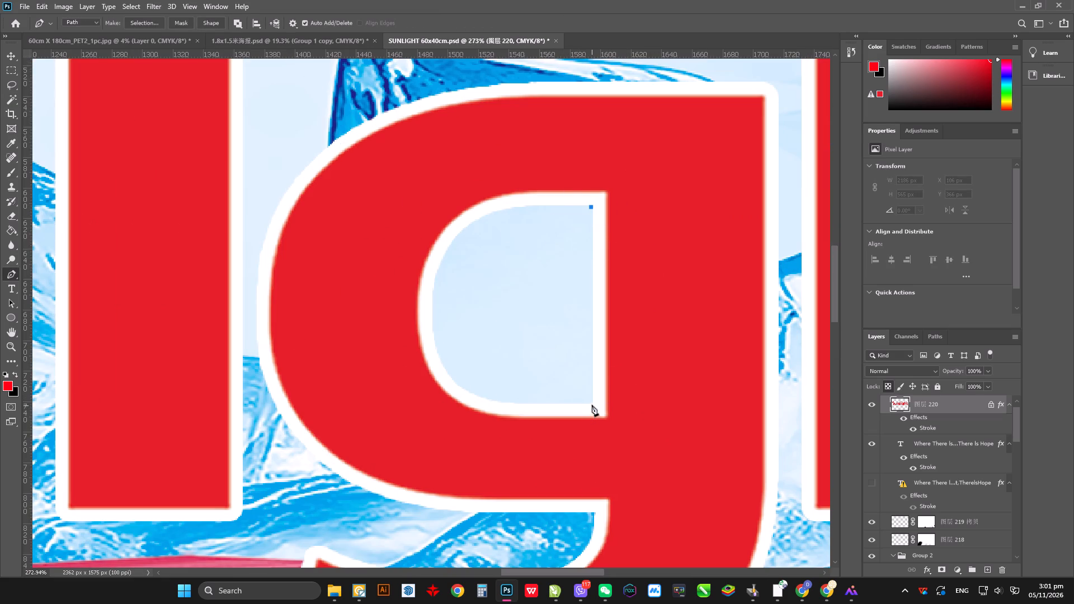
pyautogui.click(592, 403)
pyautogui.moveTo(431, 310); pyautogui.dragTo(431, 181)
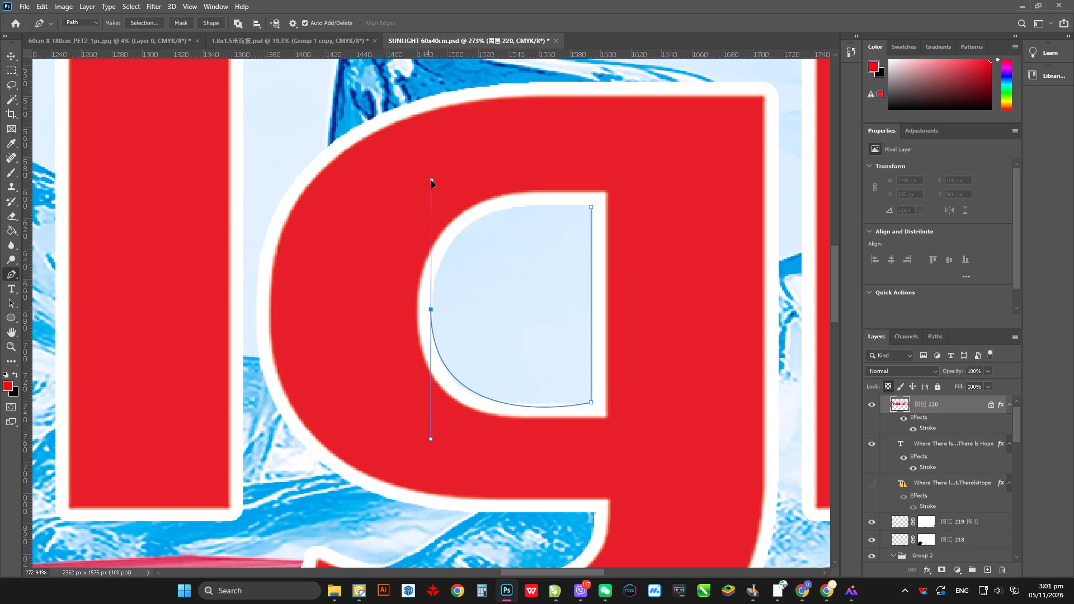
pyautogui.moveTo(431, 181); pyautogui.dragTo(433, 187)
pyautogui.keyDown('alt'); pyautogui.moveTo(433, 187); pyautogui.dragTo(433, 278); pyautogui.keyUp('alt')
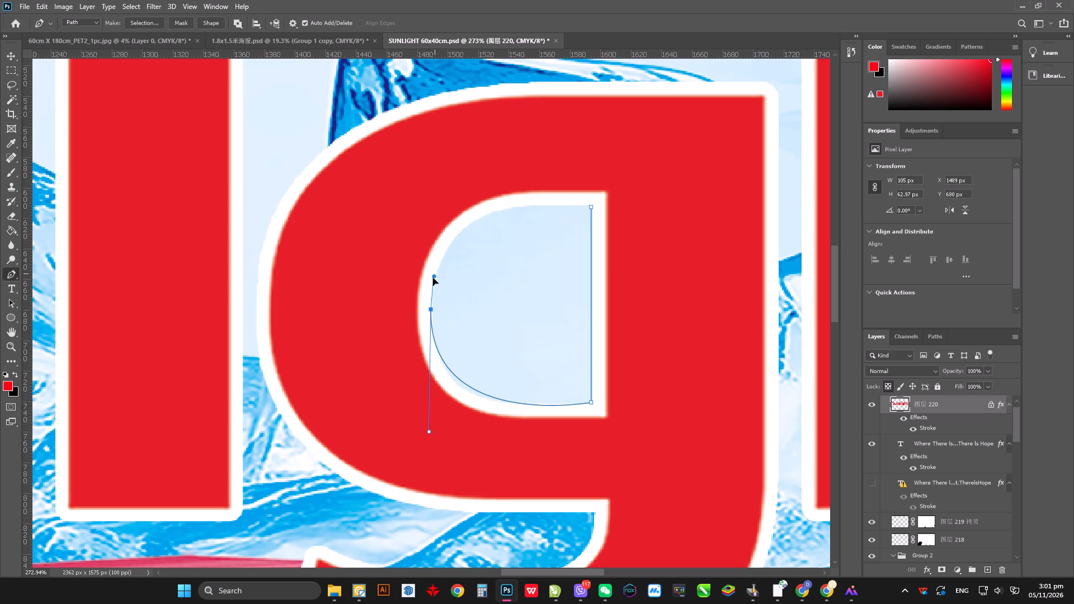
pyautogui.keyDown('alt'); pyautogui.moveTo(433, 278); pyautogui.dragTo(431, 281); pyautogui.keyUp('alt')
pyautogui.moveTo(591, 206); pyautogui.dragTo(670, 205)
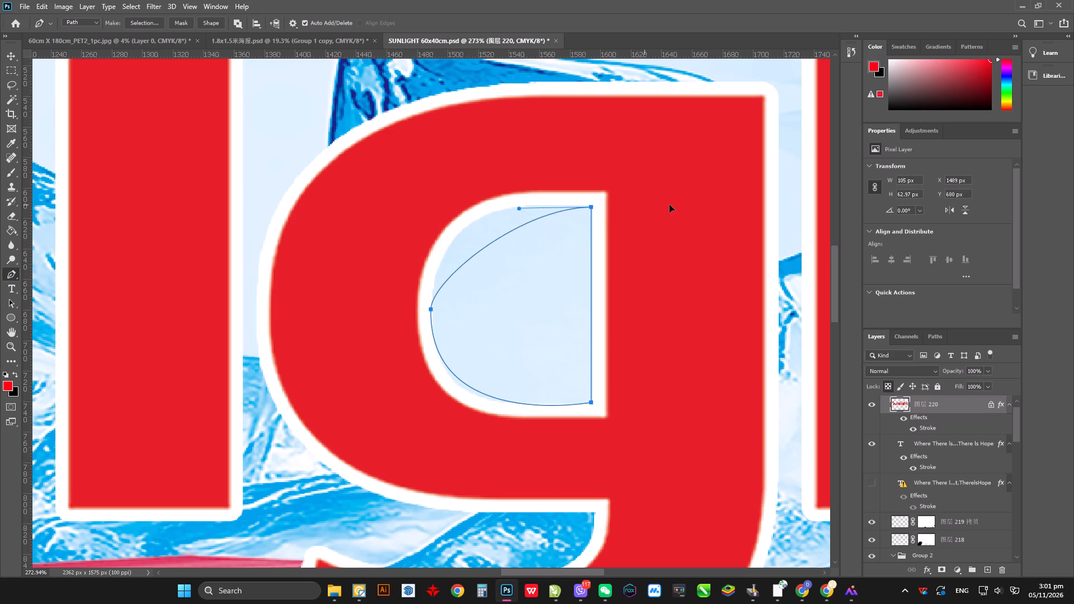
pyautogui.moveTo(670, 205); pyautogui.dragTo(742, 220)
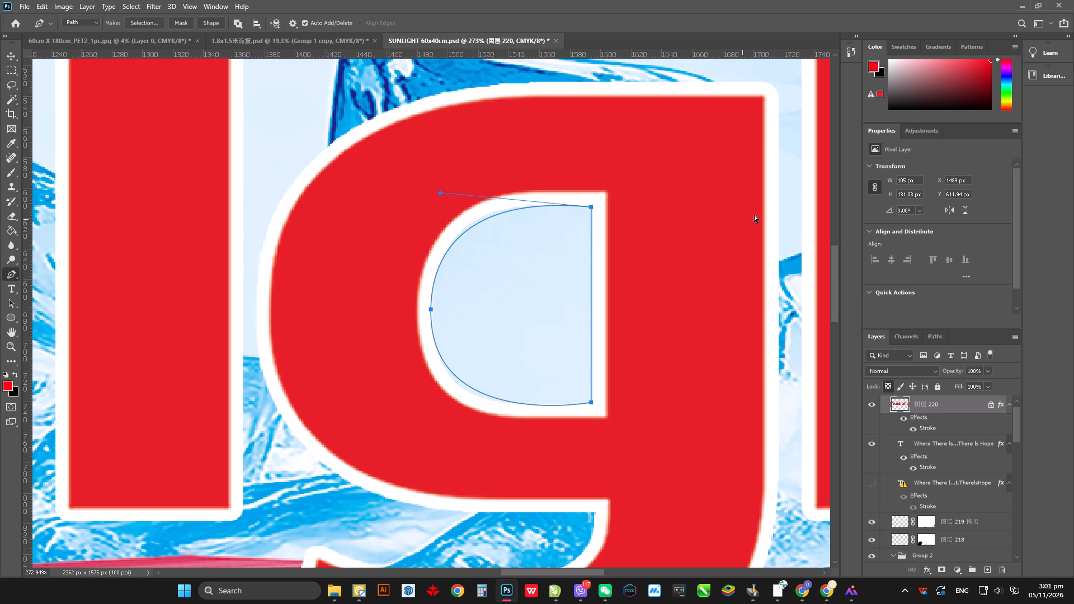
pyautogui.hotkey('ctrl', 'Return')
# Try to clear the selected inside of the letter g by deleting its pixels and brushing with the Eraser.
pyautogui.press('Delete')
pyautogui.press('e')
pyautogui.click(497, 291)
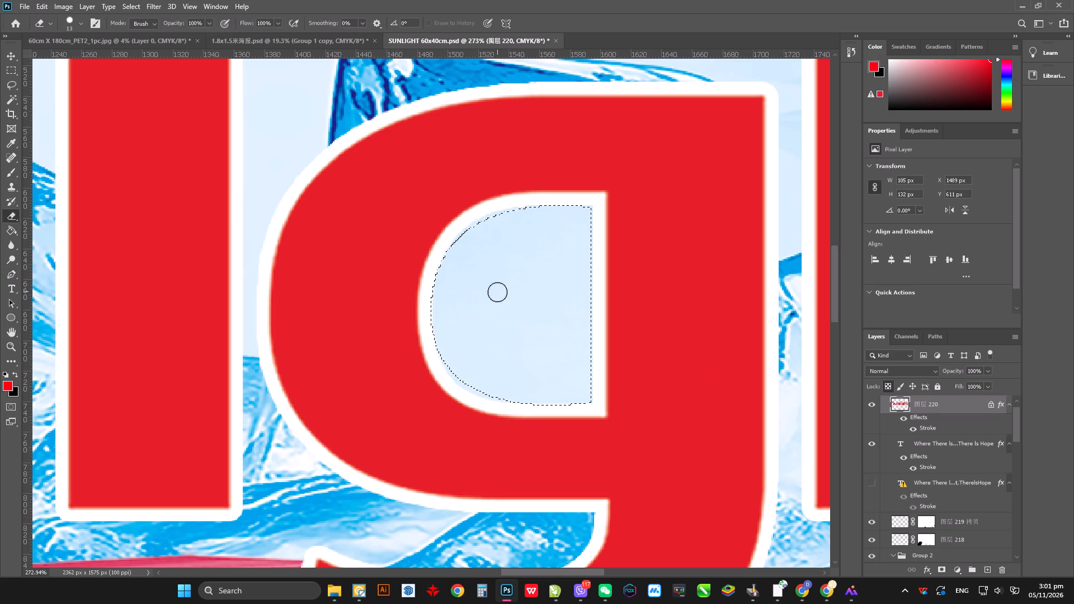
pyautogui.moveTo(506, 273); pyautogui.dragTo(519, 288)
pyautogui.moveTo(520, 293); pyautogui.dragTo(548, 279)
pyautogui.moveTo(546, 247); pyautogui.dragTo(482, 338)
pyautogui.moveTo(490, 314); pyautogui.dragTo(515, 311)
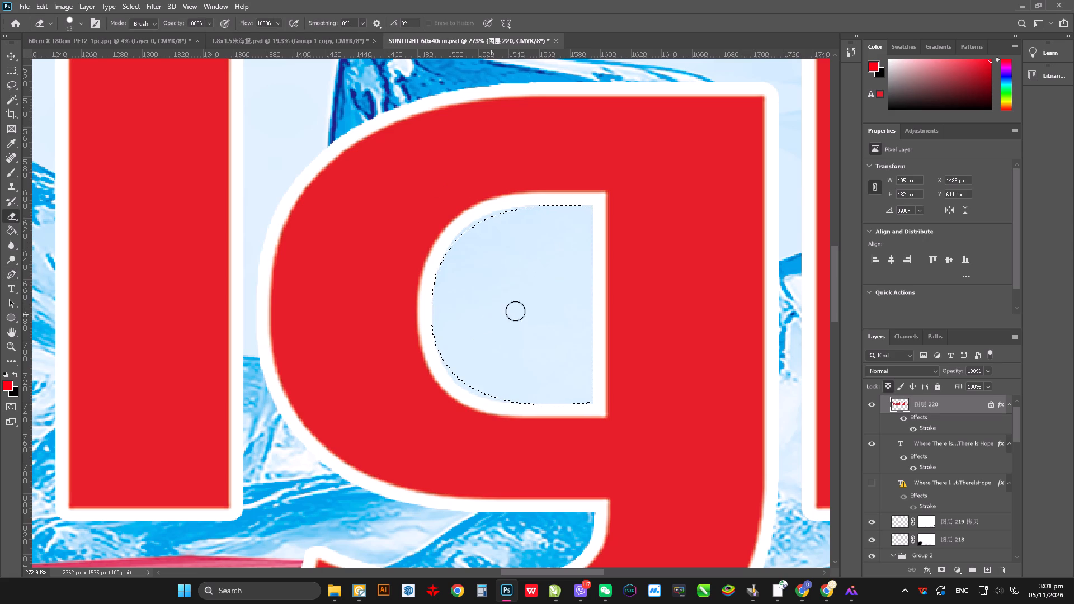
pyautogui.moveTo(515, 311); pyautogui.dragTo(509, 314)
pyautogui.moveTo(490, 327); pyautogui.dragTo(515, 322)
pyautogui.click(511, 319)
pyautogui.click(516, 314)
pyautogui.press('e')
# Unlock transparent pixels on the Sunlight lettering layer, clear the selected inside of the letter g again, and deselect.
pyautogui.click(990, 406)
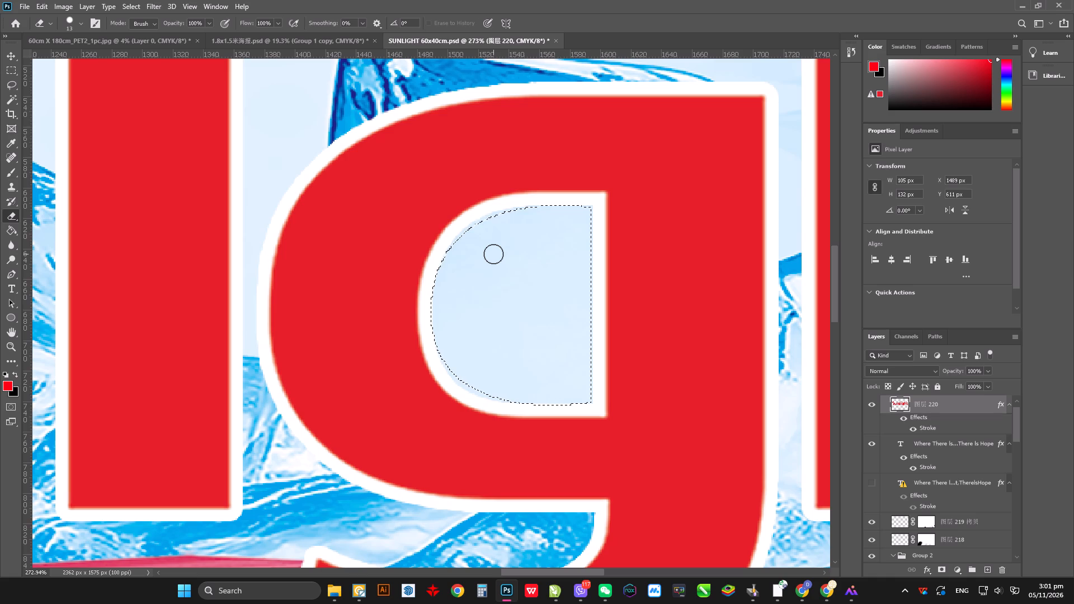
pyautogui.press('Delete')
pyautogui.press('e')
pyautogui.doubleClick(508, 270)
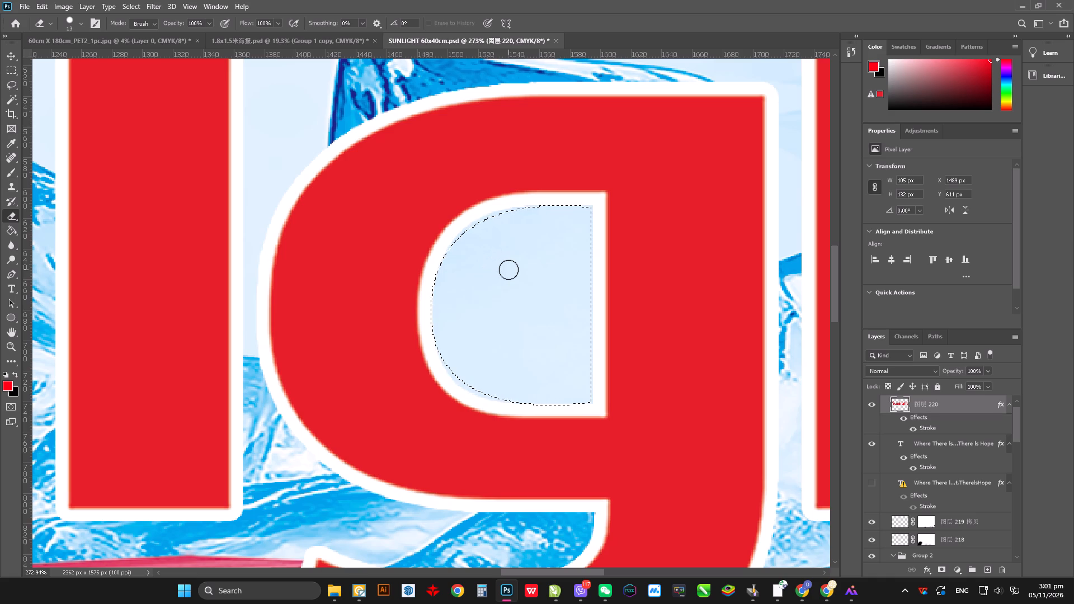
pyautogui.keyDown('alt'); pyautogui.scroll(-7, 505, 286); pyautogui.keyUp('alt')
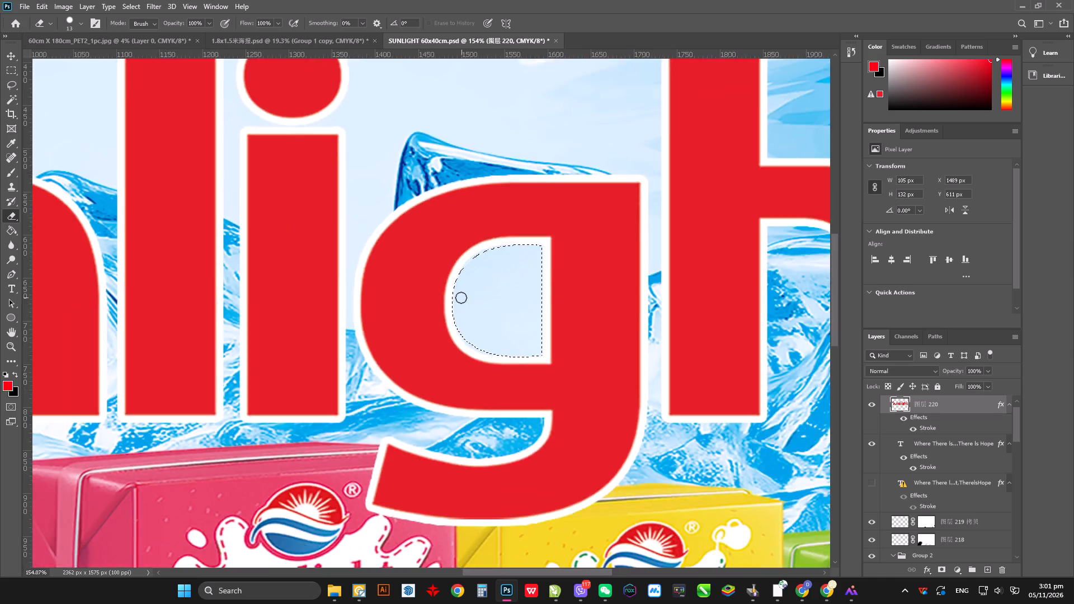
pyautogui.keyDown('alt'); pyautogui.scroll(-4, 461, 298); pyautogui.keyUp('alt')
pyautogui.keyDown('alt'); pyautogui.scroll(5, 475, 291); pyautogui.keyUp('alt')
pyautogui.press('w')
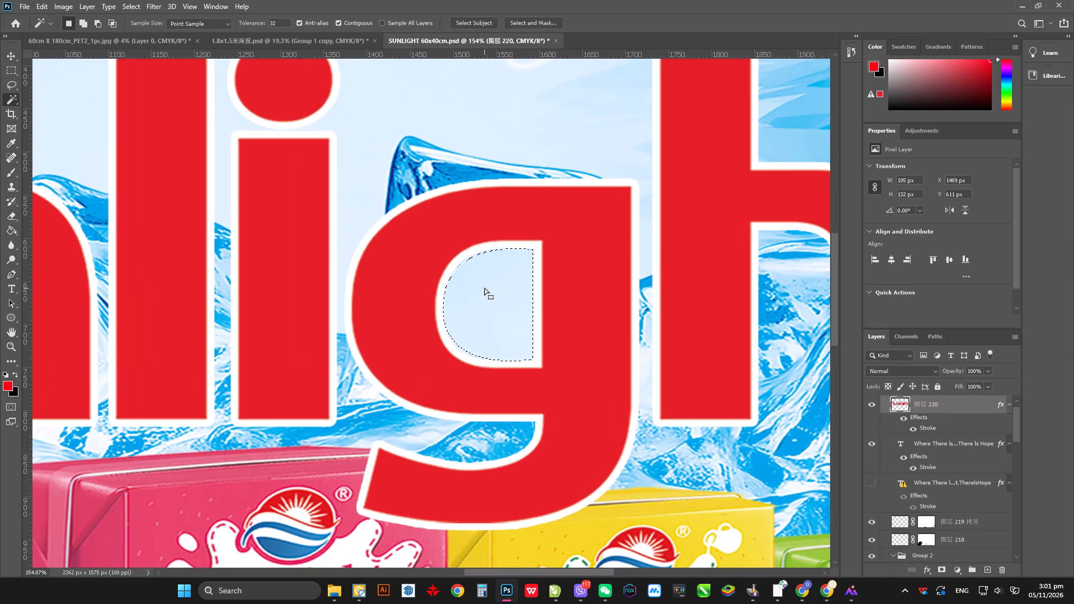
pyautogui.click(484, 288)
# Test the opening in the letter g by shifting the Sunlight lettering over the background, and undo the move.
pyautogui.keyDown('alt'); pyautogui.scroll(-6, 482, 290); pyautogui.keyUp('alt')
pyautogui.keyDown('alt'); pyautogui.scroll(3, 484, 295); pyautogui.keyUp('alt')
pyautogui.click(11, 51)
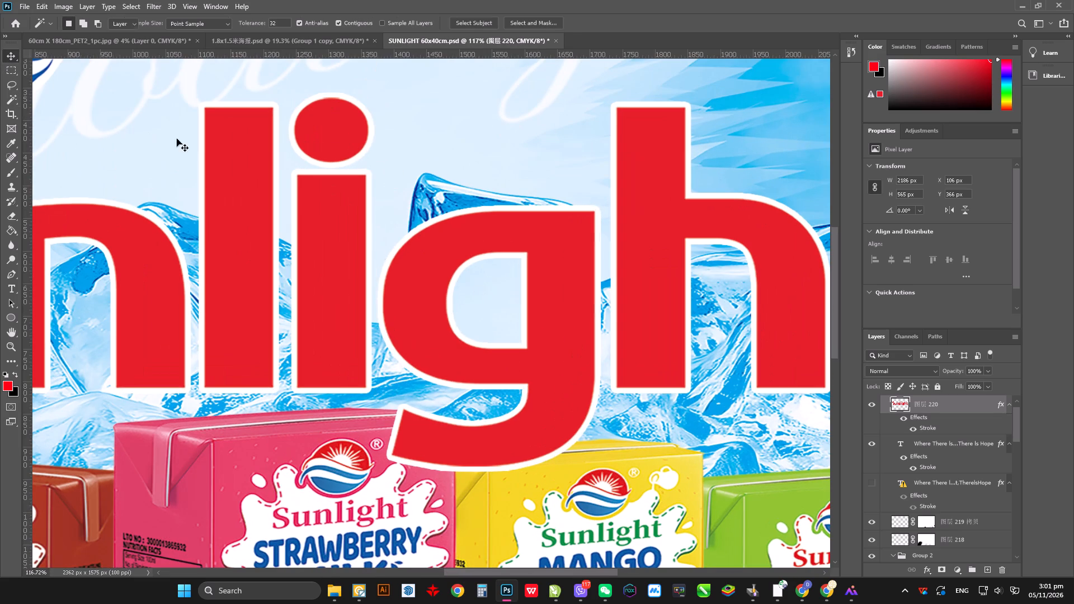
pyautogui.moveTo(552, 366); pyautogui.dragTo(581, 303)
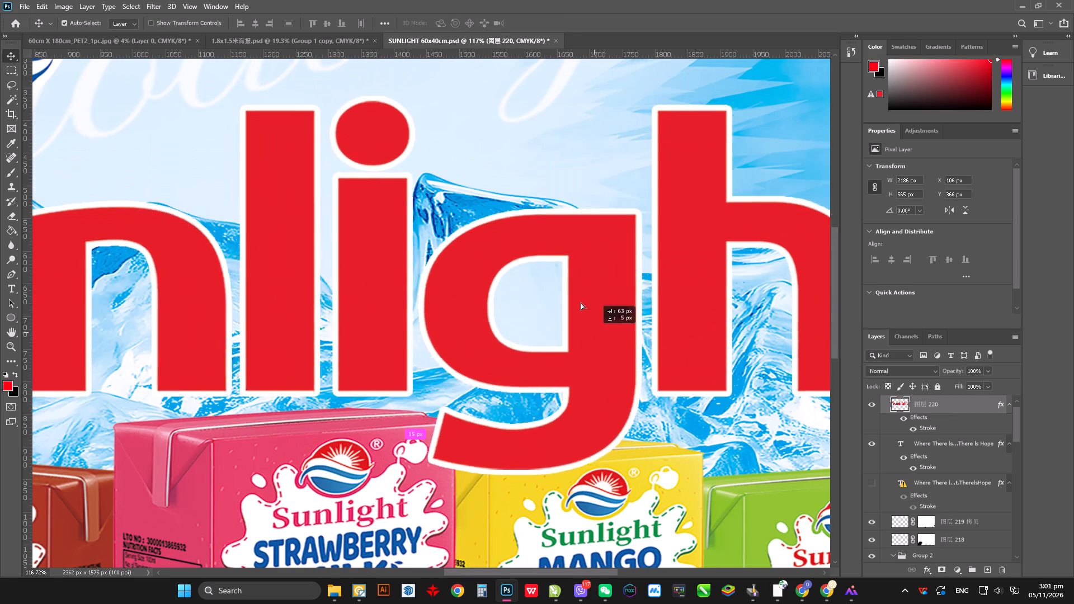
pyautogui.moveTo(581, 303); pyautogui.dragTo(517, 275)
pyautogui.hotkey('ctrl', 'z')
# Stretch the Sunlight lettering upward to about 108.65% of its height, keeping the width at 2186 px.
pyautogui.keyDown('alt'); pyautogui.scroll(-10, 479, 296); pyautogui.keyUp('alt')
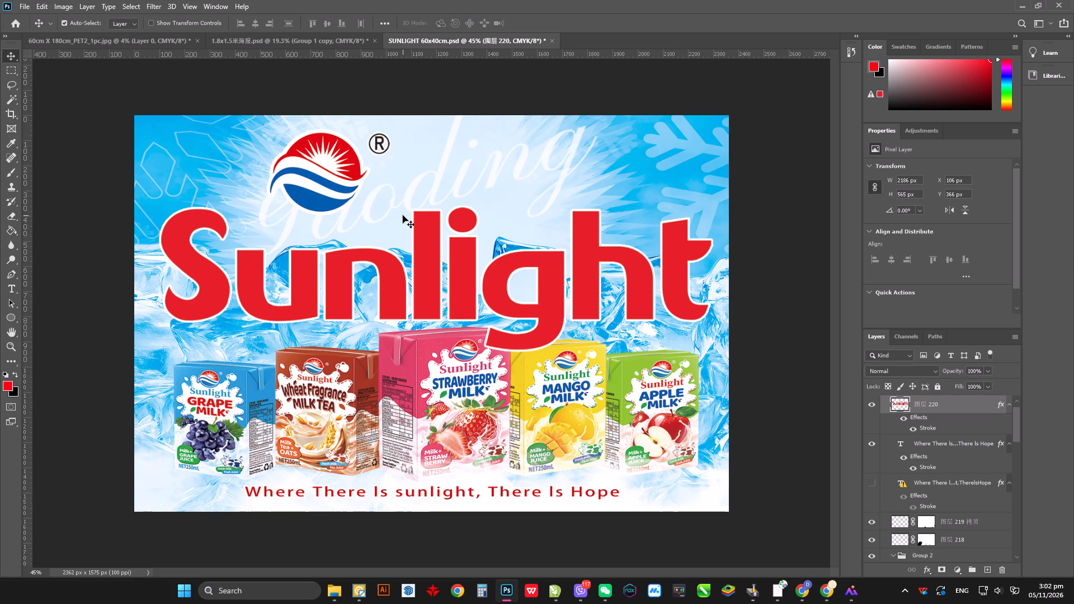
pyautogui.click(430, 253)
pyautogui.hotkey('ctrl', 't')
pyautogui.click(441, 206)
pyautogui.moveTo(436, 206); pyautogui.dragTo(436, 197)
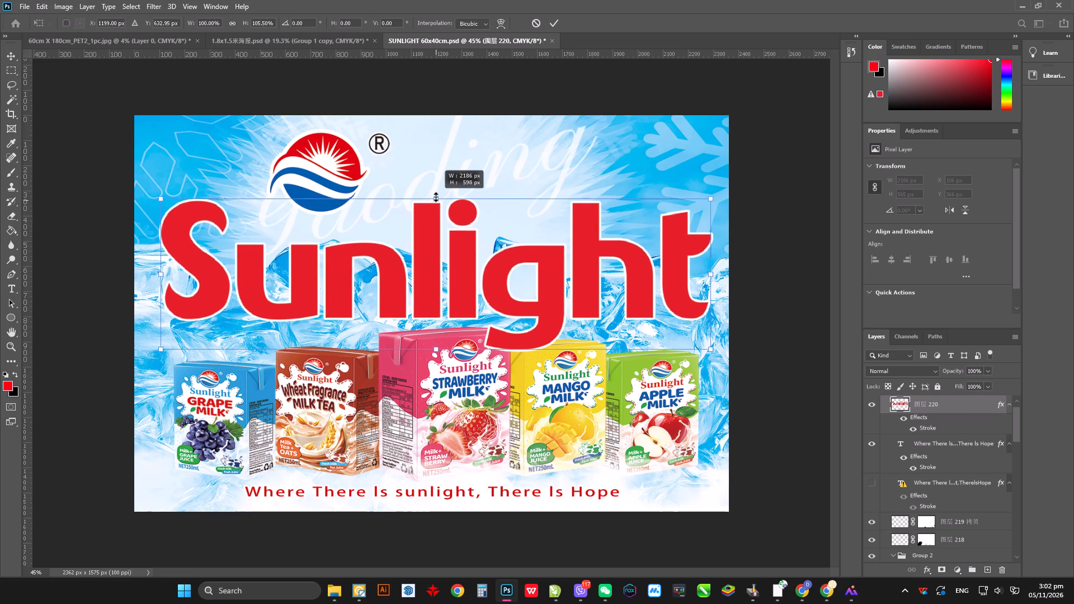
pyautogui.moveTo(436, 197); pyautogui.dragTo(436, 194)
pyautogui.keyDown('shift'); pyautogui.moveTo(431, 246); pyautogui.dragTo(430, 243); pyautogui.keyUp('shift')
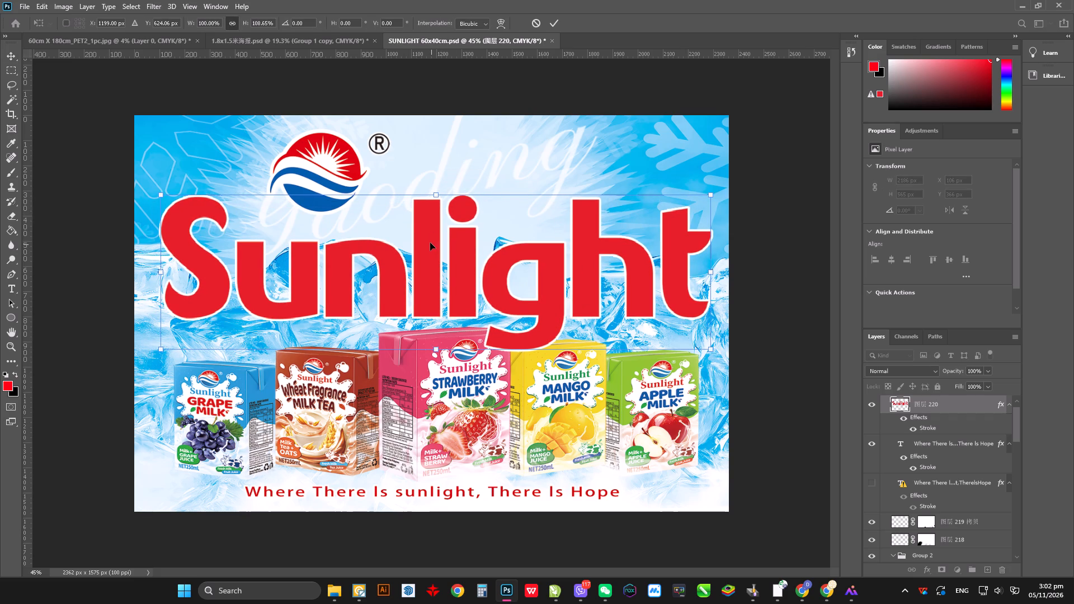
# Move the stretched Sunlight lettering slightly up and right, centring it at about X 1209 px, Y 608 px, and apply the transform.
pyautogui.keyDown('shift'); pyautogui.moveTo(430, 243); pyautogui.dragTo(436, 238); pyautogui.keyUp('shift')
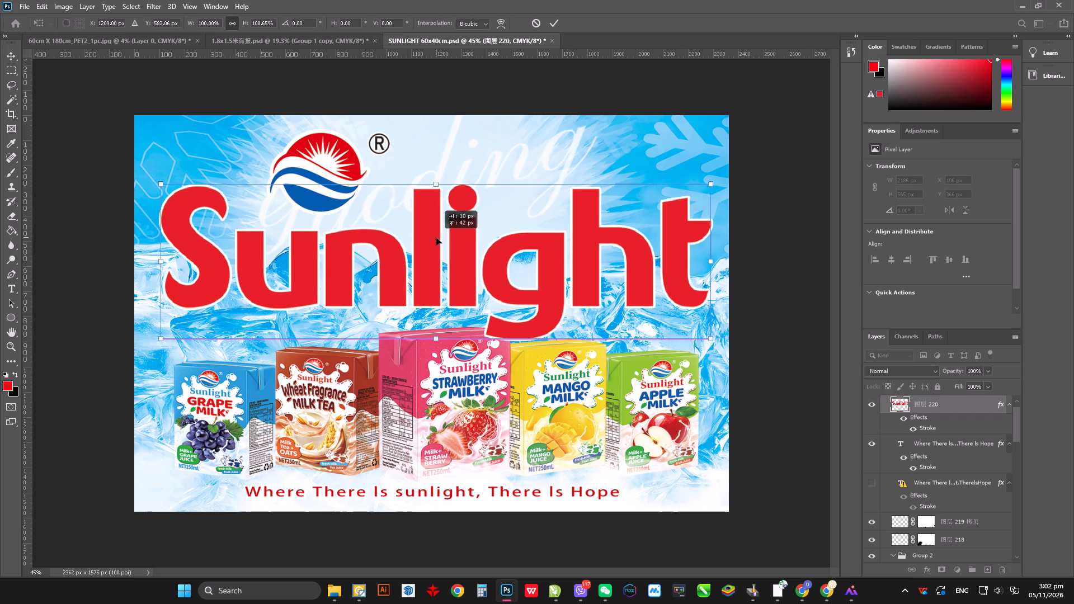
pyautogui.keyDown('shift'); pyautogui.moveTo(436, 238); pyautogui.dragTo(436, 238); pyautogui.keyUp('shift')
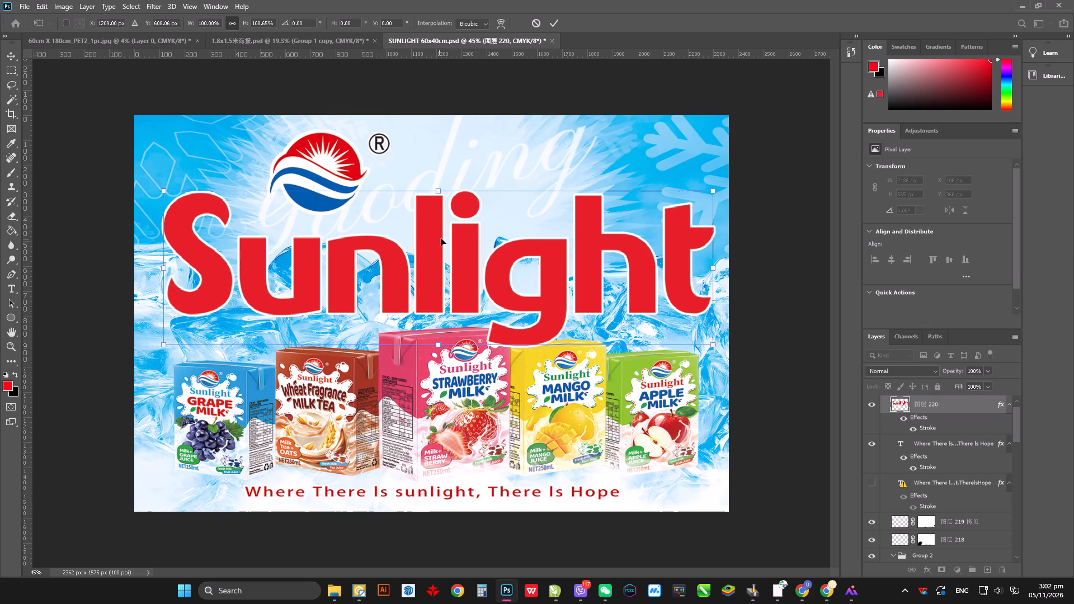
pyautogui.press('Return')
# Scale the round sun-and-wave logo with its ® mark to 106.42%, about 517 × 353 px, and place it at about X 521 px, Y 68 px.
pyautogui.click(355, 171)
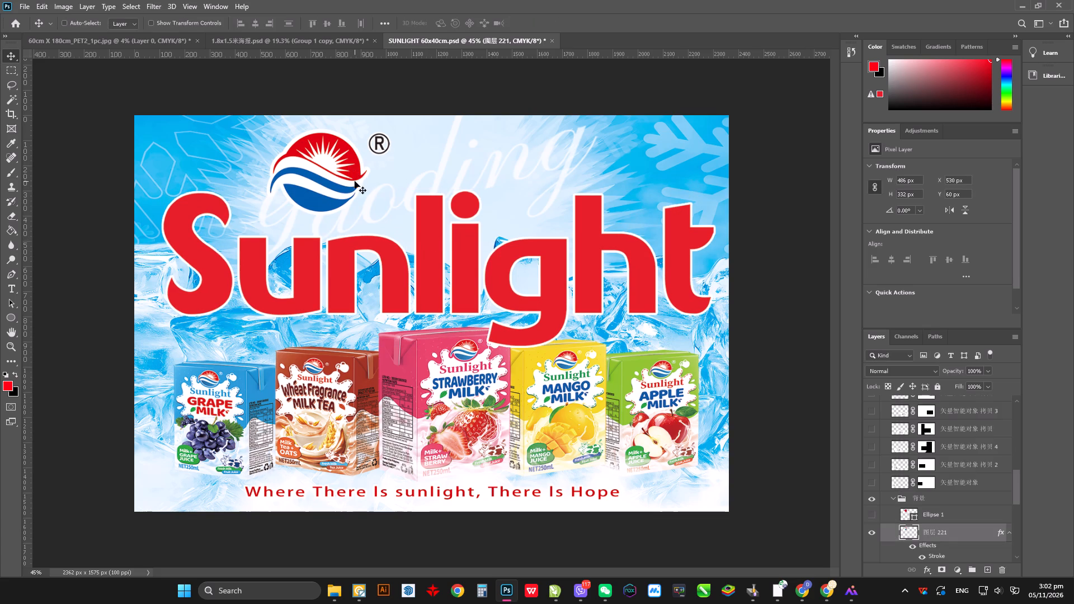
pyautogui.hotkey('ctrl', 't')
pyautogui.click(394, 218)
pyautogui.moveTo(393, 216); pyautogui.dragTo(398, 226)
pyautogui.moveTo(364, 176); pyautogui.dragTo(359, 179)
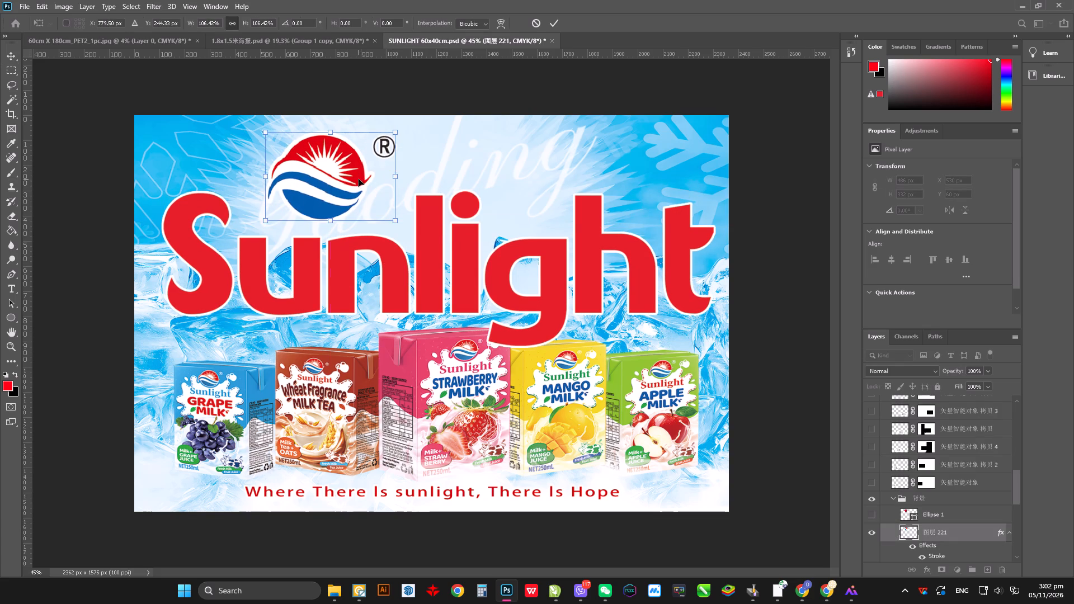
pyautogui.press('Return')
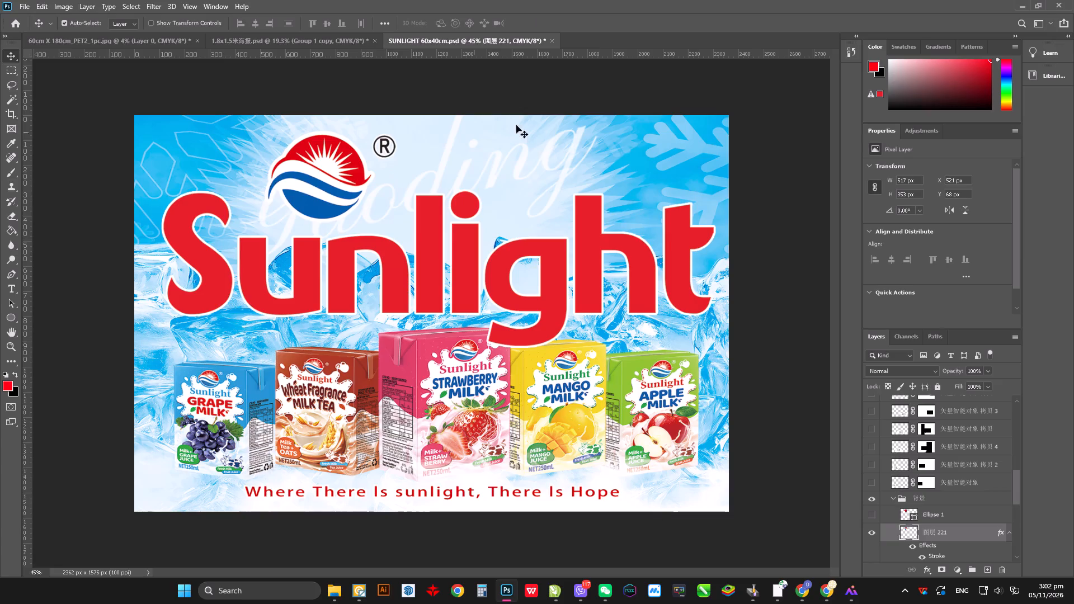
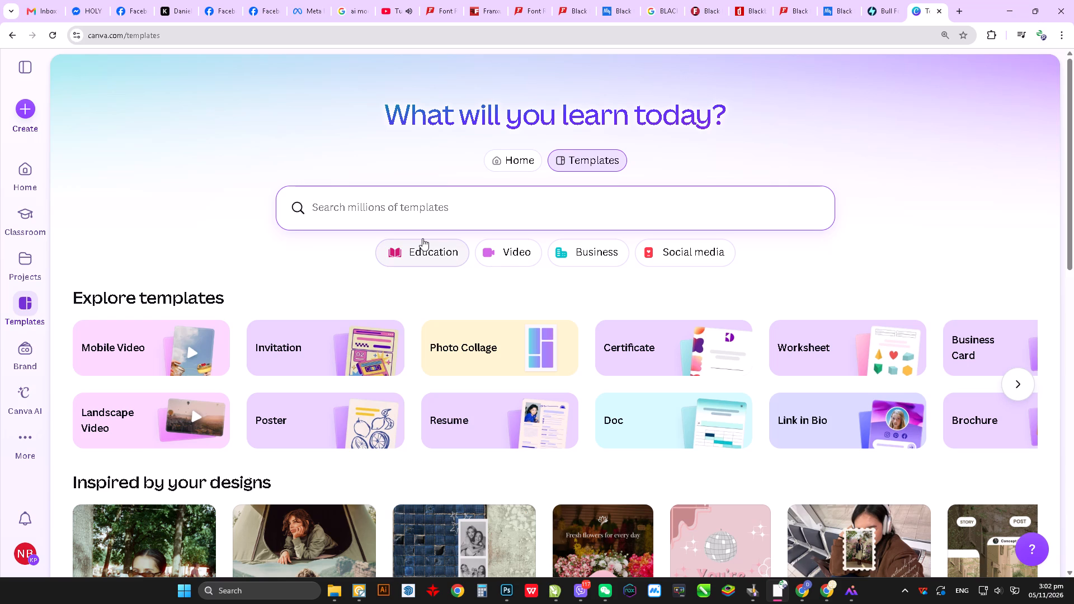
# Search the Canva templates for "classic background for milk tea".
pyautogui.write('classic backgroung fo')
pyautogui.press('BackSpace')
pyautogui.press('BackSpace')
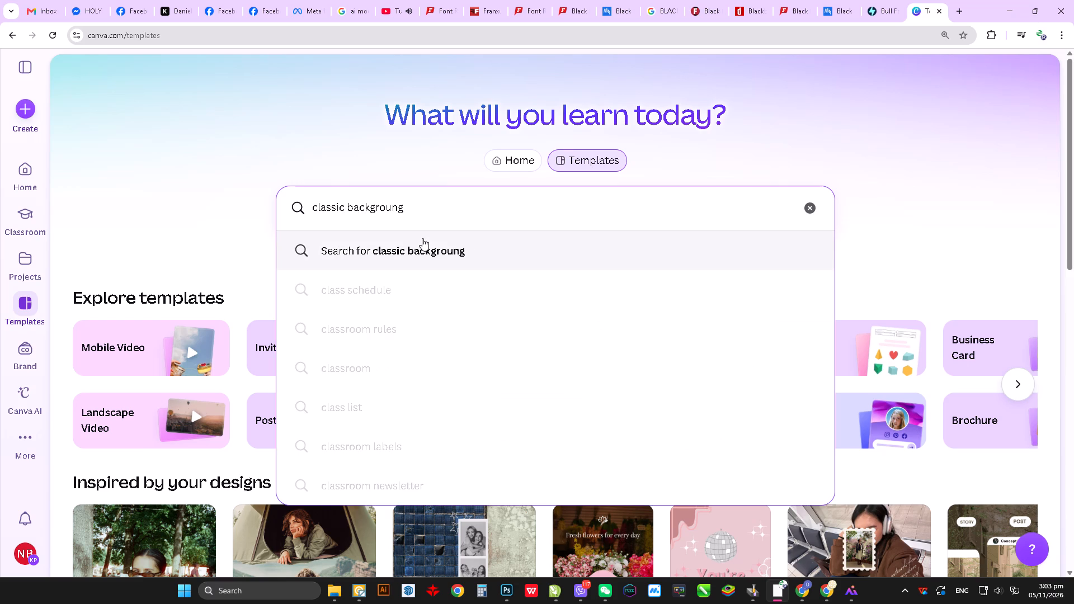
pyautogui.press('BackSpace')
pyautogui.press('BackSpace')
pyautogui.write('d for')
pyautogui.press('space')
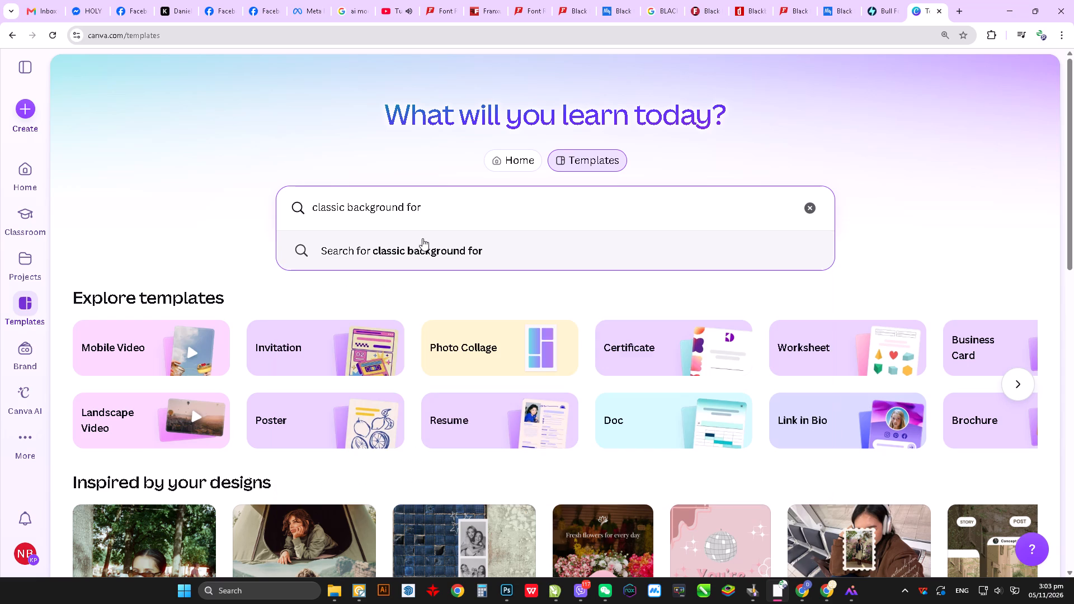
pyautogui.write('milk tea')
pyautogui.press('Return')
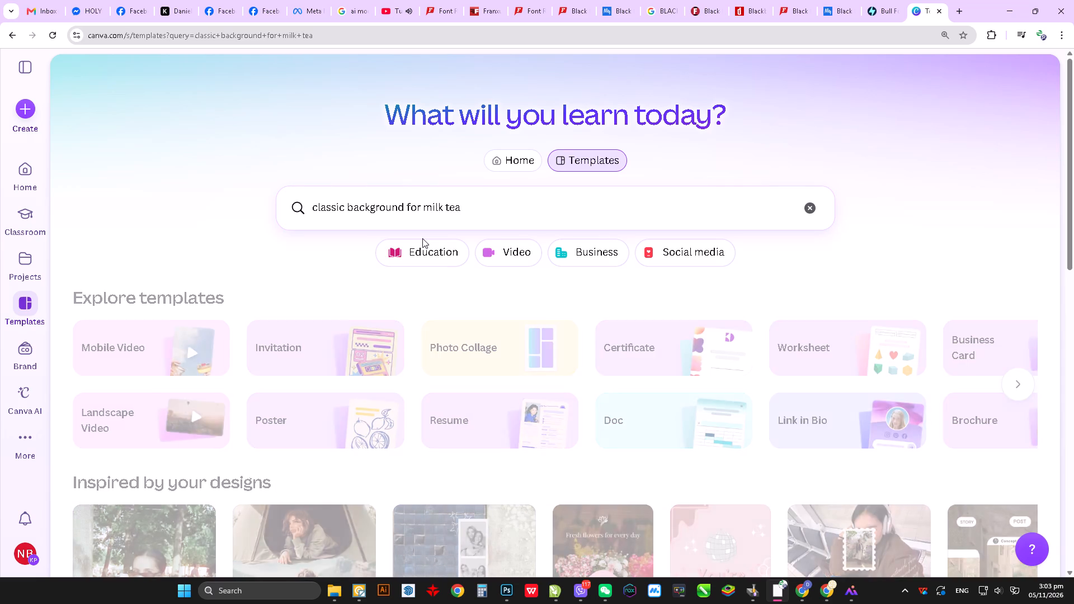
# Browse the milk tea template results for a background that could suit the Sunlight poster.
pyautogui.scroll(-7, 215, 227)
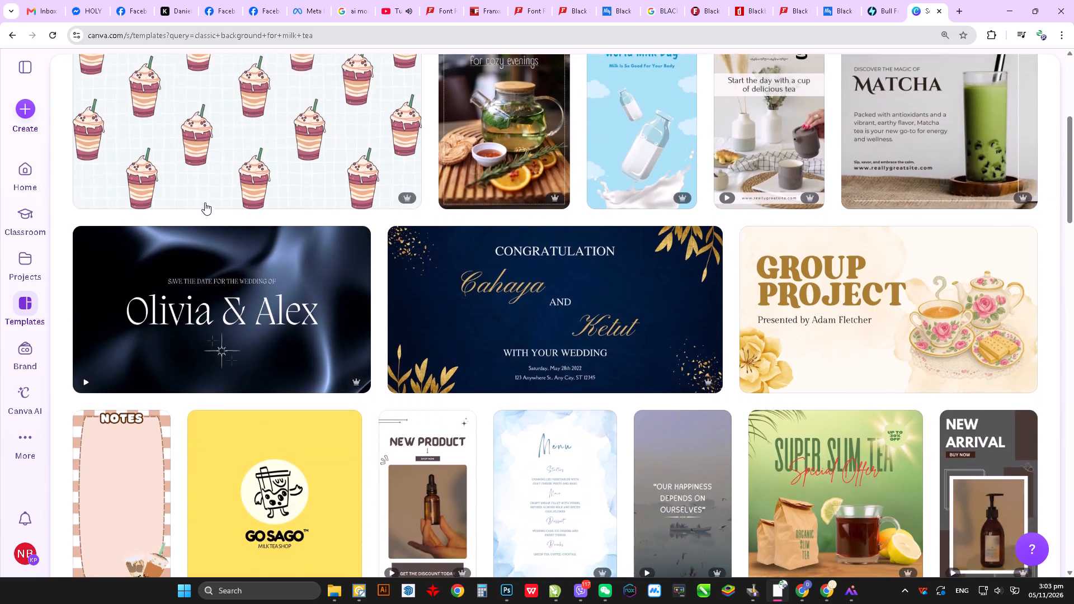
pyautogui.scroll(-9, 205, 202)
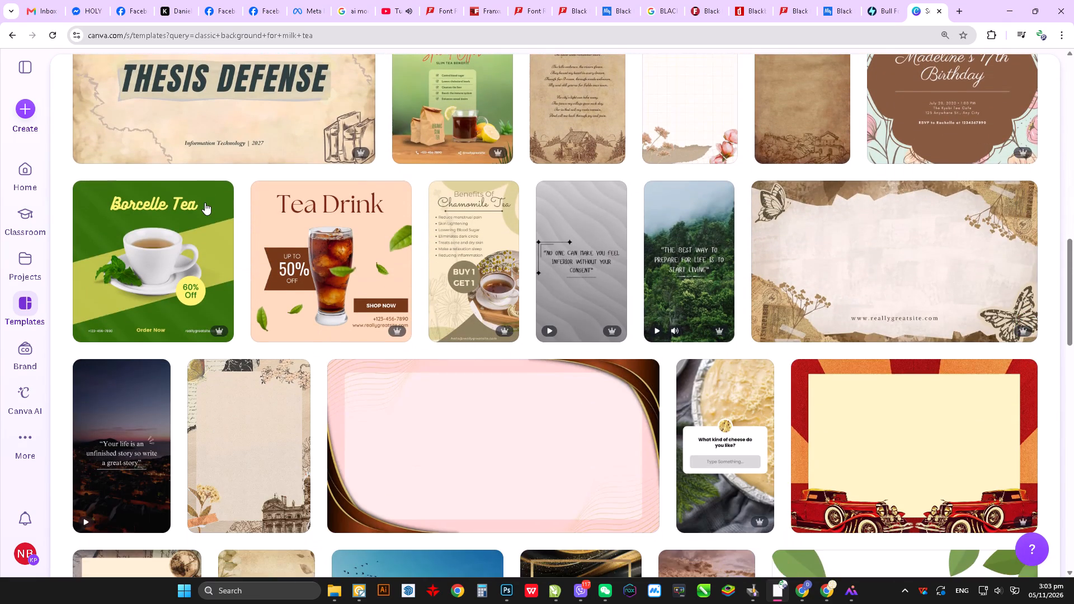
pyautogui.scroll(-9, 205, 202)
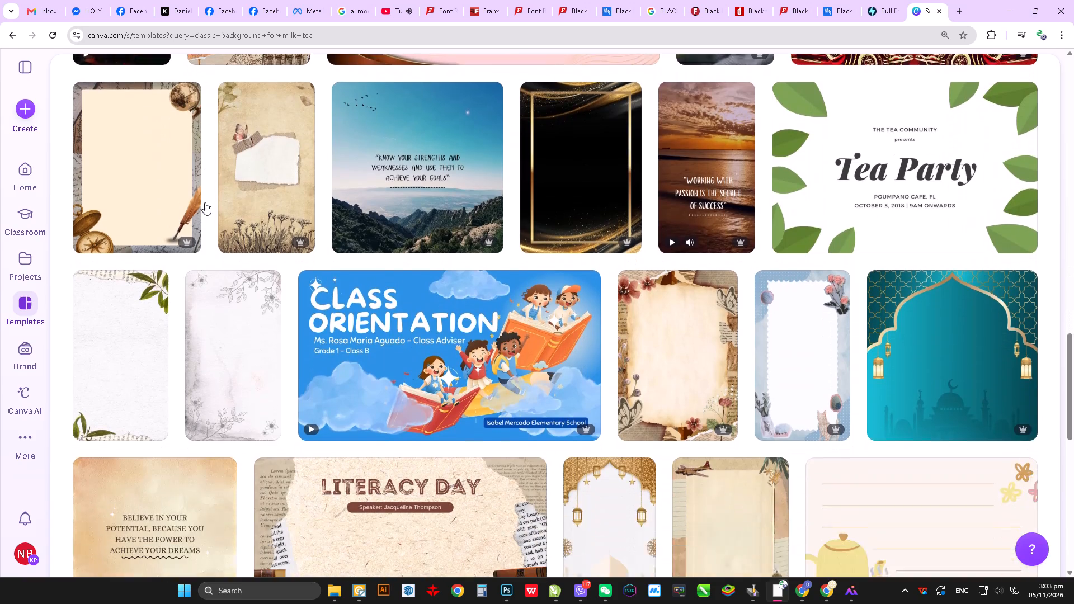
pyautogui.scroll(-13, 205, 202)
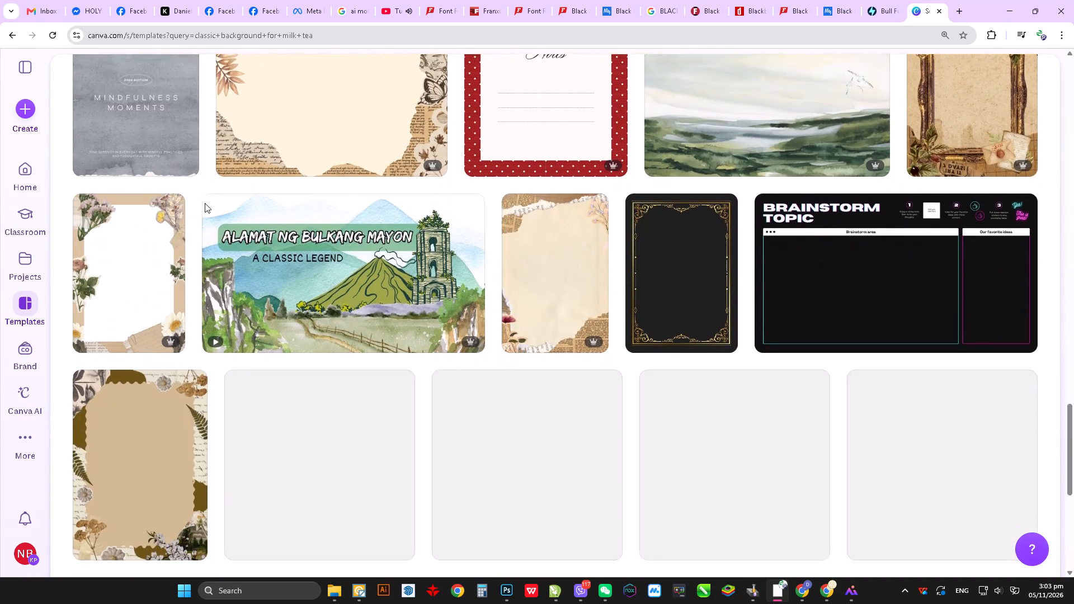
pyautogui.scroll(6, 205, 203)
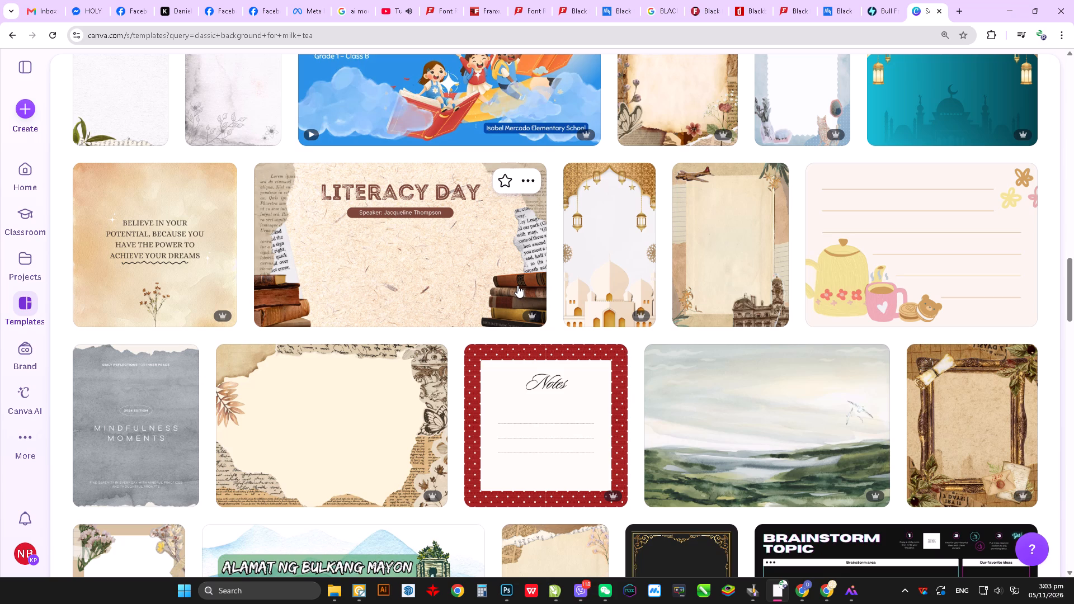
pyautogui.scroll(2, 557, 288)
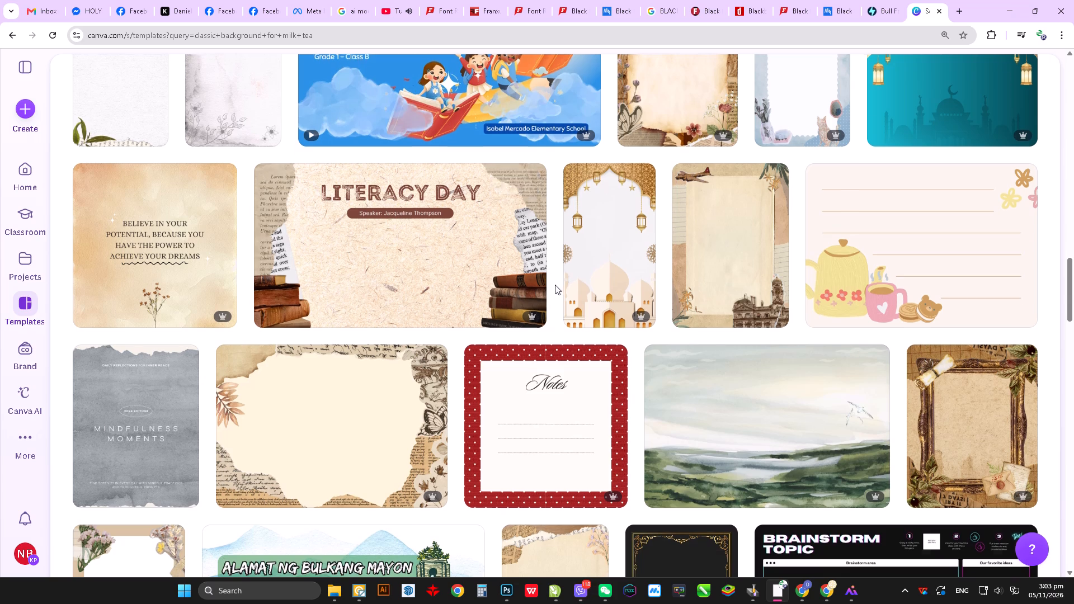
pyautogui.scroll(20, 555, 285)
pyautogui.scroll(12, 555, 285)
# Search the templates for "nature glass background" and look over the first results.
pyautogui.moveTo(487, 205); pyautogui.dragTo(102, 214)
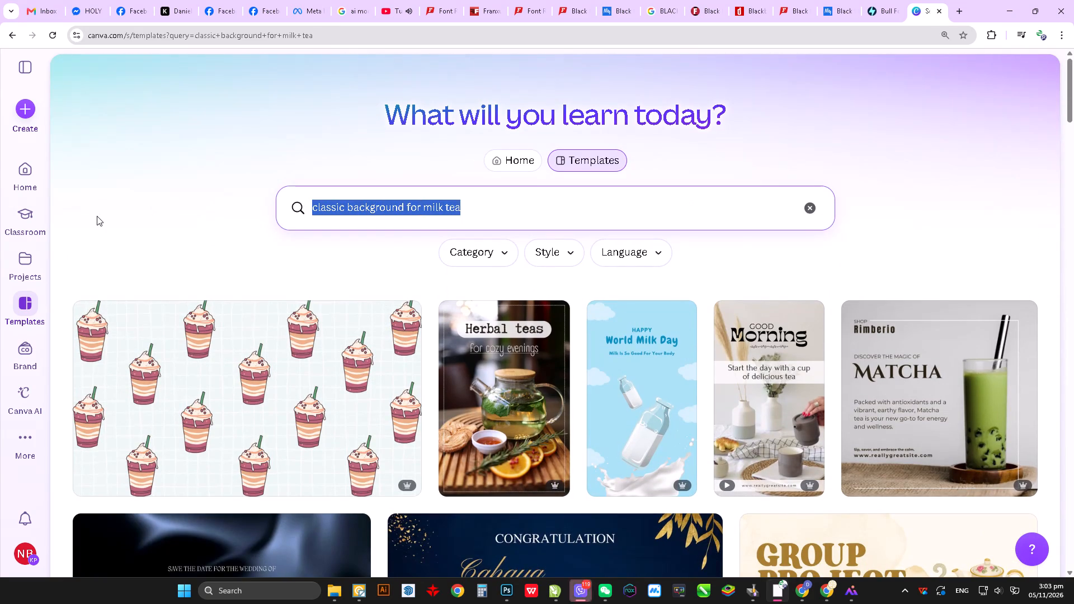
pyautogui.write('nature backgroun')
pyautogui.press('BackSpace')
pyautogui.press('BackSpace')
pyautogui.press('BackSpace')
pyautogui.press('BackSpace')
pyautogui.press('BackSpace')
pyautogui.press('BackSpace')
pyautogui.press('BackSpace')
pyautogui.press('BackSpace')
pyautogui.press('BackSpace')
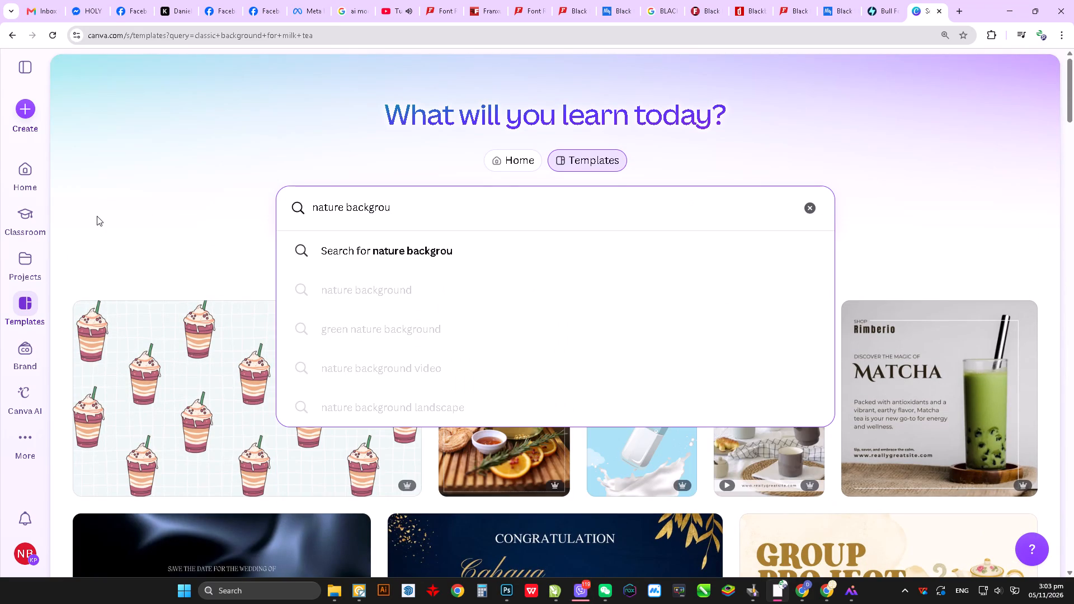
pyautogui.press('BackSpace')
pyautogui.press('space')
pyautogui.write('glass background')
pyautogui.press('Return')
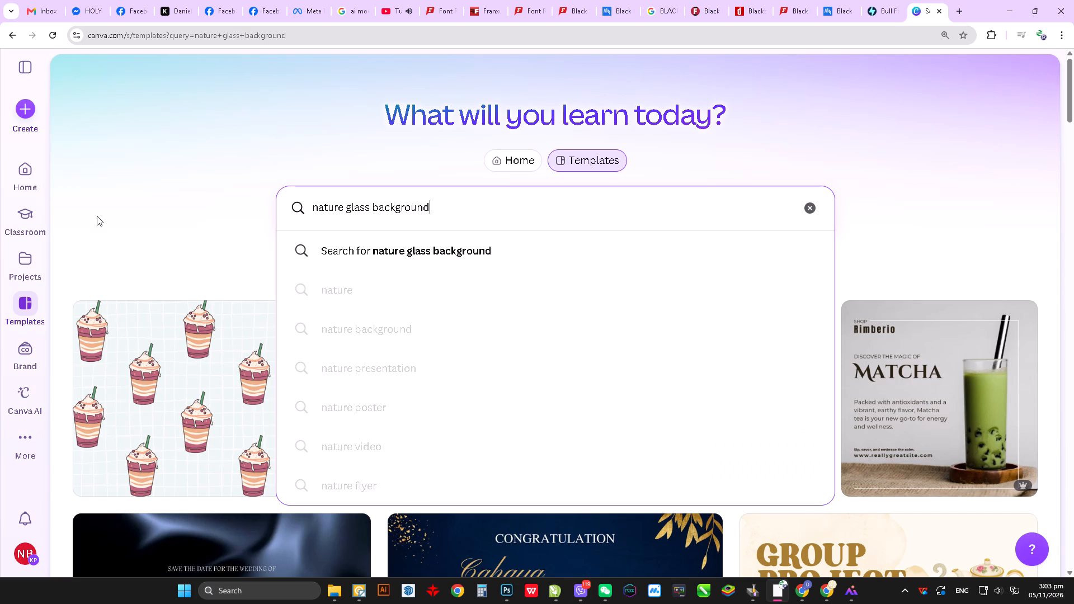
pyautogui.scroll(-9, 2, 284)
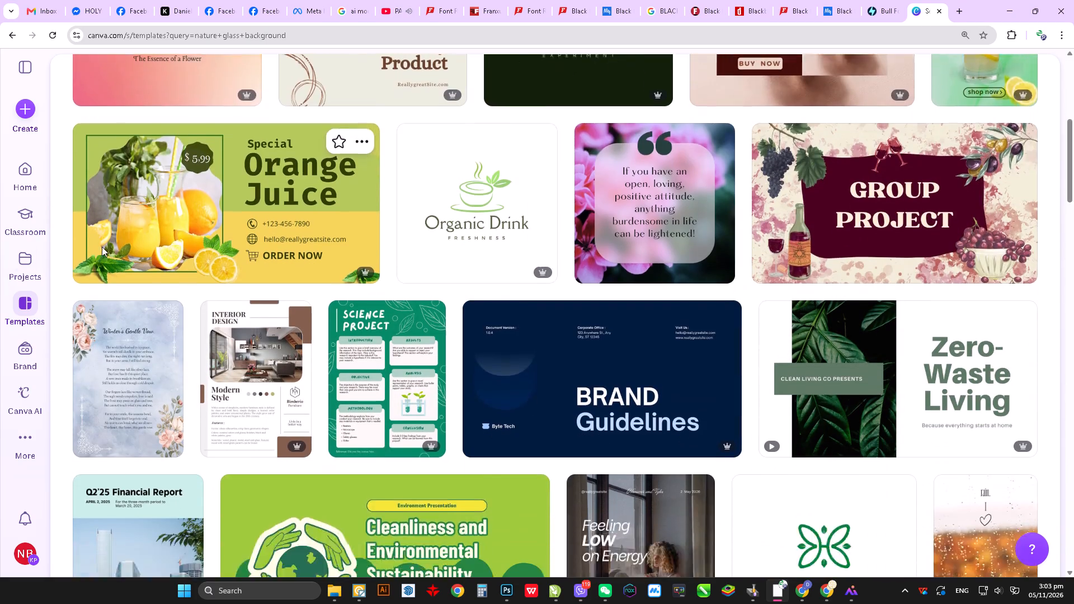
pyautogui.scroll(1, 102, 251)
pyautogui.scroll(-4, 102, 251)
pyautogui.scroll(12, 102, 253)
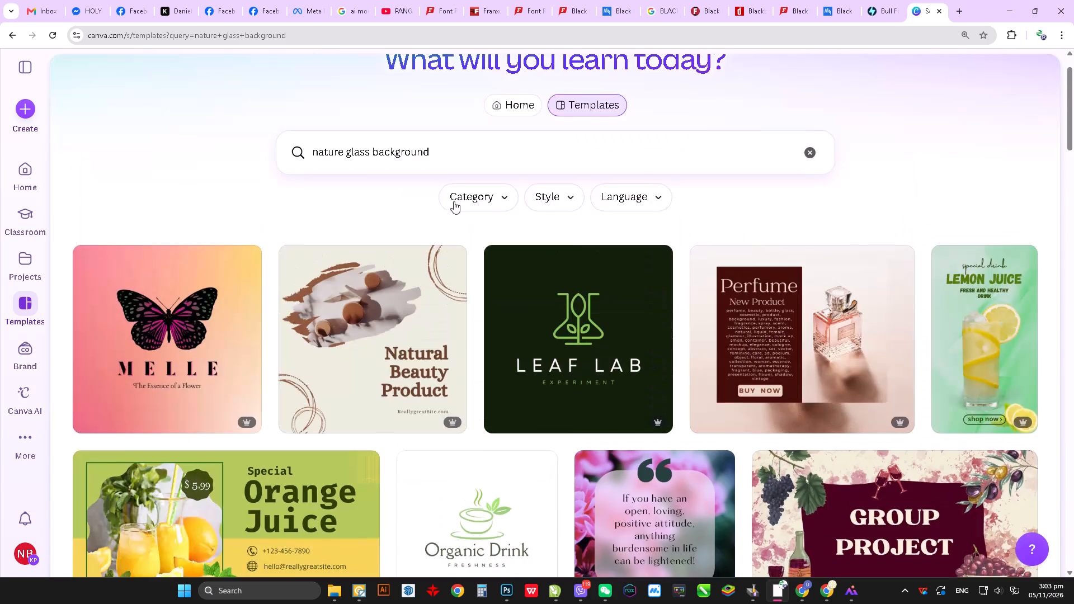
# Search the templates for "nature background".
pyautogui.scroll(1, 454, 201)
pyautogui.moveTo(464, 182); pyautogui.dragTo(463, 192)
pyautogui.moveTo(461, 201); pyautogui.dragTo(0, 279)
pyautogui.write('nature background')
pyautogui.press('Return')
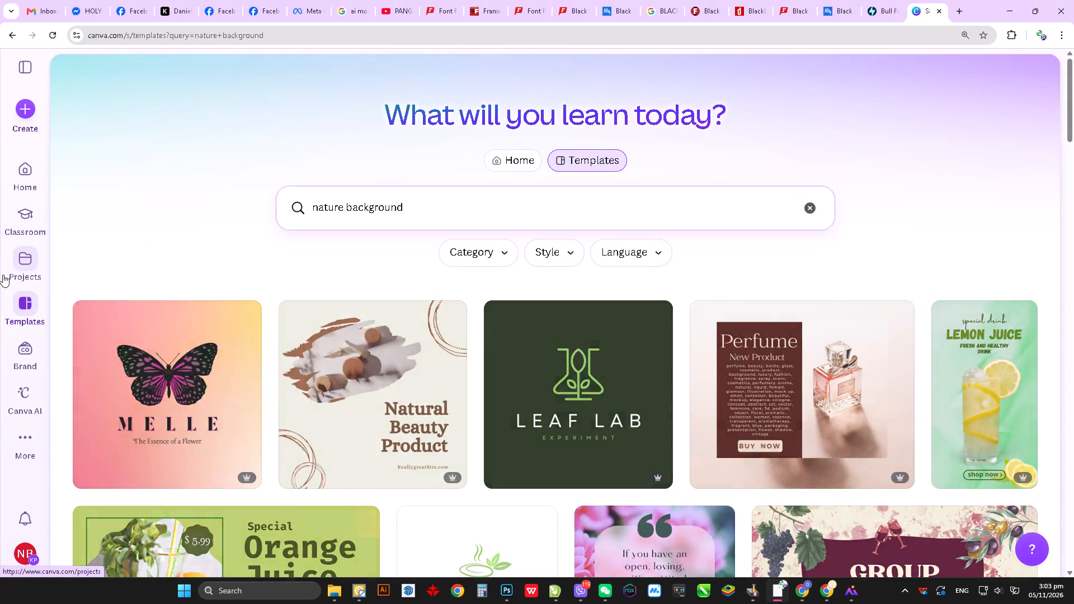
# Browse the nature background results, from posters and presentations to the wider template list, for a suitable landscape.
pyautogui.scroll(-5, 116, 154)
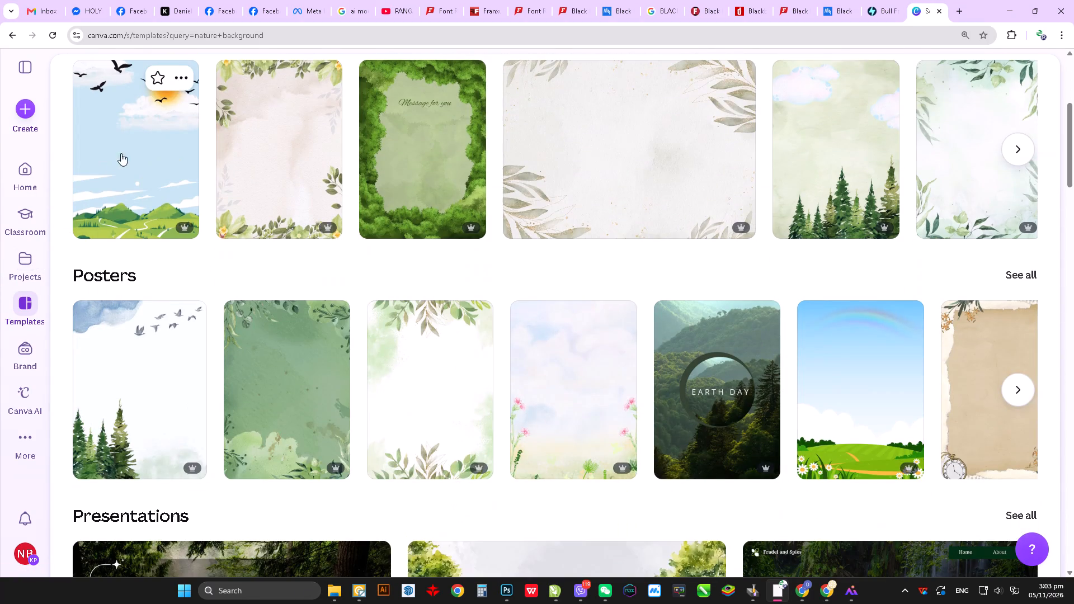
pyautogui.scroll(-8, 129, 139)
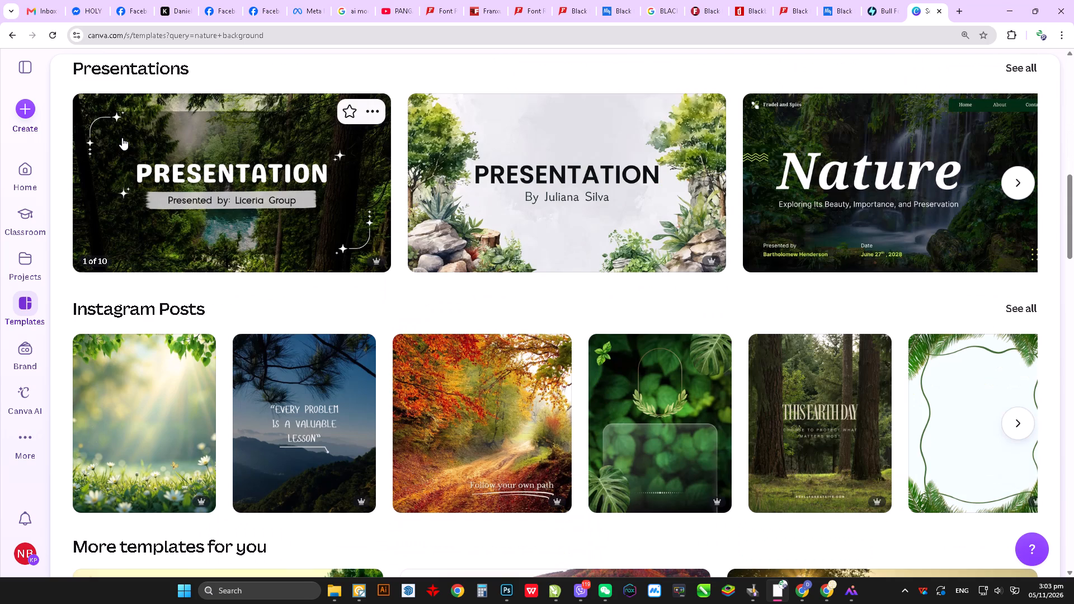
pyautogui.scroll(-10, 122, 138)
pyautogui.scroll(3, 122, 138)
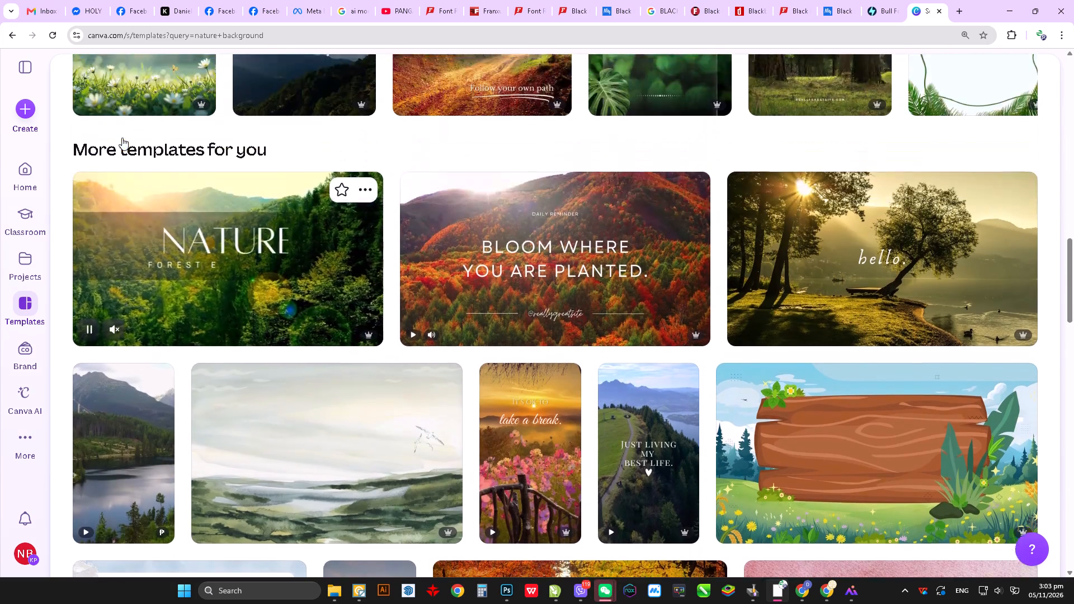
pyautogui.scroll(-2, 122, 138)
pyautogui.scroll(-10, 243, 166)
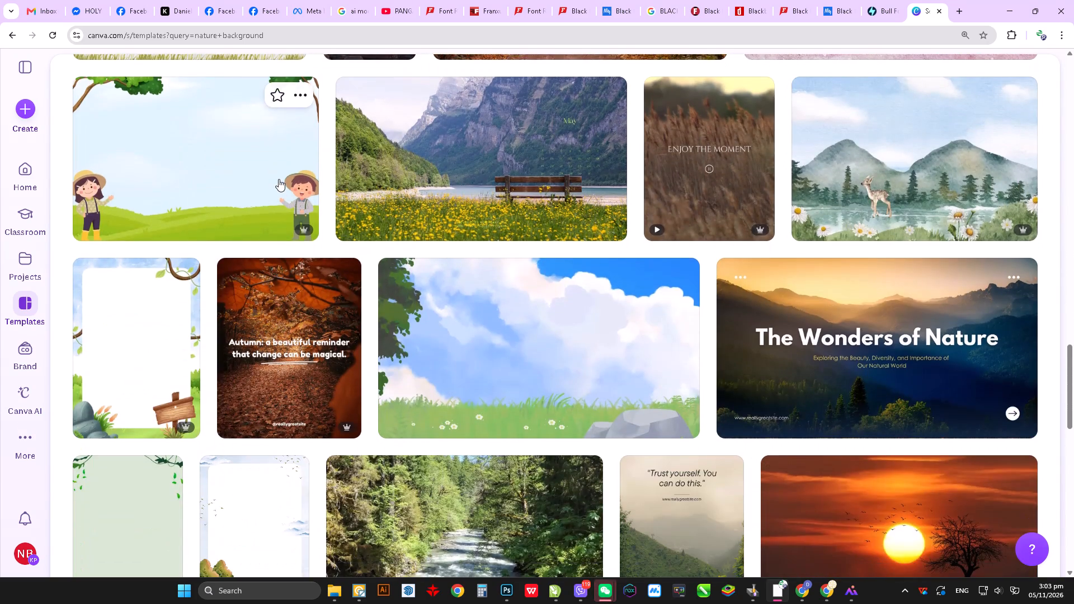
pyautogui.scroll(-5, 279, 179)
pyautogui.scroll(-4, 452, 412)
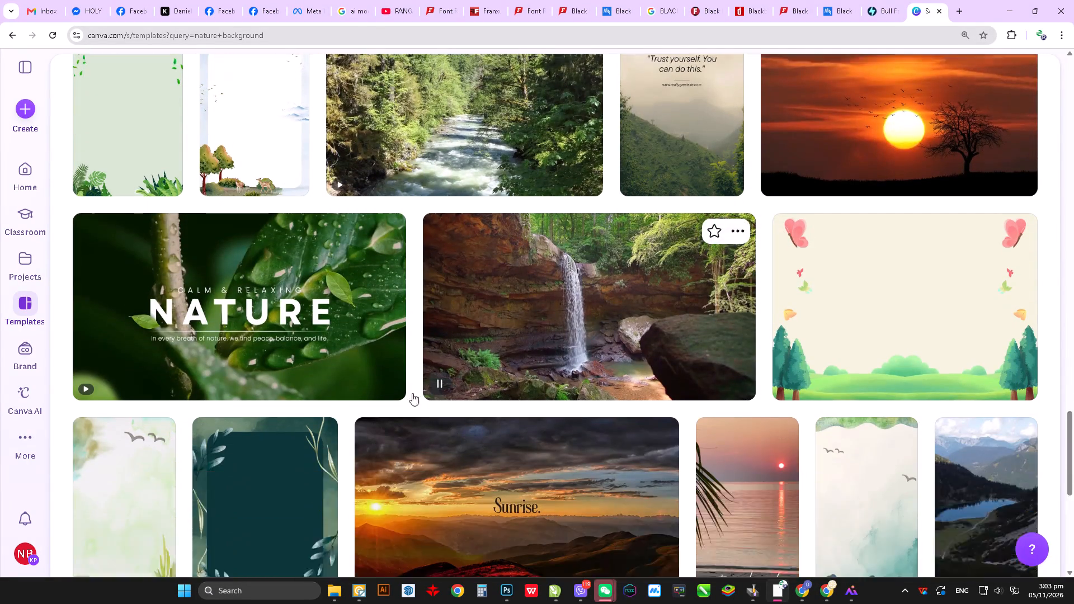
pyautogui.scroll(-2, 450, 381)
pyautogui.scroll(-6, 377, 355)
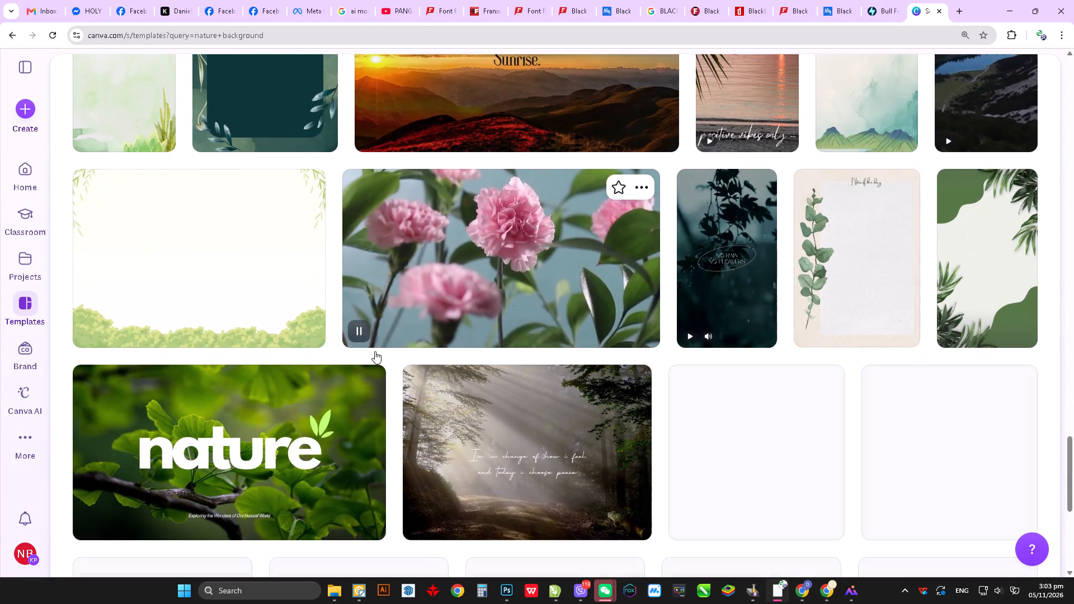
pyautogui.scroll(-10, 375, 351)
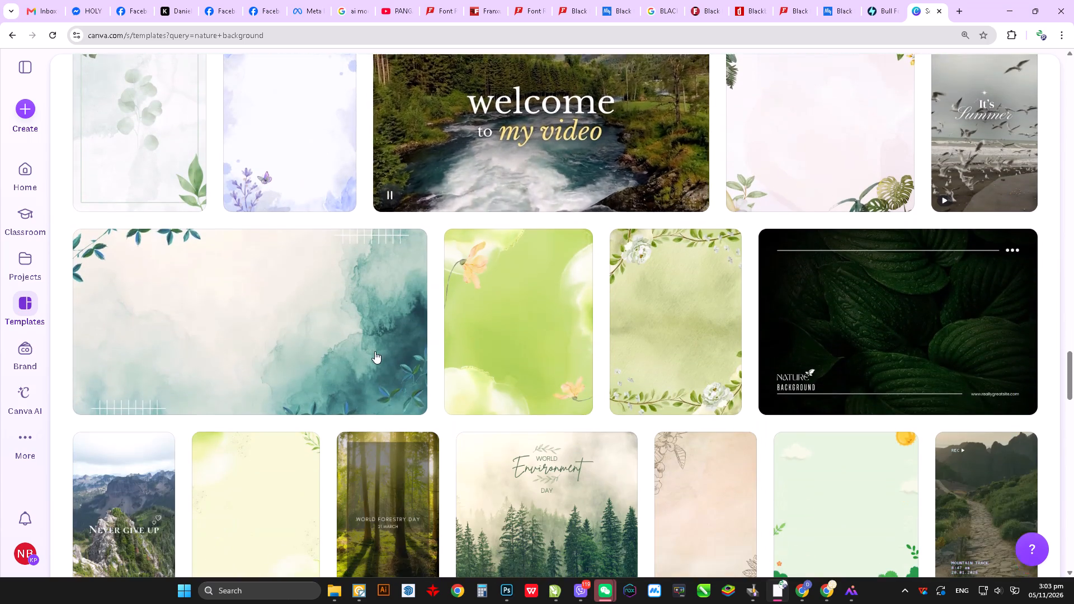
pyautogui.scroll(-6, 375, 351)
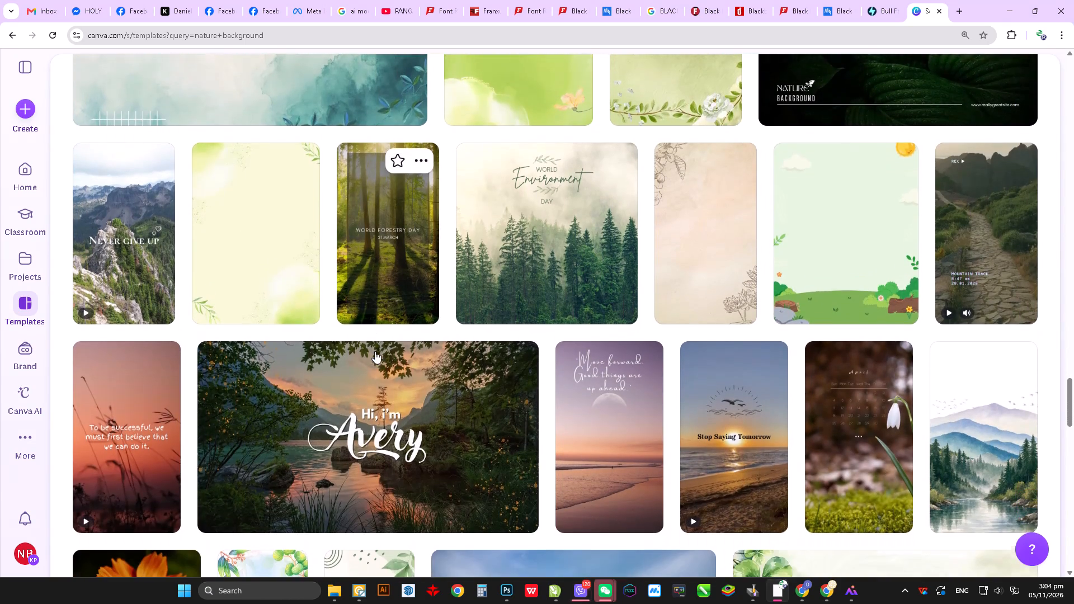
pyautogui.scroll(-1, 375, 351)
# Open the lake sunset template lettered "Hi, i'm Avery" and look over the similar designs.
pyautogui.click(454, 323)
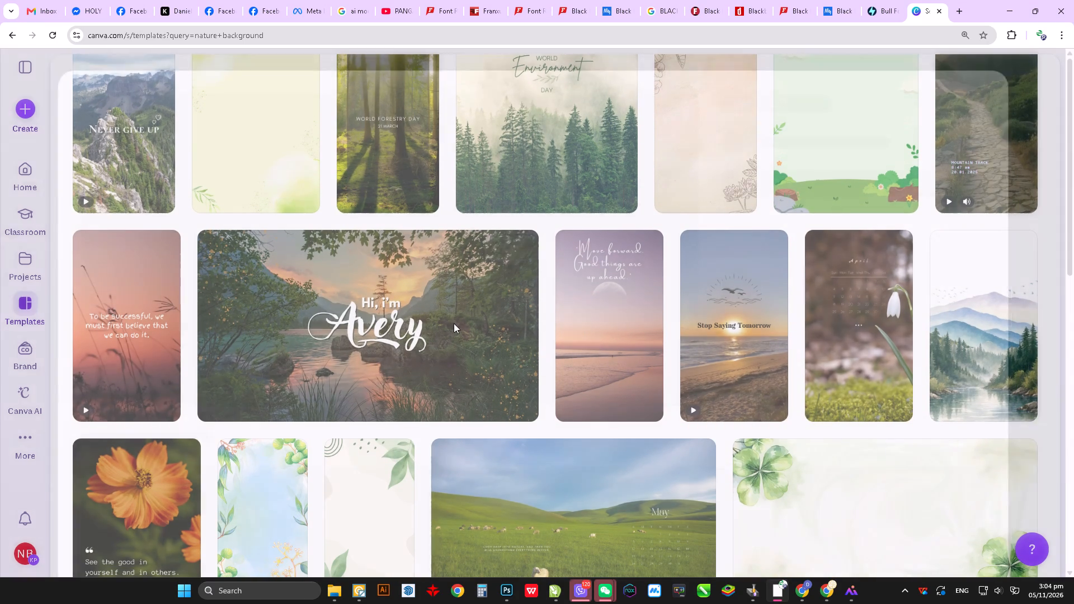
pyautogui.scroll(-2, 376, 325)
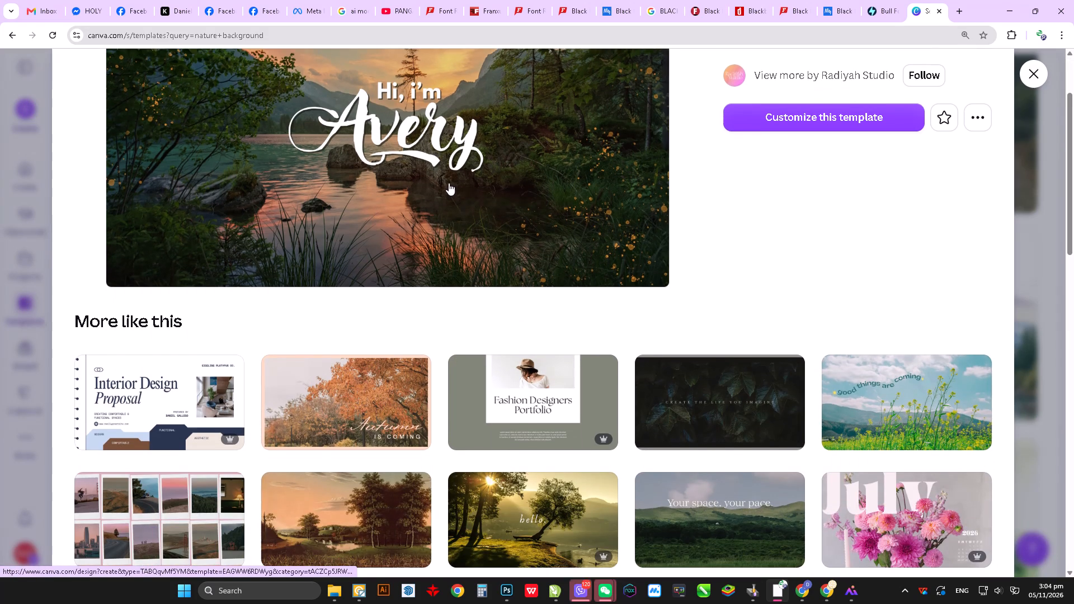
pyautogui.scroll(-1, 503, 181)
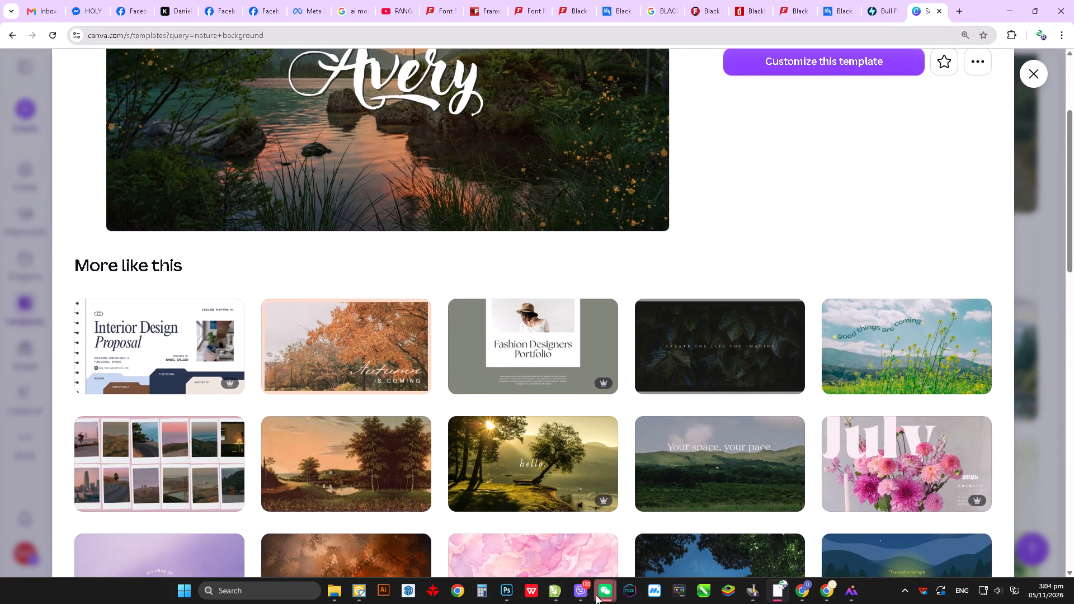
# Switch to Weixin and examine the newly received photo of green hills and a cloudy blue sky up close.
pyautogui.click(596, 595)
pyautogui.click(561, 519)
pyautogui.click(262, 441)
pyautogui.scroll(-1, 638, 273)
pyautogui.scroll(9, 633, 270)
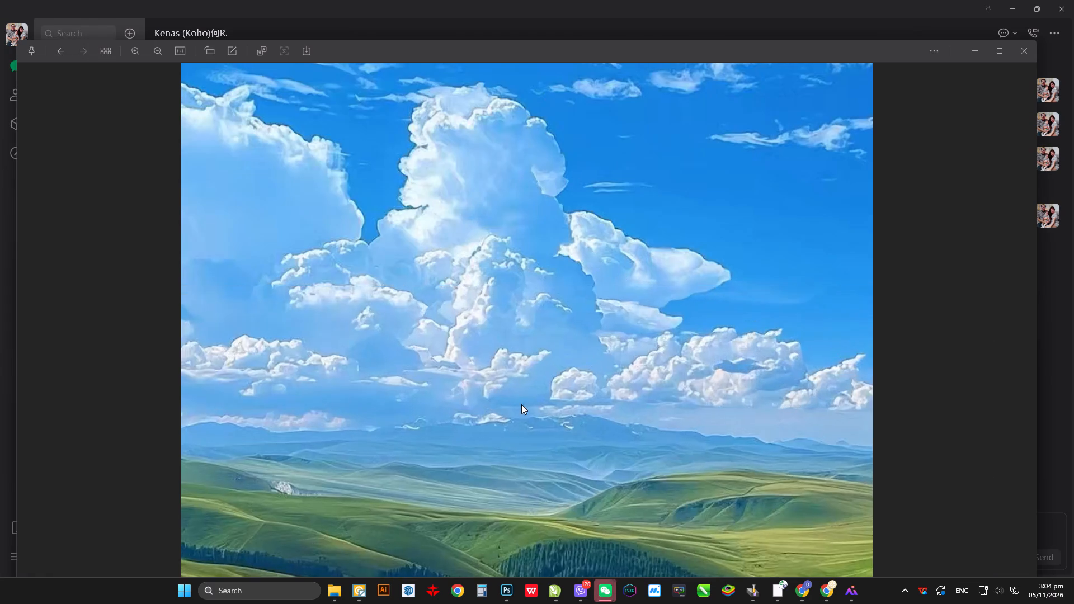
pyautogui.scroll(-5, 544, 218)
pyautogui.scroll(12, 513, 466)
pyautogui.moveTo(533, 484); pyautogui.dragTo(533, 194)
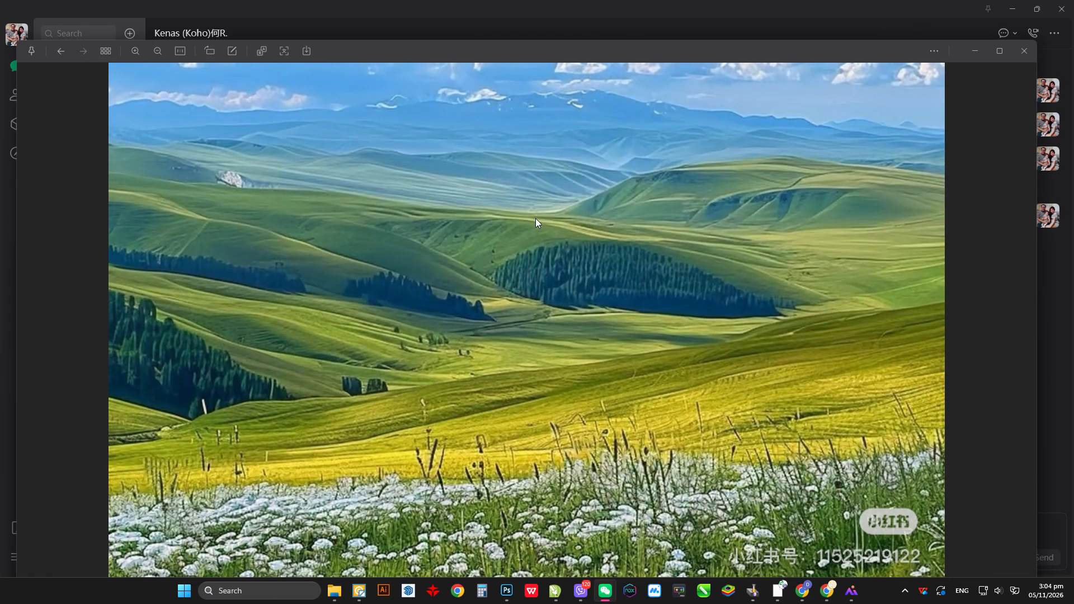
pyautogui.scroll(-4, 535, 218)
pyautogui.scroll(-2, 569, 67)
pyautogui.click(566, 4)
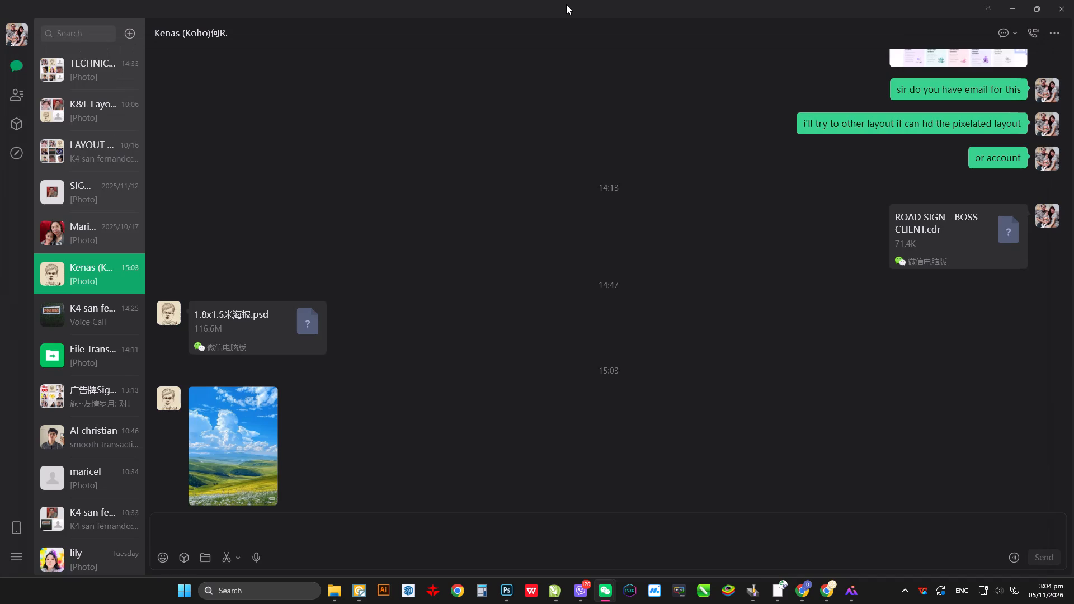
pyautogui.hotkey('alt', 'Tab')
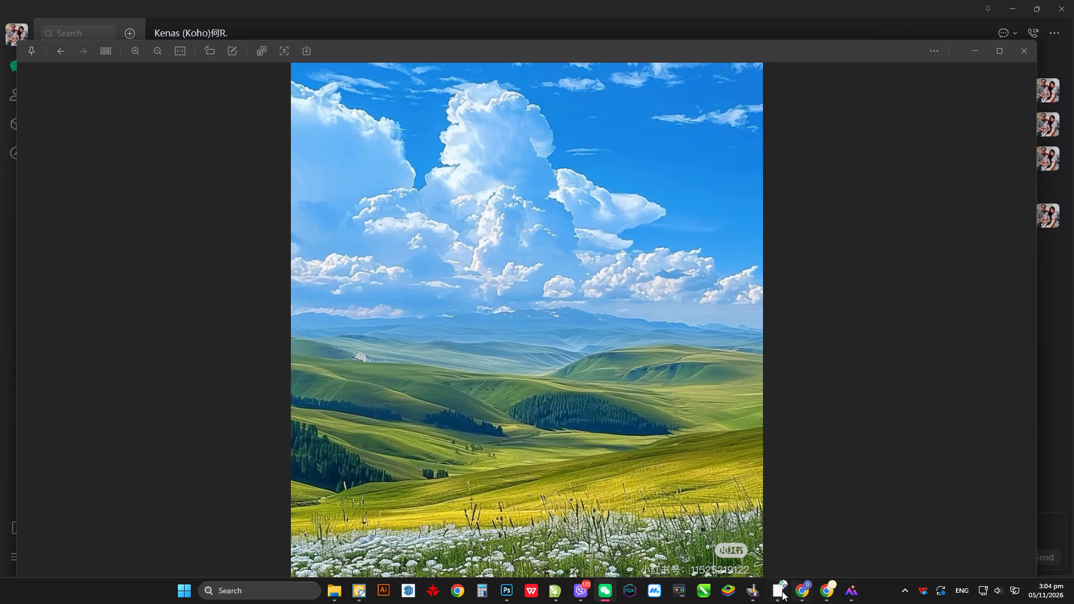
# Switch to Chrome, browse the designs similar to the lake sunset and open the mountain and sheep May calendar template.
pyautogui.click(779, 591)
pyautogui.scroll(-4, 668, 376)
pyautogui.scroll(-1, 520, 273)
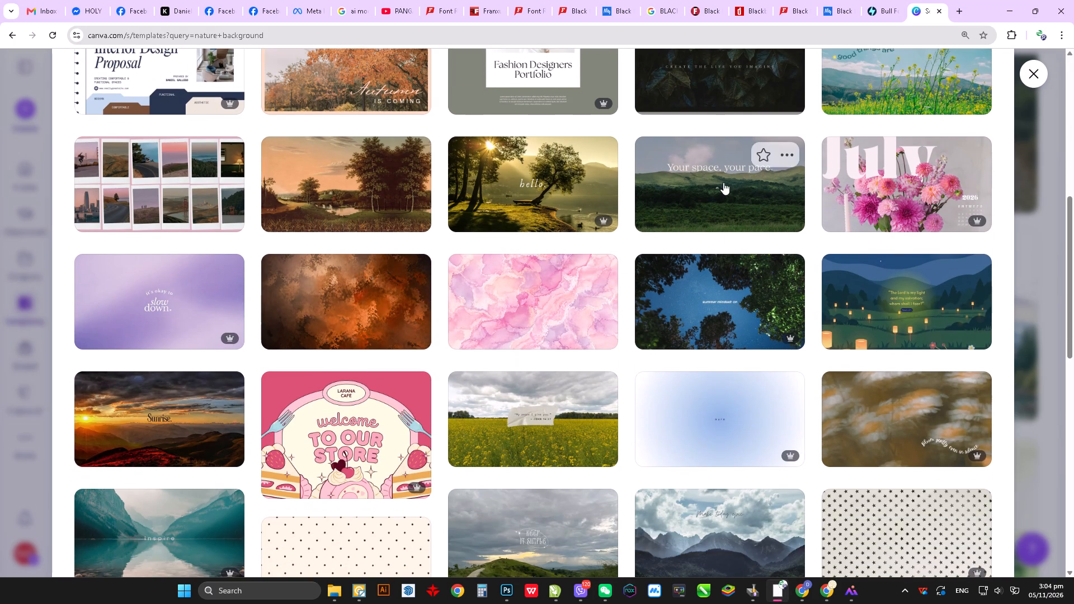
pyautogui.scroll(-2, 471, 258)
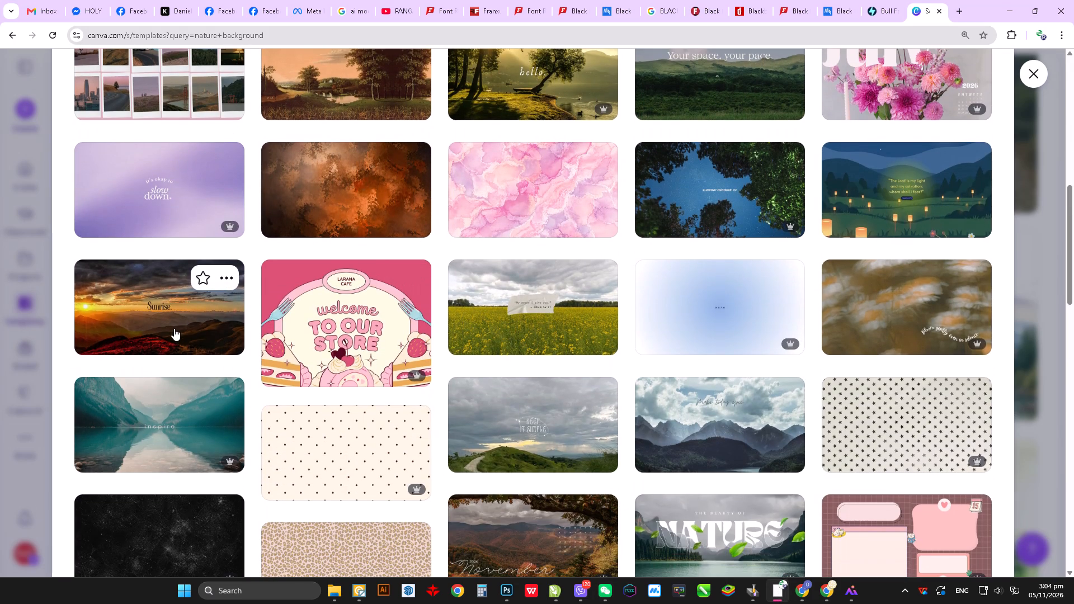
pyautogui.scroll(-5, 514, 333)
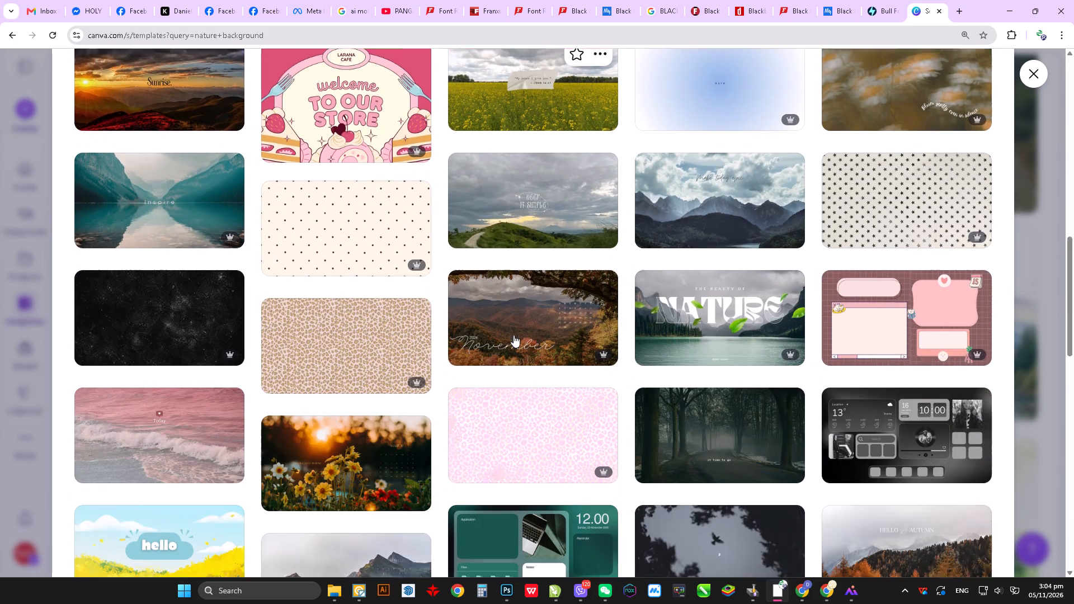
pyautogui.scroll(-5, 514, 335)
pyautogui.click(514, 333)
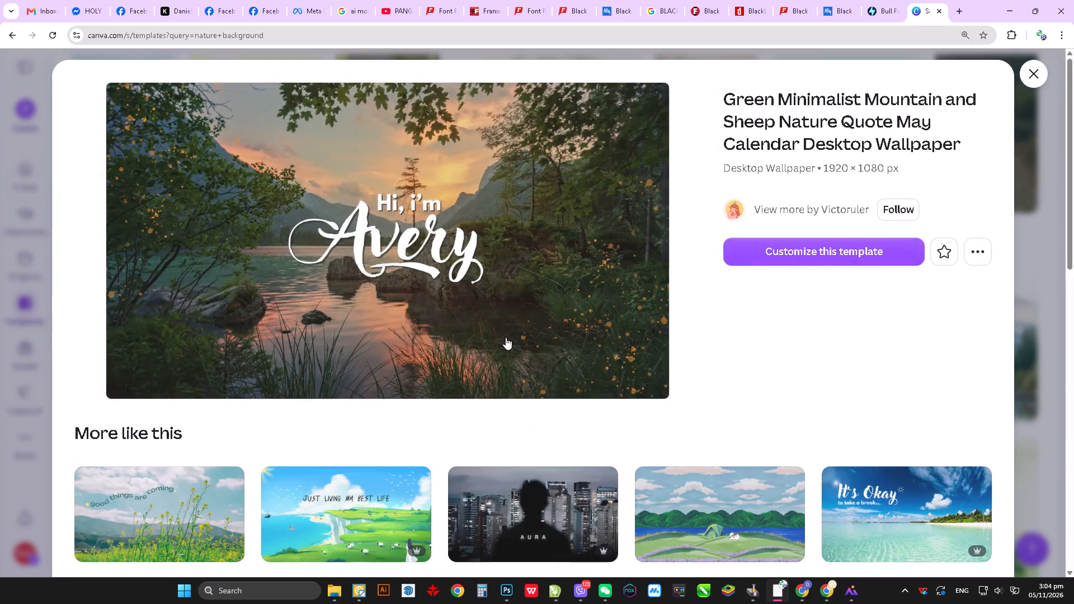
# Browse the designs similar to the May calendar and open the green hills wallpaper template lettered "BE A GOOD ONE".
pyautogui.scroll(-1, 398, 316)
pyautogui.scroll(-2, 350, 224)
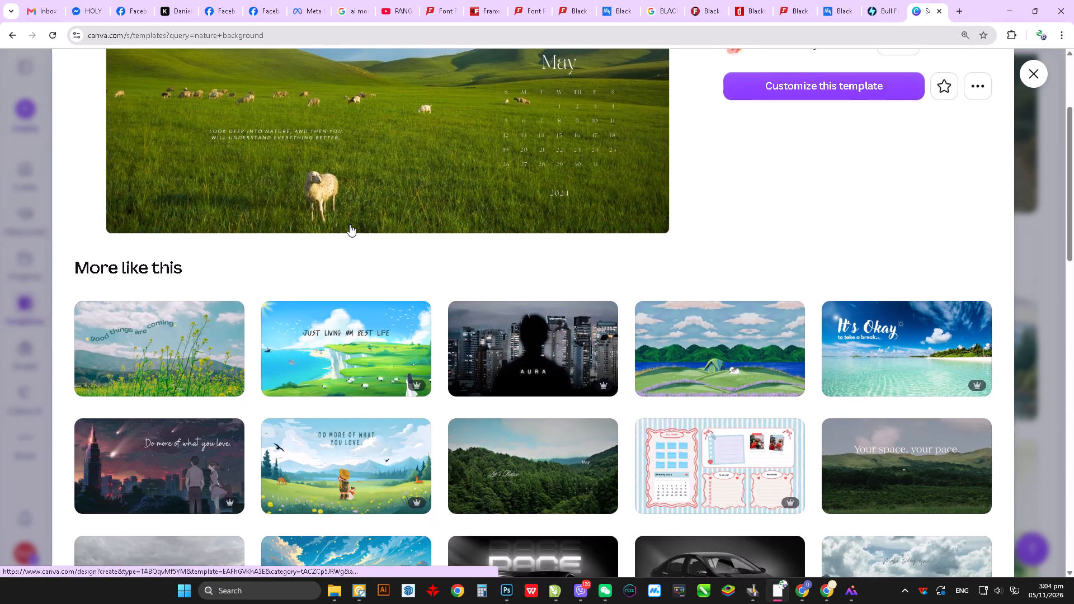
pyautogui.scroll(-5, 448, 177)
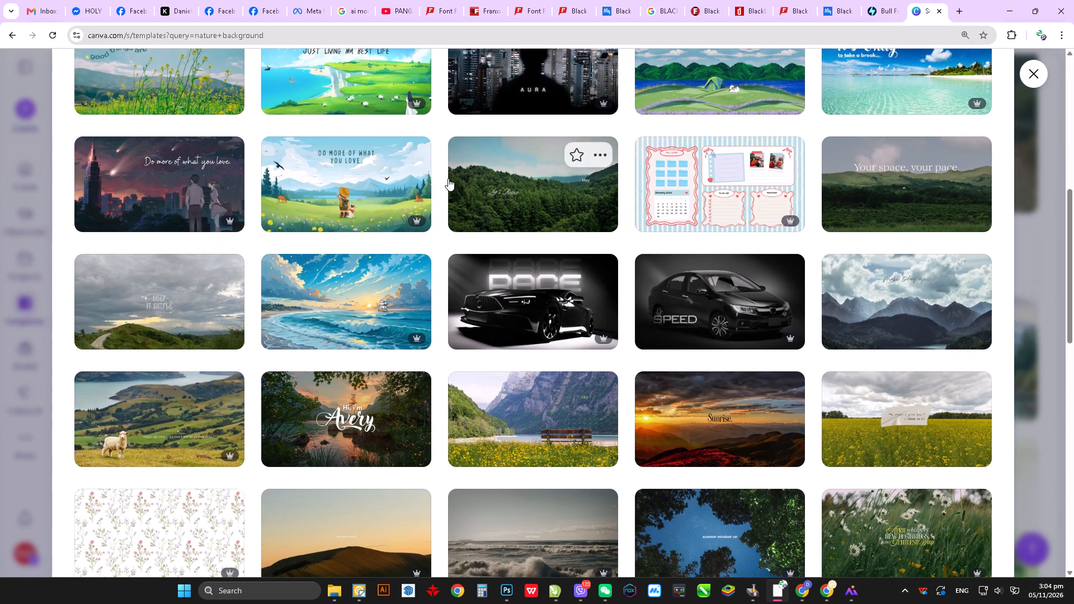
pyautogui.scroll(-2, 442, 210)
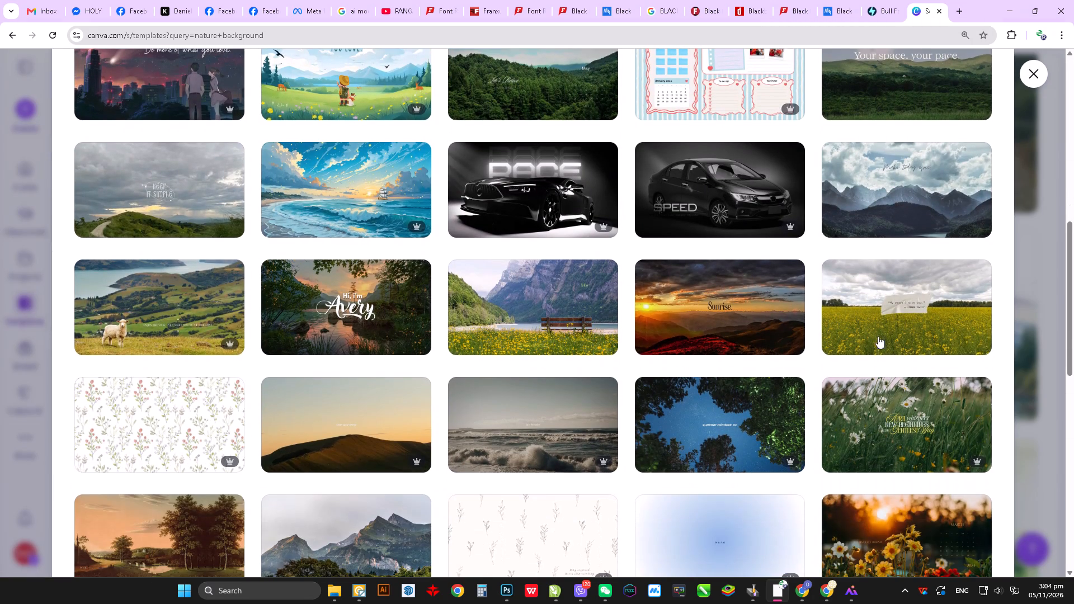
pyautogui.scroll(-4, 537, 317)
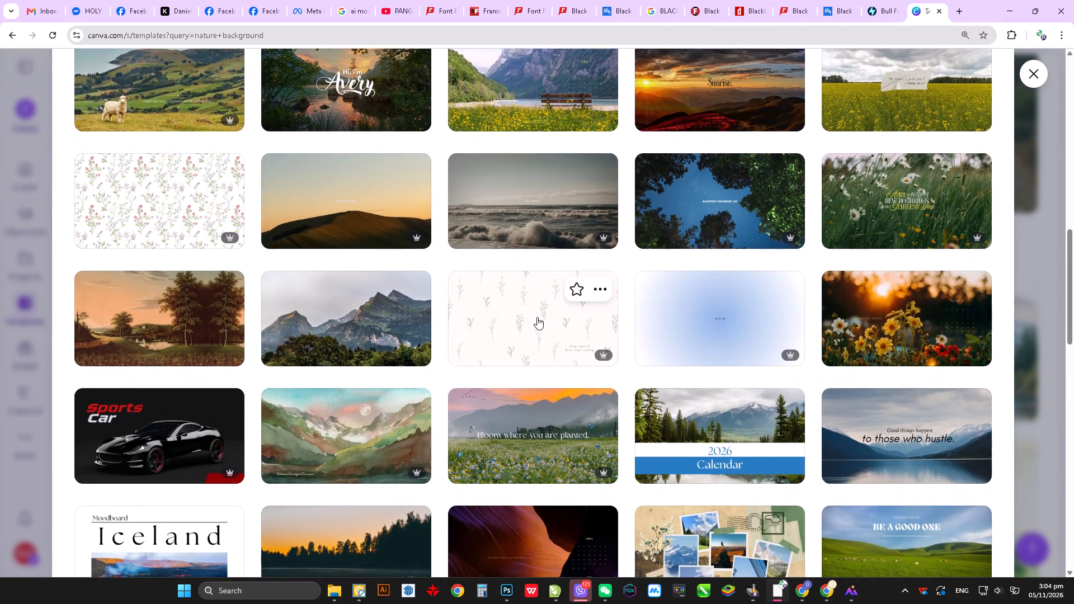
pyautogui.scroll(-4, 537, 317)
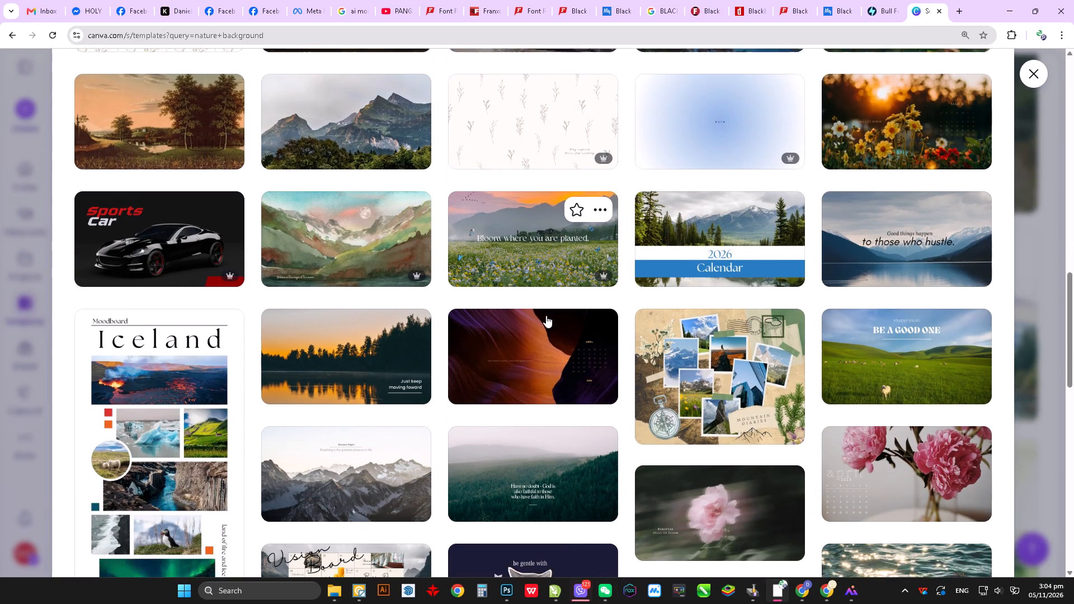
pyautogui.scroll(-2, 546, 315)
pyautogui.click(899, 236)
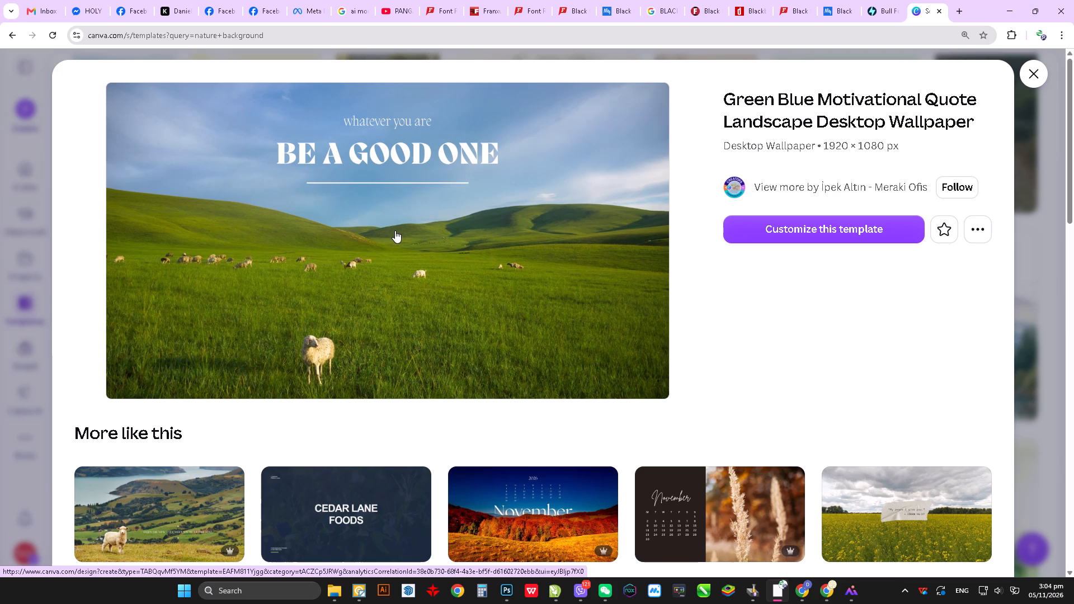
# Look over the "BE A GOOD ONE" template and open it for customizing in the editor.
pyautogui.scroll(-3, 399, 268)
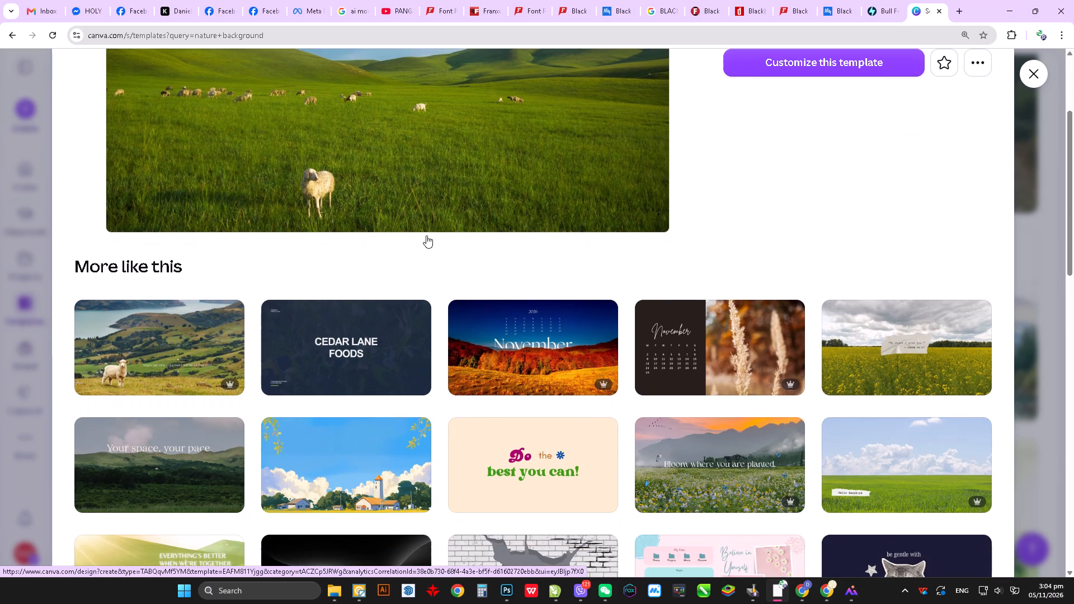
pyautogui.scroll(1, 431, 221)
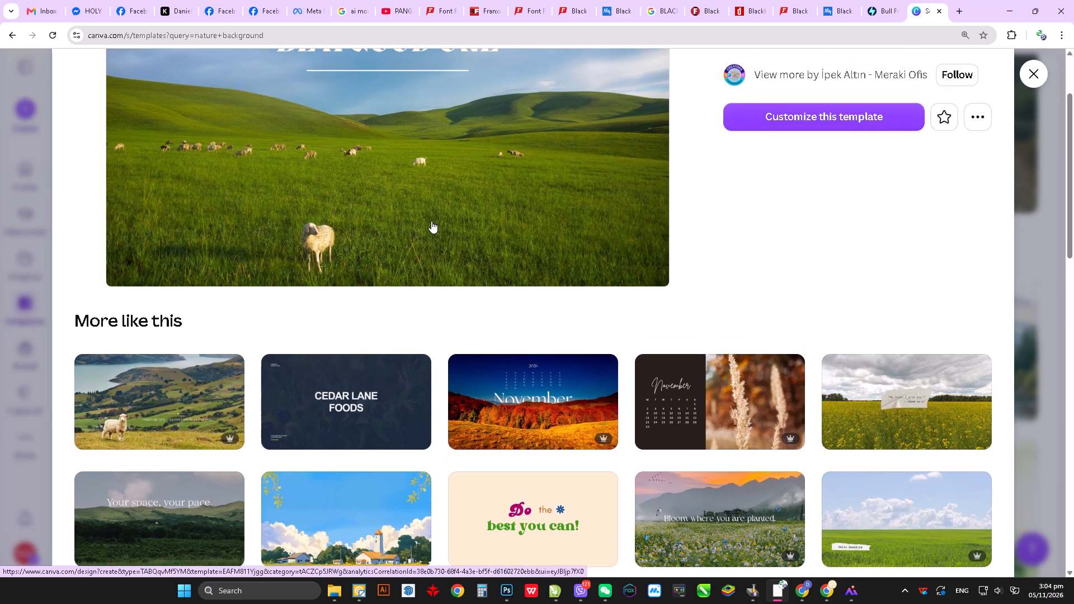
pyautogui.scroll(1, 431, 221)
pyautogui.scroll(1, 522, 215)
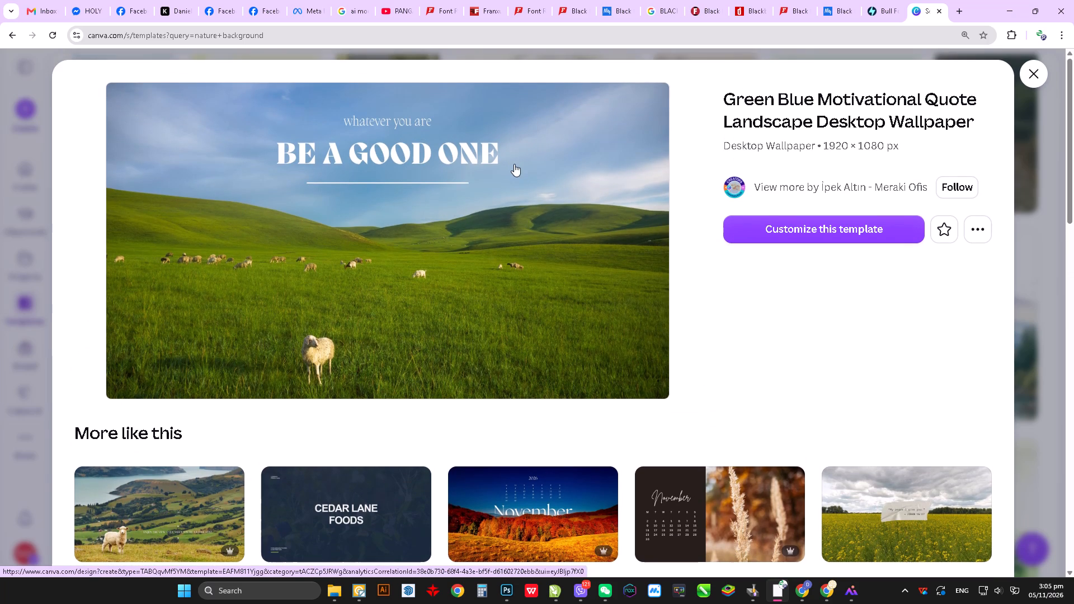
pyautogui.click(981, 236)
pyautogui.click(833, 228)
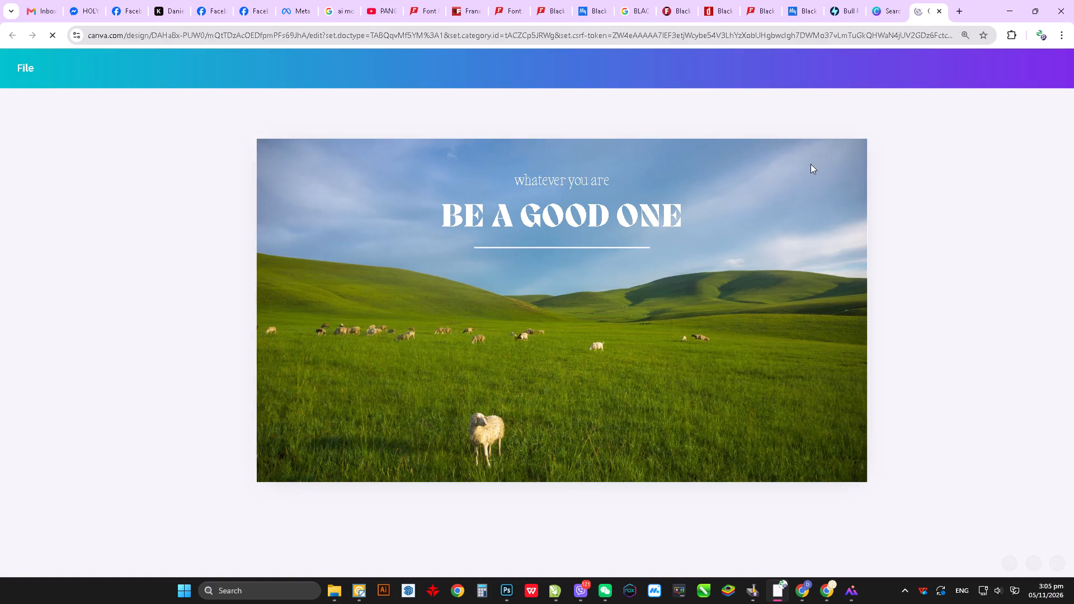
pyautogui.click(484, 447)
pyautogui.click(486, 446)
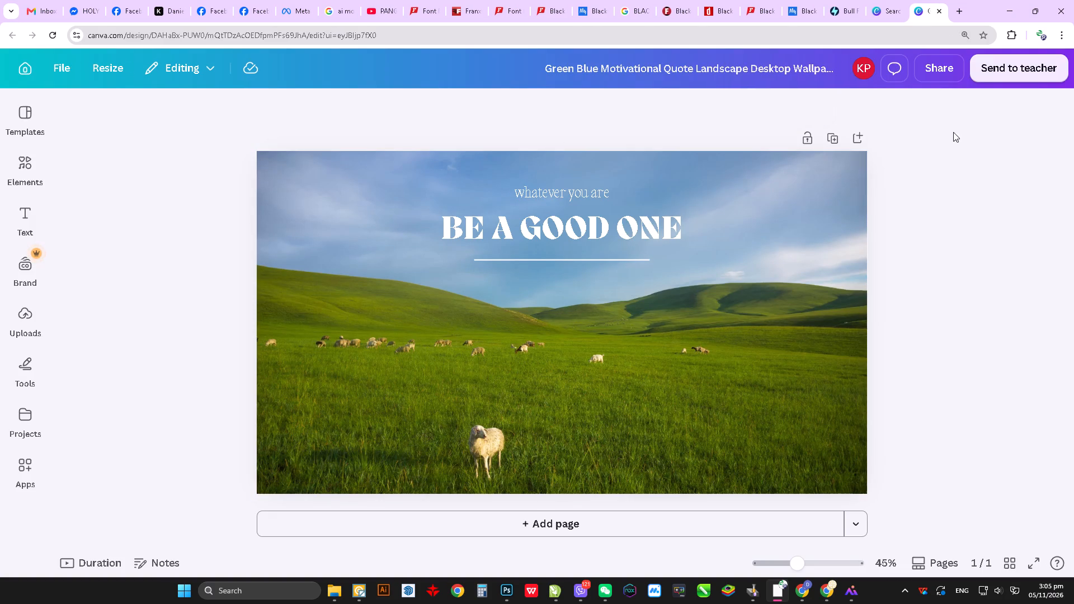
# Download the green hills design as a JPG at 6,000 × 3,375 px and High quality.
pyautogui.click(925, 67)
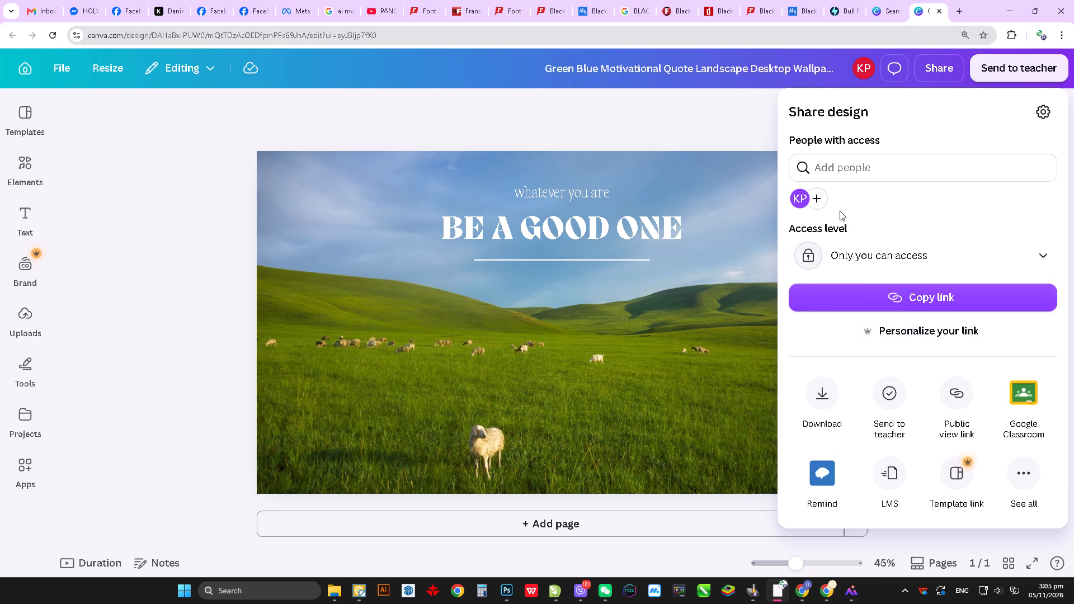
pyautogui.click(926, 257)
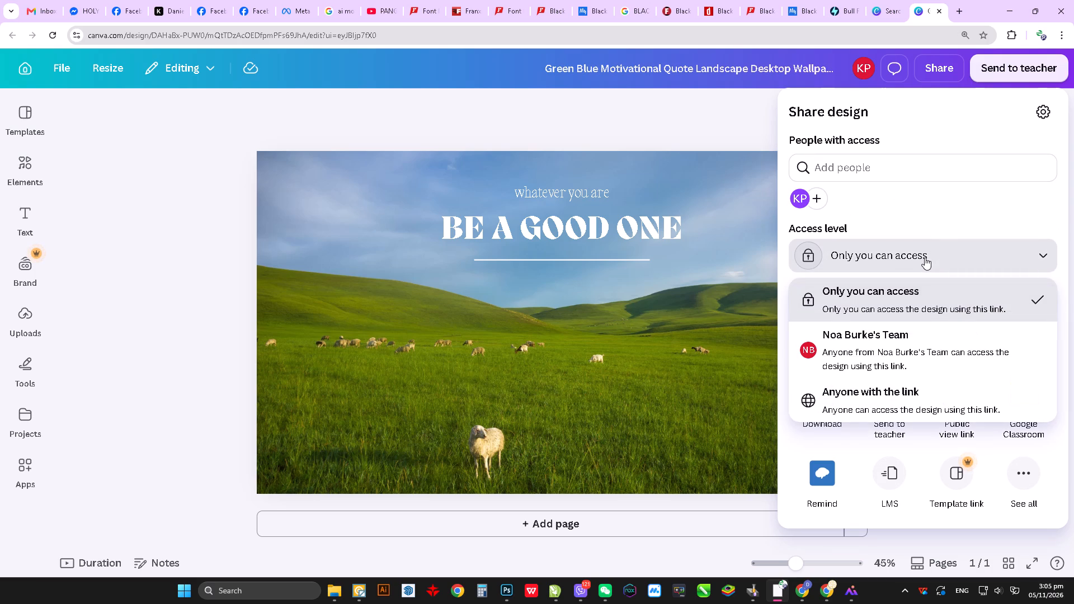
pyautogui.click(971, 211)
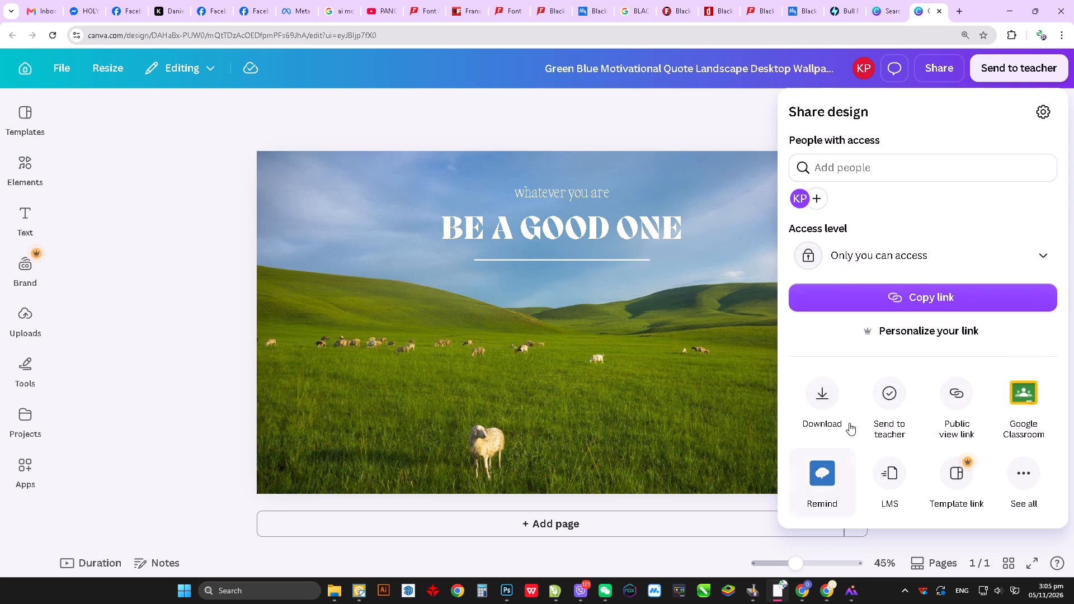
pyautogui.click(823, 396)
pyautogui.click(889, 164)
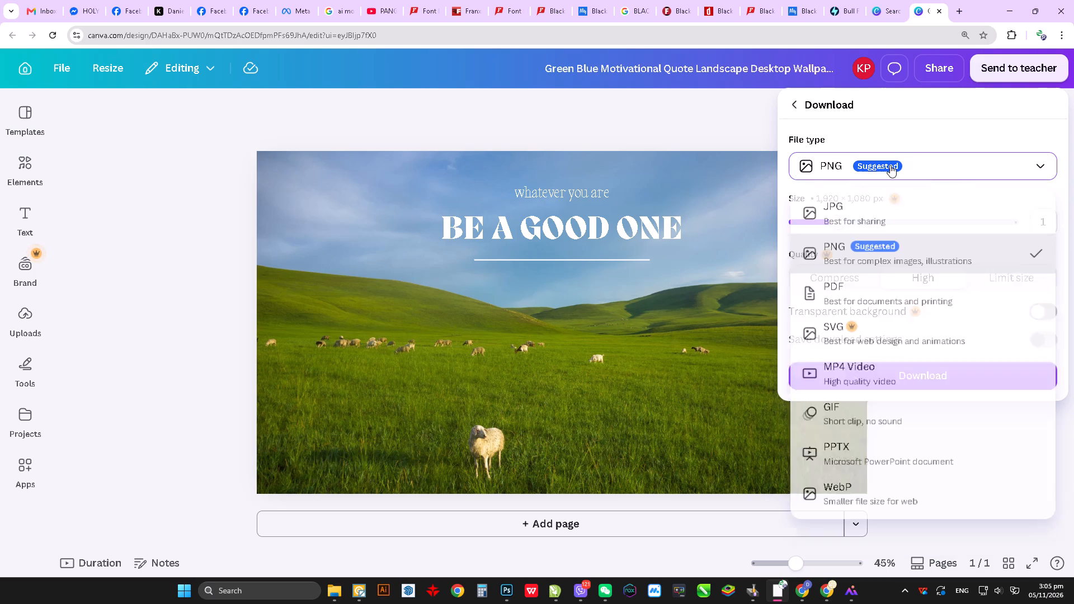
pyautogui.click(888, 201)
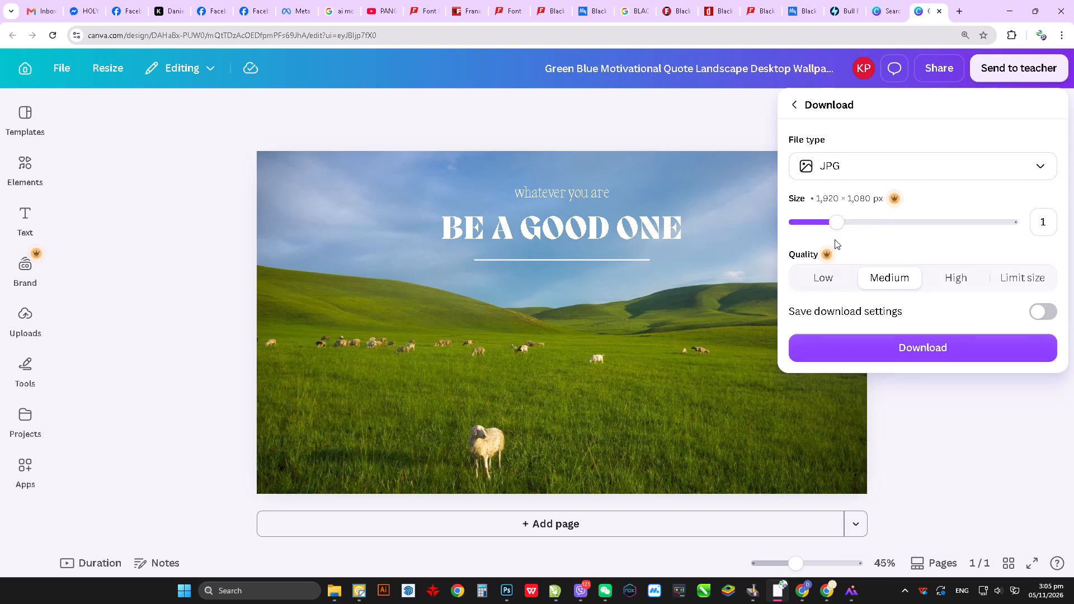
pyautogui.moveTo(835, 223); pyautogui.dragTo(1073, 237)
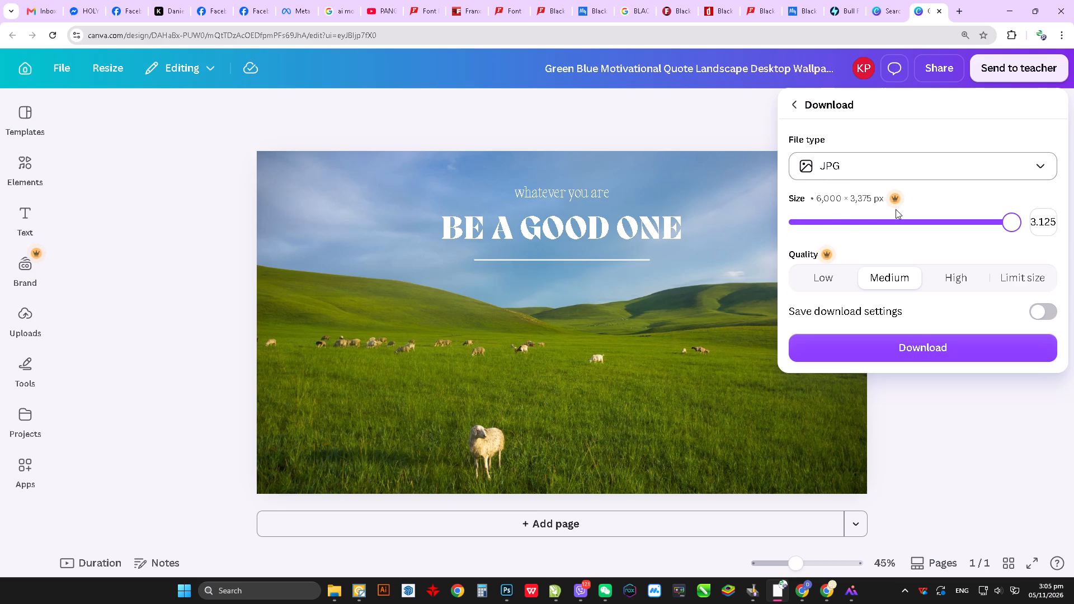
pyautogui.click(965, 277)
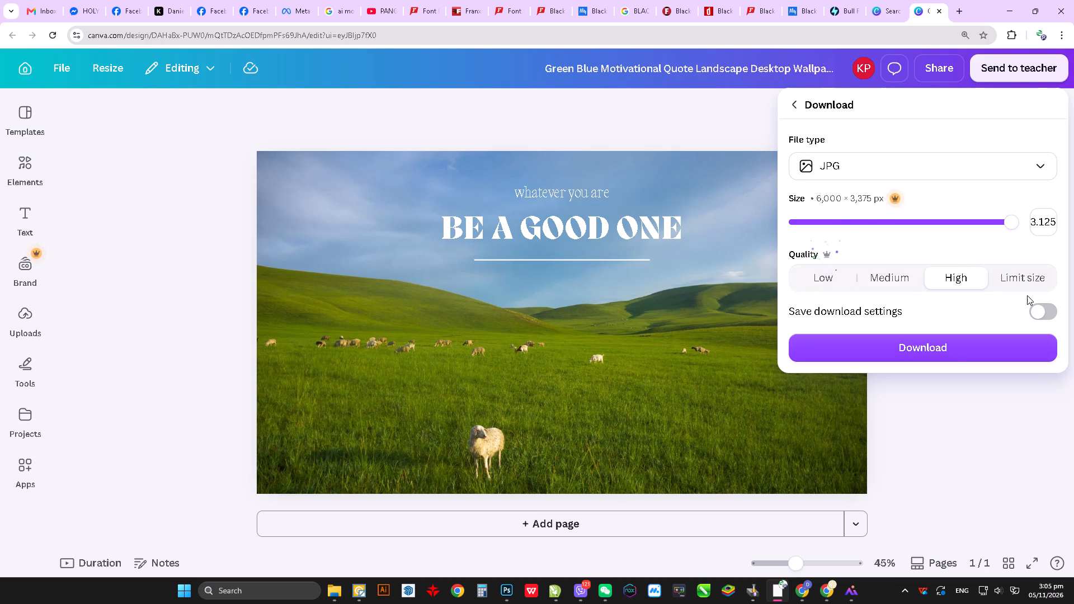
pyautogui.click(948, 348)
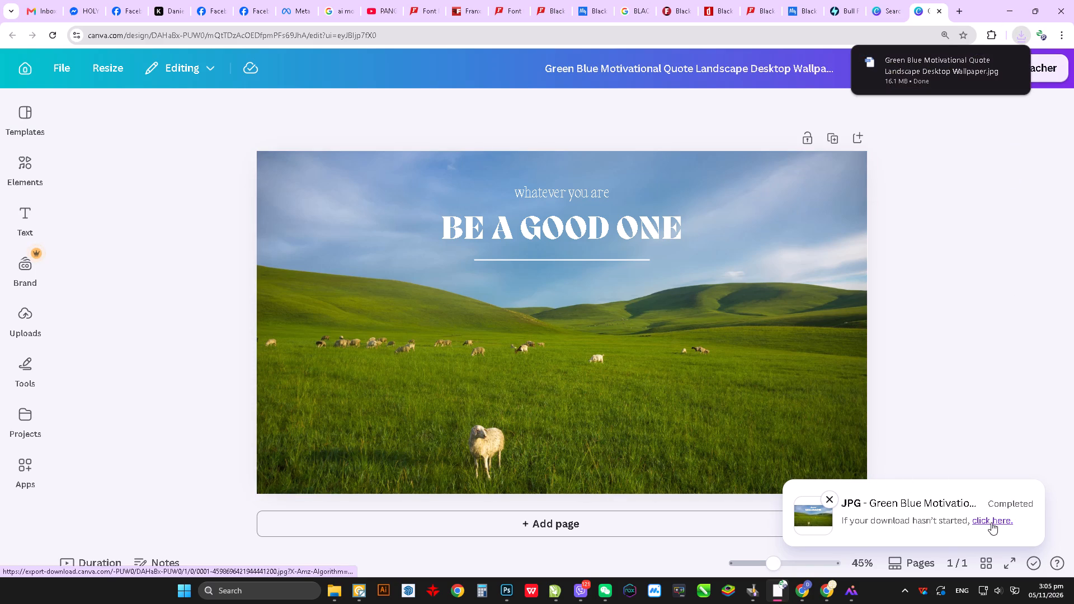
# Show the downloaded green hills JPG in its folder and place it into the SUNLIGHT 60x40cm poster in Photoshop.
pyautogui.click(992, 63)
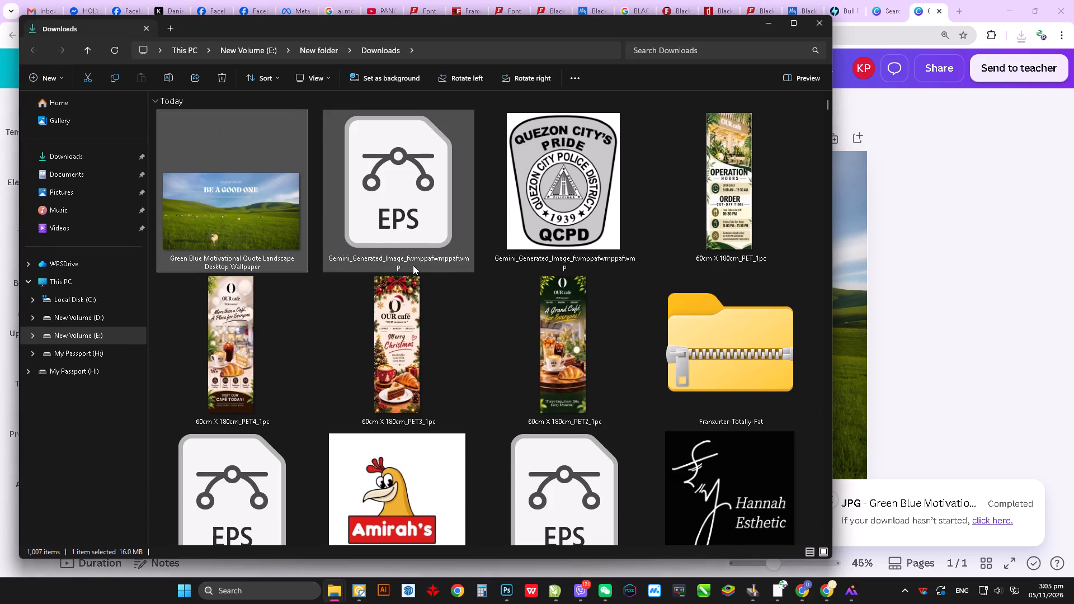
pyautogui.click(255, 184)
pyautogui.moveTo(210, 207); pyautogui.dragTo(507, 599)
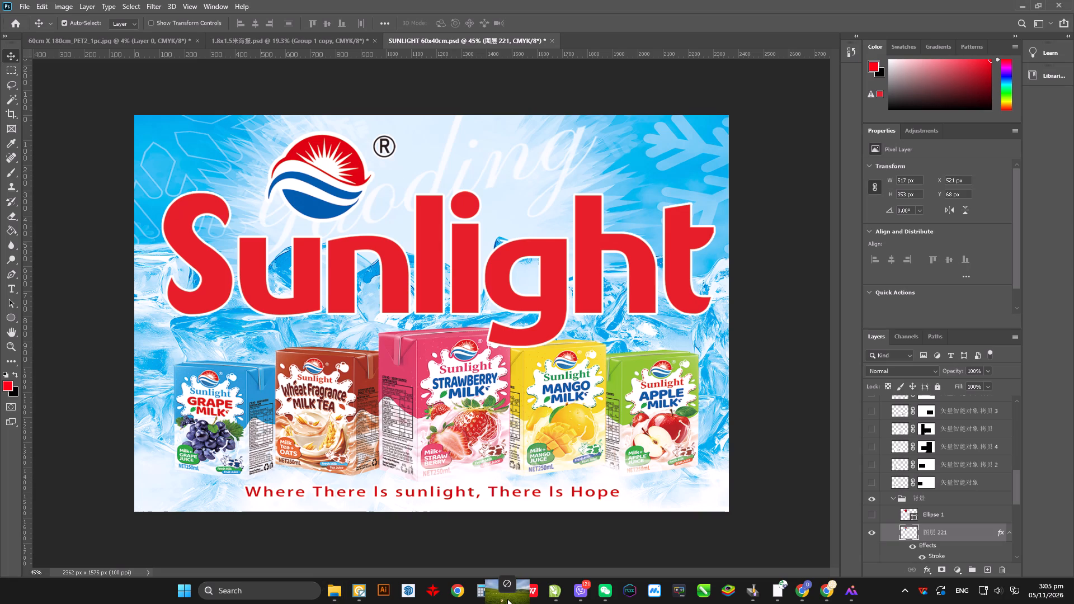
pyautogui.moveTo(507, 599); pyautogui.dragTo(425, 295)
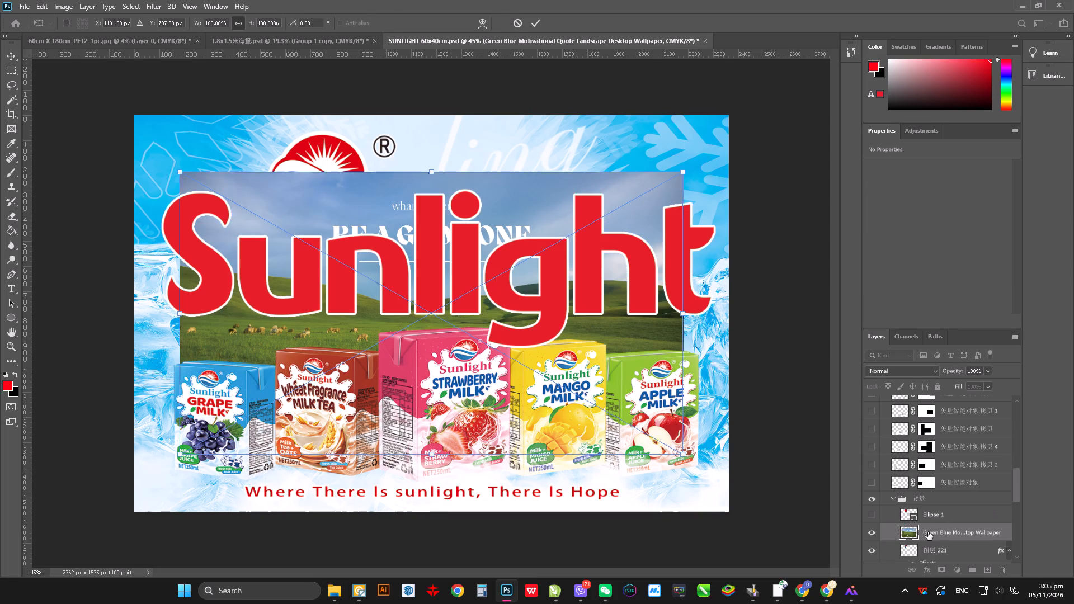
# Commit the placed green hills image and move its layer to the top of the first group, above the Sunlight lettering.
pyautogui.moveTo(929, 532); pyautogui.dragTo(940, 421)
pyautogui.press('Return')
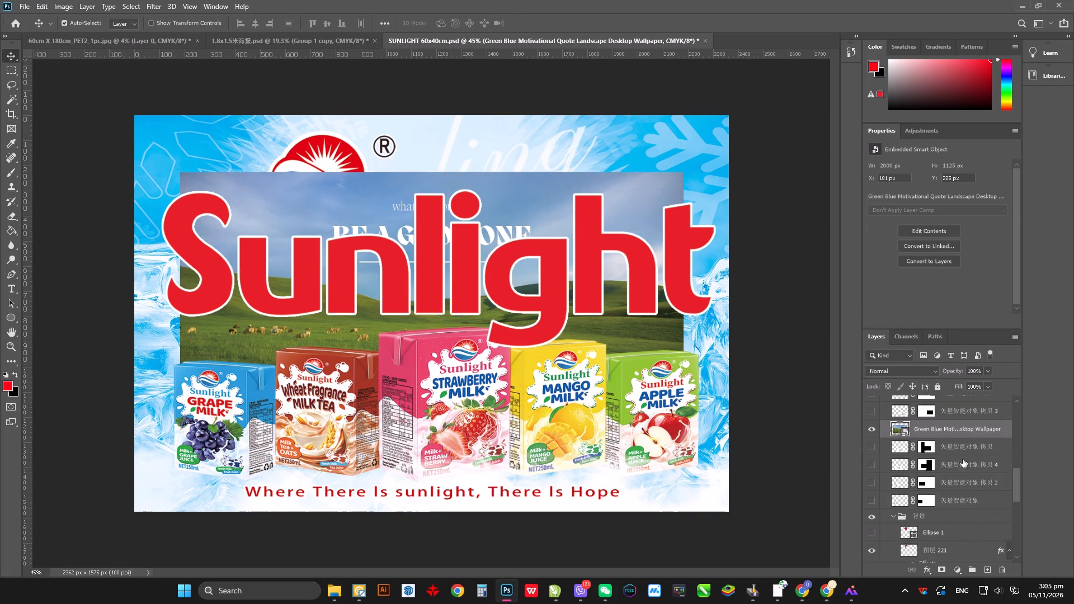
pyautogui.moveTo(962, 427); pyautogui.dragTo(957, 385)
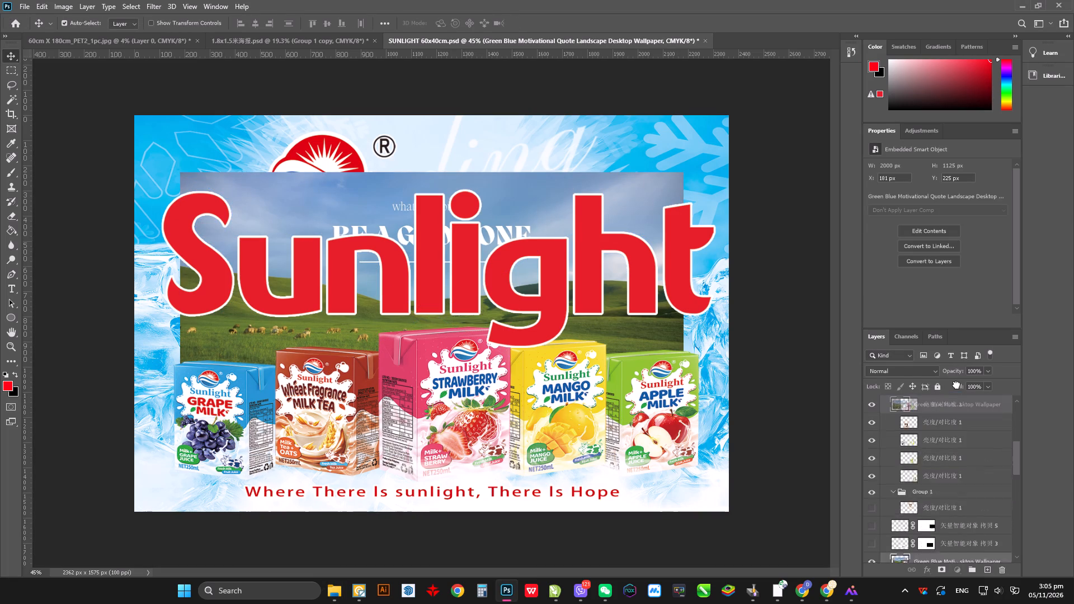
pyautogui.moveTo(957, 385); pyautogui.dragTo(956, 400)
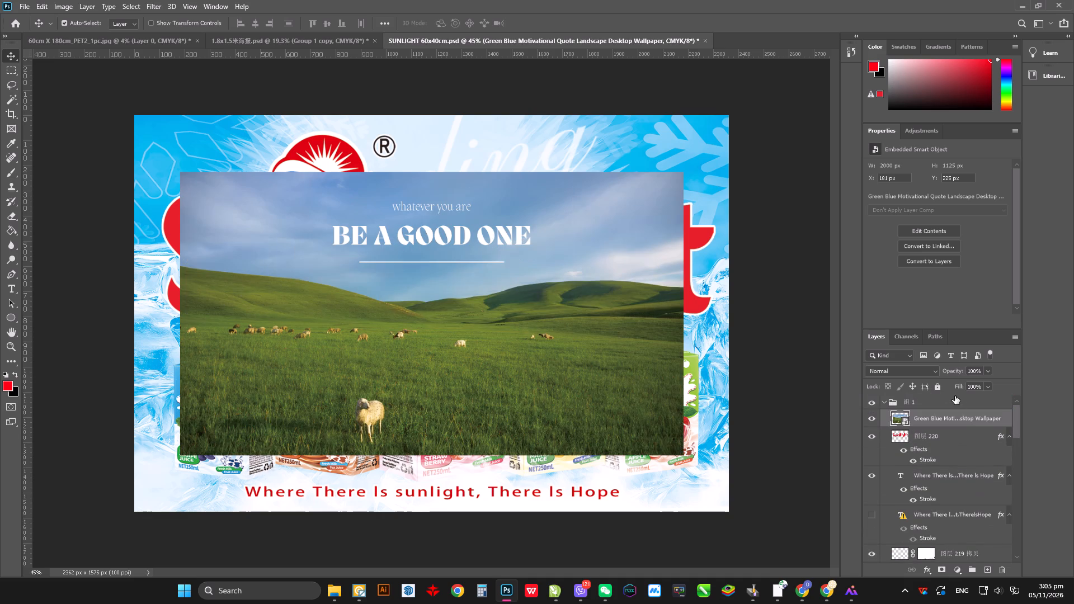
# Convert the poster document to RGB Color mode without rasterizing the smart objects.
pyautogui.click(420, 261)
pyautogui.click(82, 8)
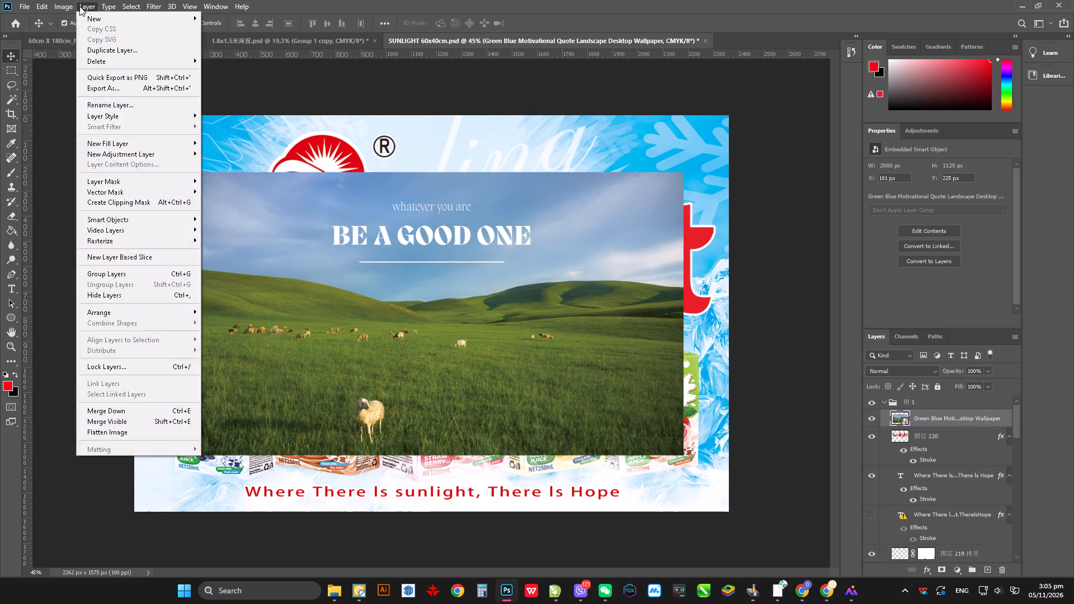
pyautogui.click(73, 17)
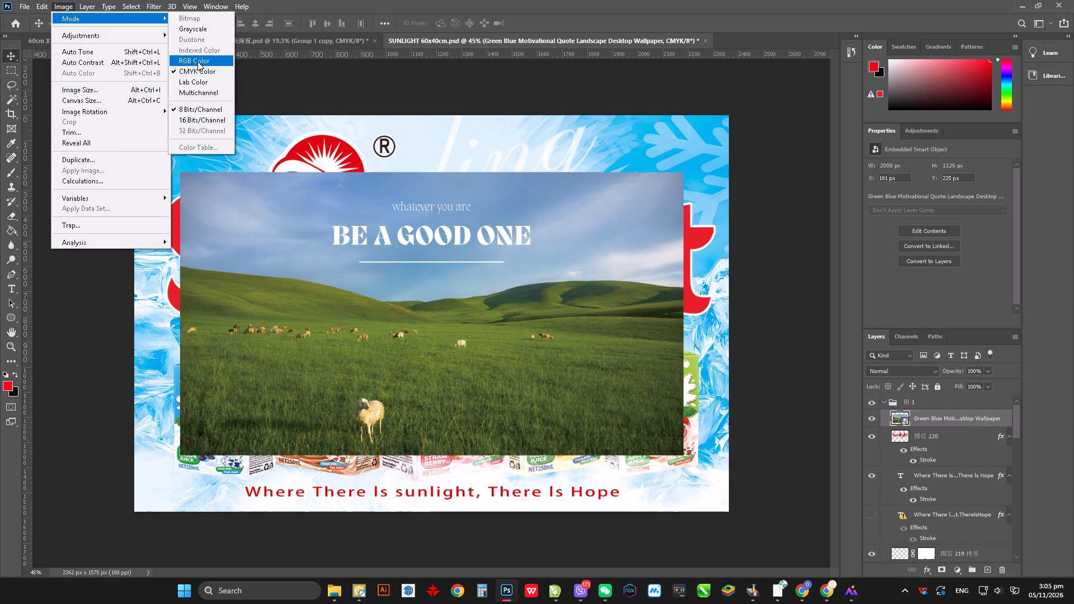
pyautogui.click(197, 62)
pyautogui.click(496, 219)
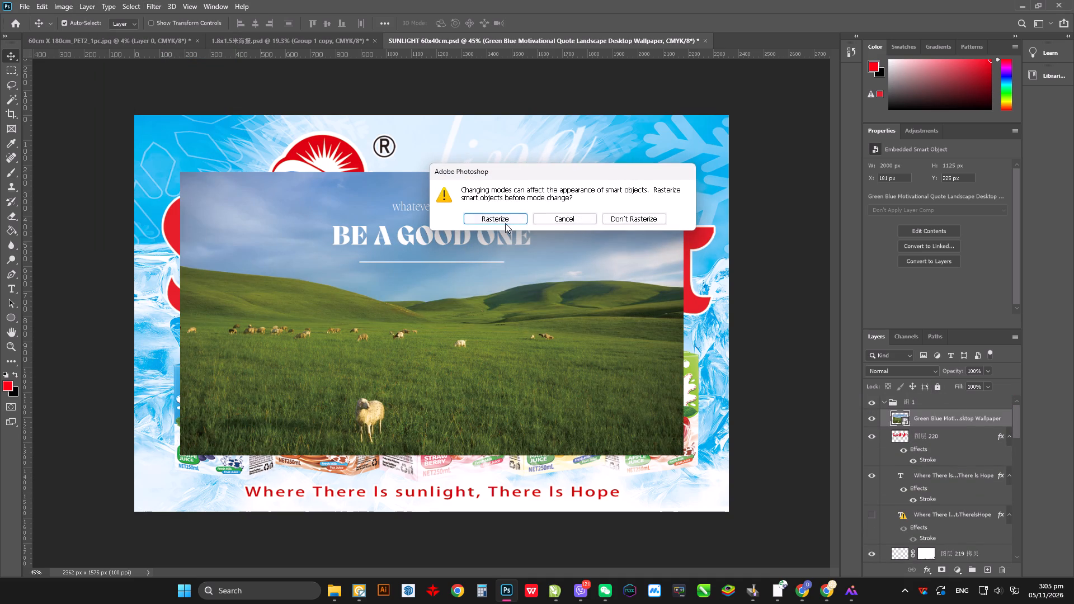
pyautogui.click(629, 219)
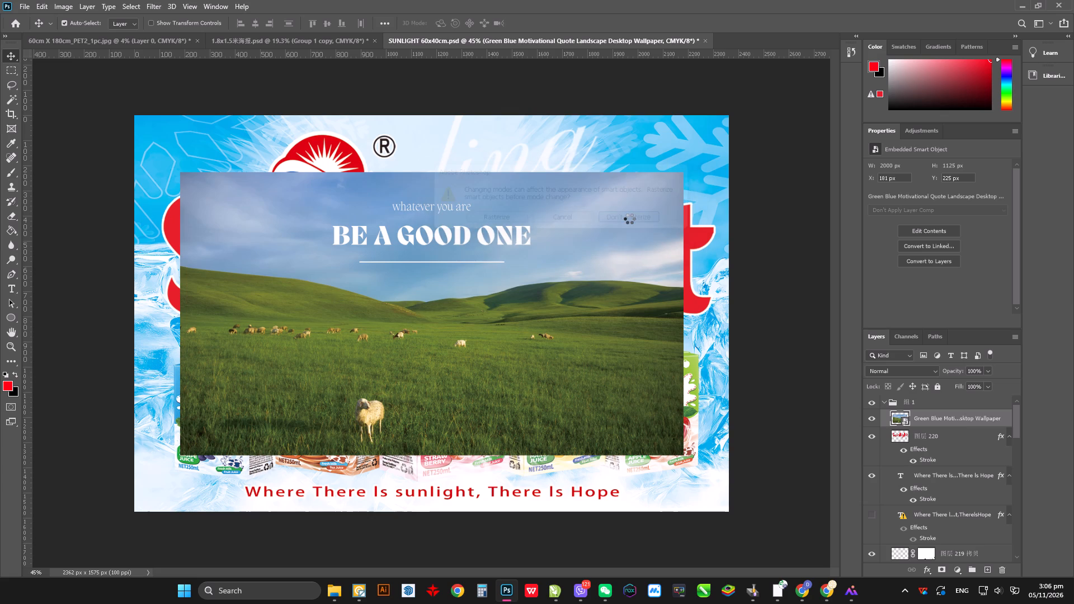
# Move the green hills image to the poster's lower-left corner.
pyautogui.click(9, 54)
pyautogui.keyDown('alt'); pyautogui.scroll(2, 522, 273); pyautogui.keyUp('alt')
pyautogui.keyDown('alt'); pyautogui.scroll(-2, 498, 295); pyautogui.keyUp('alt')
pyautogui.click(511, 336)
pyautogui.moveTo(529, 340); pyautogui.dragTo(519, 346)
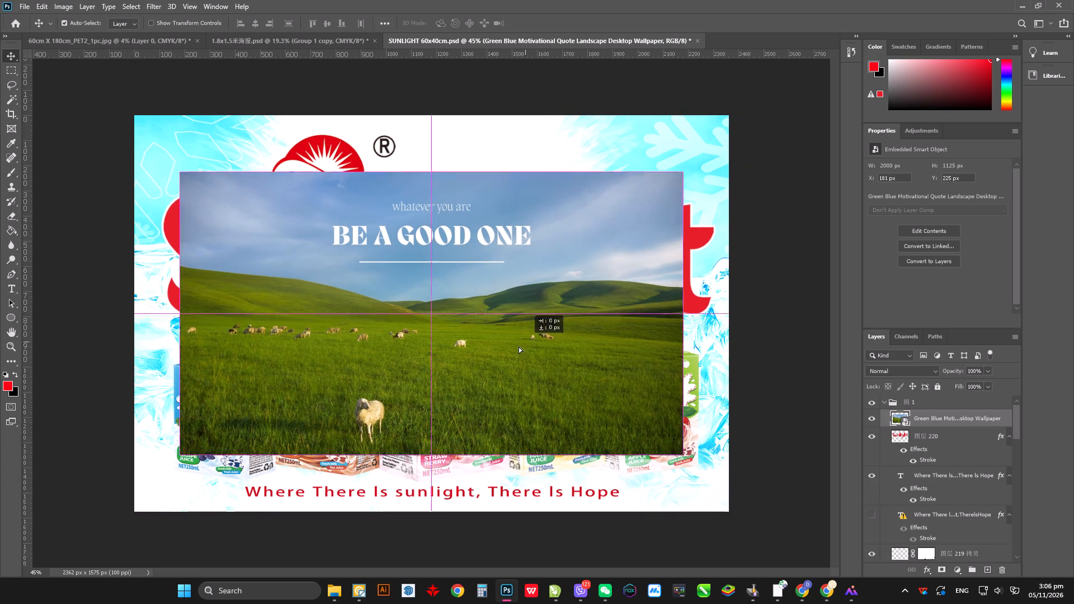
pyautogui.moveTo(519, 346); pyautogui.dragTo(482, 400)
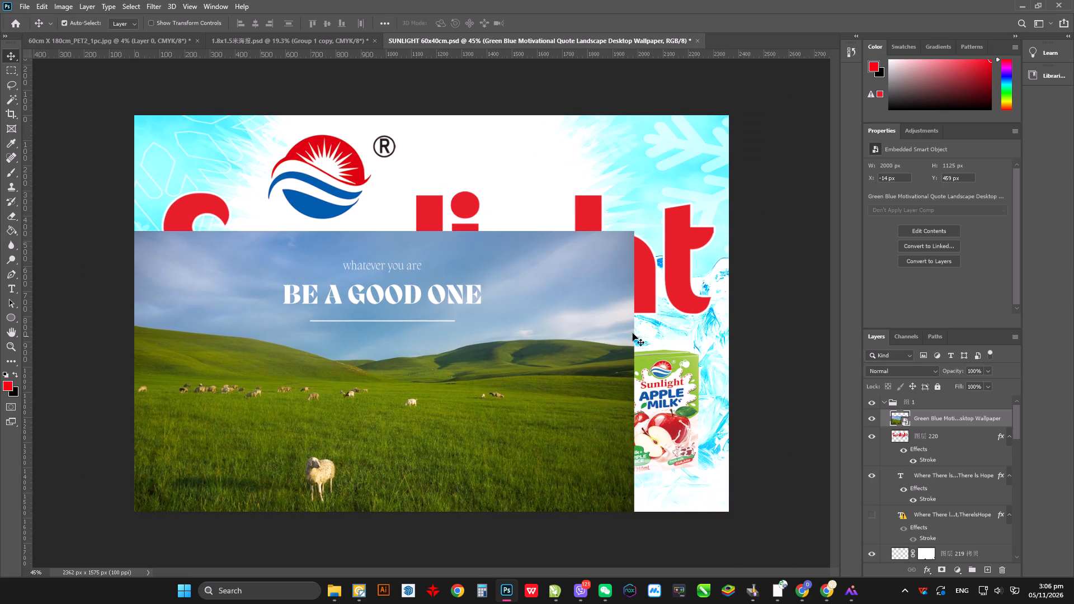
# Enlarge the green hills image proportionally to about 2845 x 1601 px and shift it left so it covers the whole poster.
pyautogui.hotkey('ctrl', 't')
pyautogui.moveTo(636, 230); pyautogui.dragTo(732, 162)
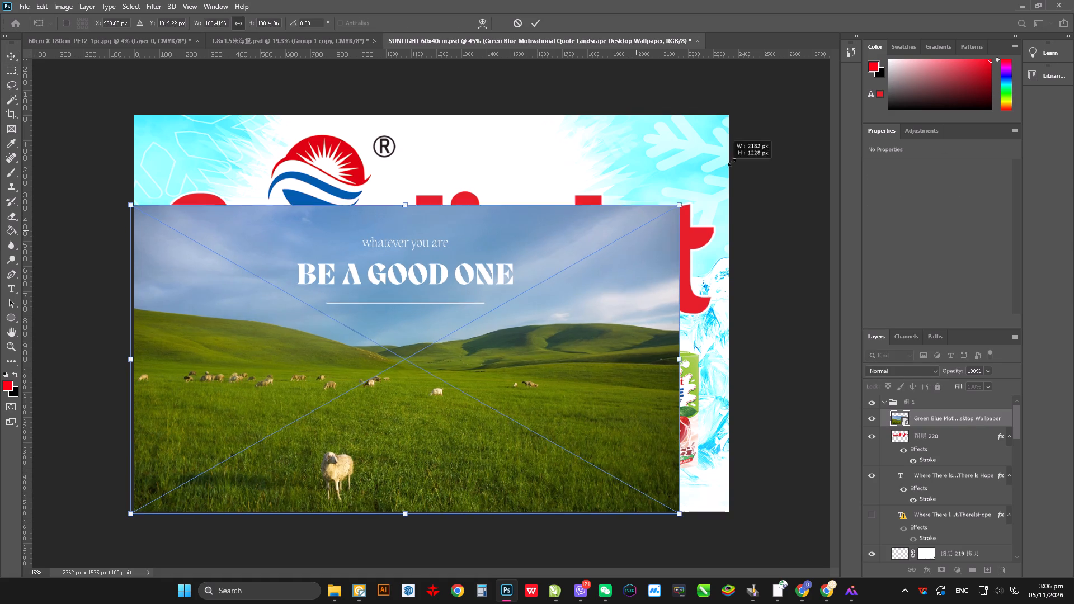
pyautogui.moveTo(732, 162); pyautogui.dragTo(835, 98)
pyautogui.keyDown('shift'); pyautogui.moveTo(593, 286); pyautogui.dragTo(557, 289); pyautogui.keyUp('shift')
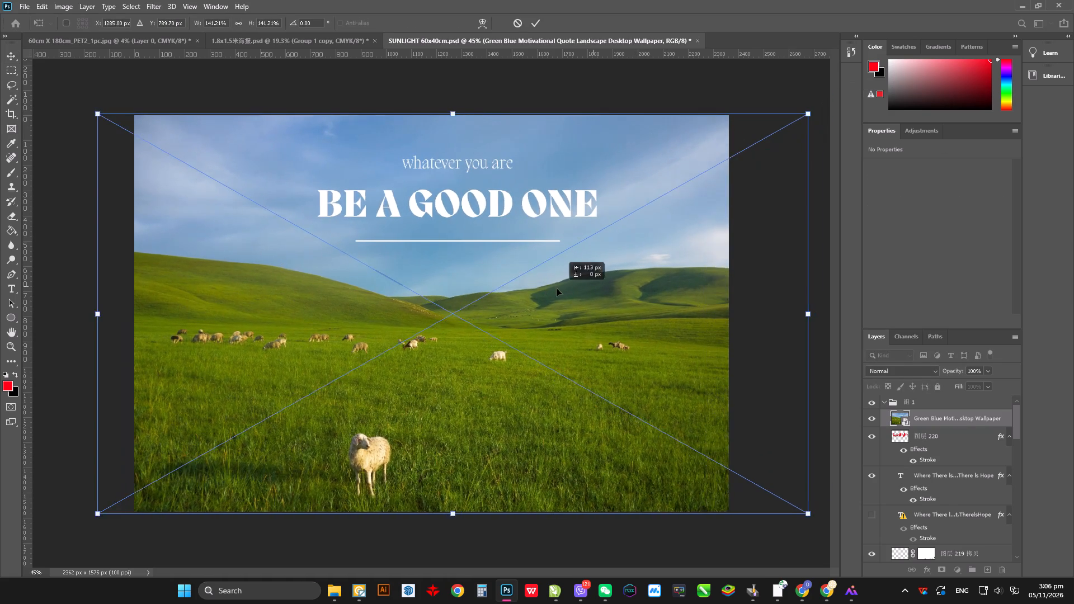
pyautogui.keyDown('shift'); pyautogui.moveTo(557, 289); pyautogui.dragTo(497, 284); pyautogui.keyUp('shift')
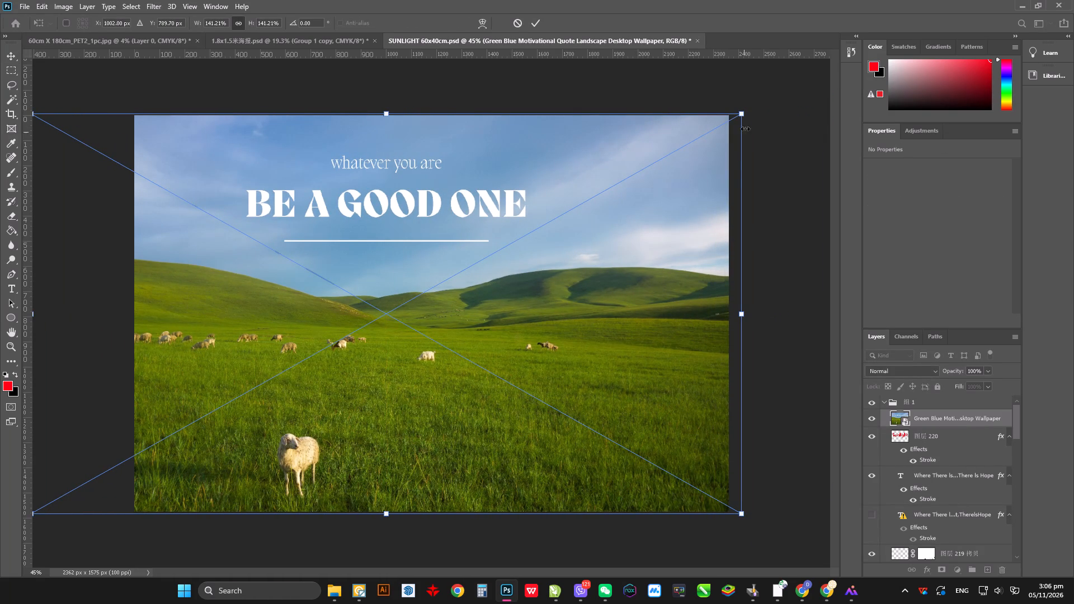
pyautogui.moveTo(746, 117); pyautogui.dragTo(750, 111)
pyautogui.press('Return')
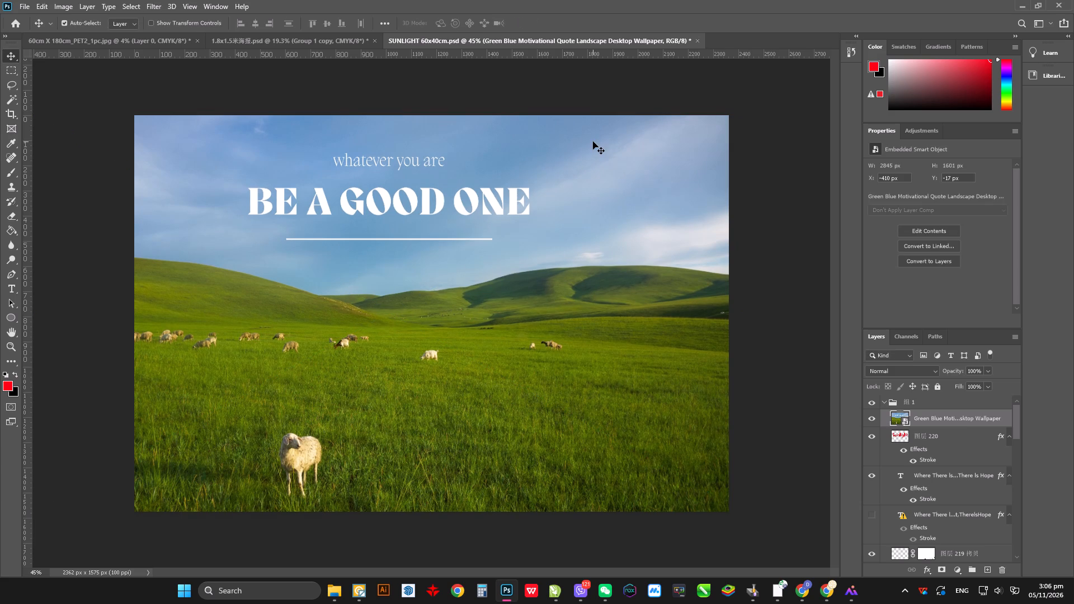
# Choose the Spot Healing Brush, duplicate the green hills layer, hide the original and rasterize the copy.
pyautogui.keyDown('alt'); pyautogui.scroll(18, 362, 178); pyautogui.keyUp('alt')
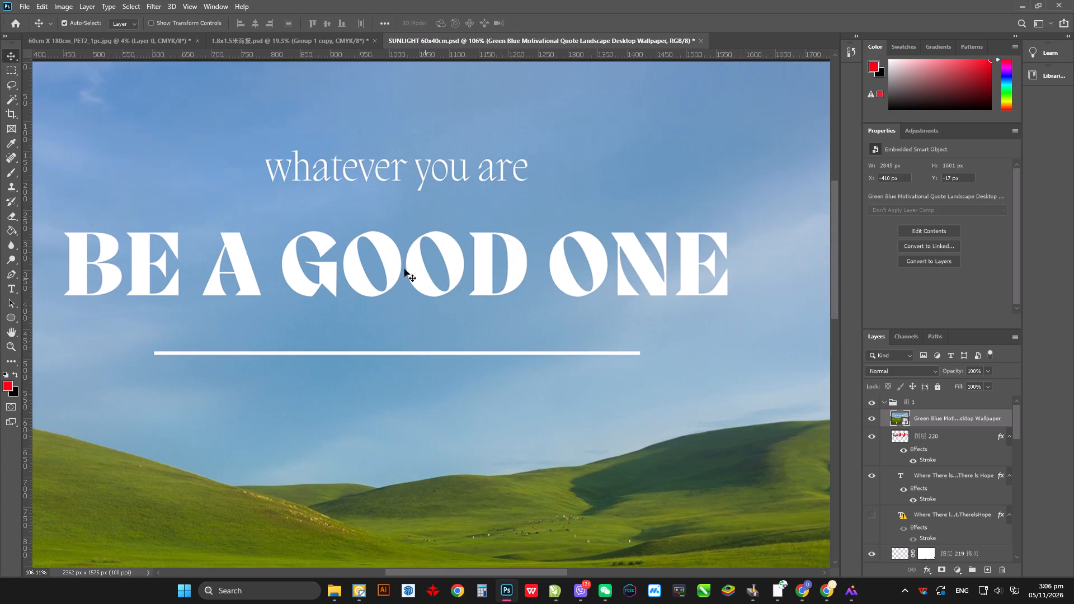
pyautogui.moveTo(12, 202); pyautogui.dragTo(12, 181)
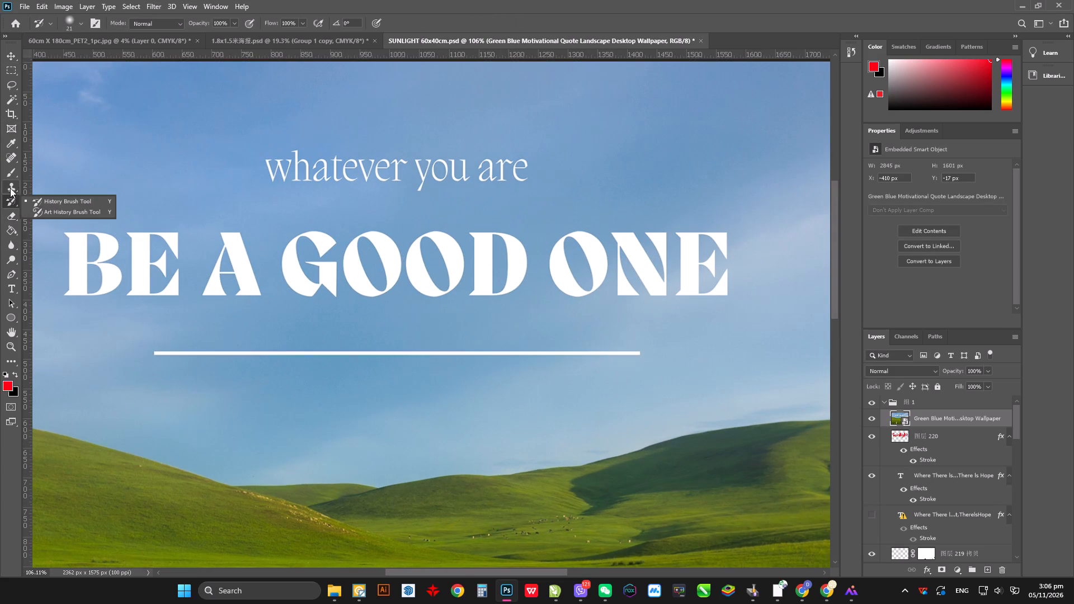
pyautogui.rightClick(10, 172)
pyautogui.rightClick(8, 161)
pyautogui.click(58, 158)
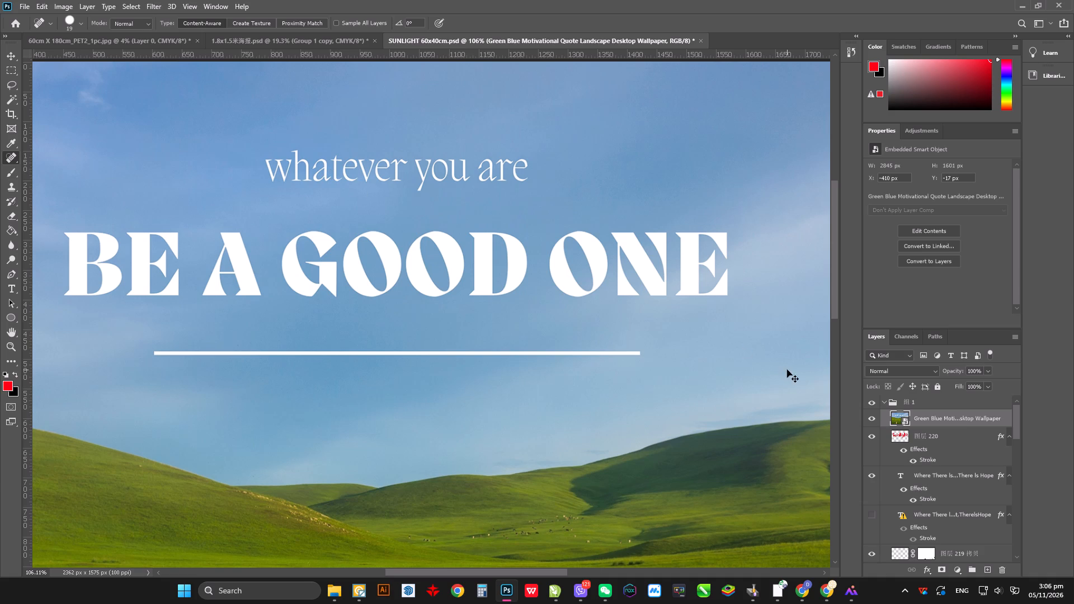
pyautogui.hotkey('ctrl', 'j')
pyautogui.click(870, 438)
pyautogui.click(329, 169)
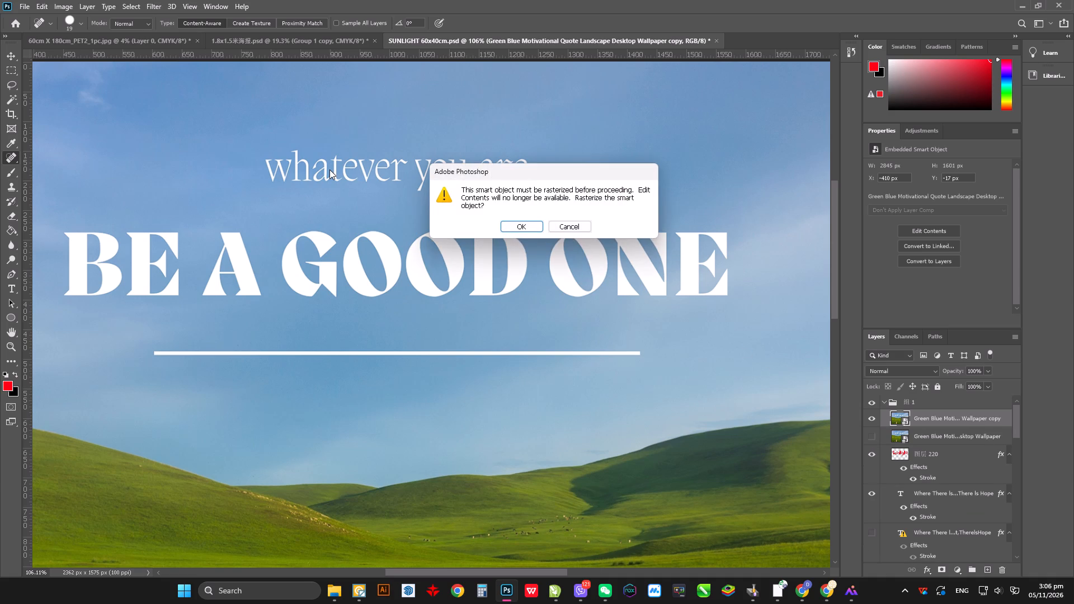
pyautogui.press('Return')
# Set the healing brush size to about 71 px and remove the "whatever you are" text from the sky.
pyautogui.rightClick(310, 178)
pyautogui.click(364, 199)
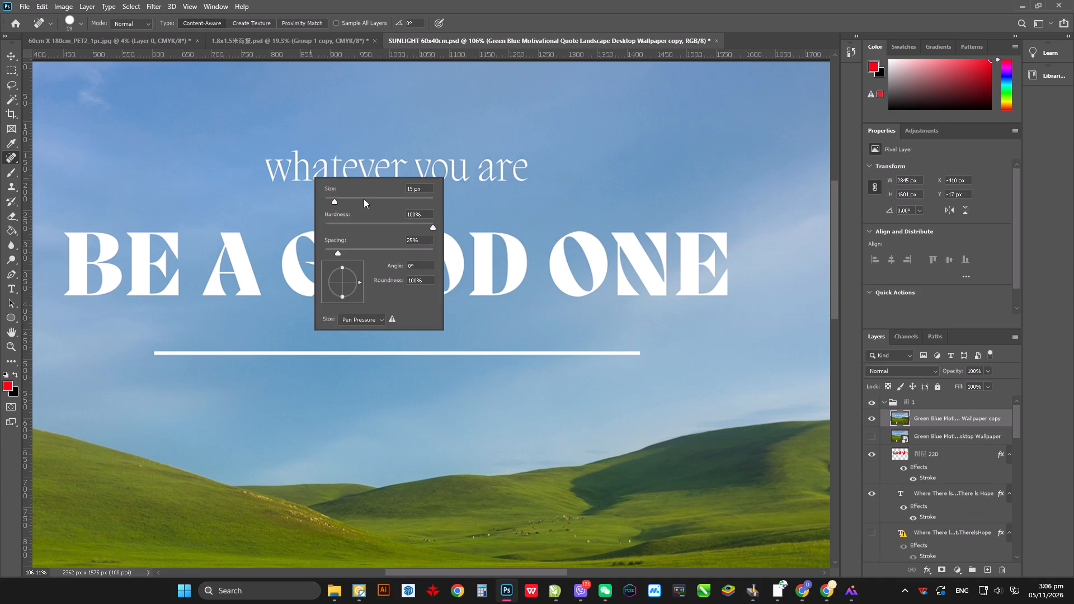
pyautogui.moveTo(279, 168); pyautogui.dragTo(496, 167)
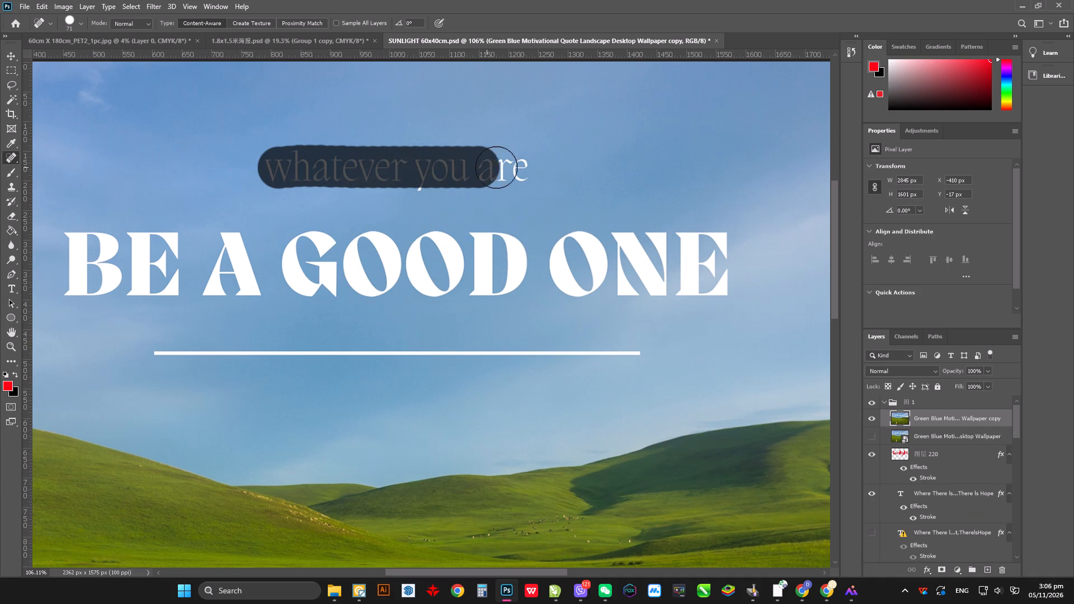
pyautogui.moveTo(496, 167); pyautogui.dragTo(416, 184)
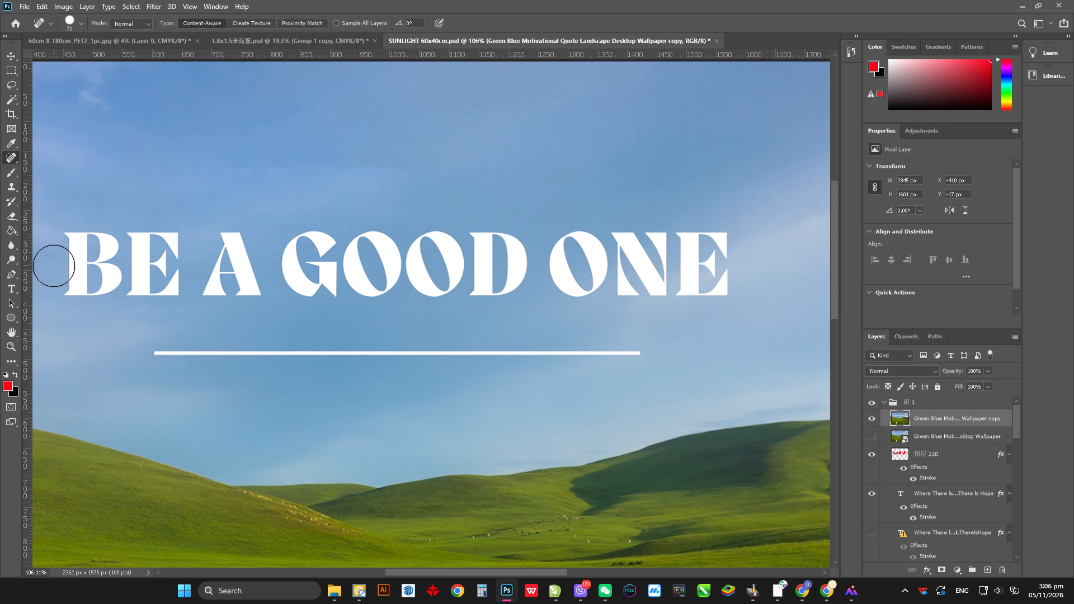
# Heal away the "BE A GOOD ONE" lettering and the stray white streak in its place.
pyautogui.moveTo(77, 238); pyautogui.dragTo(721, 246)
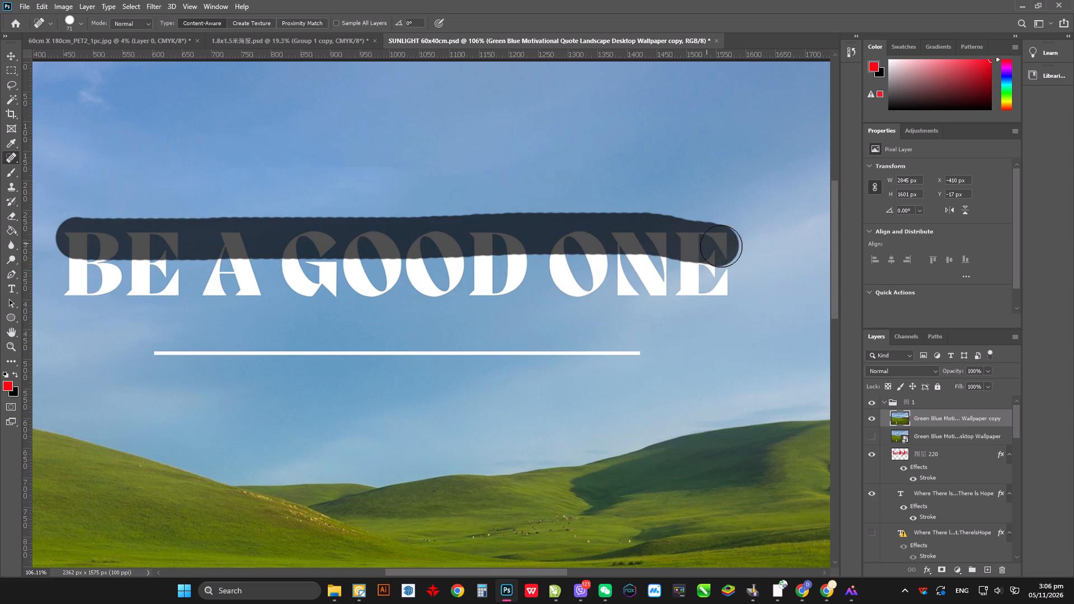
pyautogui.moveTo(721, 246); pyautogui.dragTo(72, 279)
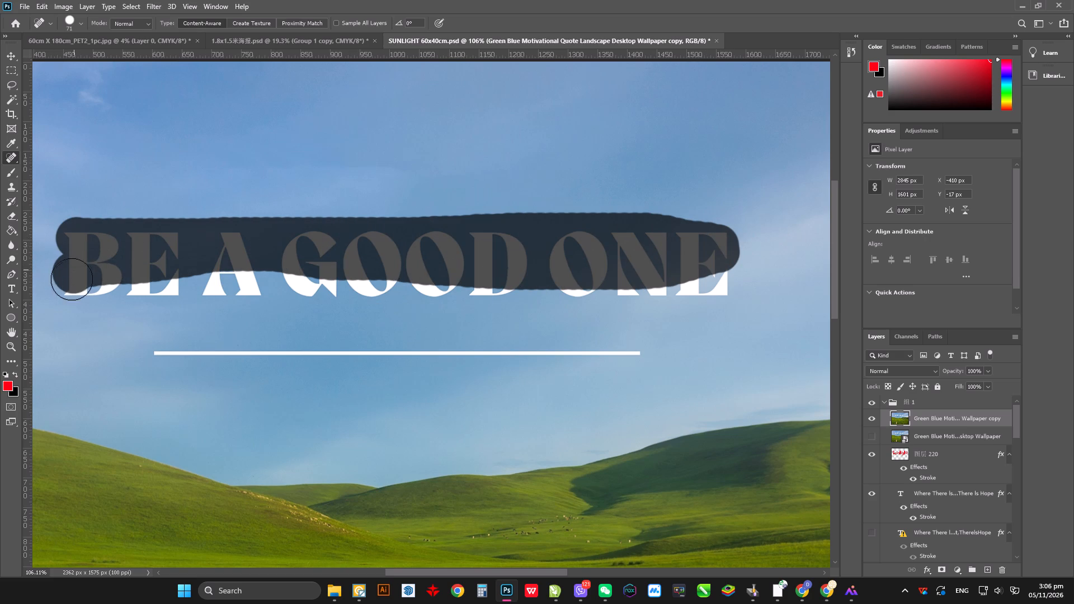
pyautogui.moveTo(72, 279); pyautogui.dragTo(526, 286)
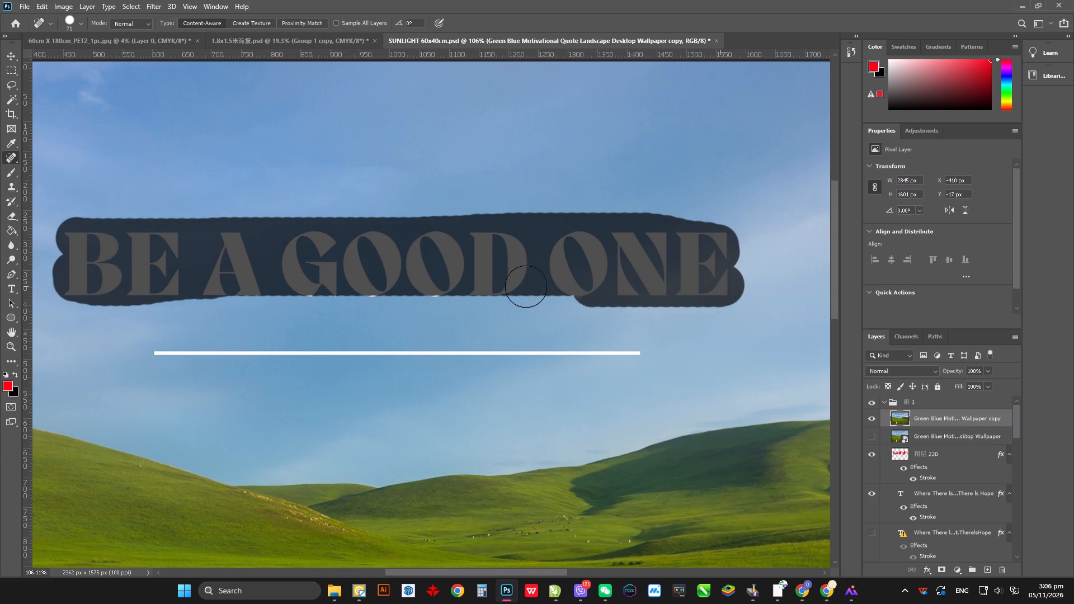
pyautogui.moveTo(526, 286); pyautogui.dragTo(239, 281)
pyautogui.click(307, 300)
pyautogui.moveTo(346, 302); pyautogui.dragTo(355, 302)
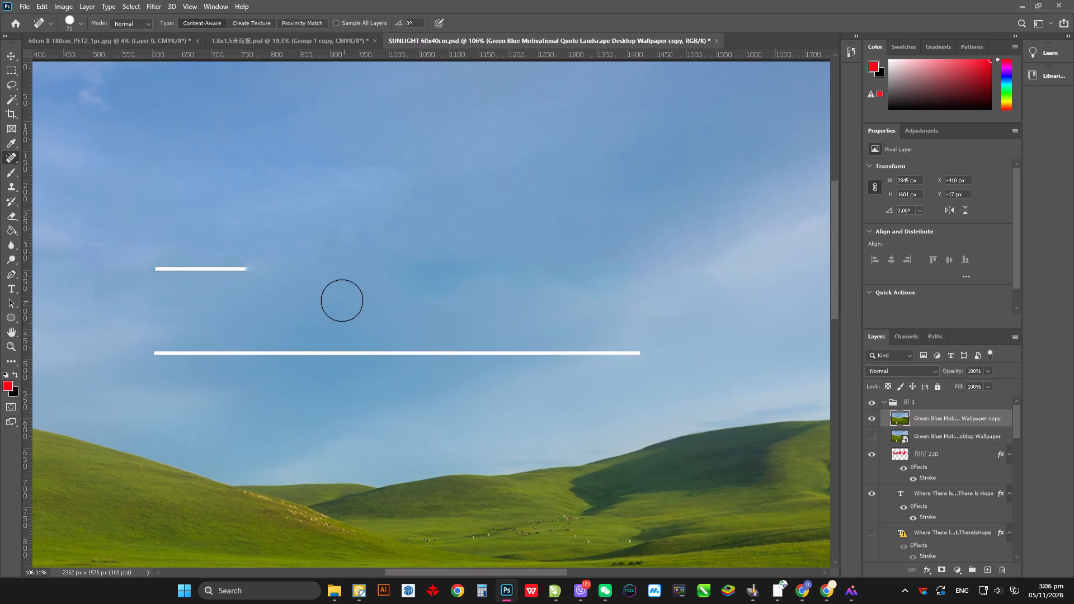
pyautogui.moveTo(154, 263); pyautogui.dragTo(300, 268)
# Heal away the white line below the removed lettering and smooth the blotchy patch of sky above the hills.
pyautogui.scroll(-2, 253, 375)
pyautogui.scroll(-1, 159, 330)
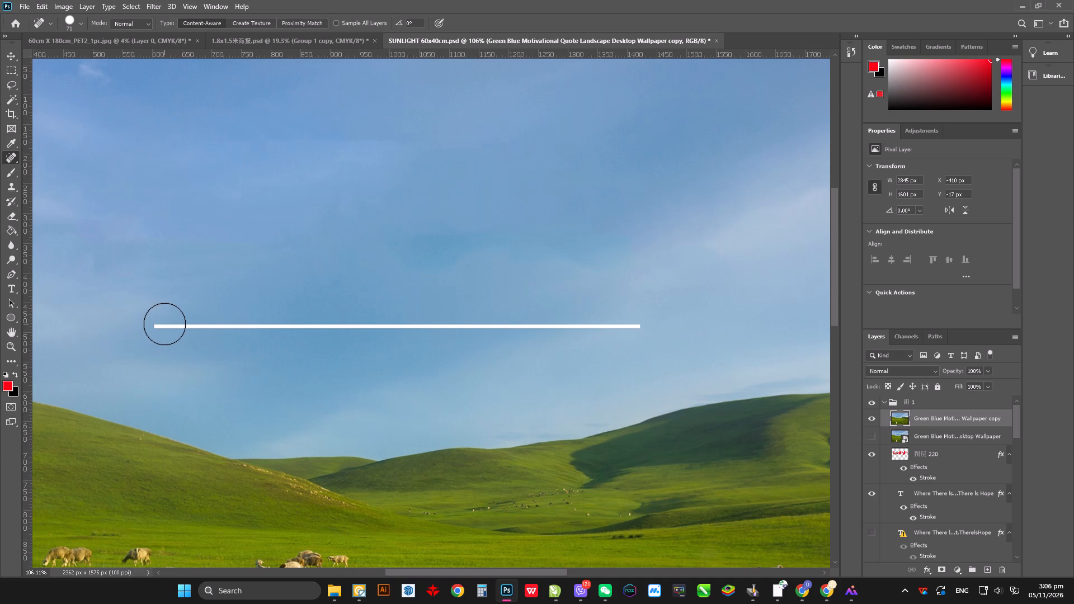
pyautogui.moveTo(164, 324); pyautogui.dragTo(644, 337)
pyautogui.keyDown('alt'); pyautogui.scroll(-9, 588, 359); pyautogui.keyUp('alt')
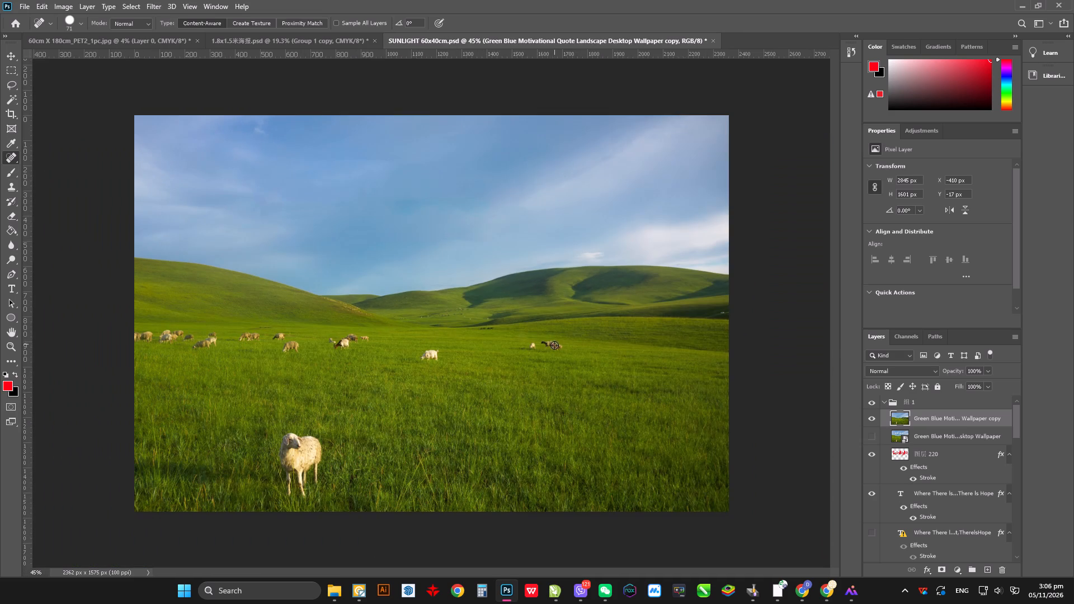
pyautogui.keyDown('alt'); pyautogui.scroll(4, 350, 333); pyautogui.keyUp('alt')
pyautogui.click(499, 201)
pyautogui.click(512, 196)
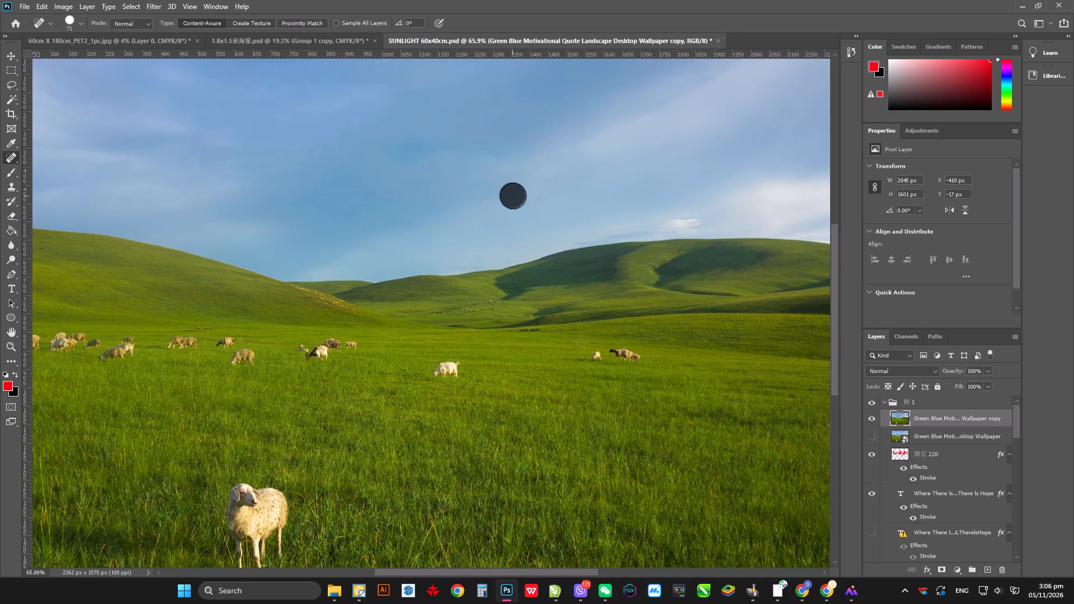
pyautogui.moveTo(532, 189); pyautogui.dragTo(500, 203)
pyautogui.keyDown('alt'); pyautogui.scroll(-2, 527, 292); pyautogui.keyUp('alt')
pyautogui.keyDown('alt'); pyautogui.scroll(2, 471, 394); pyautogui.keyUp('alt')
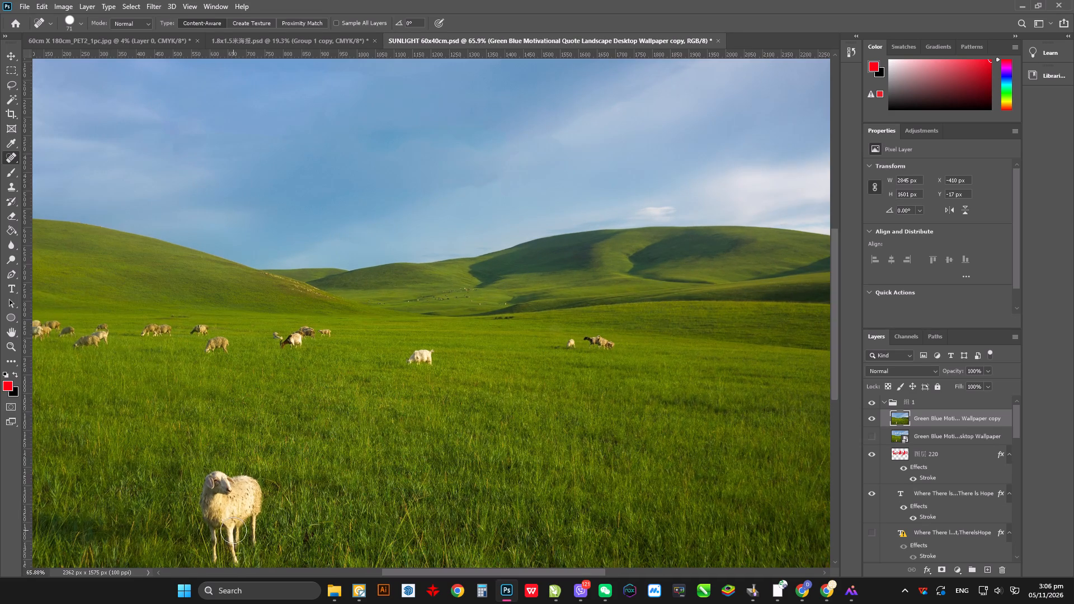
# Remove the large foreground sheep from the grass with the Spot Healing Brush.
pyautogui.keyDown('alt'); pyautogui.scroll(-3, 281, 504); pyautogui.keyUp('alt')
pyautogui.keyDown('alt'); pyautogui.scroll(11, 245, 538); pyautogui.keyUp('alt')
pyautogui.moveTo(285, 538); pyautogui.dragTo(265, 520)
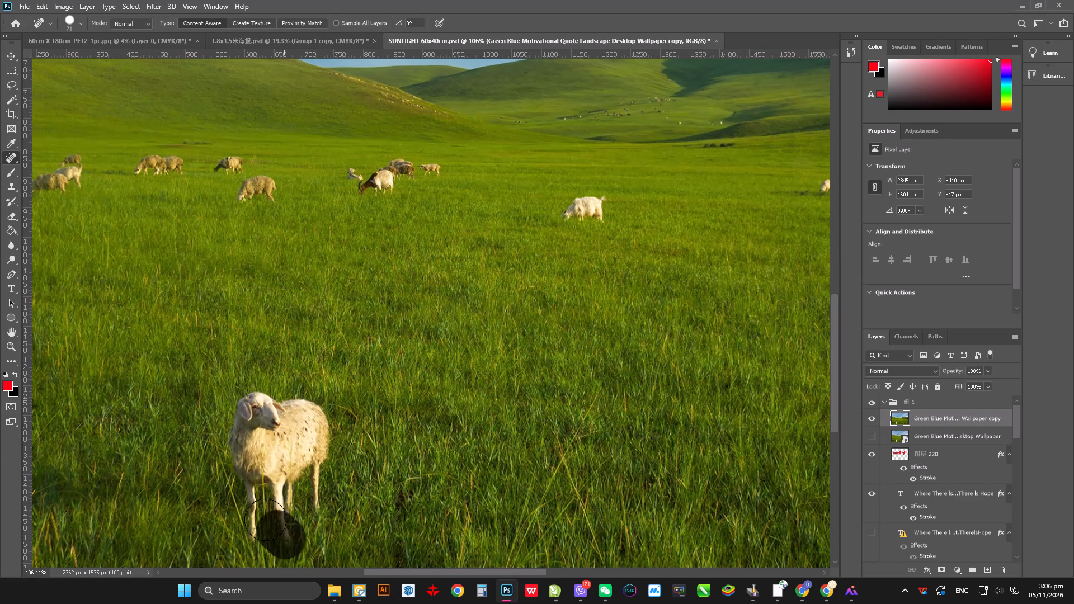
pyautogui.moveTo(265, 520); pyautogui.dragTo(295, 430)
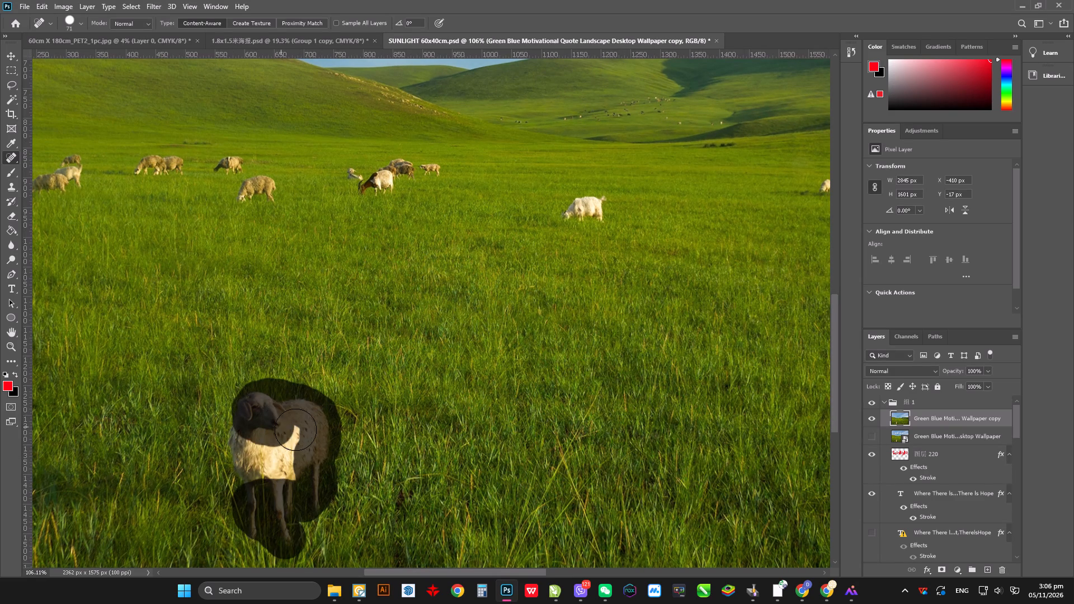
pyautogui.moveTo(295, 430); pyautogui.dragTo(246, 501)
# Blend the dark, uneven grass patches in the lower-left foreground around where the large sheep stood.
pyautogui.keyDown('alt'); pyautogui.scroll(-5, 555, 456); pyautogui.keyUp('alt')
pyautogui.keyDown('alt'); pyautogui.scroll(3, 237, 515); pyautogui.keyUp('alt')
pyautogui.moveTo(211, 479); pyautogui.dragTo(152, 477)
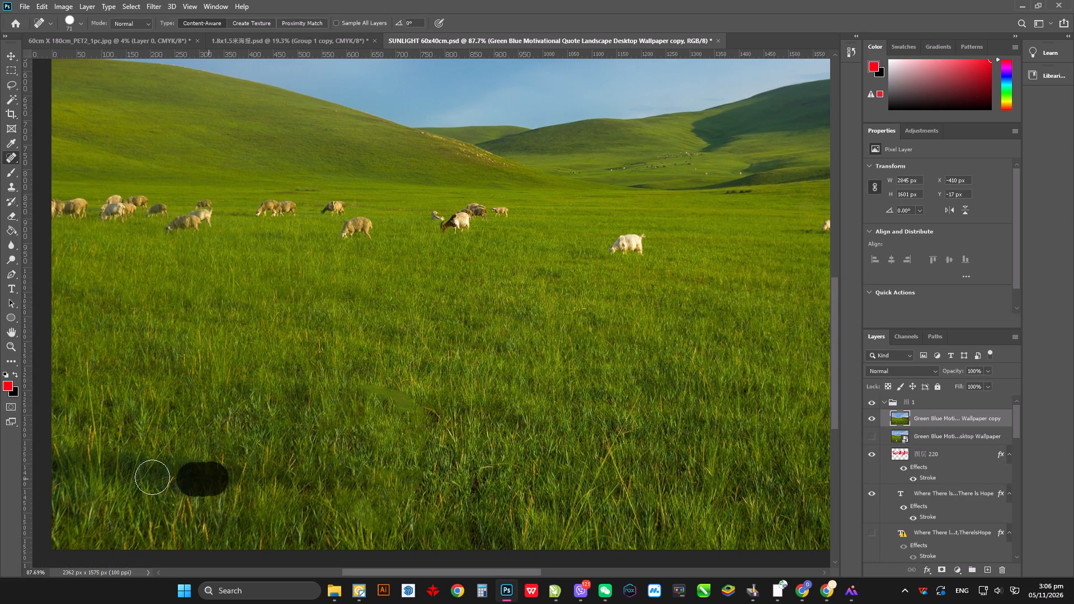
pyautogui.moveTo(152, 477); pyautogui.dragTo(65, 461)
pyautogui.moveTo(124, 457); pyautogui.dragTo(299, 494)
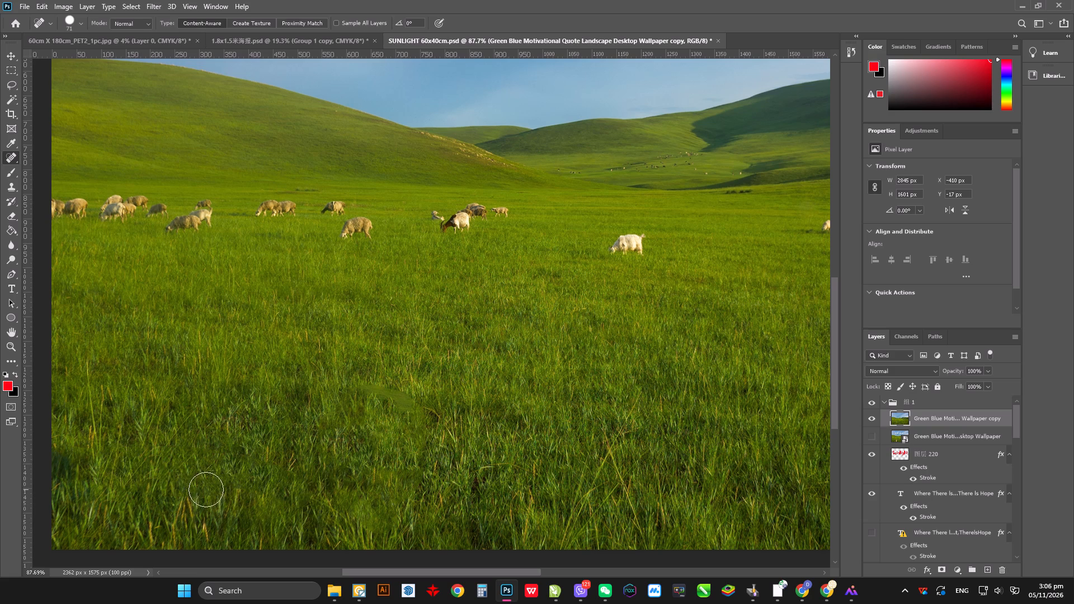
pyautogui.moveTo(205, 487); pyautogui.dragTo(315, 523)
pyautogui.keyDown('alt'); pyautogui.scroll(-1, 439, 479); pyautogui.keyUp('alt')
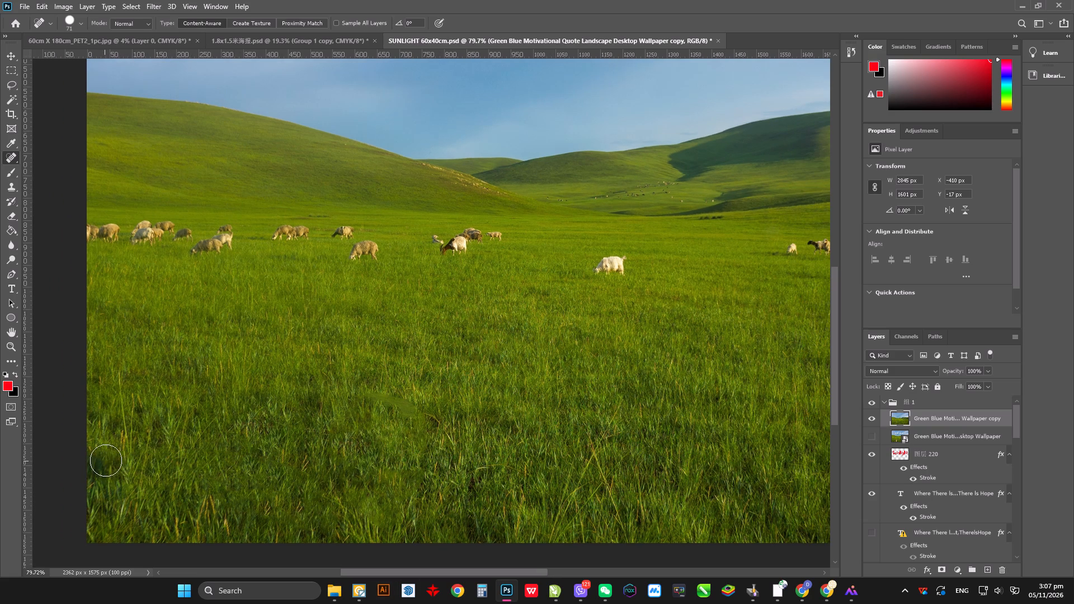
pyautogui.click(107, 460)
pyautogui.click(100, 469)
pyautogui.keyDown('alt'); pyautogui.scroll(-3, 489, 263); pyautogui.keyUp('alt')
# Heal away the small group of sheep on the right of the meadow and the white goat near the centre.
pyautogui.keyDown('alt'); pyautogui.scroll(9, 777, 229); pyautogui.keyUp('alt')
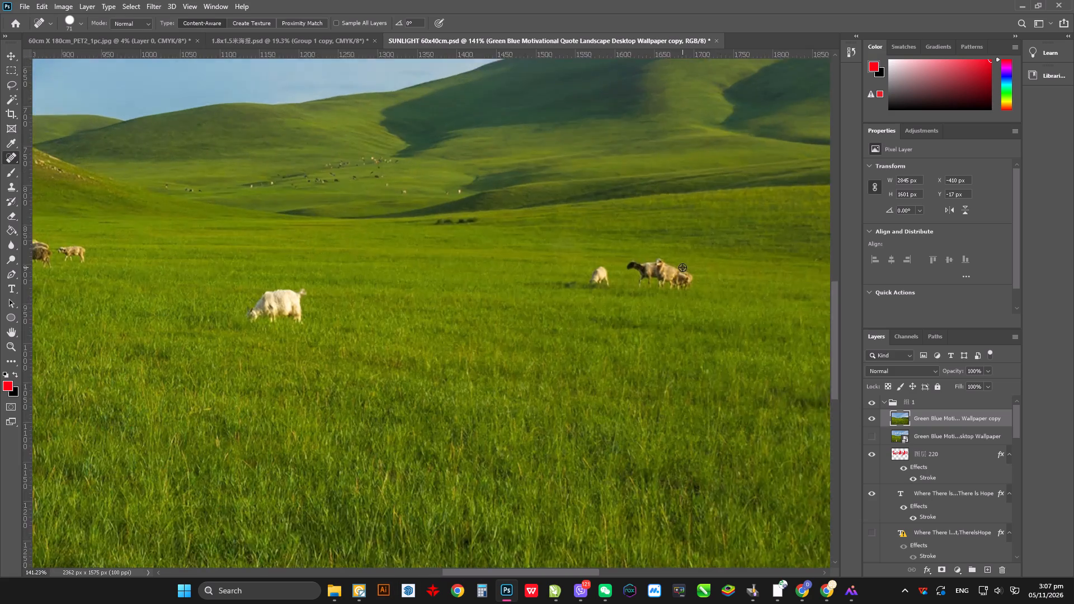
pyautogui.keyDown('alt'); pyautogui.scroll(5, 682, 267); pyautogui.keyUp('alt')
pyautogui.click(638, 266)
pyautogui.click(678, 283)
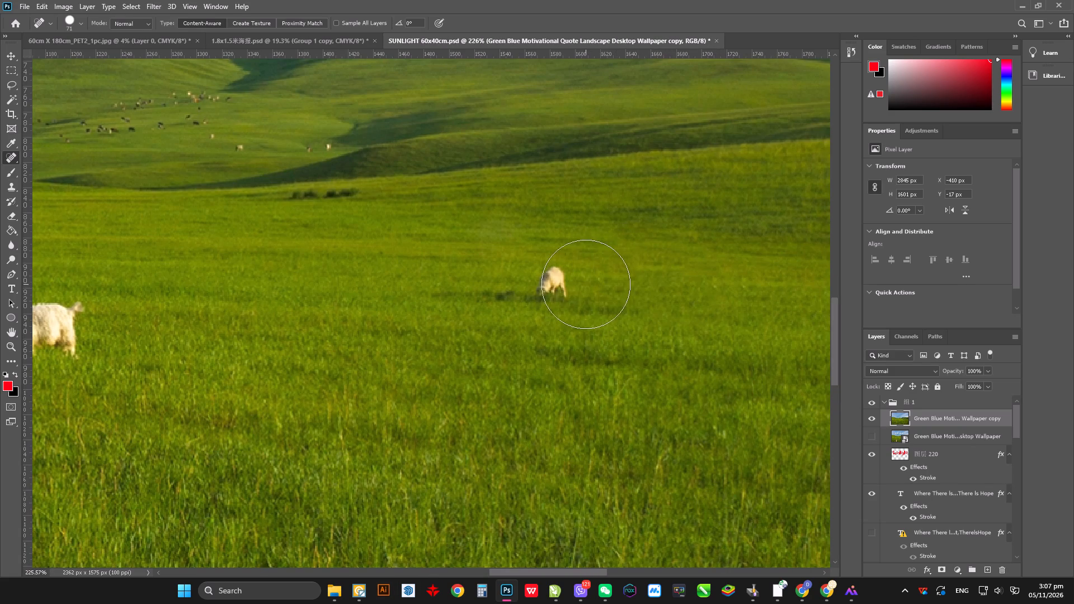
pyautogui.click(565, 285)
pyautogui.keyDown('alt'); pyautogui.scroll(-4, 777, 330); pyautogui.keyUp('alt')
pyautogui.click(282, 327)
pyautogui.click(244, 332)
pyautogui.keyDown('alt'); pyautogui.scroll(-5, 750, 319); pyautogui.keyUp('alt')
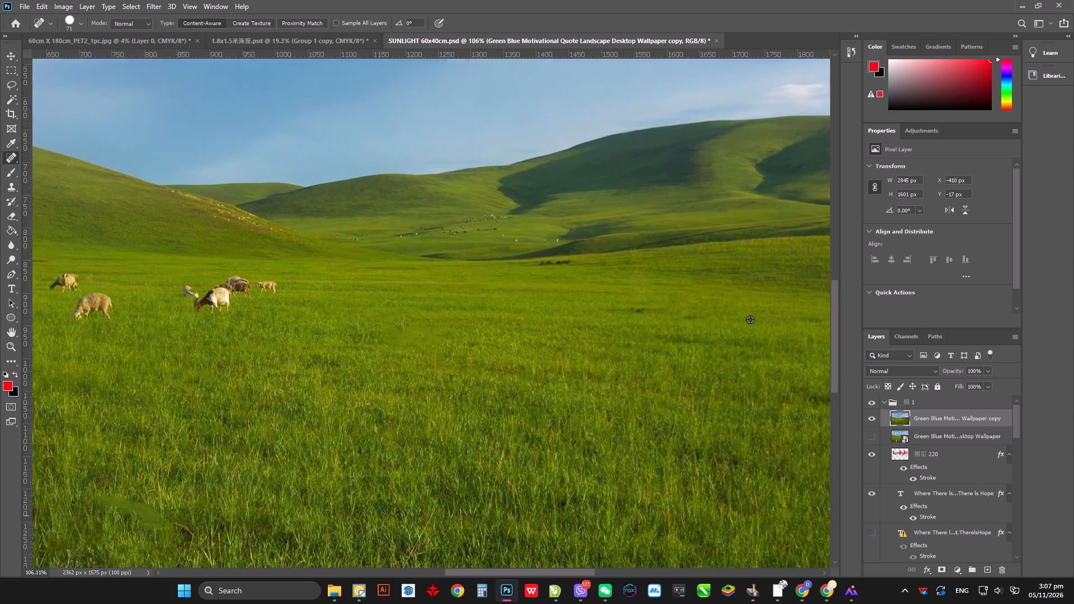
# Smooth the grass texture where the white goat stood with several healing strokes.
pyautogui.keyDown('alt'); pyautogui.scroll(3, 332, 323); pyautogui.keyUp('alt')
pyautogui.moveTo(445, 333); pyautogui.dragTo(501, 345)
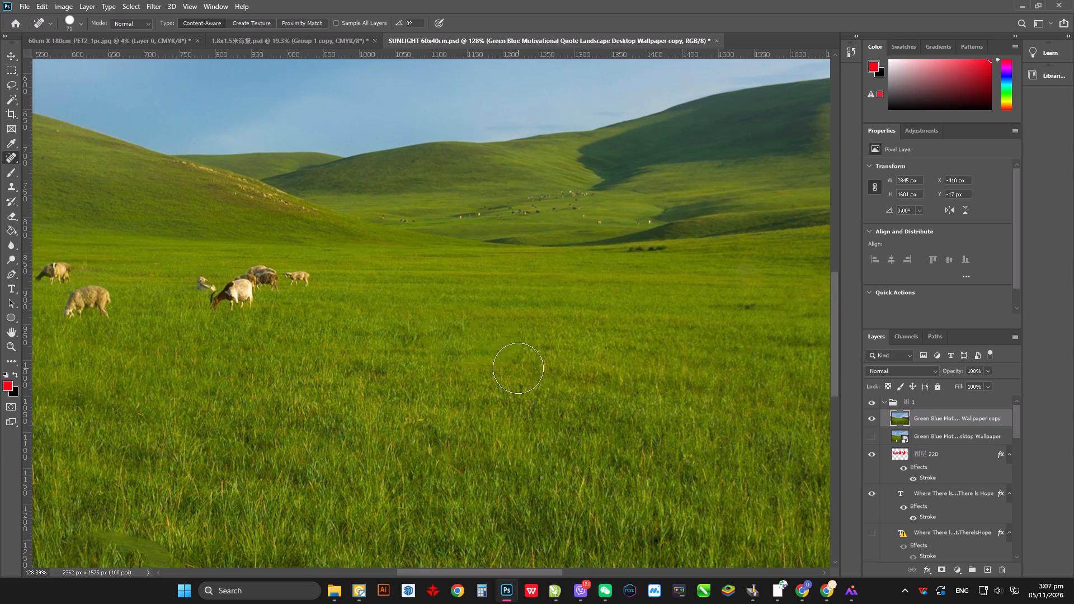
pyautogui.moveTo(475, 356); pyautogui.dragTo(544, 335)
pyautogui.moveTo(559, 353); pyautogui.dragTo(506, 371)
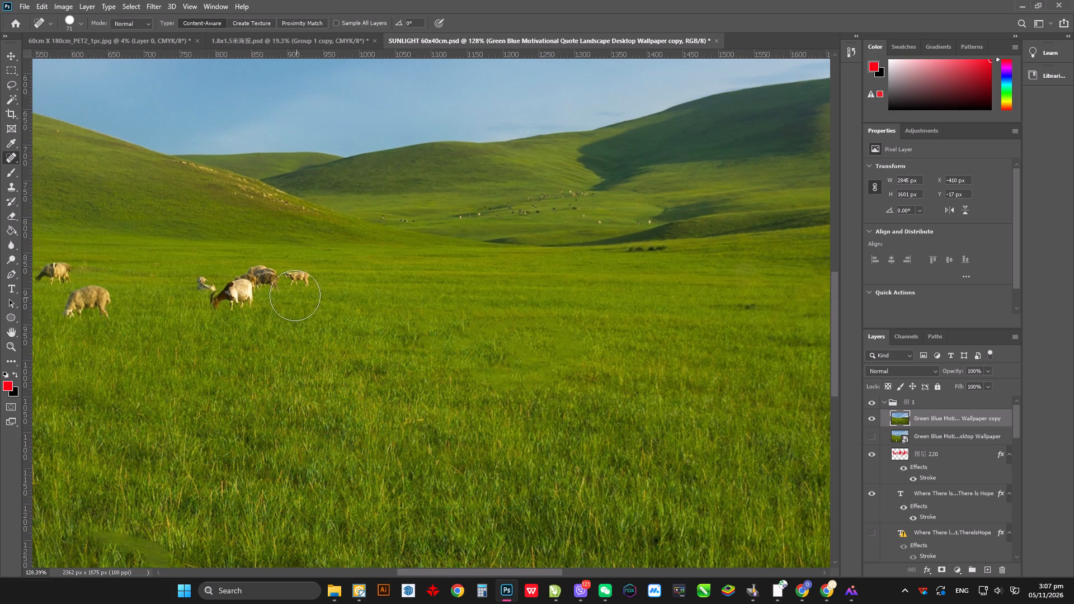
# Heal away the cluster around the brown-headed goat left of centre and the single grazing sheep beside it.
pyautogui.moveTo(210, 291); pyautogui.dragTo(296, 281)
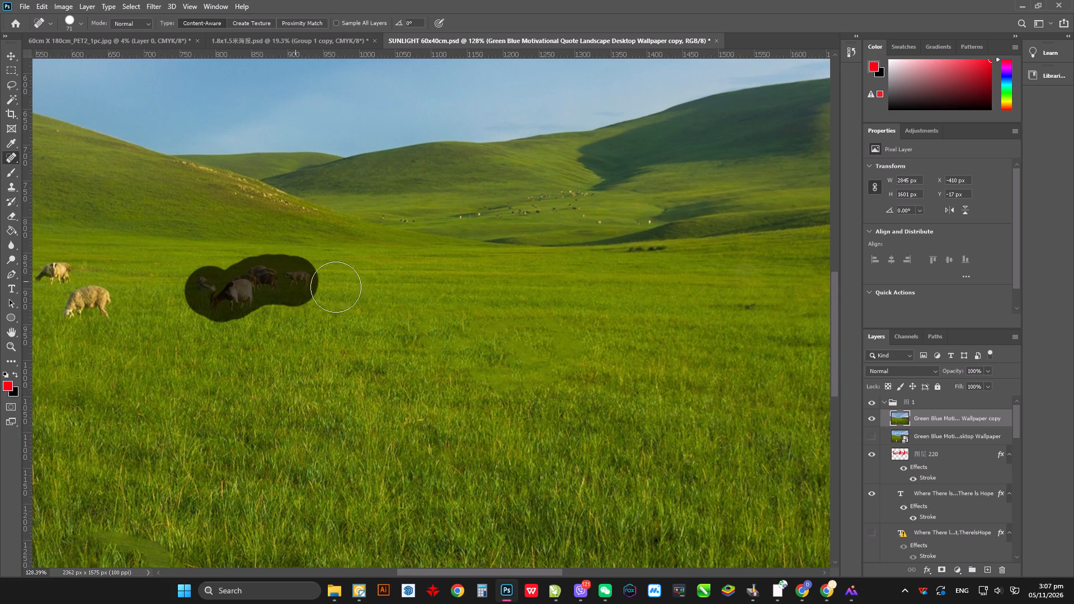
pyautogui.keyDown('alt'); pyautogui.scroll(-2, 705, 361); pyautogui.keyUp('alt')
pyautogui.keyDown('alt'); pyautogui.scroll(3, 189, 348); pyautogui.keyUp('alt')
pyautogui.moveTo(179, 306); pyautogui.dragTo(226, 309)
pyautogui.keyDown('alt'); pyautogui.scroll(-2, 507, 367); pyautogui.keyUp('alt')
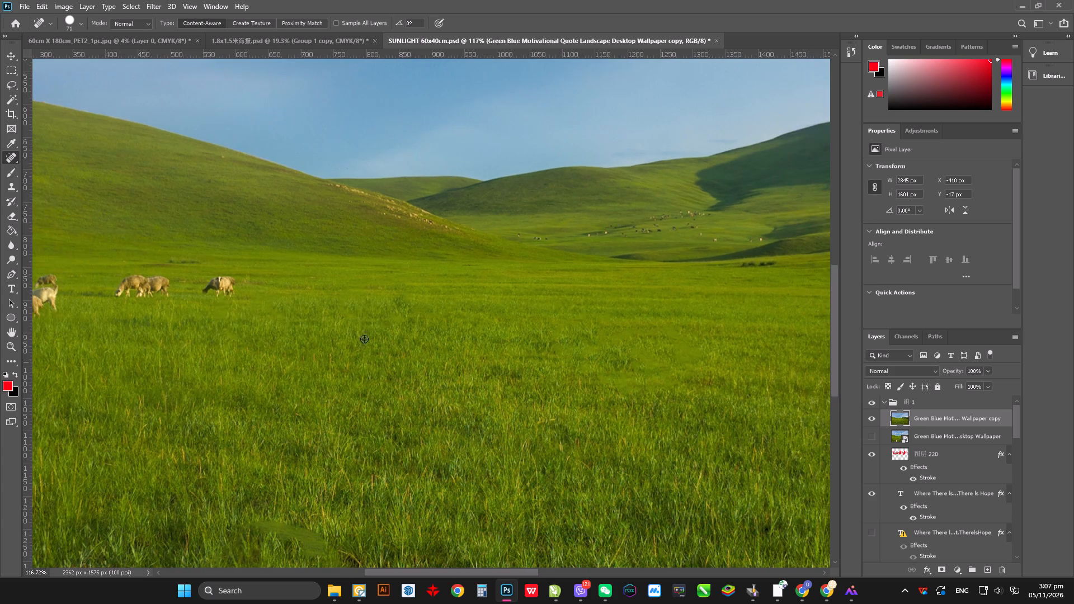
# Remove the three sheep grazing below the left hill and retouch the uneven grass tuft near them.
pyautogui.keyDown('alt'); pyautogui.scroll(8, 135, 295); pyautogui.keyUp('alt')
pyautogui.moveTo(115, 287); pyautogui.dragTo(216, 287)
pyautogui.click(284, 286)
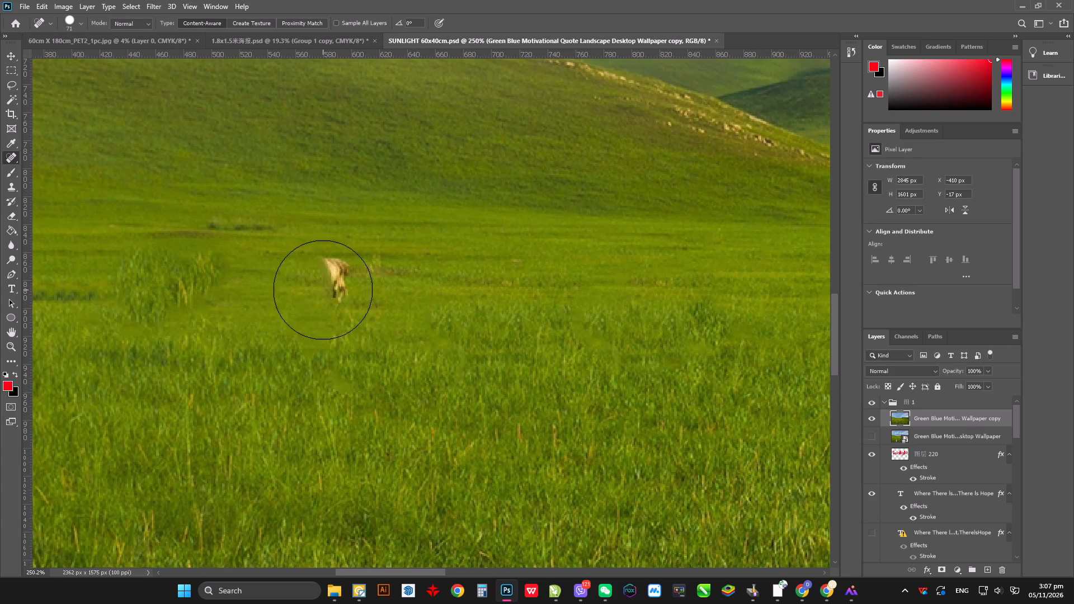
pyautogui.click(323, 290)
pyautogui.click(167, 298)
pyautogui.click(196, 287)
pyautogui.click(135, 294)
# Heal away the small group of sheep and the single one beside it, right of the flock near the meadow's left edge.
pyautogui.keyDown('alt'); pyautogui.scroll(-9, 686, 355); pyautogui.keyUp('alt')
pyautogui.keyDown('alt'); pyautogui.scroll(9, 314, 345); pyautogui.keyUp('alt')
pyautogui.click(357, 325)
pyautogui.click(302, 333)
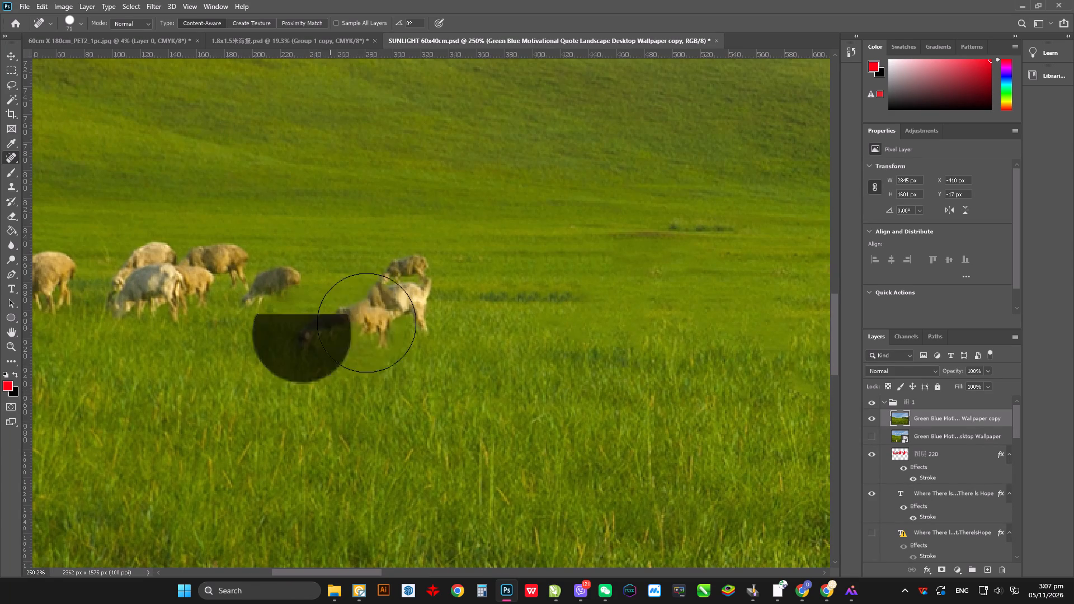
pyautogui.click(386, 314)
pyautogui.moveTo(446, 319); pyautogui.dragTo(256, 328)
pyautogui.click(427, 285)
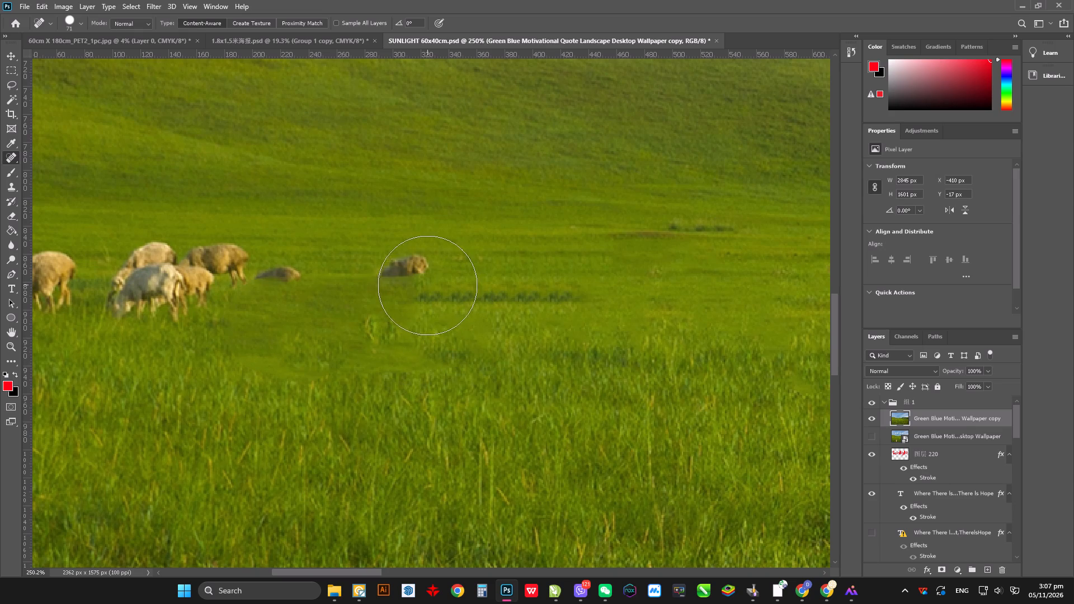
pyautogui.click(248, 304)
pyautogui.click(369, 329)
# Heal away the remaining flock of grazing sheep at the meadow's left edge.
pyautogui.keyDown('alt'); pyautogui.scroll(-2, 599, 362); pyautogui.keyUp('alt')
pyautogui.keyDown('alt'); pyautogui.scroll(3, 162, 336); pyautogui.keyUp('alt')
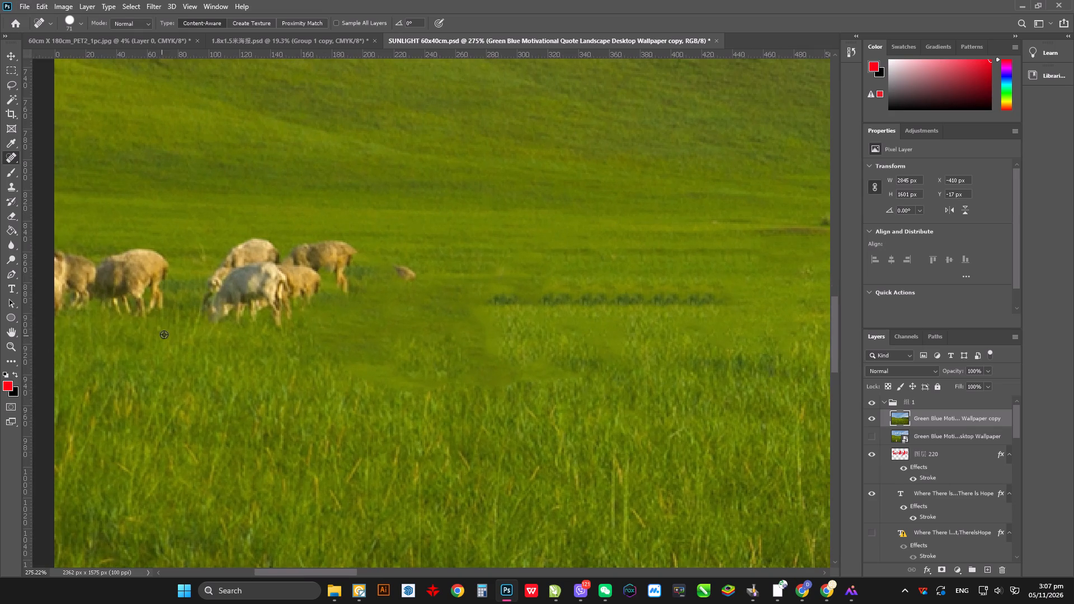
pyautogui.click(87, 282)
pyautogui.click(127, 282)
pyautogui.moveTo(65, 282); pyautogui.dragTo(62, 284)
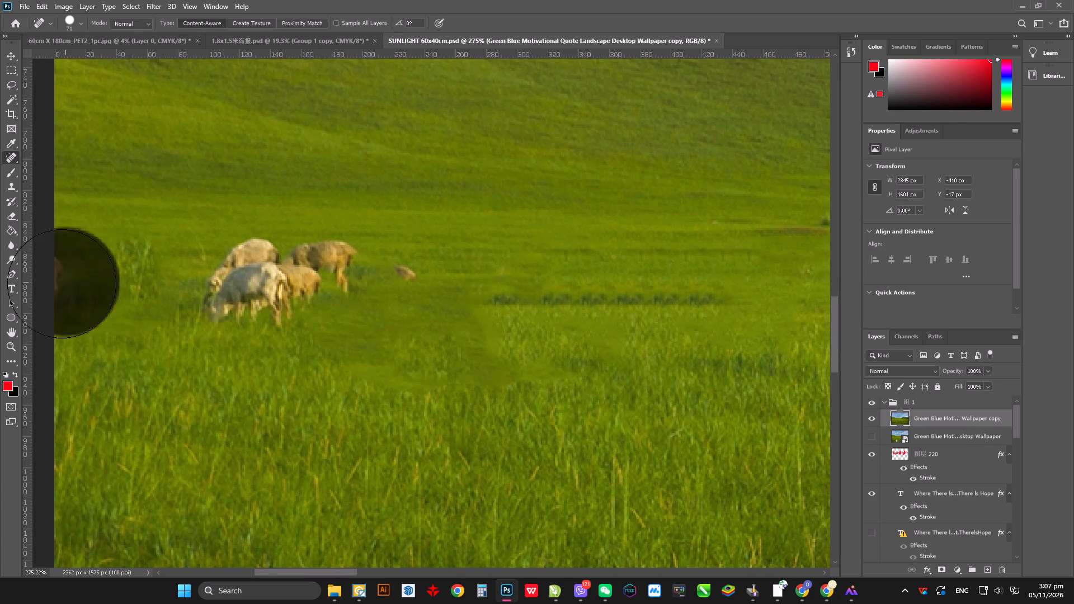
pyautogui.moveTo(62, 284); pyautogui.dragTo(59, 285)
pyautogui.moveTo(215, 310); pyautogui.dragTo(392, 288)
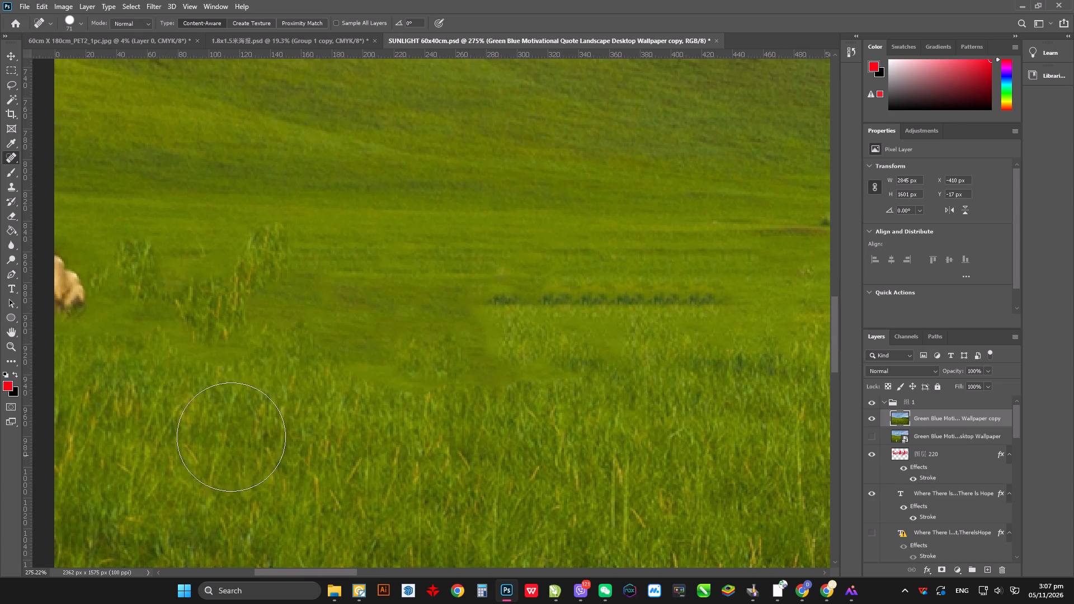
pyautogui.moveTo(58, 300); pyautogui.dragTo(0, 313)
# Retouch the dark grass streak and the uneven tufts where the left flock stood.
pyautogui.keyDown('alt'); pyautogui.scroll(-9, 531, 419); pyautogui.keyUp('alt')
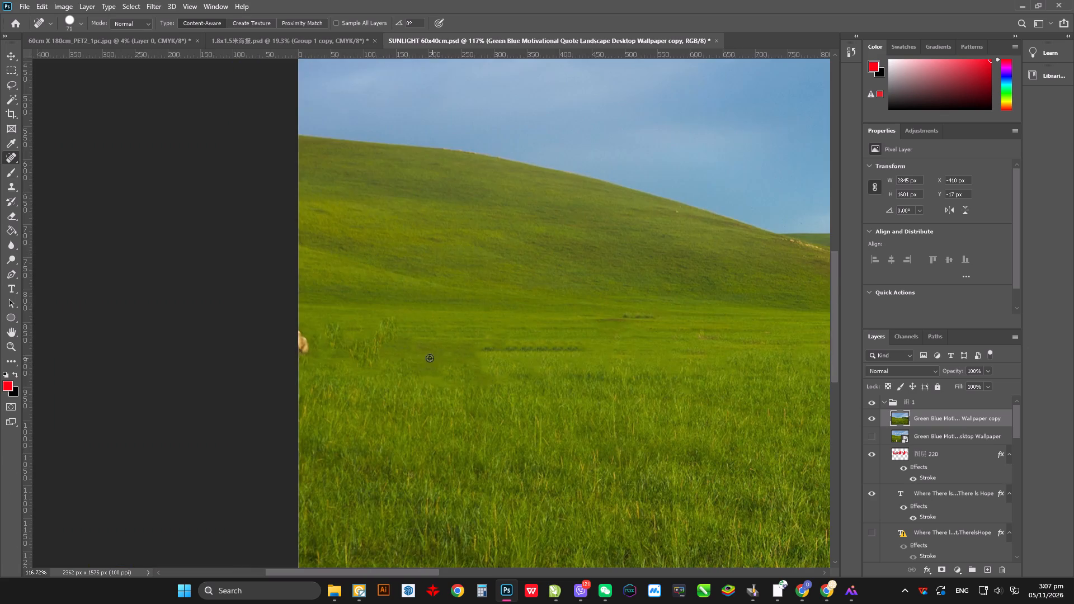
pyautogui.keyDown('alt'); pyautogui.scroll(9, 379, 377); pyautogui.keyUp('alt')
pyautogui.click(608, 375)
pyautogui.moveTo(555, 361); pyautogui.dragTo(538, 362)
pyautogui.moveTo(488, 382); pyautogui.dragTo(479, 382)
pyautogui.keyDown('alt'); pyautogui.scroll(-10, 490, 391); pyautogui.keyUp('alt')
pyautogui.keyDown('alt'); pyautogui.scroll(-7, 437, 352); pyautogui.keyUp('alt')
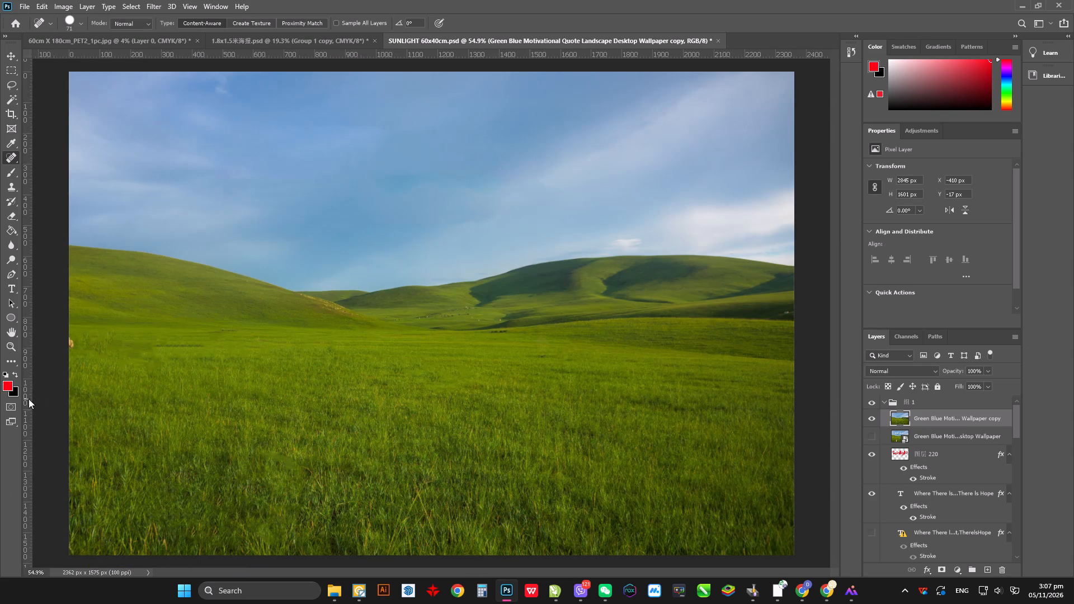
pyautogui.keyDown('alt'); pyautogui.scroll(18, 74, 353); pyautogui.keyUp('alt')
pyautogui.moveTo(196, 331); pyautogui.dragTo(213, 286)
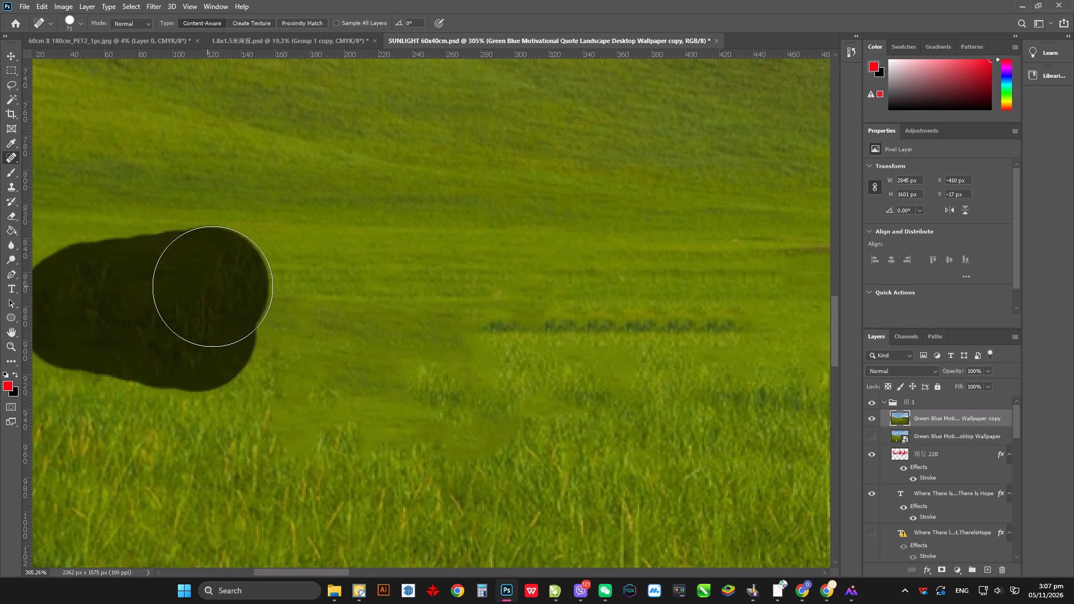
pyautogui.moveTo(213, 286); pyautogui.dragTo(244, 287)
# Apply healing strokes to the sheep remnant on the image's far left edge.
pyautogui.keyDown('alt'); pyautogui.scroll(-3, 613, 356); pyautogui.keyUp('alt')
pyautogui.moveTo(146, 319); pyautogui.dragTo(43, 338)
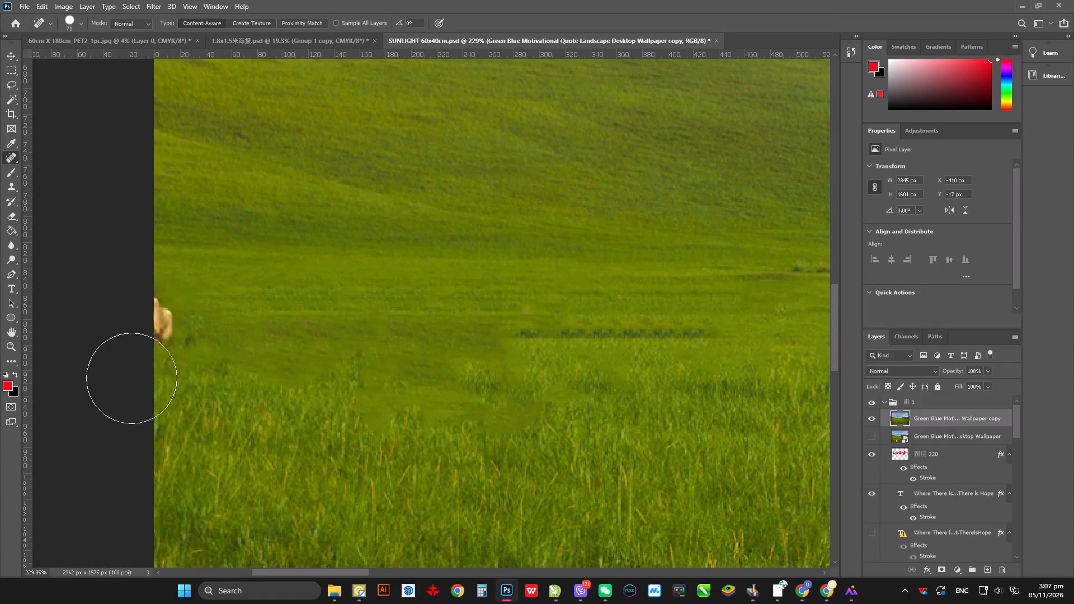
pyautogui.moveTo(147, 338); pyautogui.dragTo(54, 416)
# Clone nearby grass over the sheep remnant on the image's left edge with a 44 px Clone Stamp brush.
pyautogui.rightClick(16, 187)
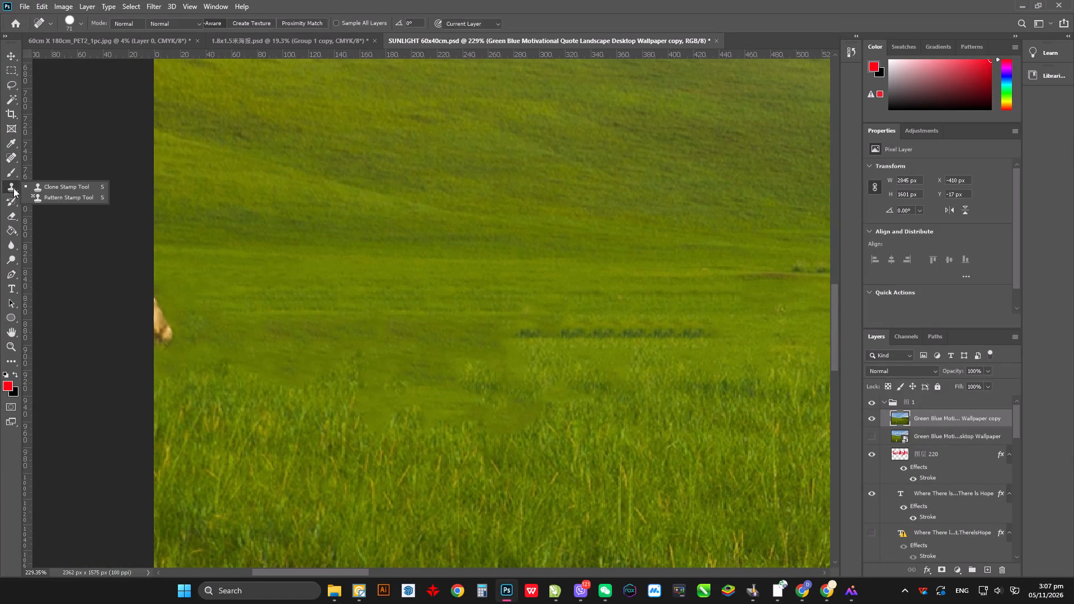
pyautogui.click(41, 188)
pyautogui.rightClick(241, 339)
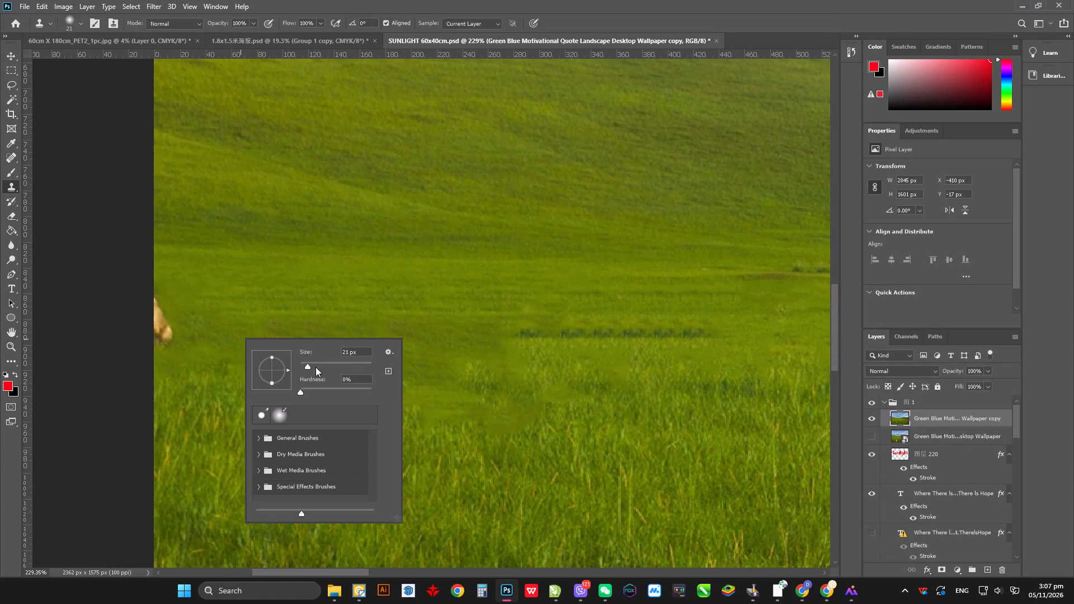
pyautogui.click(315, 367)
pyautogui.click(320, 0)
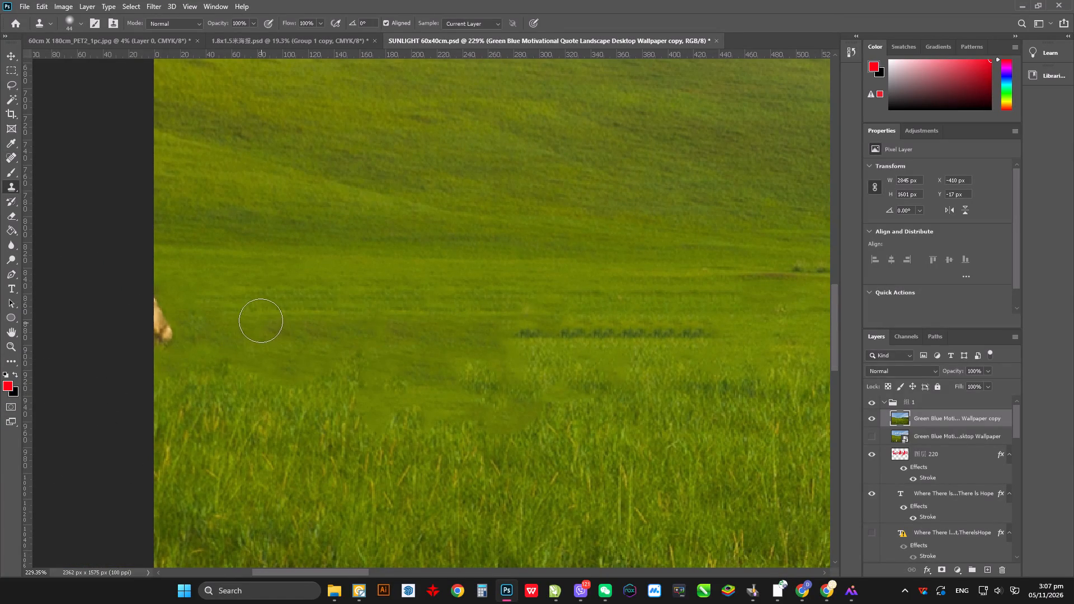
pyautogui.keyDown('alt'); pyautogui.click(242, 323); pyautogui.keyUp('alt')
pyautogui.click(171, 326)
pyautogui.moveTo(170, 328); pyautogui.dragTo(164, 325)
pyautogui.click(142, 305)
pyautogui.click(151, 320)
pyautogui.click(156, 334)
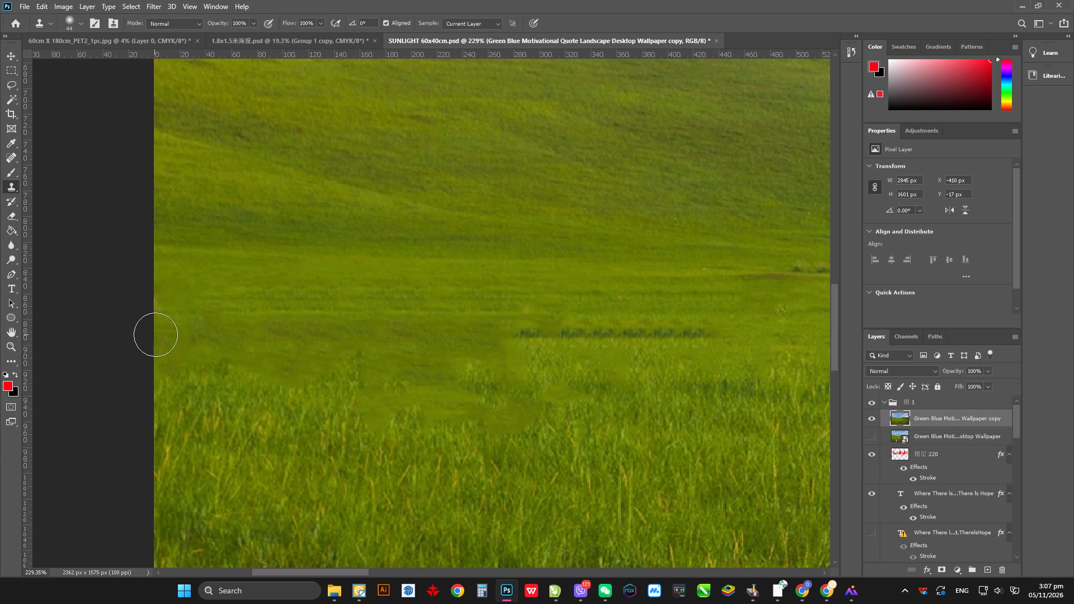
# Move the retouched hills wallpaper copy down the layer stack, directly below 图层 219 and above 图层 209 拷贝.
pyautogui.click(8, 57)
pyautogui.keyDown('alt'); pyautogui.scroll(-20, 359, 374); pyautogui.keyUp('alt')
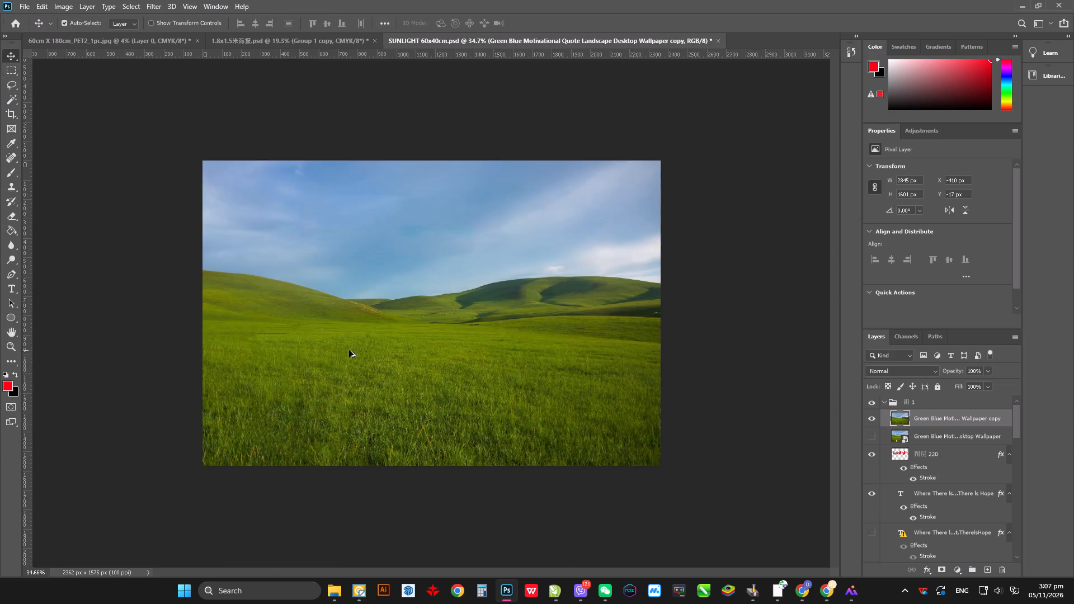
pyautogui.keyDown('alt'); pyautogui.scroll(3, 350, 350); pyautogui.keyUp('alt')
pyautogui.moveTo(924, 418); pyautogui.dragTo(943, 603)
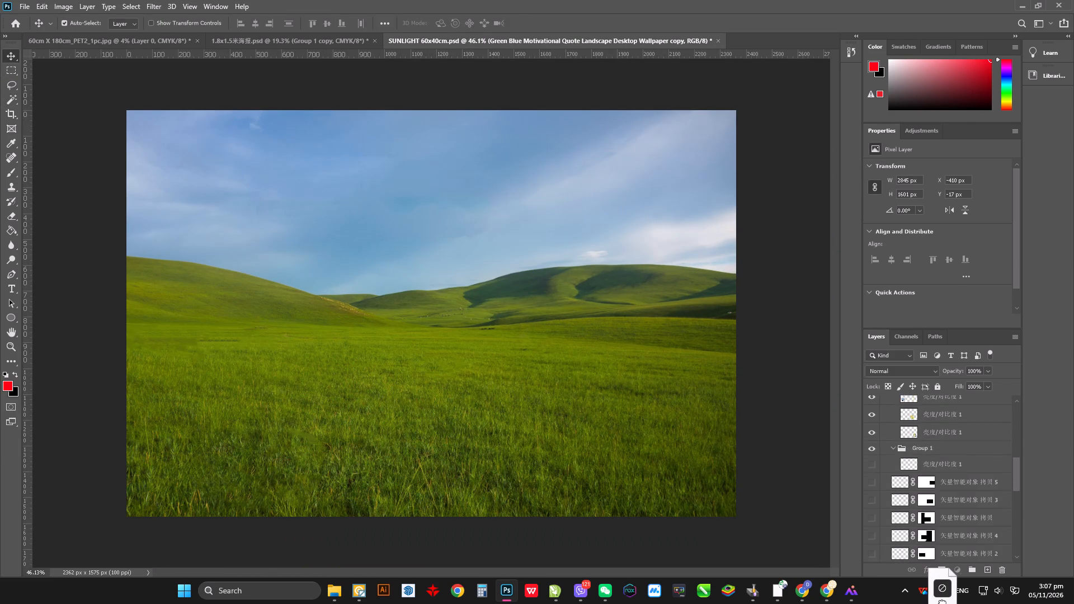
pyautogui.moveTo(943, 603); pyautogui.dragTo(945, 566)
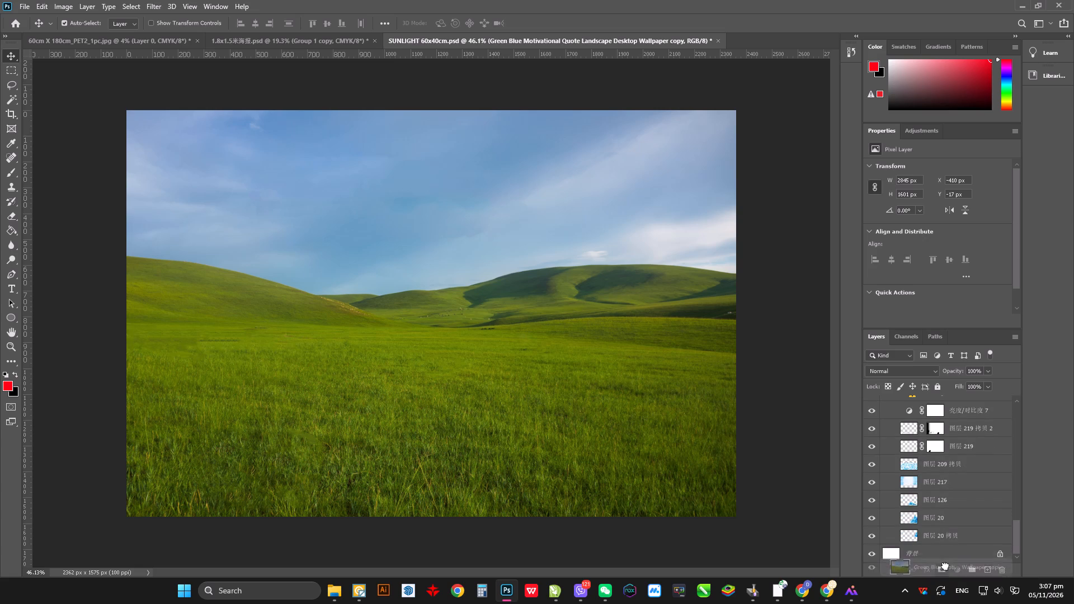
pyautogui.moveTo(945, 566); pyautogui.dragTo(955, 487)
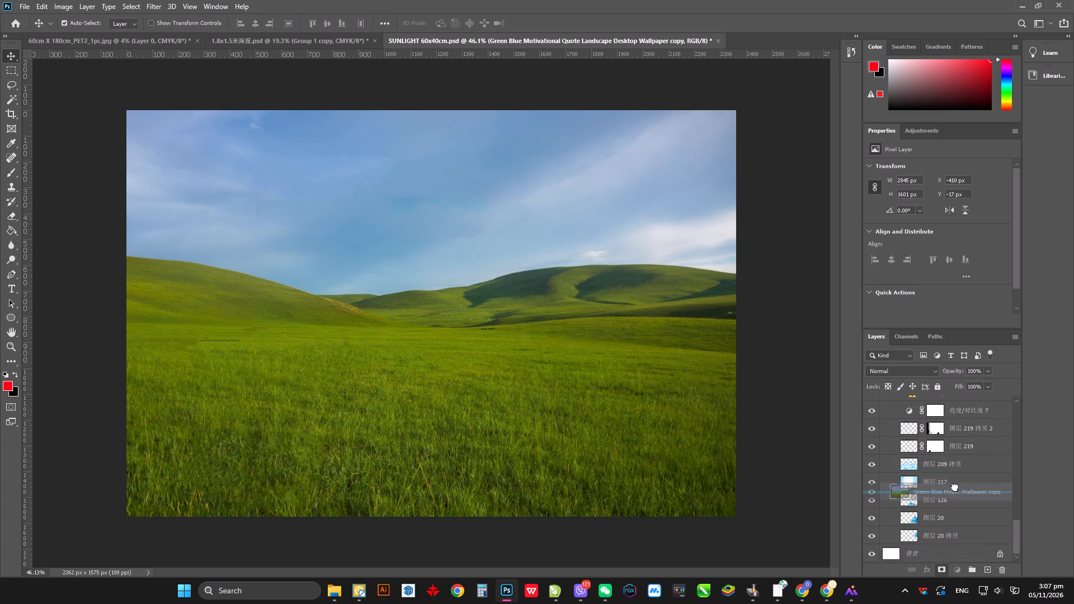
pyautogui.moveTo(955, 487); pyautogui.dragTo(965, 421)
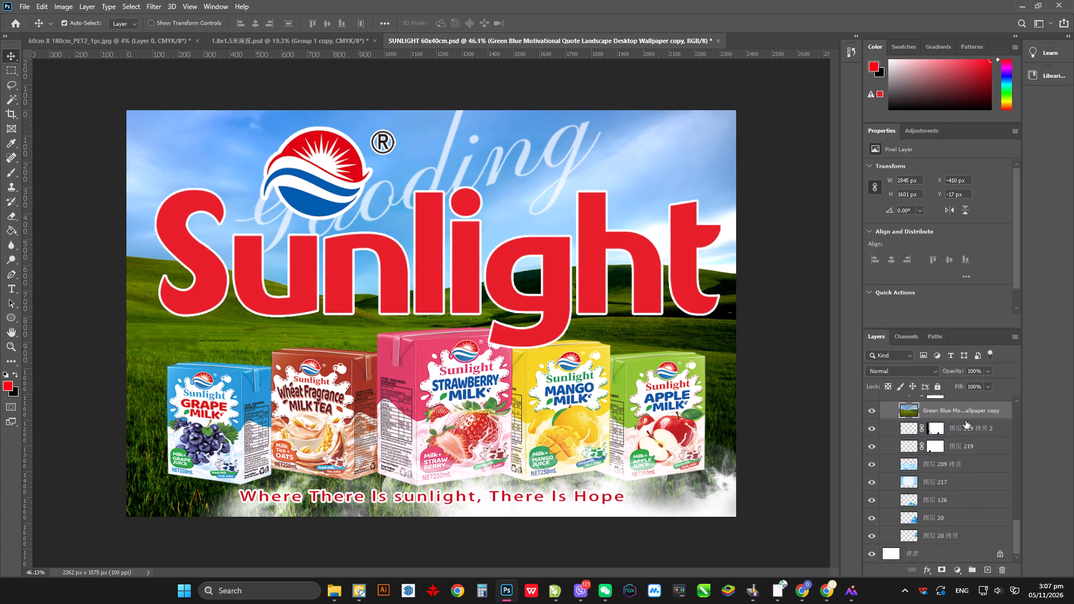
pyautogui.moveTo(957, 411); pyautogui.dragTo(963, 447)
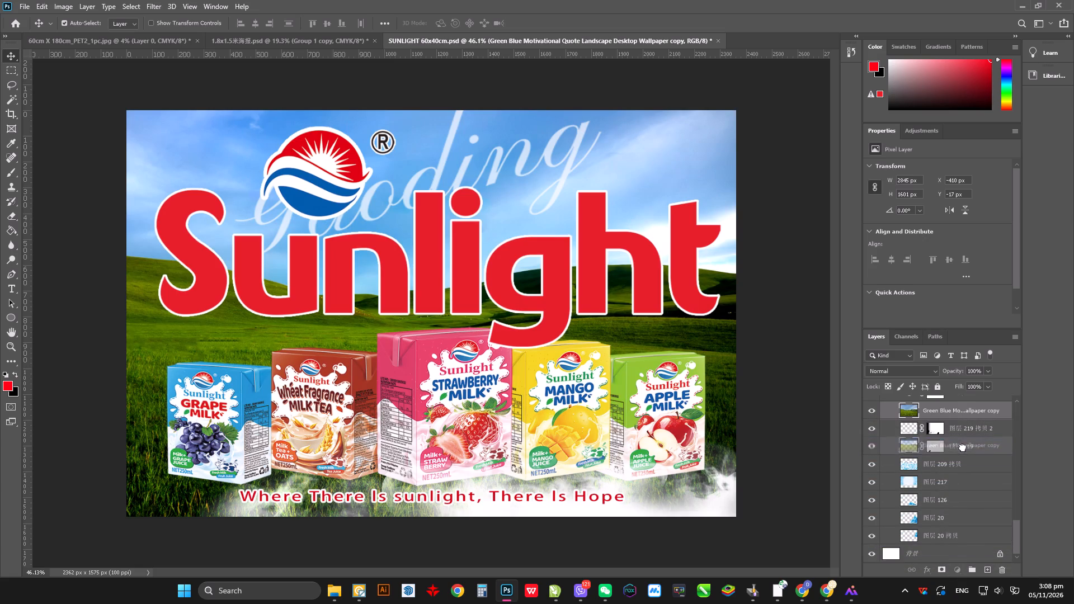
pyautogui.moveTo(963, 447); pyautogui.dragTo(964, 451)
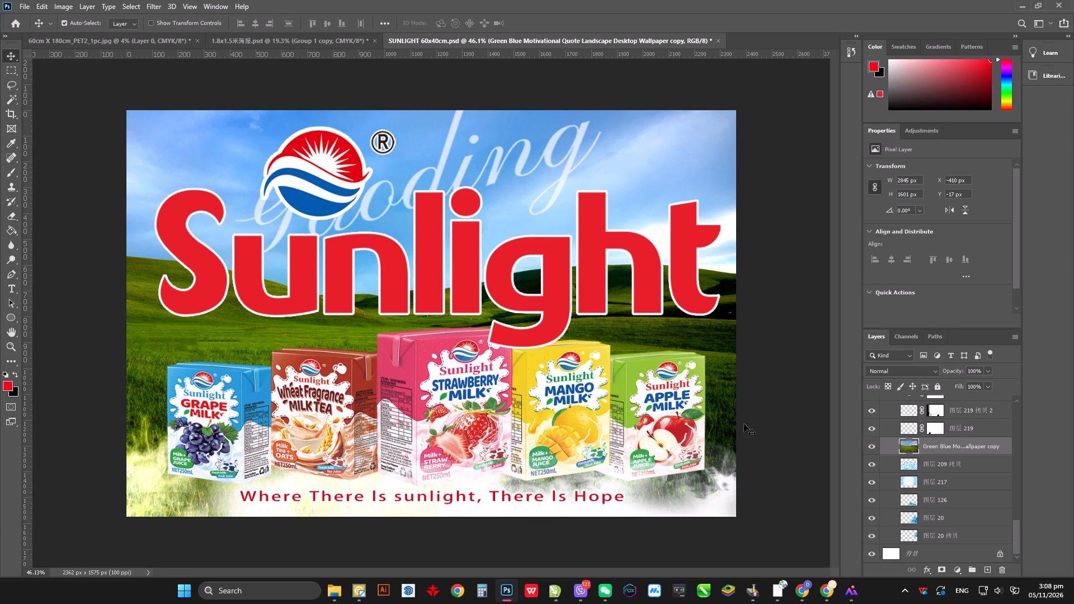
# Hide the white mist layers 图层 219, 图层 219 拷贝 2, 图层 219 拷贝 and 图层 218.
pyautogui.click(872, 430)
pyautogui.click(870, 414)
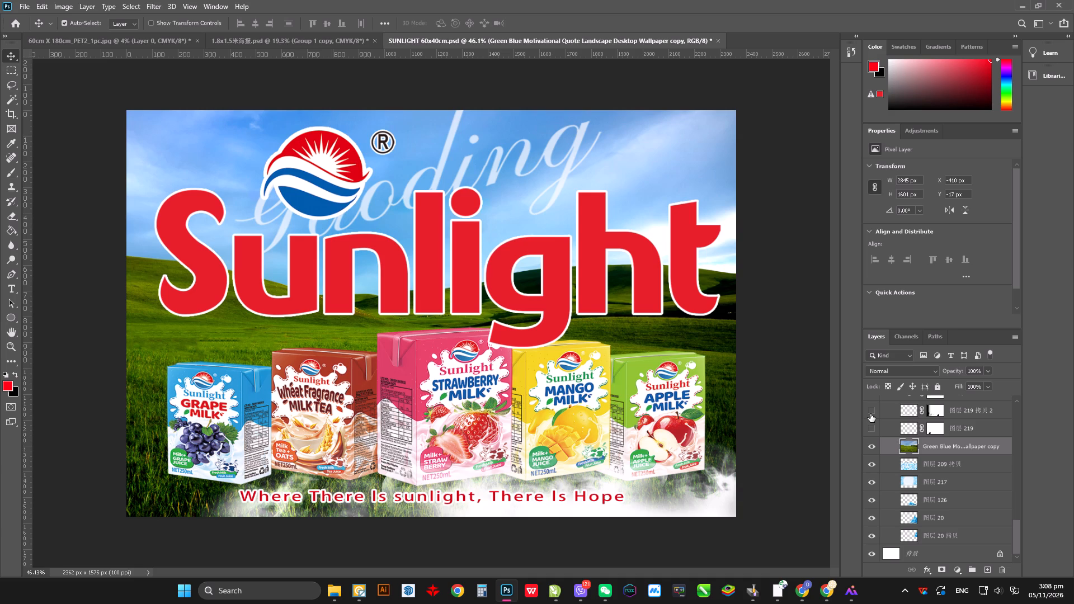
pyautogui.scroll(2, 879, 414)
pyautogui.click(869, 420)
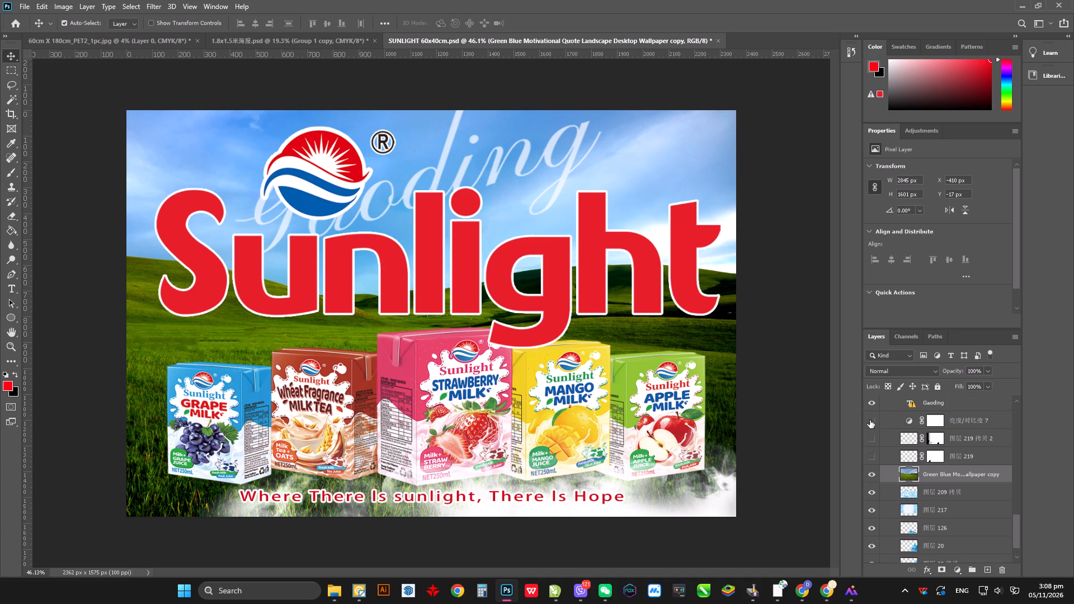
pyautogui.click(870, 420)
pyautogui.click(631, 499)
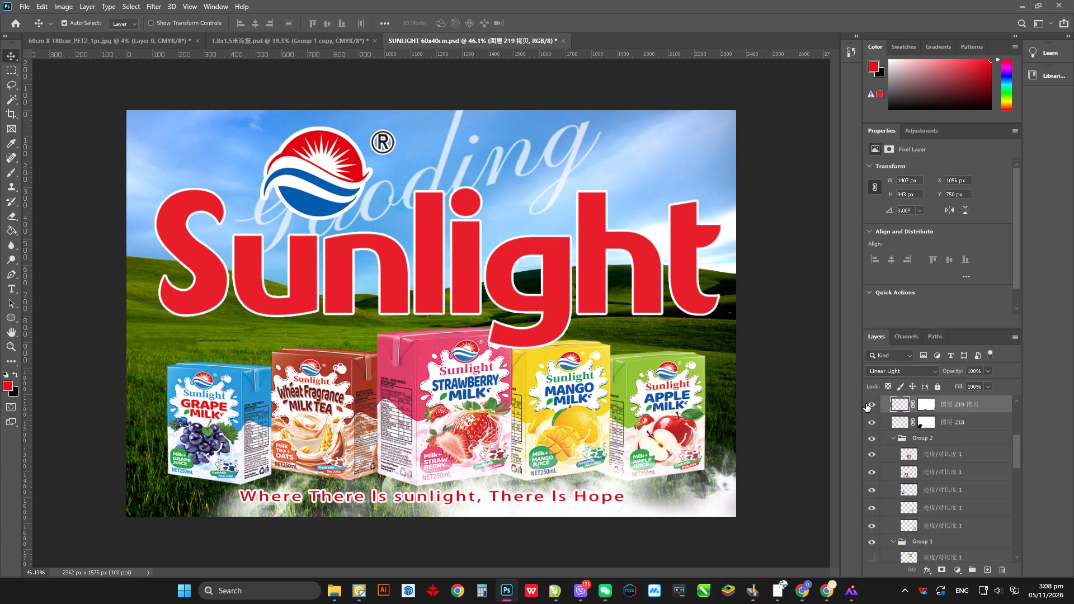
pyautogui.click(866, 404)
pyautogui.click(869, 422)
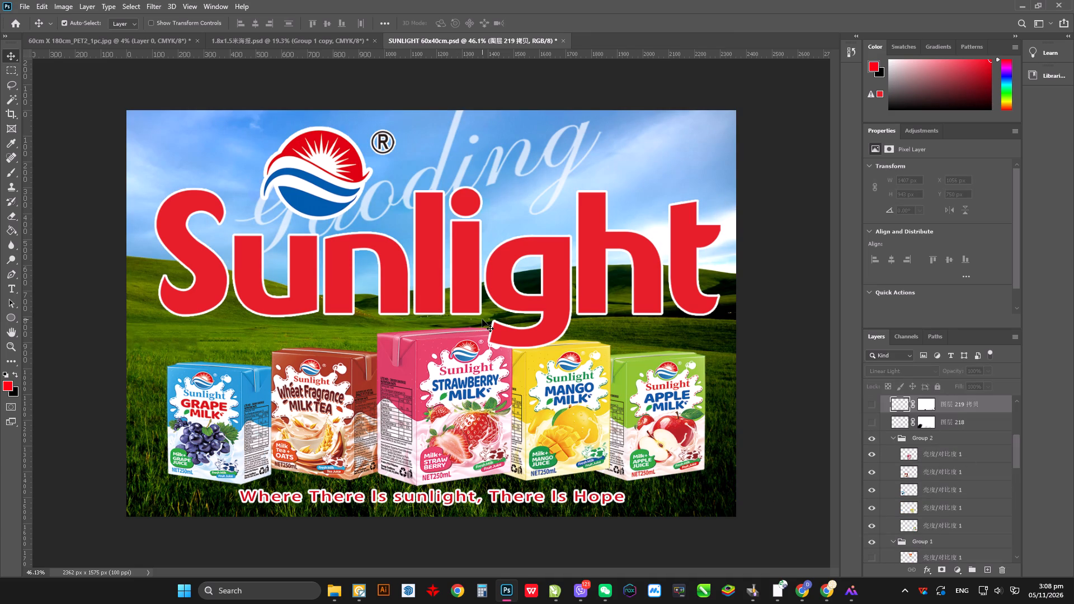
# Hide the Gaoding script text layer behind the Sunlight lettering.
pyautogui.click(527, 153)
pyautogui.click(872, 551)
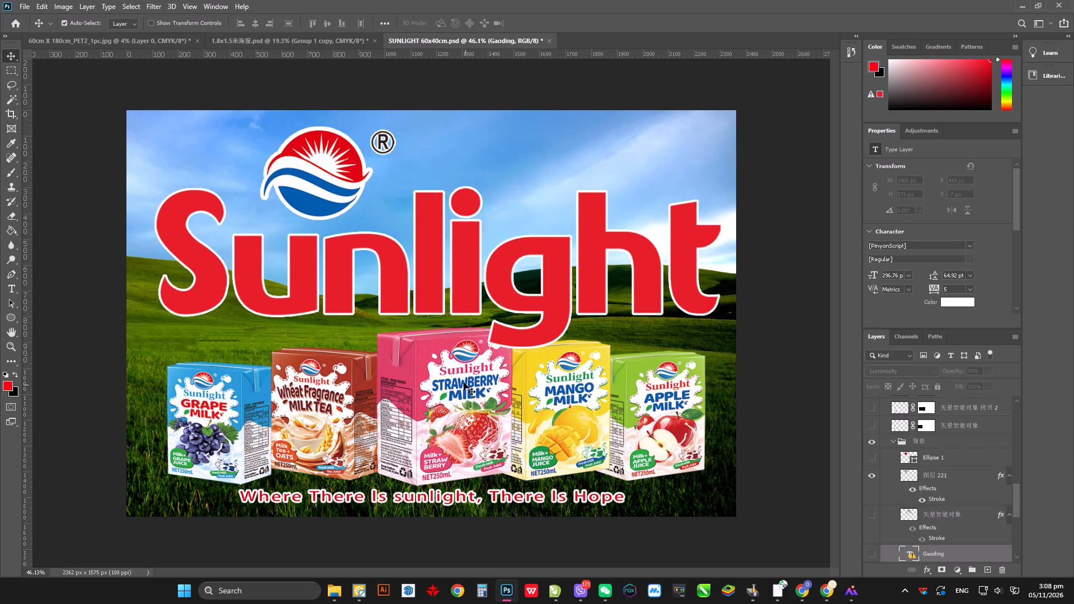
# Brighten the hills wallpaper copy with Curves, raising the RGB midpoint to input 101 and output 129.
pyautogui.keyDown('alt'); pyautogui.scroll(1, 464, 370); pyautogui.keyUp('alt')
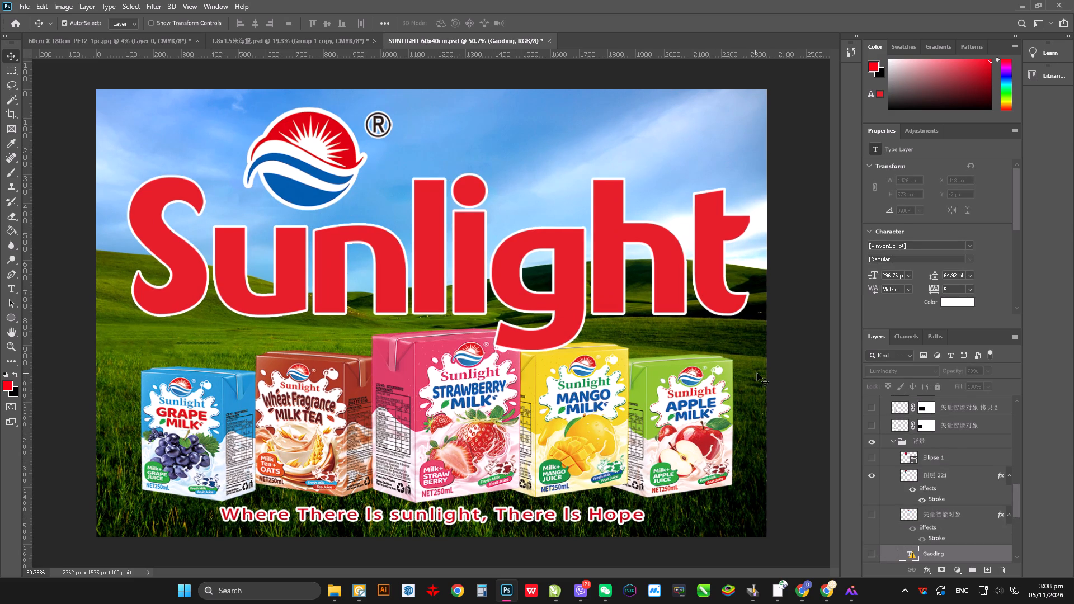
pyautogui.click(757, 373)
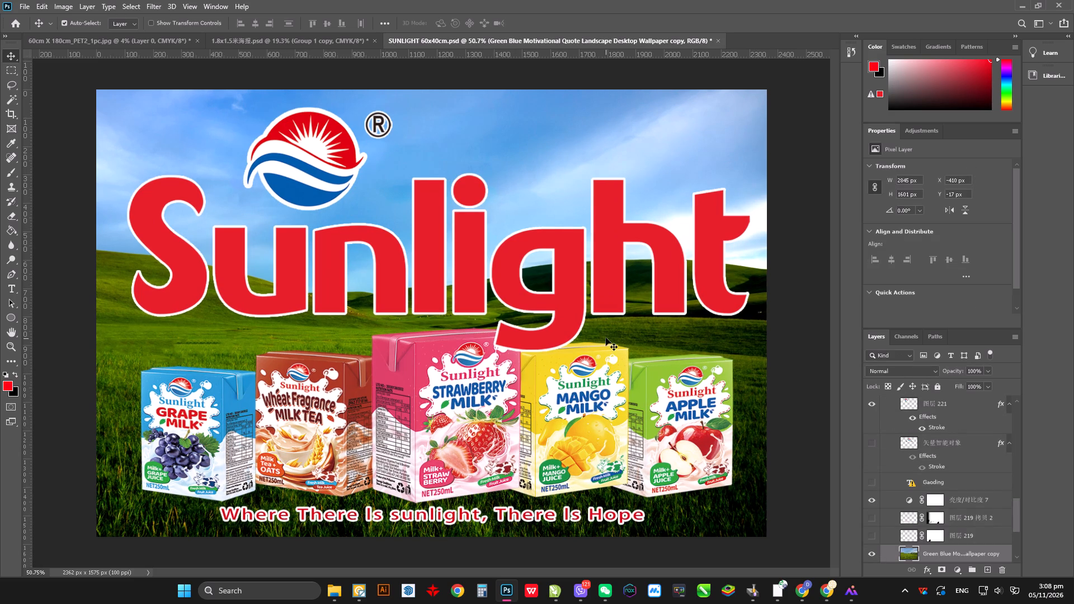
pyautogui.keyDown('alt'); pyautogui.scroll(-1, 545, 377); pyautogui.keyUp('alt')
pyautogui.keyDown('alt'); pyautogui.scroll(2, 684, 380); pyautogui.keyUp('alt')
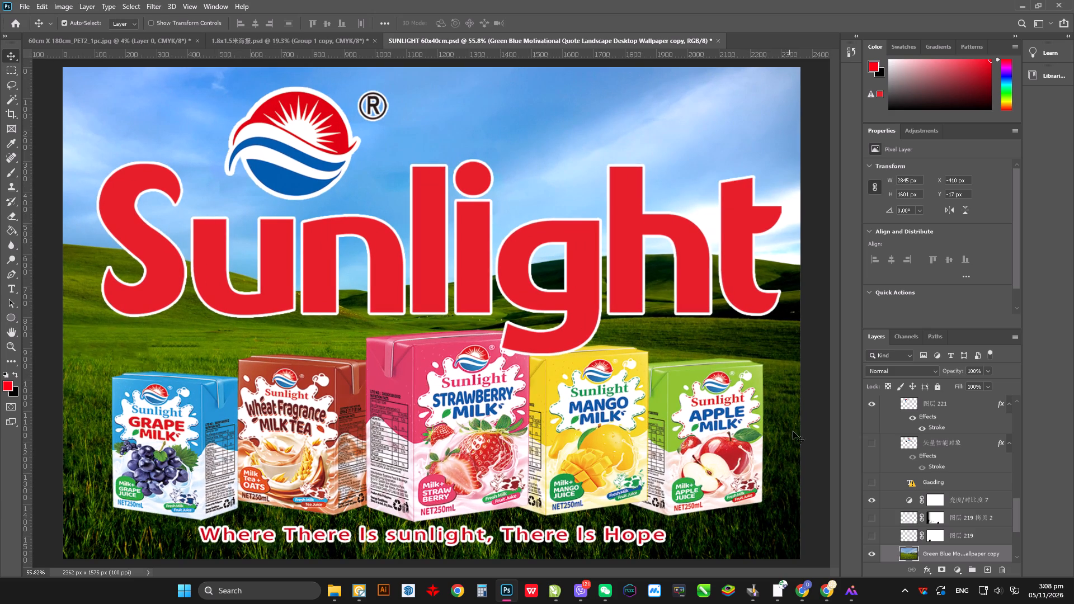
pyautogui.click(788, 505)
pyautogui.hotkey('ctrl', 'm')
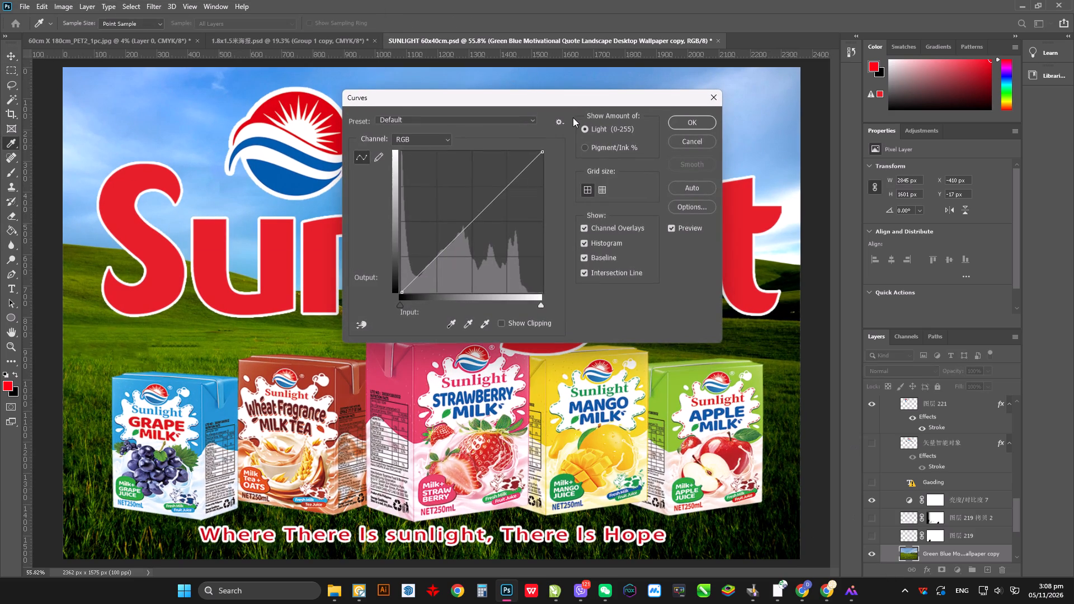
pyautogui.moveTo(576, 97); pyautogui.dragTo(944, 106)
pyautogui.click(828, 235)
pyautogui.click(828, 232)
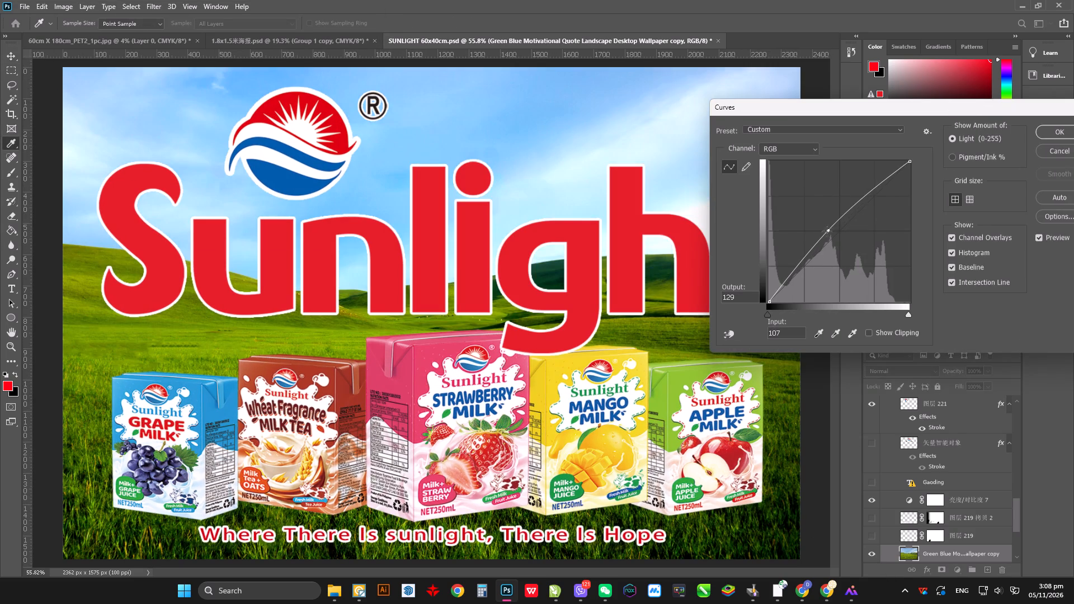
pyautogui.click(825, 232)
pyautogui.click(1057, 134)
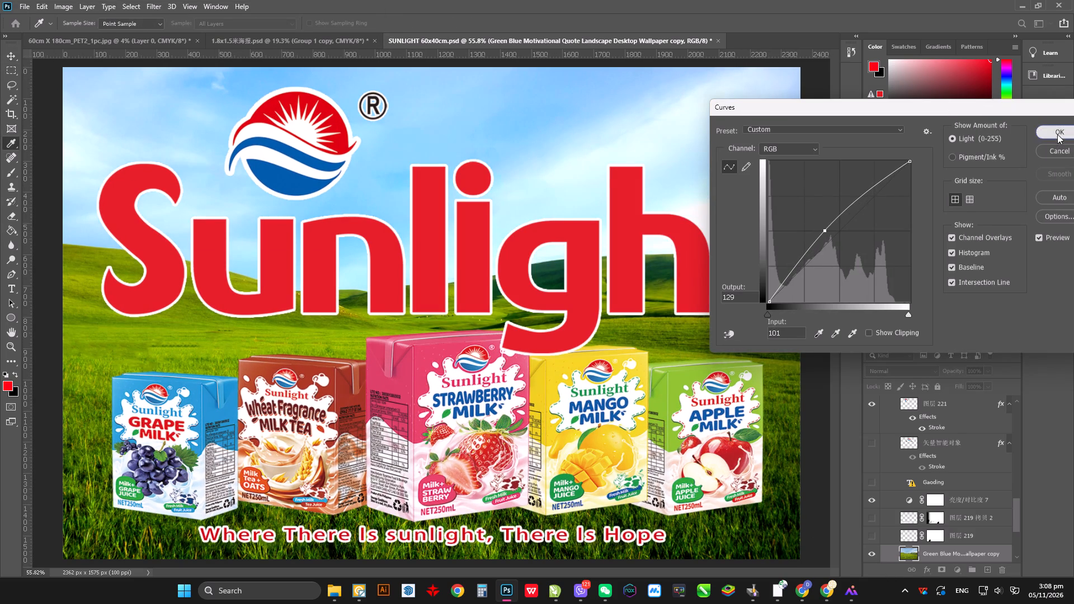
# Enlarge the hills wallpaper copy proportionally to about 133% with Free Transform, keeping its top edge in place, and slide it left across the poster.
pyautogui.keyDown('alt'); pyautogui.scroll(-3, 347, 290); pyautogui.keyUp('alt')
pyautogui.keyDown('alt'); pyautogui.scroll(1, 370, 298); pyautogui.keyUp('alt')
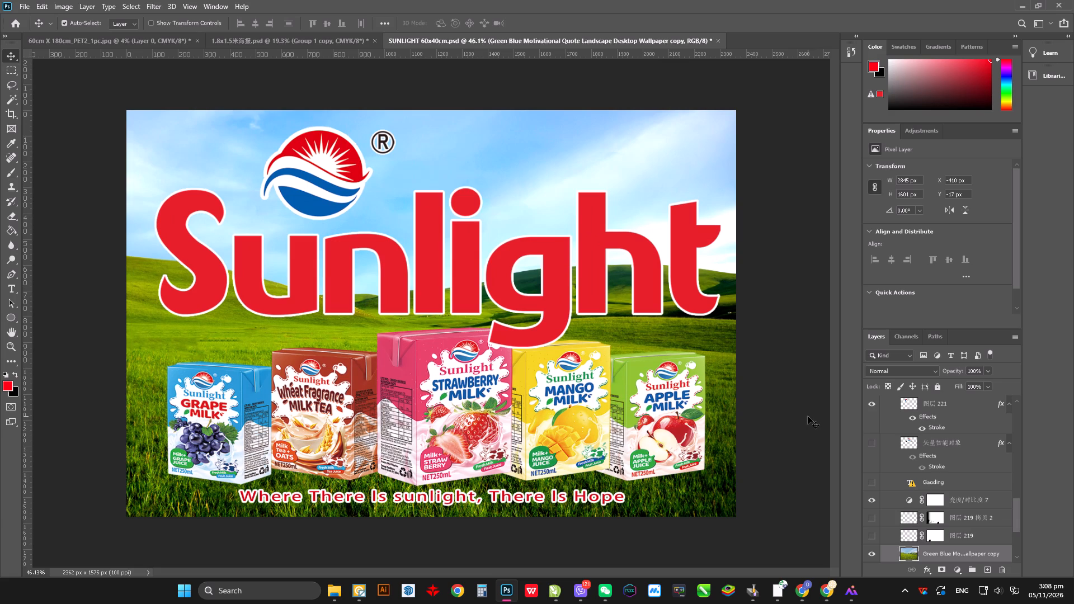
pyautogui.click(517, 171)
pyautogui.hotkey('ctrl', 't')
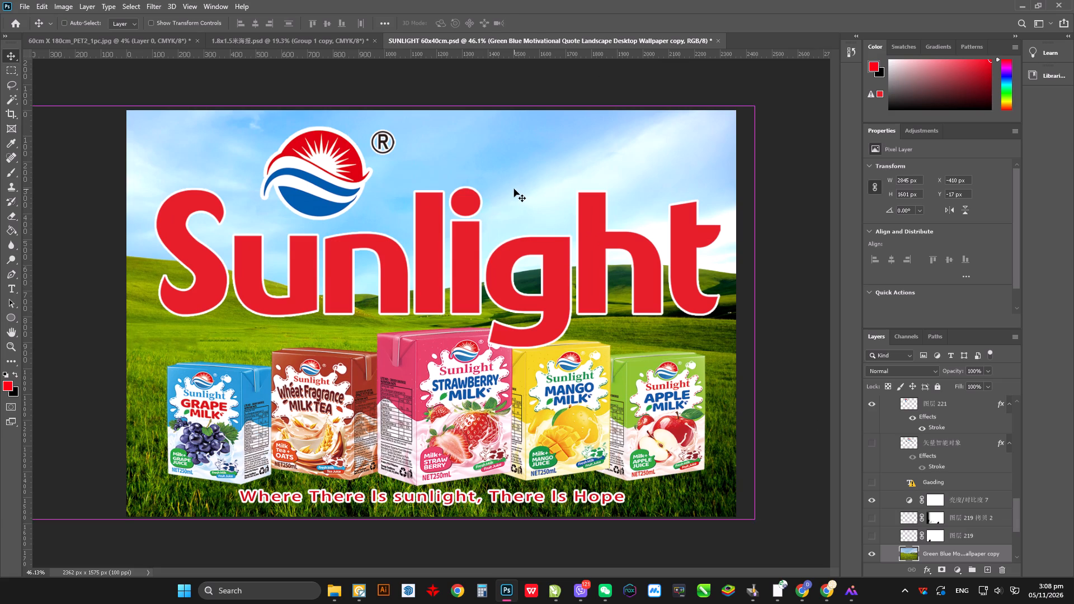
pyautogui.keyDown('shift'); pyautogui.click(534, 178); pyautogui.keyUp('shift')
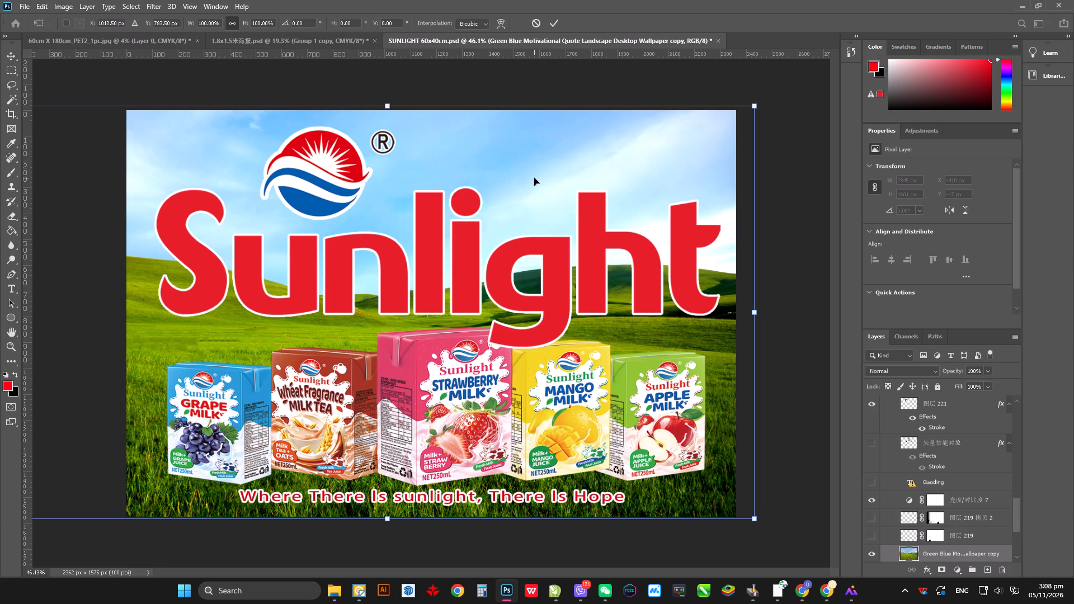
pyautogui.moveTo(756, 521); pyautogui.dragTo(765, 527)
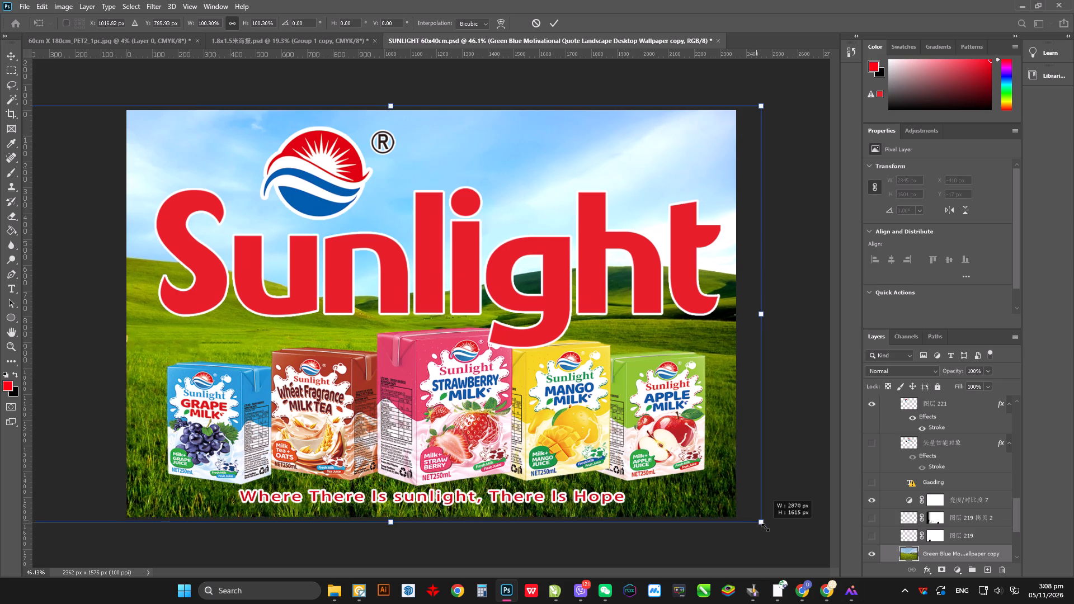
pyautogui.moveTo(765, 527); pyautogui.dragTo(860, 586)
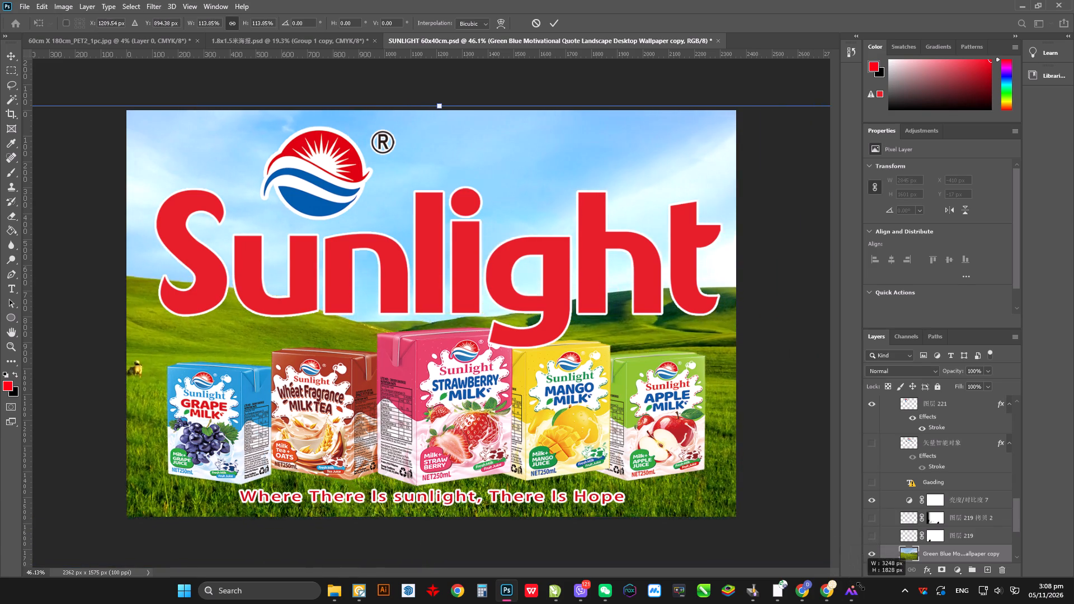
pyautogui.moveTo(860, 586); pyautogui.dragTo(1010, 603)
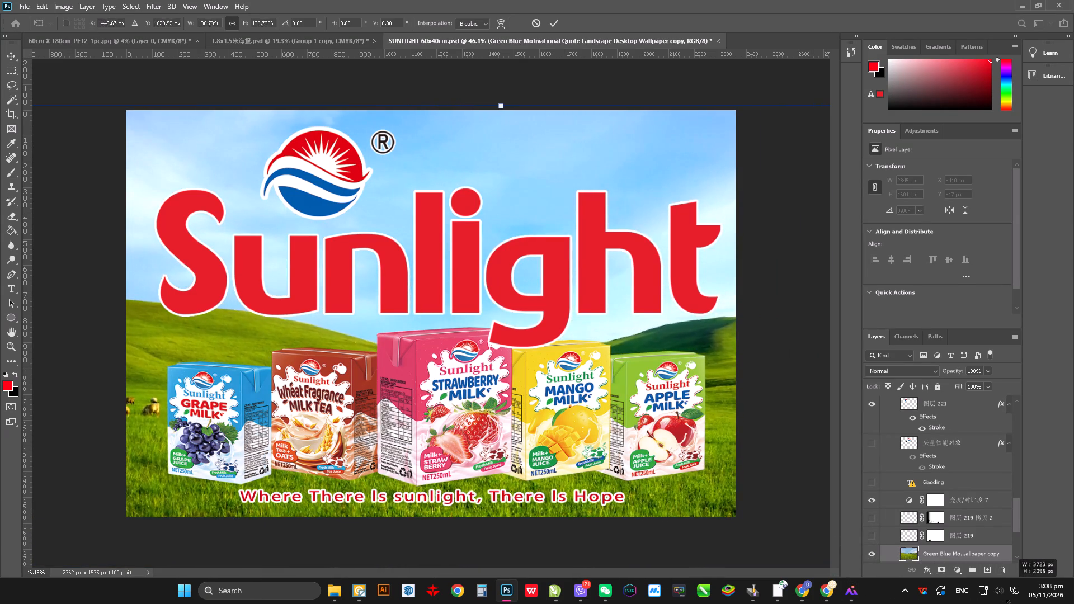
pyautogui.moveTo(1010, 603); pyautogui.dragTo(1033, 603)
pyautogui.moveTo(724, 504); pyautogui.dragTo(663, 508)
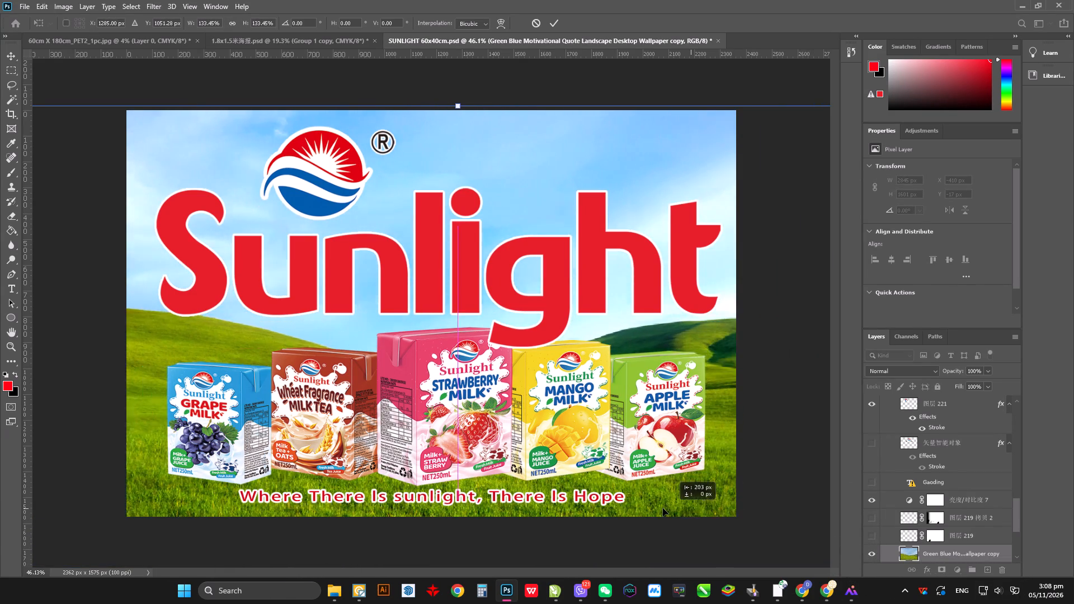
pyautogui.moveTo(663, 508); pyautogui.dragTo(538, 513)
# Enlarge the hills wallpaper copy further to about 177% and slide it horizontally to about X 642 px, with the hills low behind the cartons.
pyautogui.keyDown('alt'); pyautogui.scroll(-2, 388, 400); pyautogui.keyUp('alt')
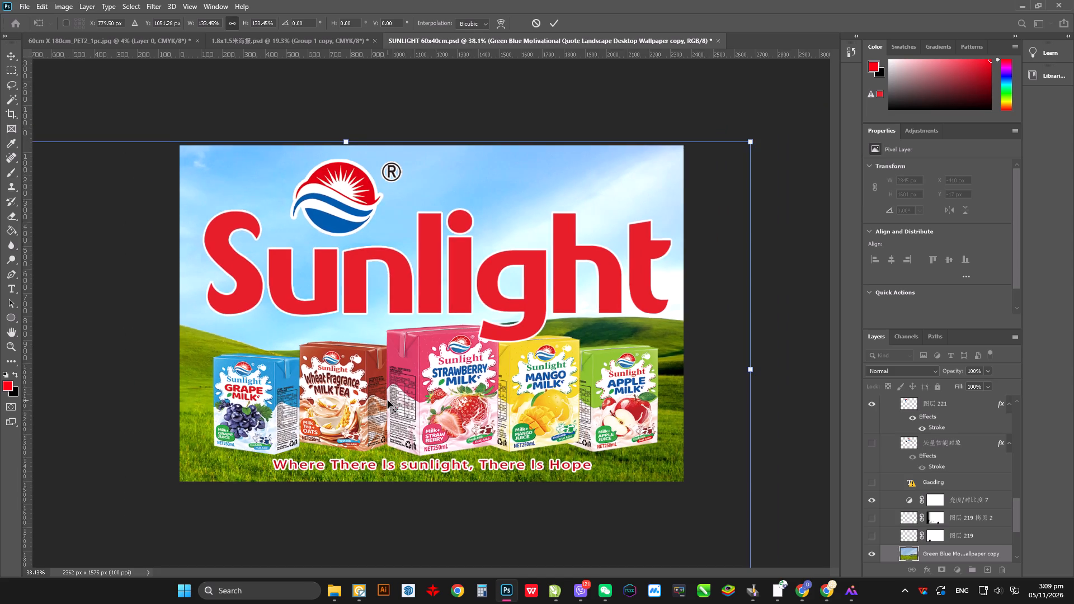
pyautogui.keyDown('alt'); pyautogui.scroll(-5, 629, 480); pyautogui.keyUp('alt')
pyautogui.click(631, 492)
pyautogui.moveTo(632, 491); pyautogui.dragTo(635, 496)
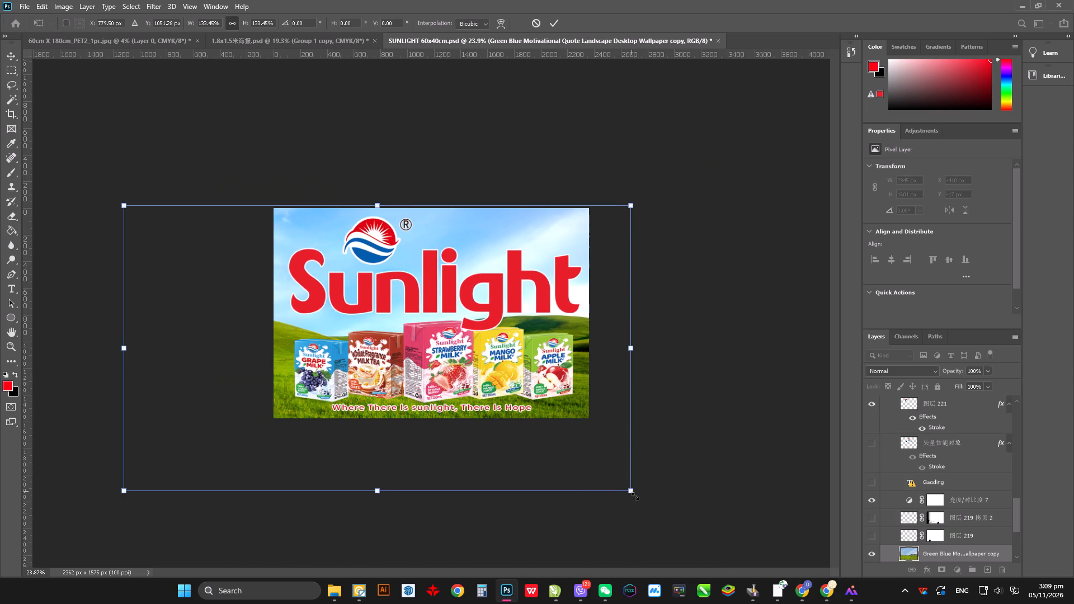
pyautogui.moveTo(635, 496); pyautogui.dragTo(726, 546)
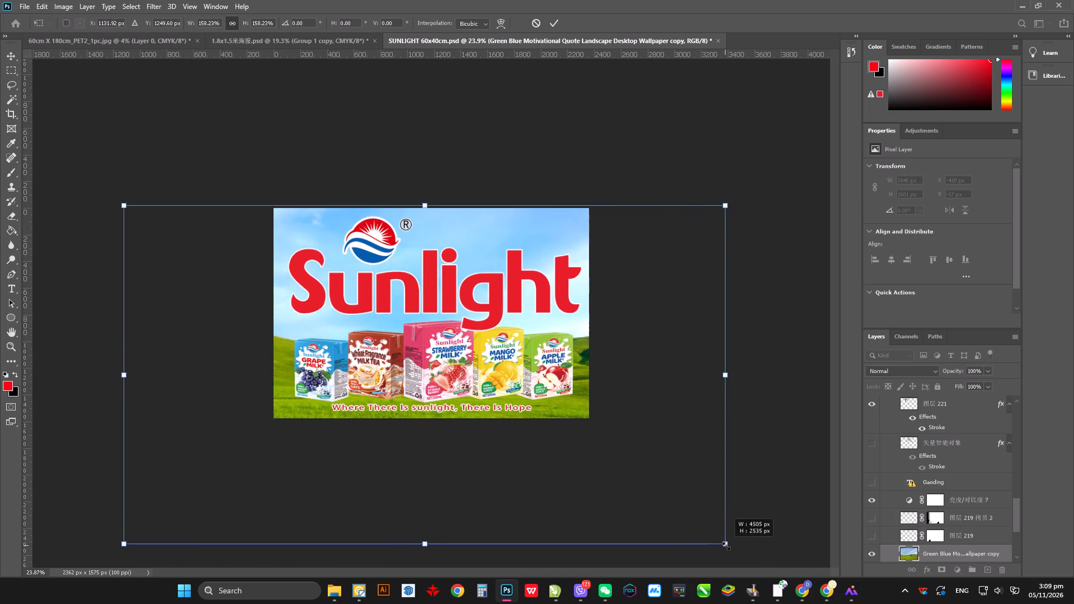
pyautogui.moveTo(726, 546); pyautogui.dragTo(767, 572)
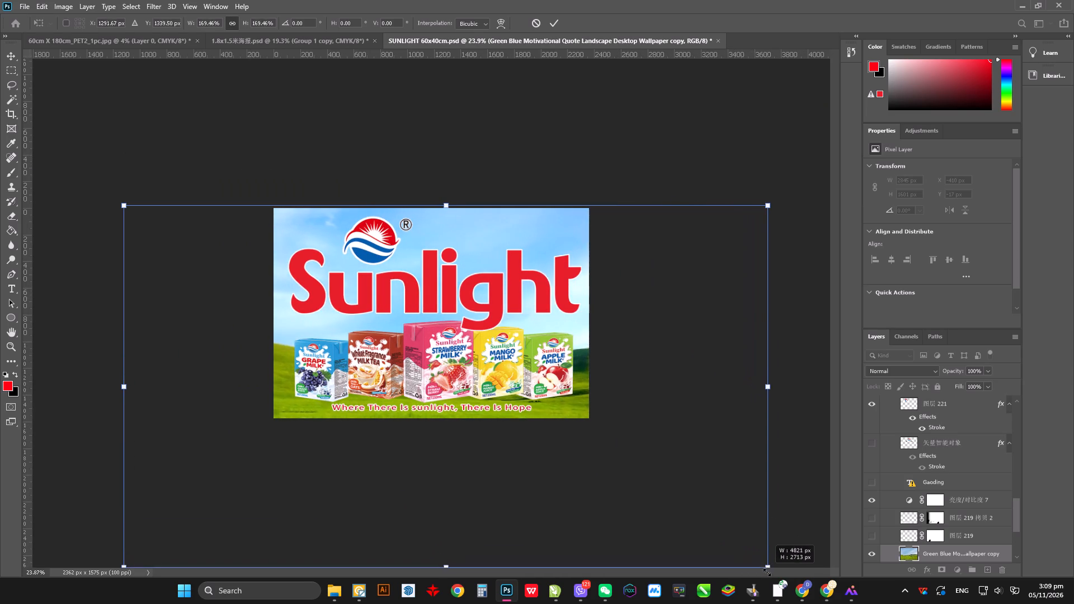
pyautogui.moveTo(767, 572); pyautogui.dragTo(798, 584)
pyautogui.moveTo(734, 458); pyautogui.dragTo(651, 466)
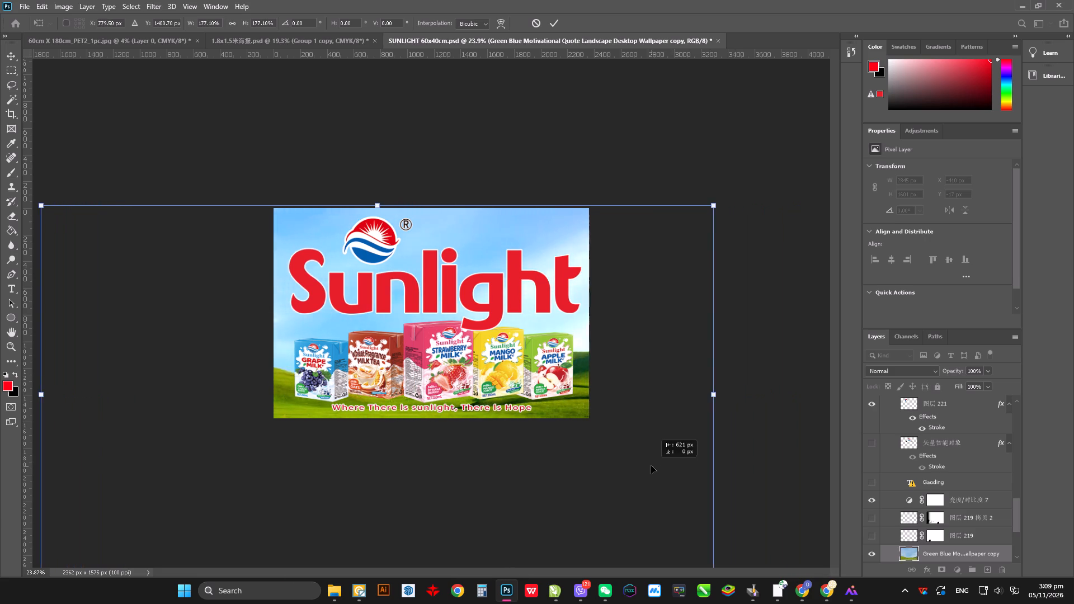
pyautogui.moveTo(651, 466); pyautogui.dragTo(607, 461)
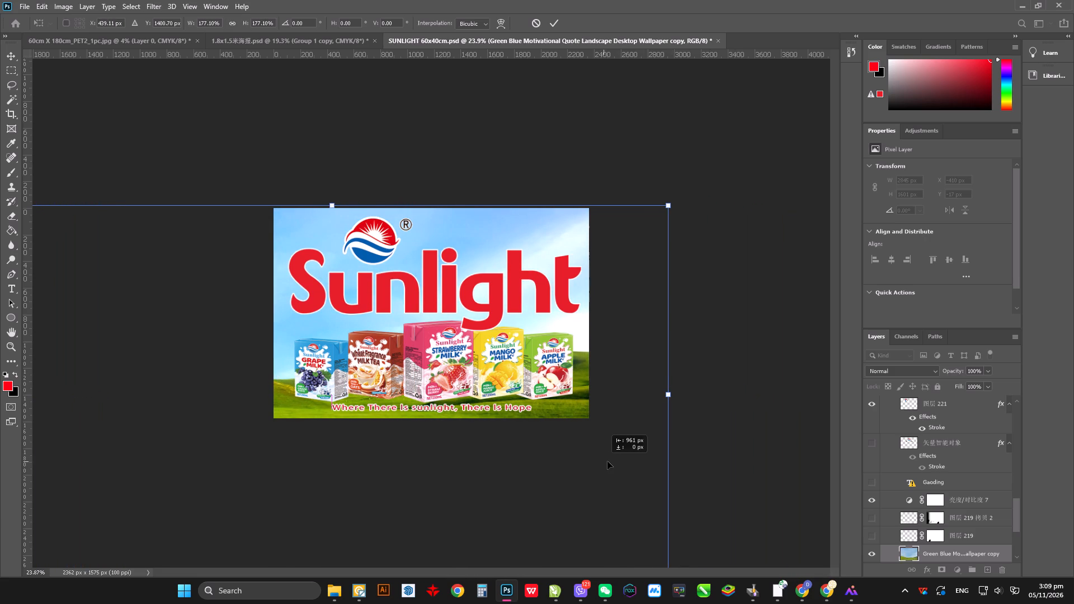
pyautogui.moveTo(607, 461); pyautogui.dragTo(621, 466)
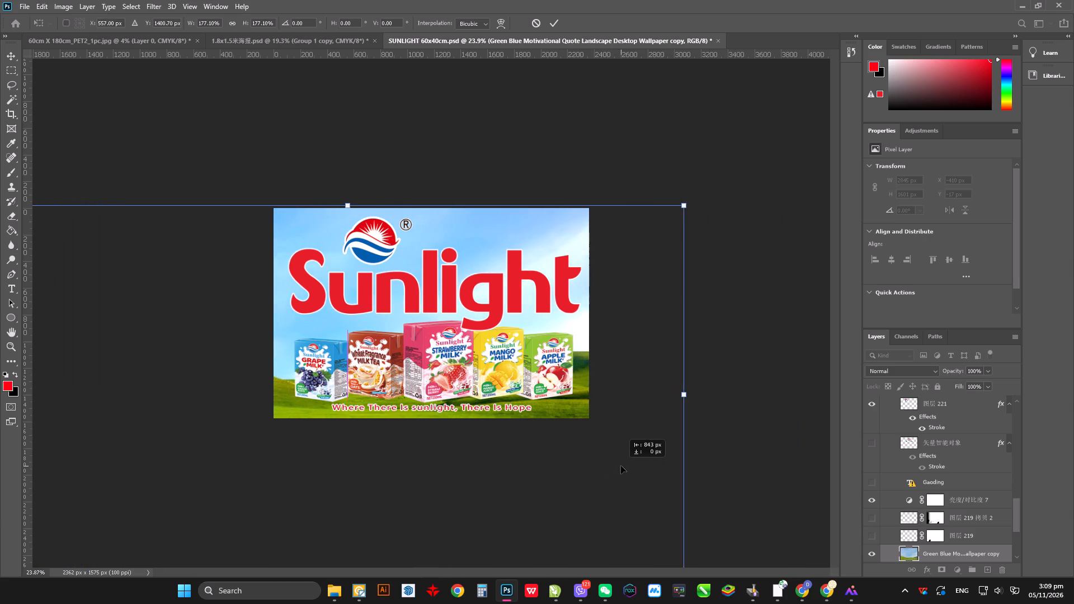
pyautogui.moveTo(621, 466); pyautogui.dragTo(633, 467)
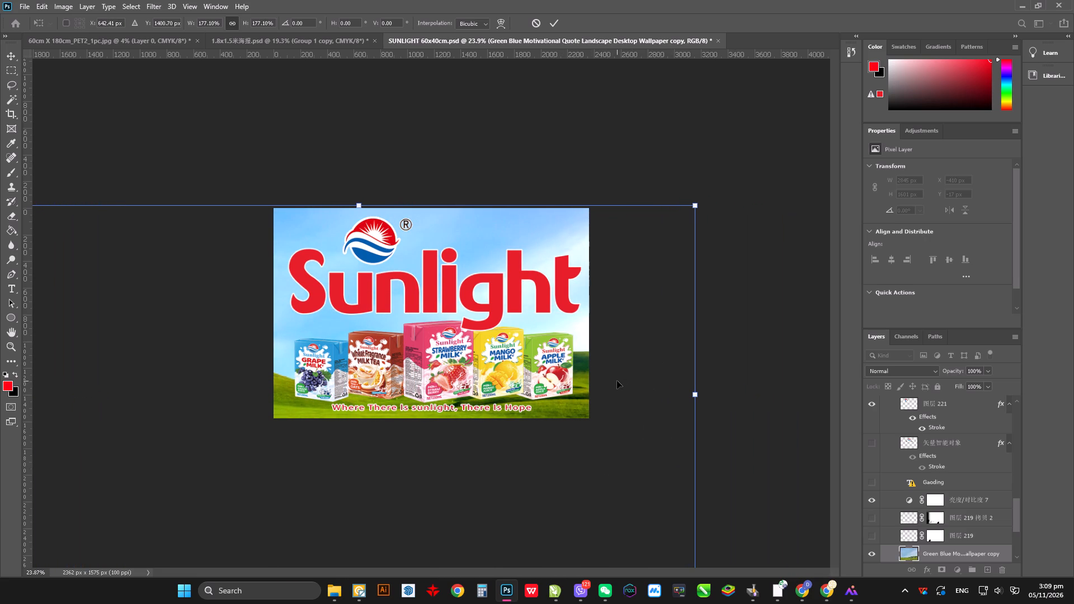
pyautogui.press('Return')
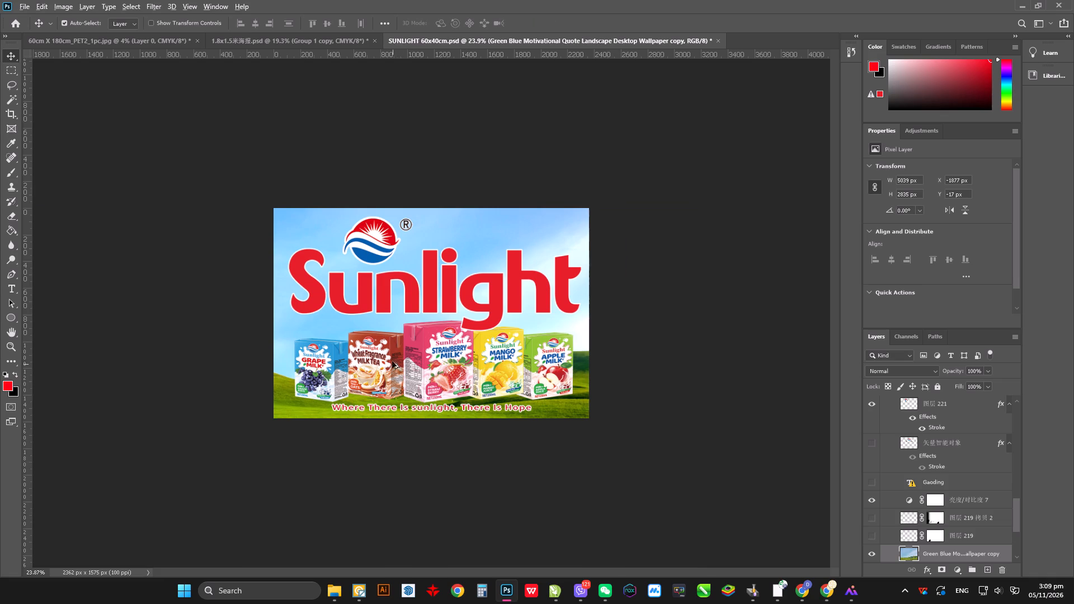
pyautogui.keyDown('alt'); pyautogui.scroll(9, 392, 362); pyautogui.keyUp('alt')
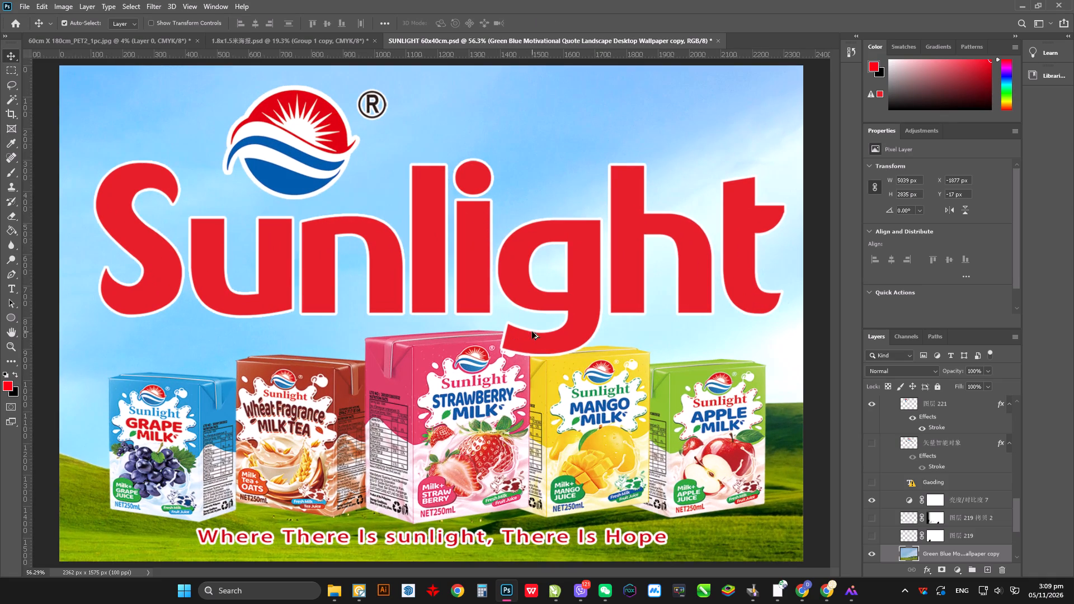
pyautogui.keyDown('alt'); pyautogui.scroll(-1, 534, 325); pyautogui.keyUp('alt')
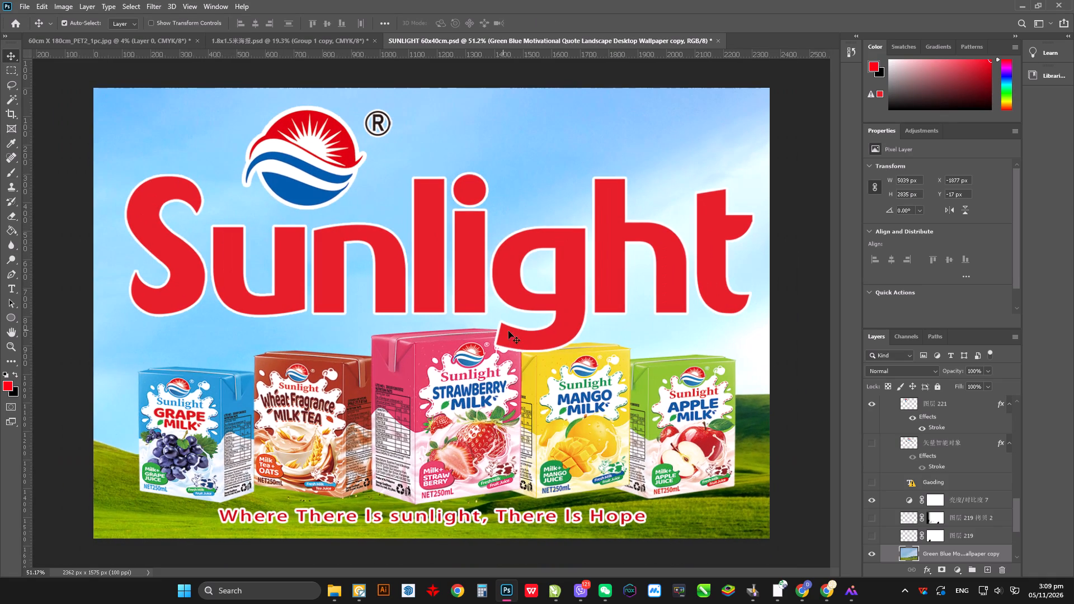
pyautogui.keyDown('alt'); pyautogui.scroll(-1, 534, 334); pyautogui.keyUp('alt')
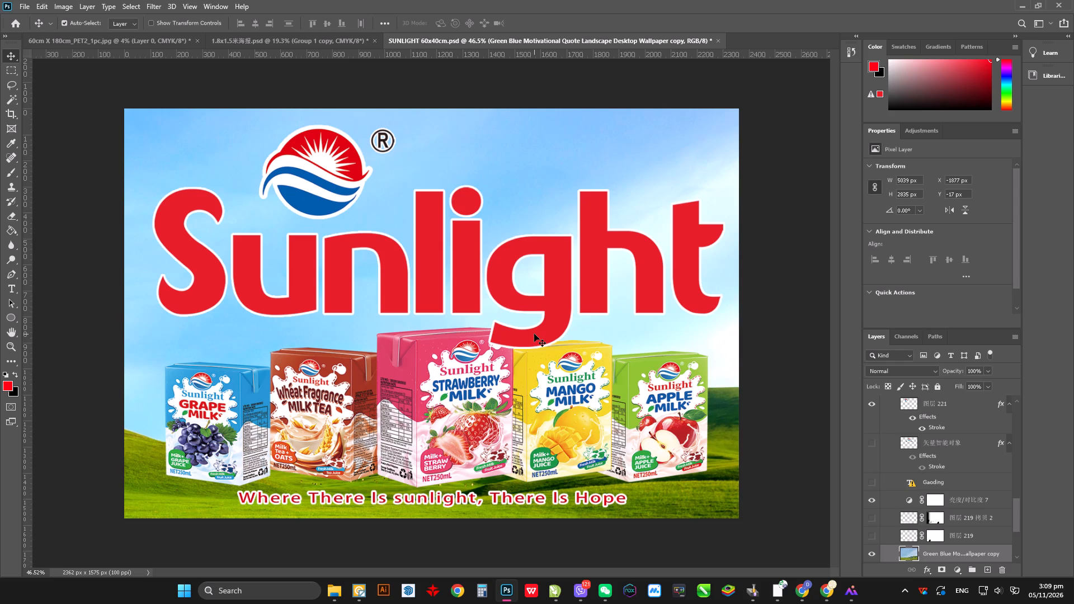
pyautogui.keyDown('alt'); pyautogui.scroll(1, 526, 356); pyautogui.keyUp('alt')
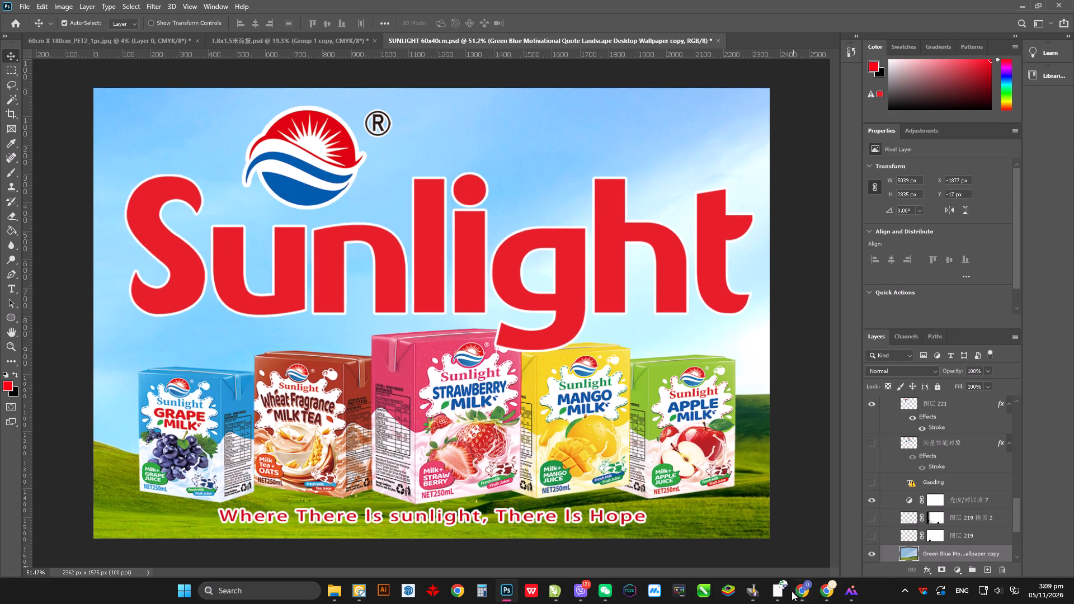
# Switch to Chrome and look through Canva's "nature background" template results for another landscape background for the poster.
pyautogui.click(776, 597)
pyautogui.scroll(-7, 573, 287)
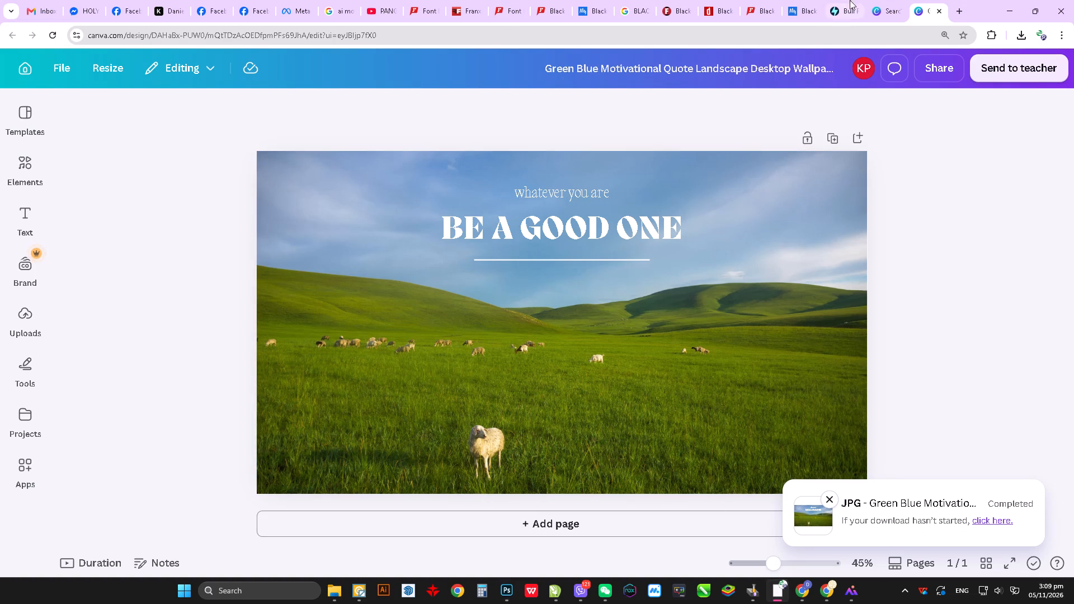
pyautogui.click(866, 0)
pyautogui.scroll(-7, 459, 253)
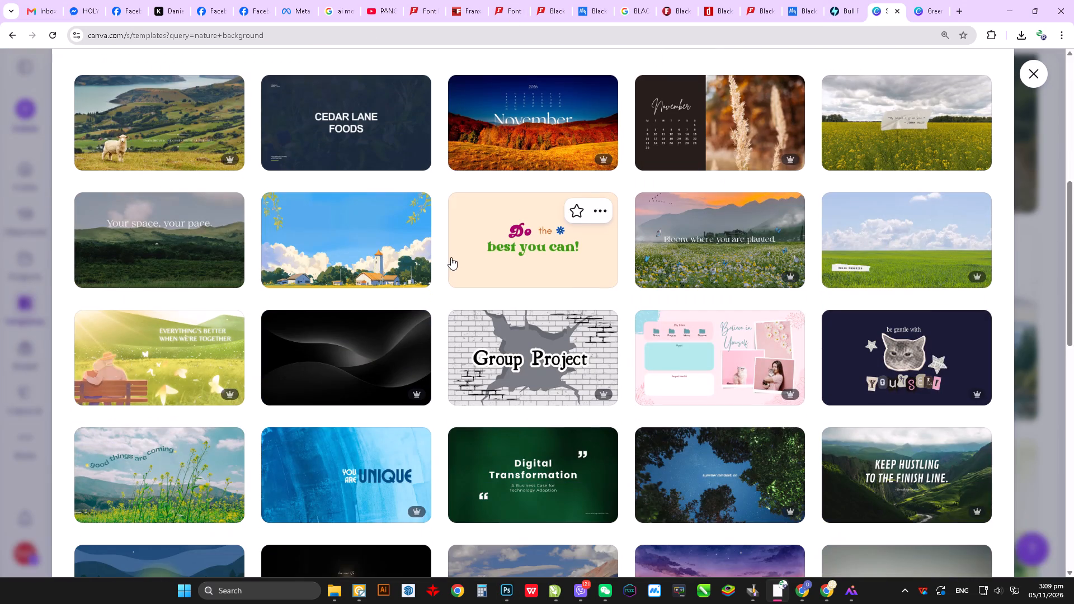
pyautogui.scroll(-2, 356, 221)
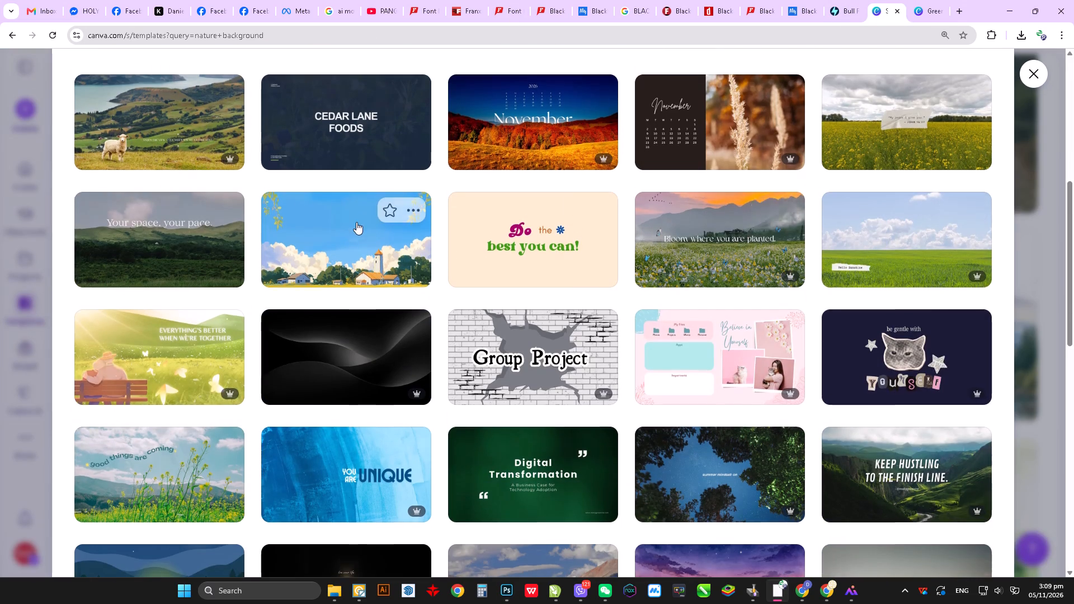
pyautogui.scroll(-11, 356, 222)
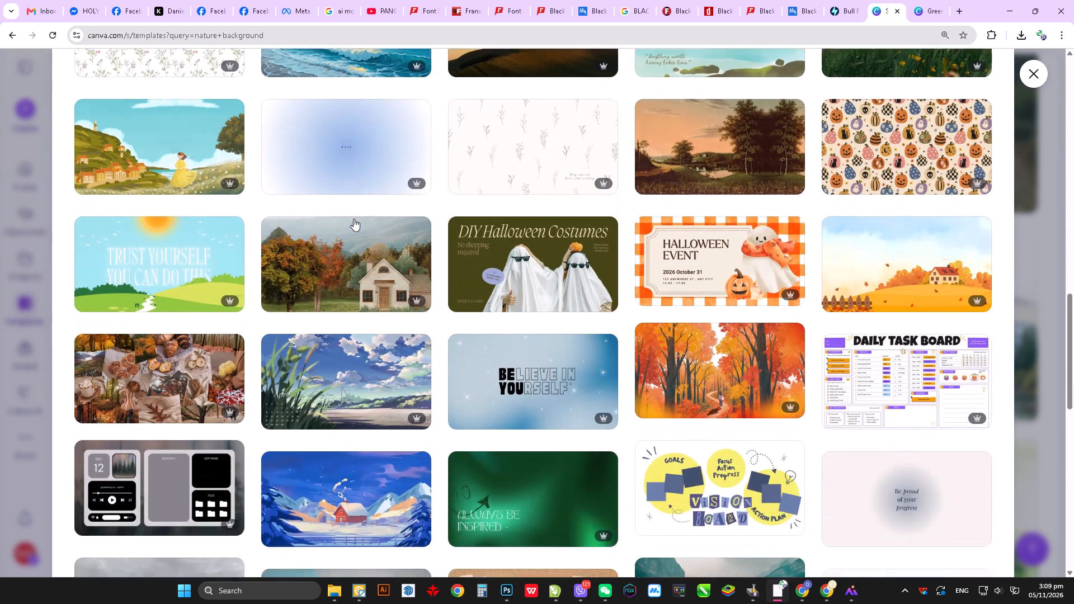
pyautogui.scroll(-9, 346, 215)
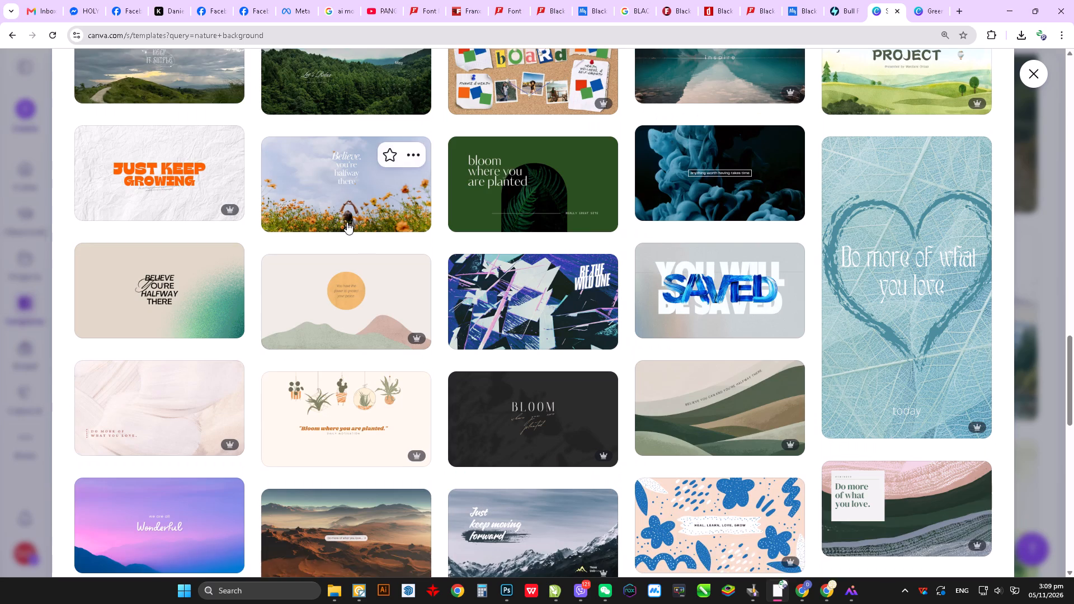
pyautogui.scroll(-18, 347, 222)
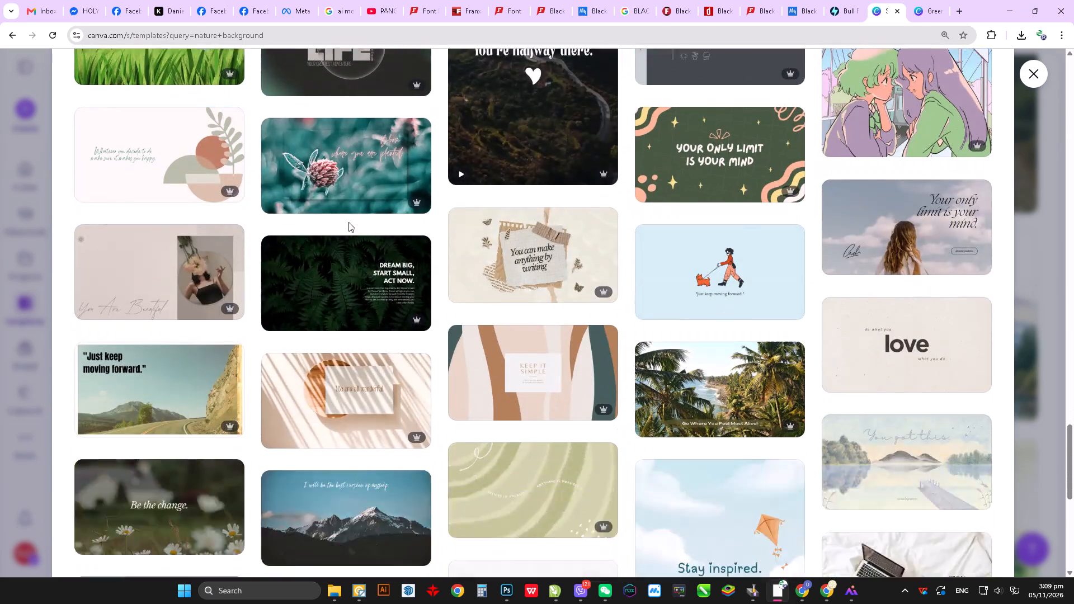
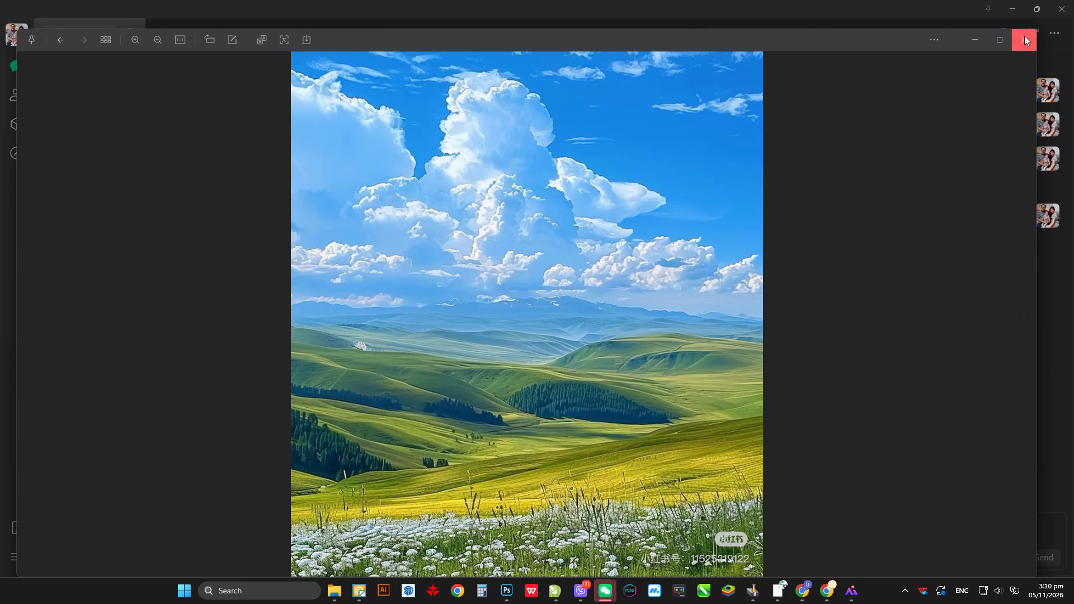
# Open the newest phone photo of blue sky and green hills in the File Transfer chat and begin a screen capture of it.
pyautogui.click(79, 267)
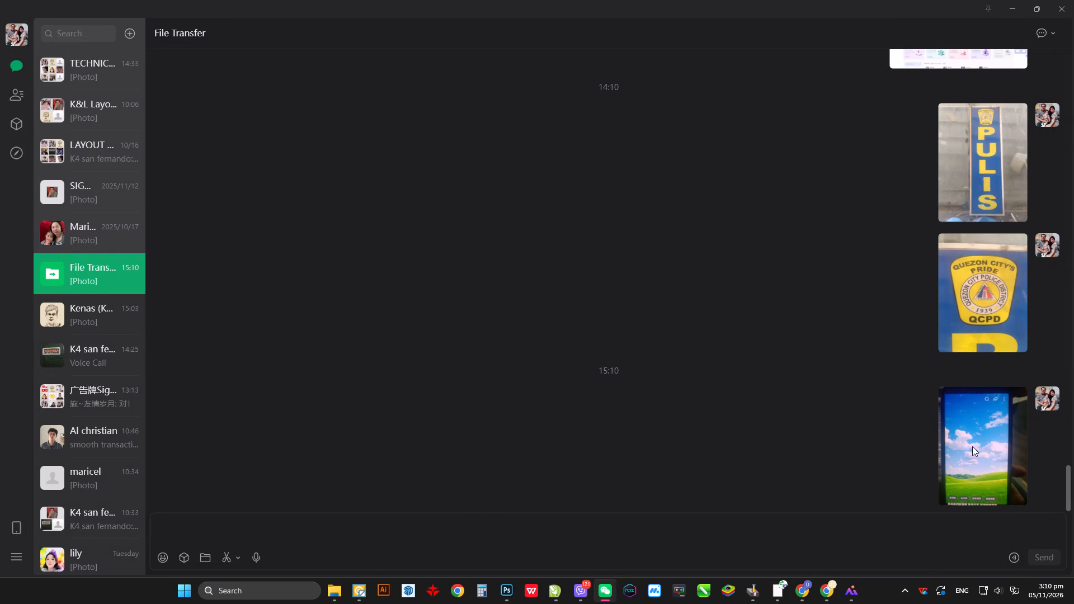
pyautogui.click(972, 446)
pyautogui.hotkey('alt', 'a')
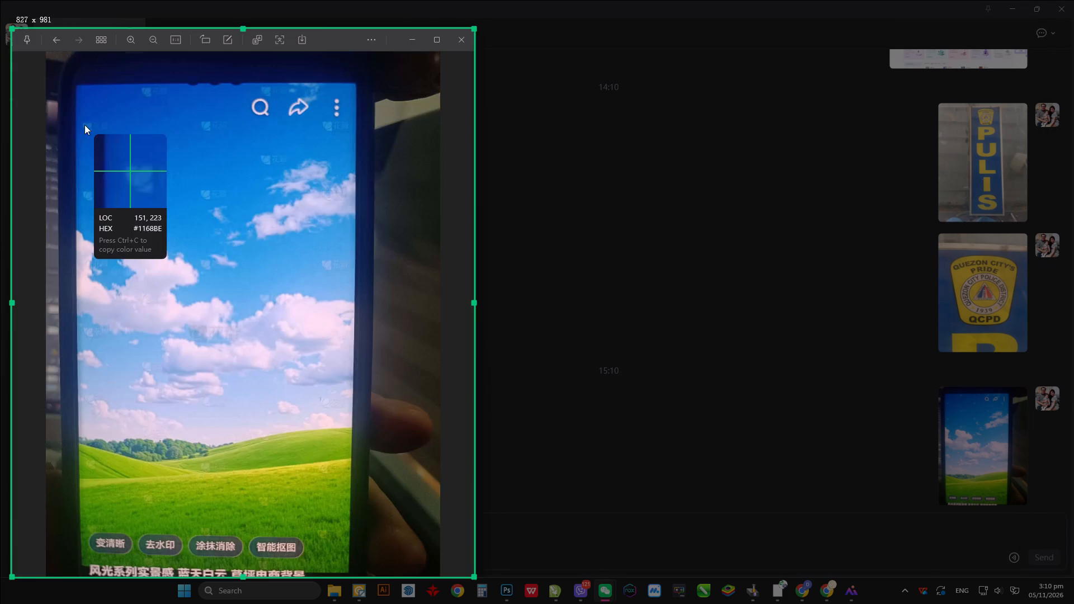
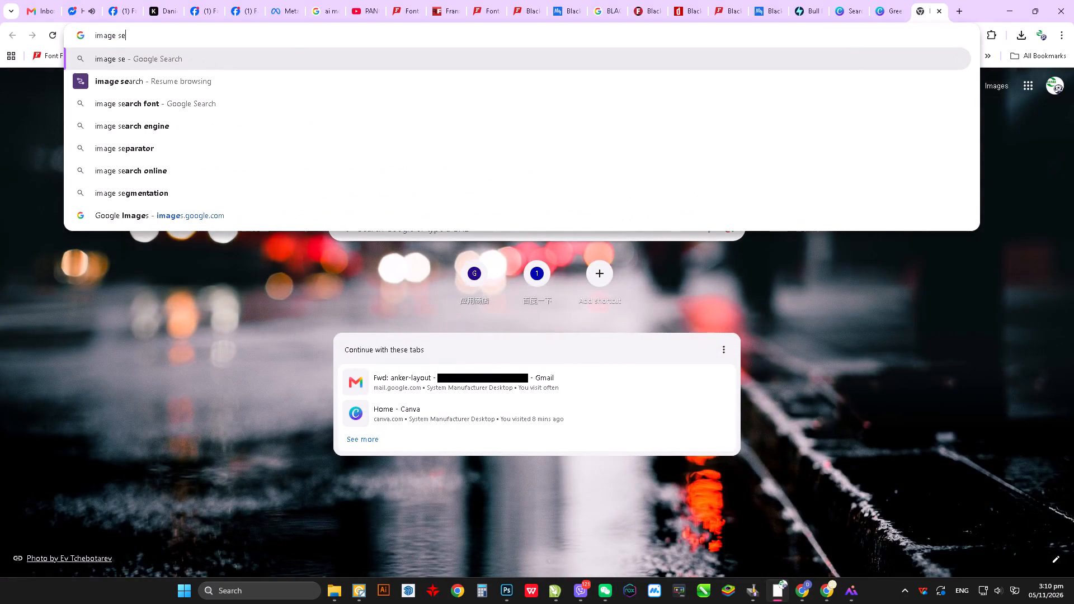
# Search for "image serch", open Google Images and run a reverse image search with the captured sky-and-hills picture.
pyautogui.write('rc')
pyautogui.press('h')
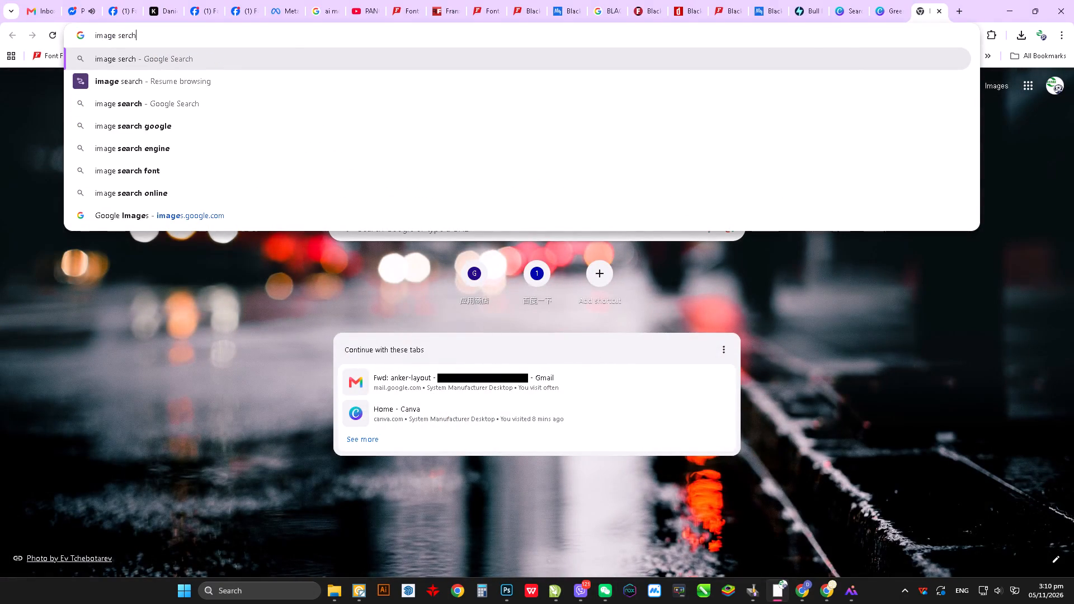
pyautogui.press('Return')
pyautogui.click(205, 194)
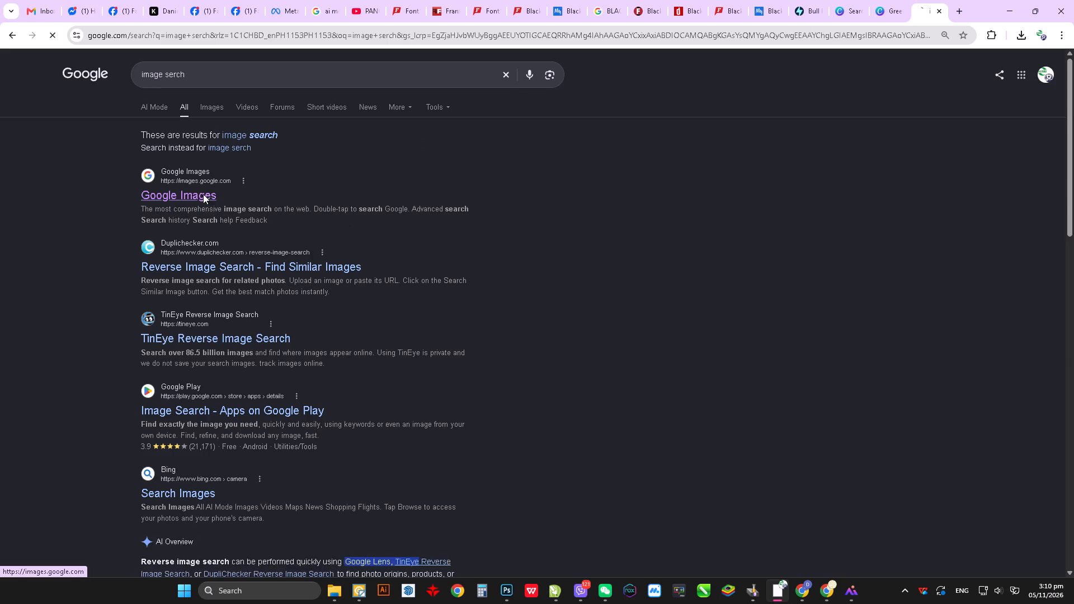
pyautogui.click(687, 276)
pyautogui.click(543, 439)
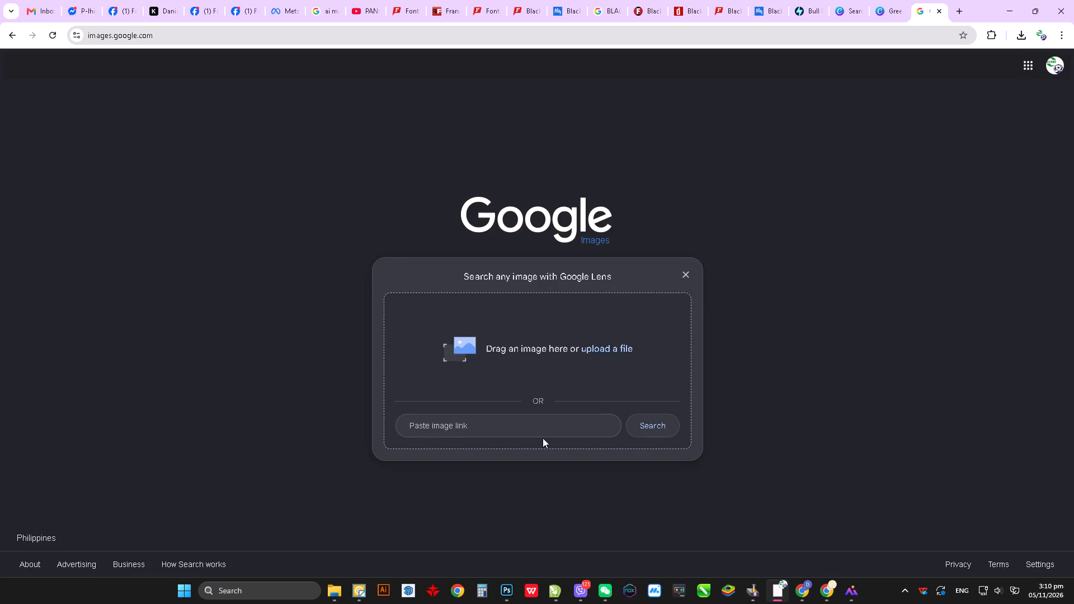
# Paste the captured sky-and-hills picture into Google Lens to search for matching images.
pyautogui.click(540, 429)
pyautogui.hotkey('ctrl', 'v')
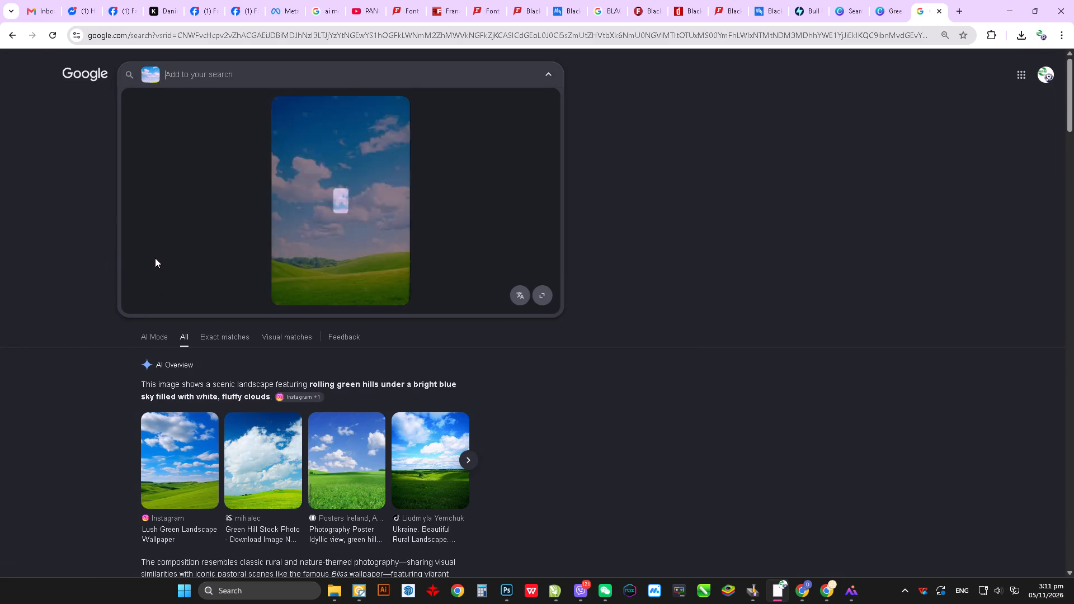
# Preview and compare the suggested green-hill and blue-sky images from iStock, Europosters and the other AI Overview sources.
pyautogui.scroll(-1, 123, 241)
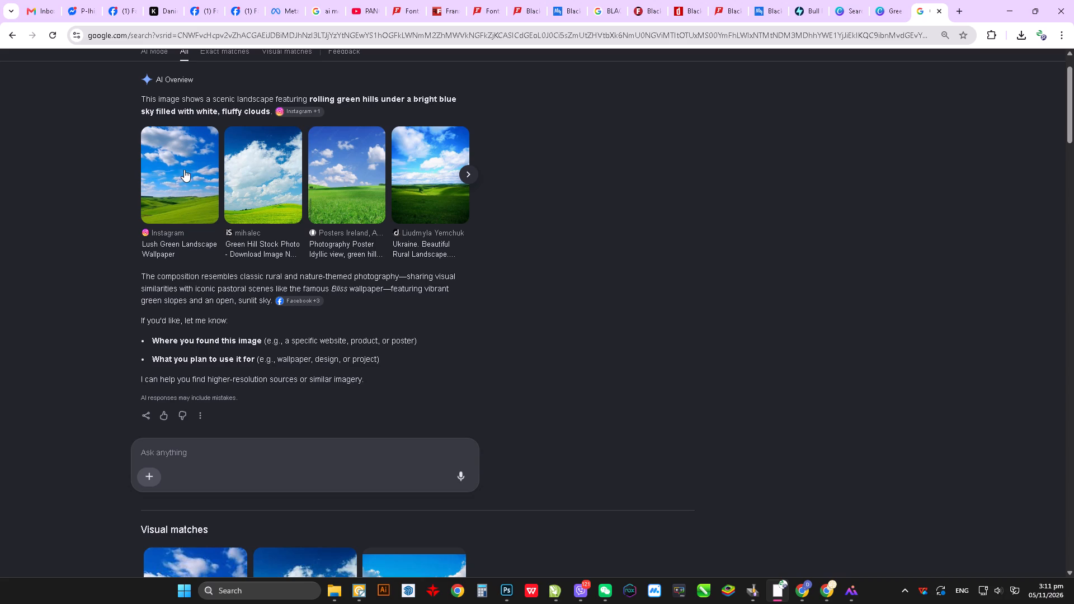
pyautogui.click(184, 169)
pyautogui.click(258, 194)
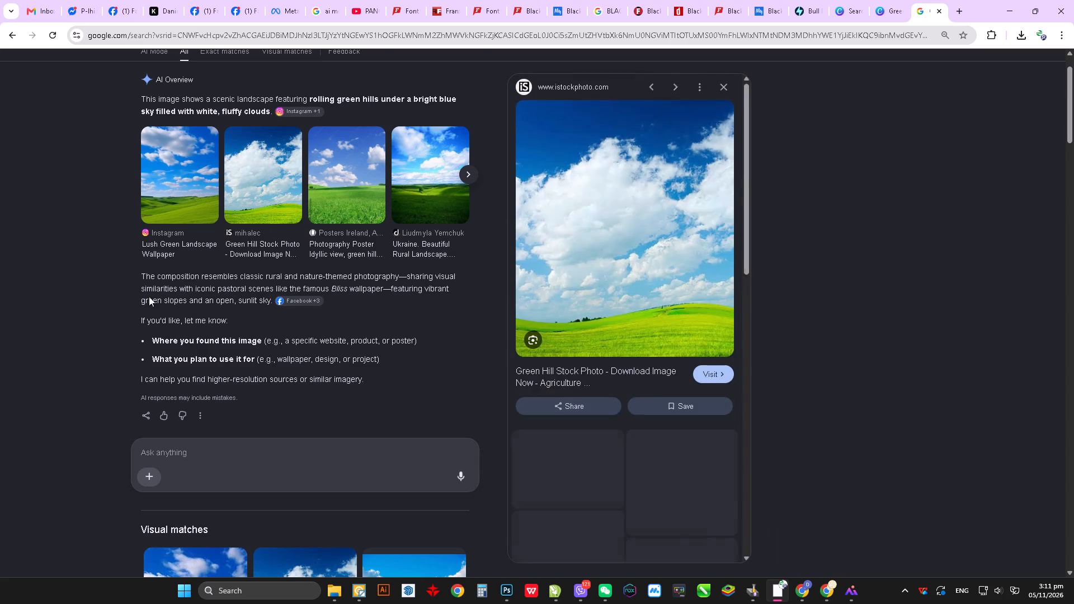
pyautogui.scroll(-5, 147, 298)
pyautogui.scroll(12, 189, 291)
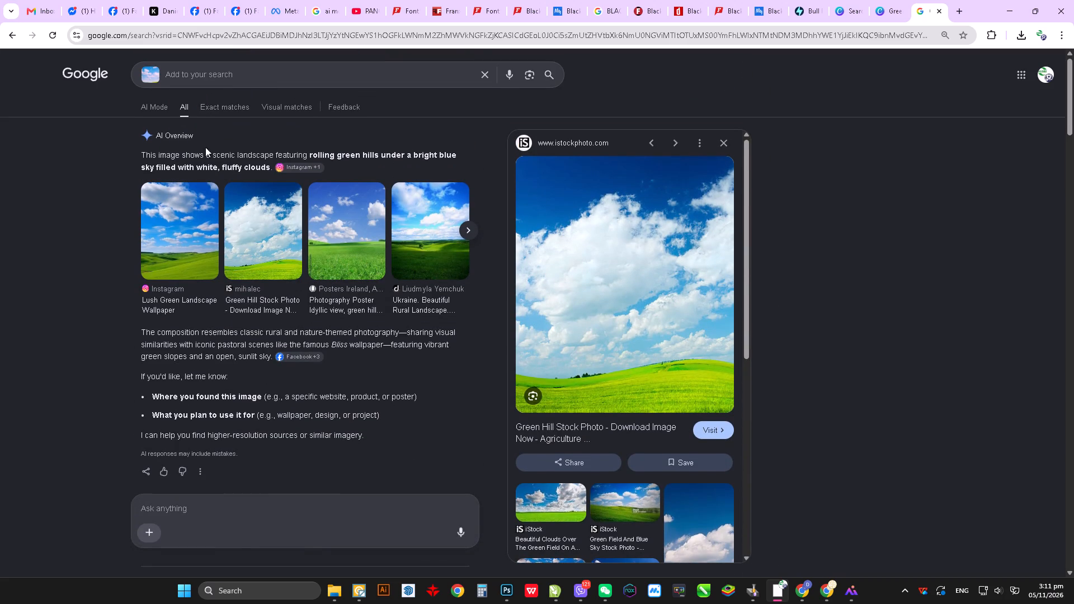
pyautogui.click(312, 232)
pyautogui.click(267, 226)
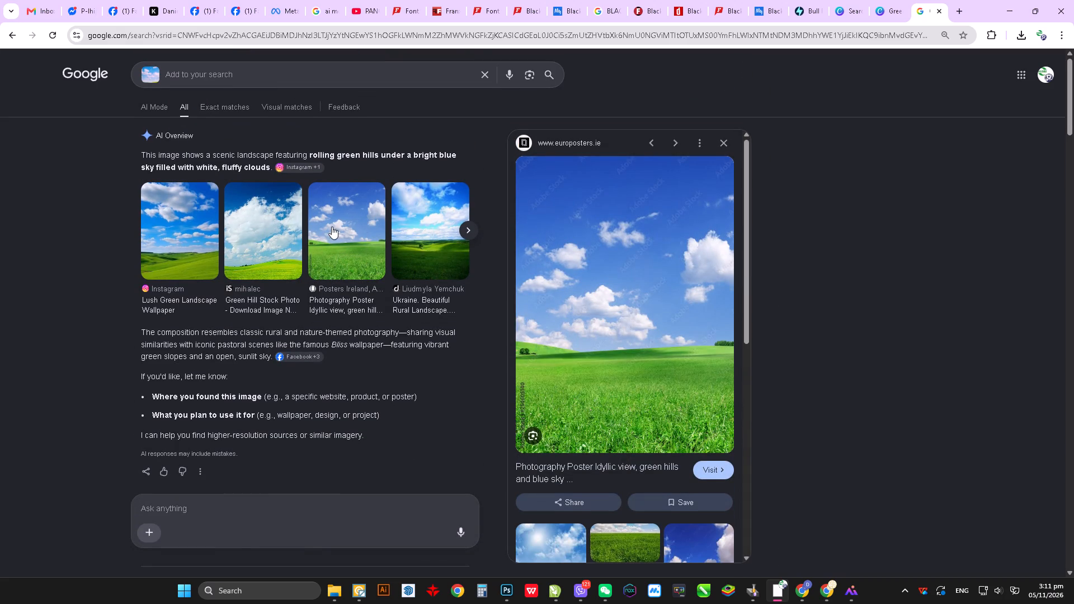
pyautogui.scroll(-1, 263, 244)
pyautogui.scroll(5, 276, 266)
pyautogui.click(312, 246)
pyautogui.click(400, 247)
pyautogui.click(276, 240)
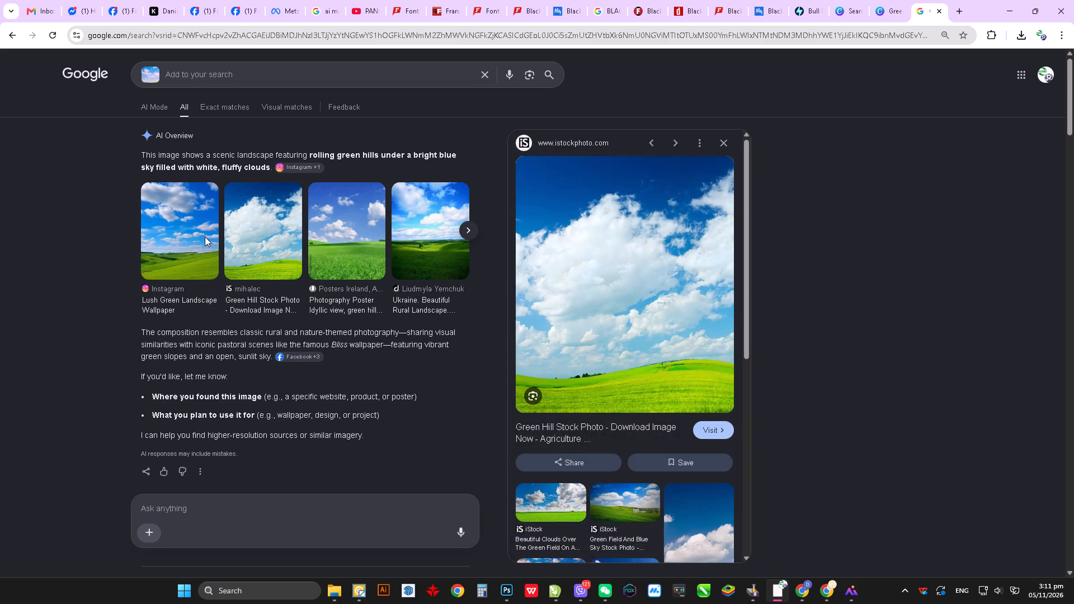
# Preview the Lush Green Landscape Wallpaper match and visit its Instagram source page.
pyautogui.click(205, 237)
pyautogui.scroll(-4, 364, 308)
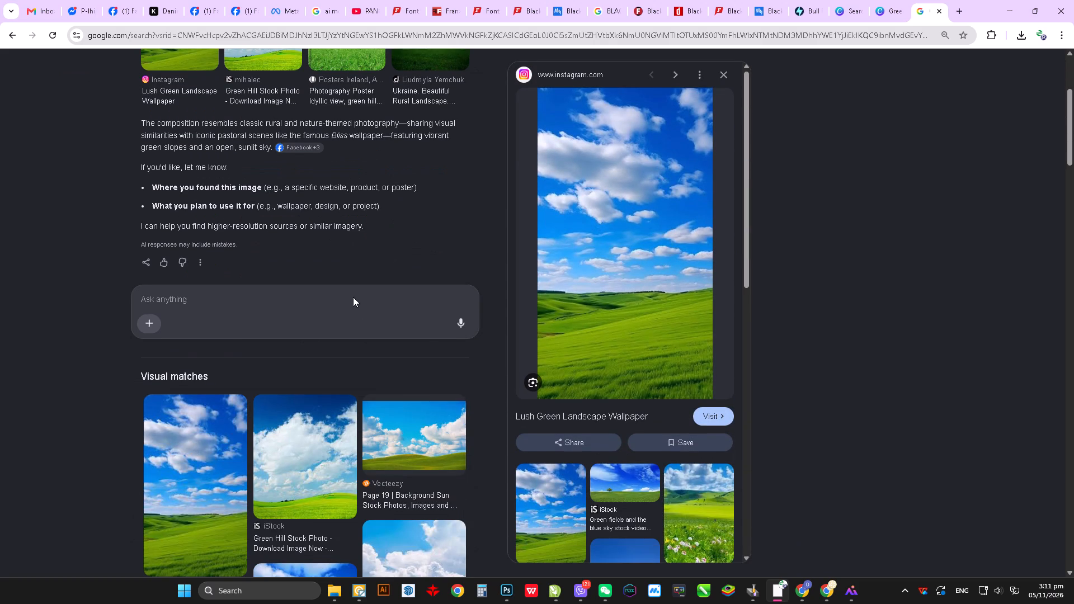
pyautogui.scroll(-2, 534, 276)
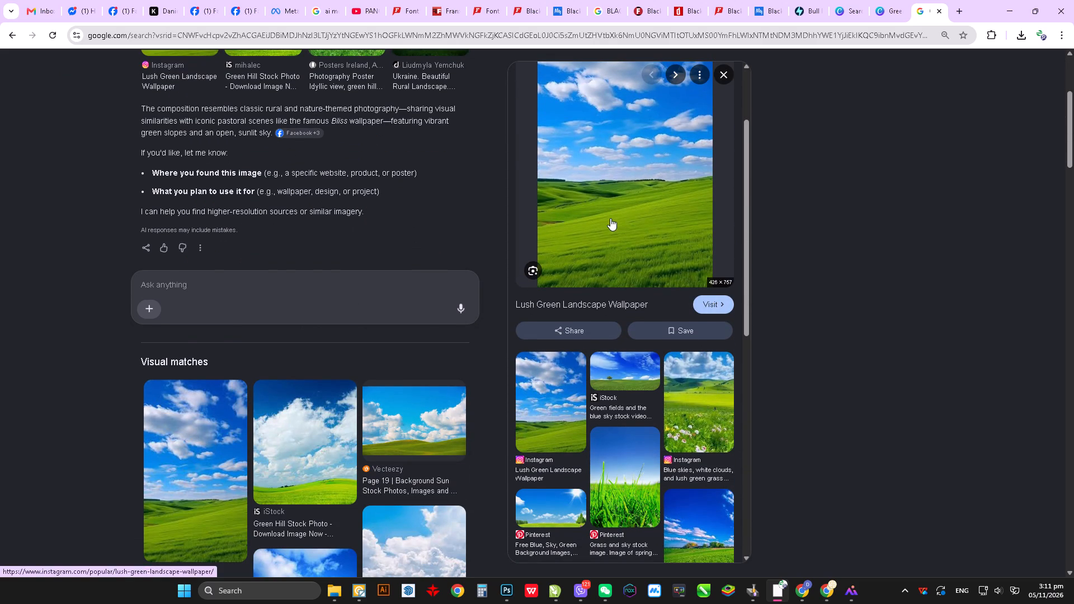
pyautogui.click(718, 306)
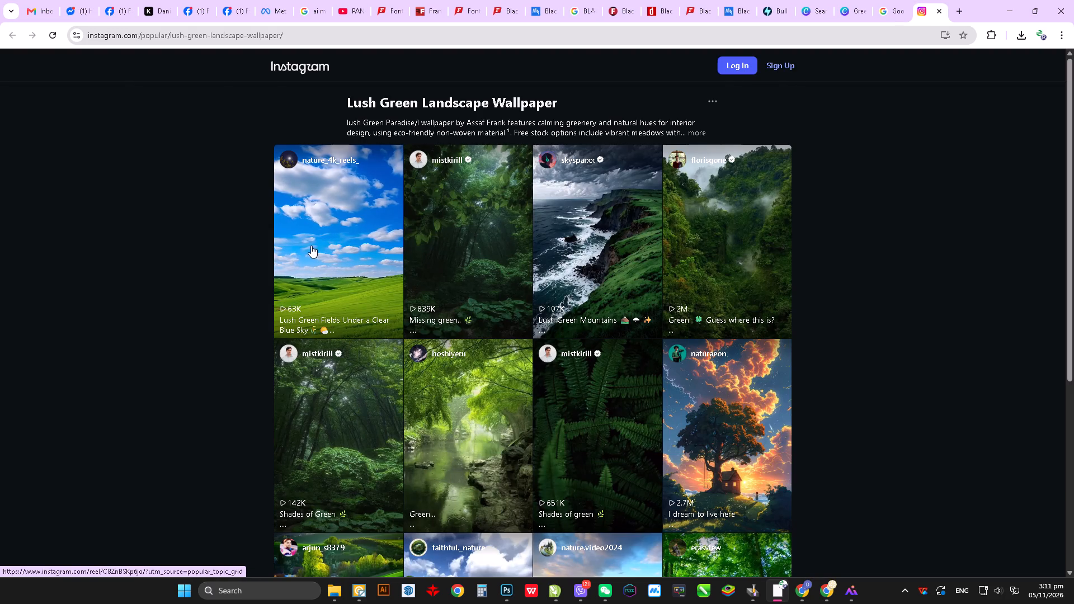
# Return to the Google image results and look through the visual matches for a suitable hills background.
pyautogui.click(904, 0)
pyautogui.scroll(-2, 418, 271)
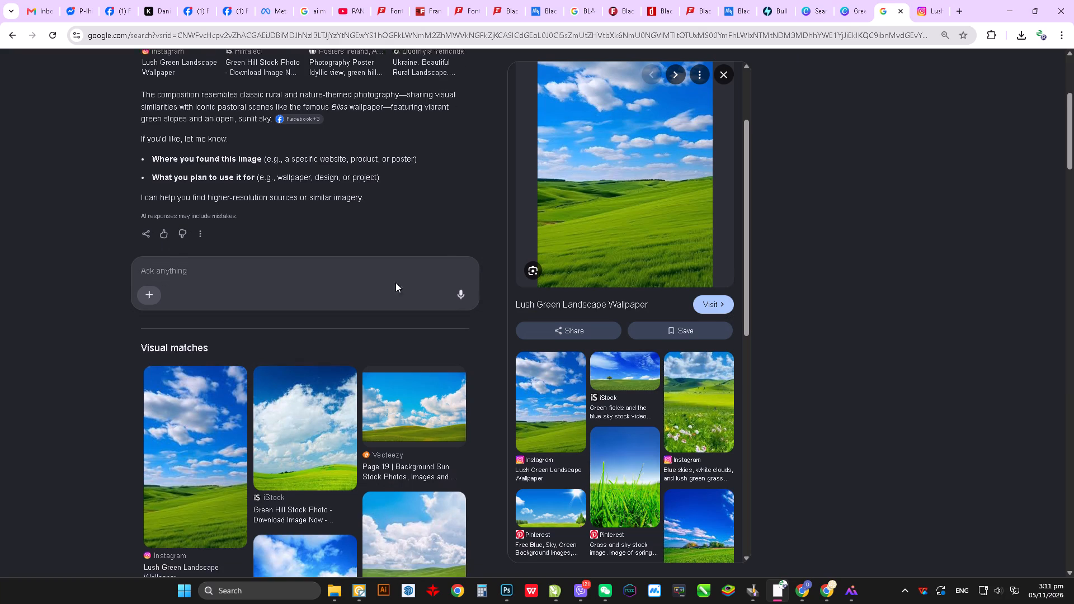
# Compare the visual matches for a sky-and-green-hills background, previewing the iStock, Vecteezy and Trip.com pictures.
pyautogui.scroll(-2, 243, 315)
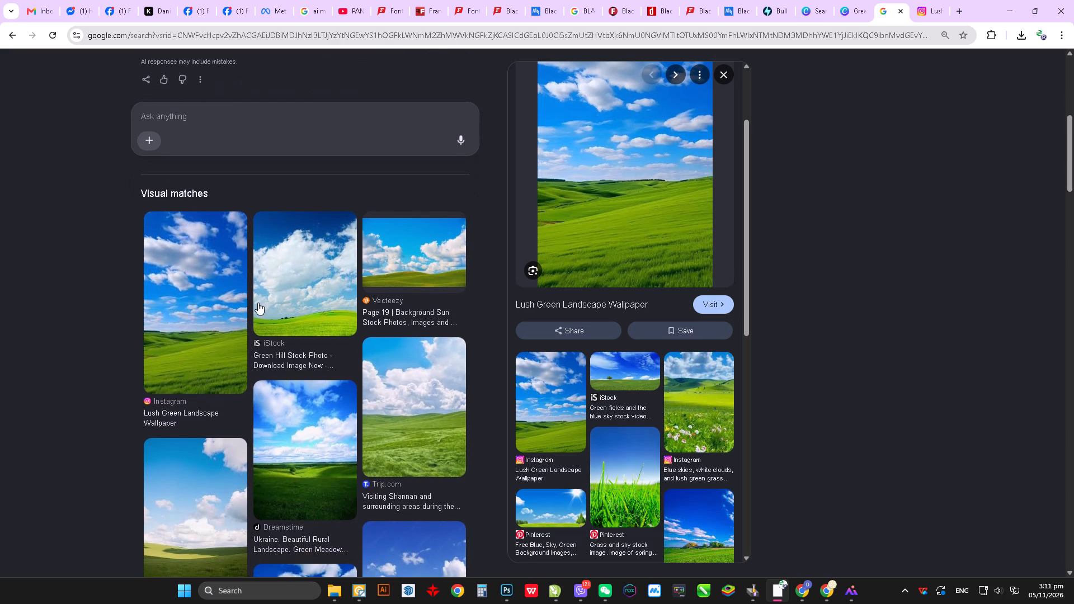
pyautogui.scroll(-1, 258, 303)
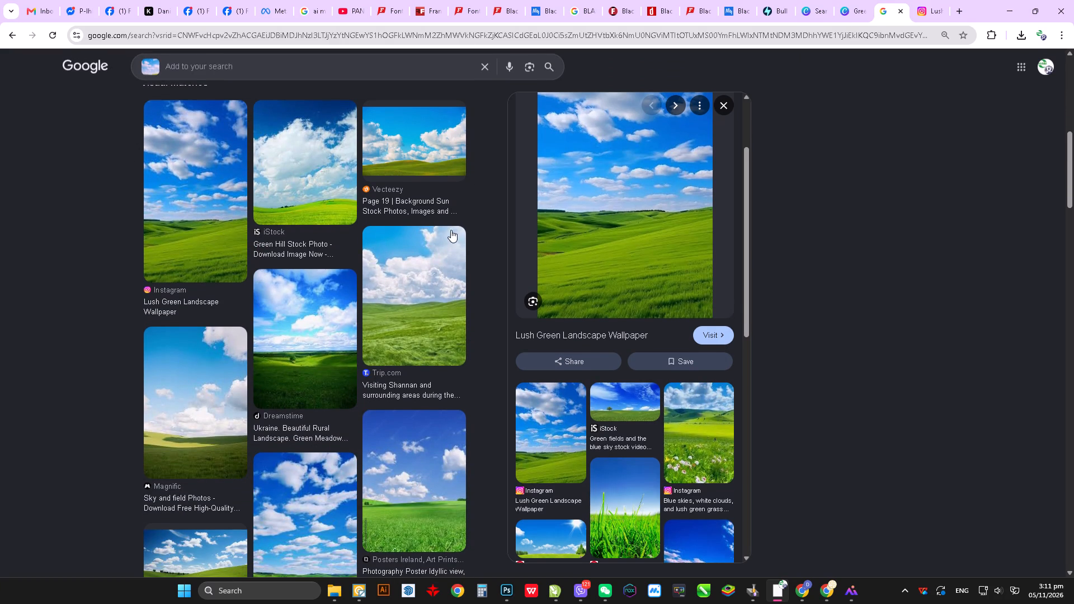
pyautogui.click(305, 159)
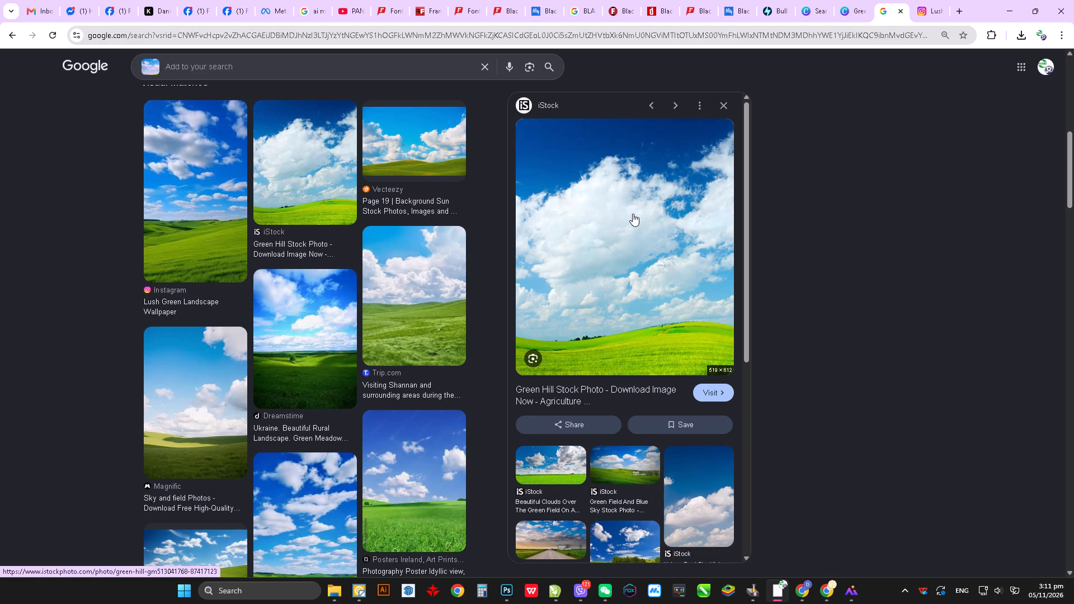
pyautogui.click(412, 157)
pyautogui.click(412, 310)
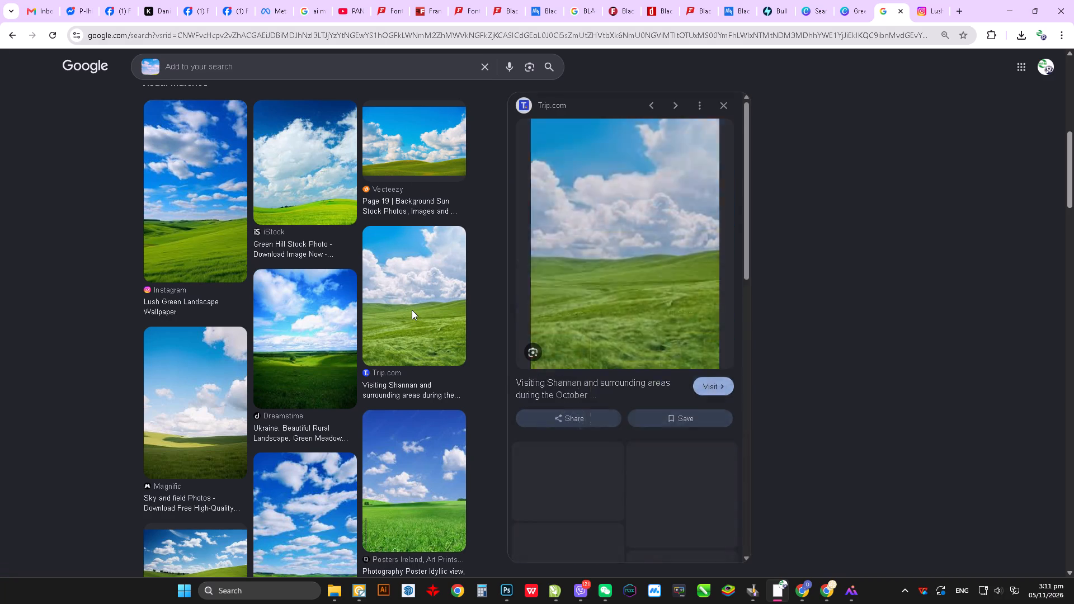
pyautogui.scroll(2, 385, 437)
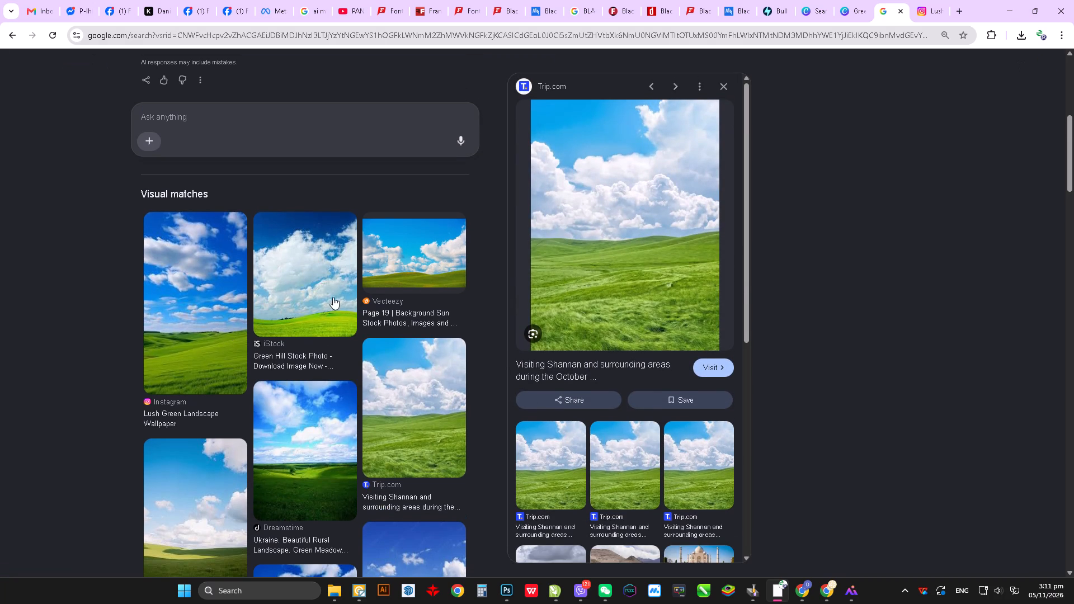
# Open iStock's Green hill stock photo page, pass the real-user check, download the trial image and show it in its folder.
pyautogui.click(292, 291)
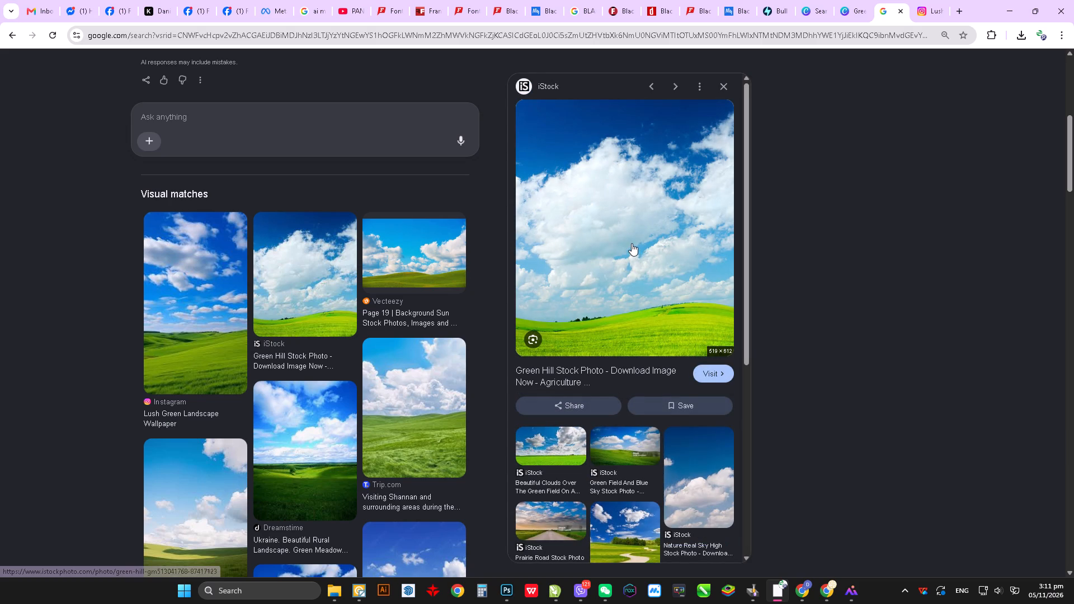
pyautogui.click(712, 371)
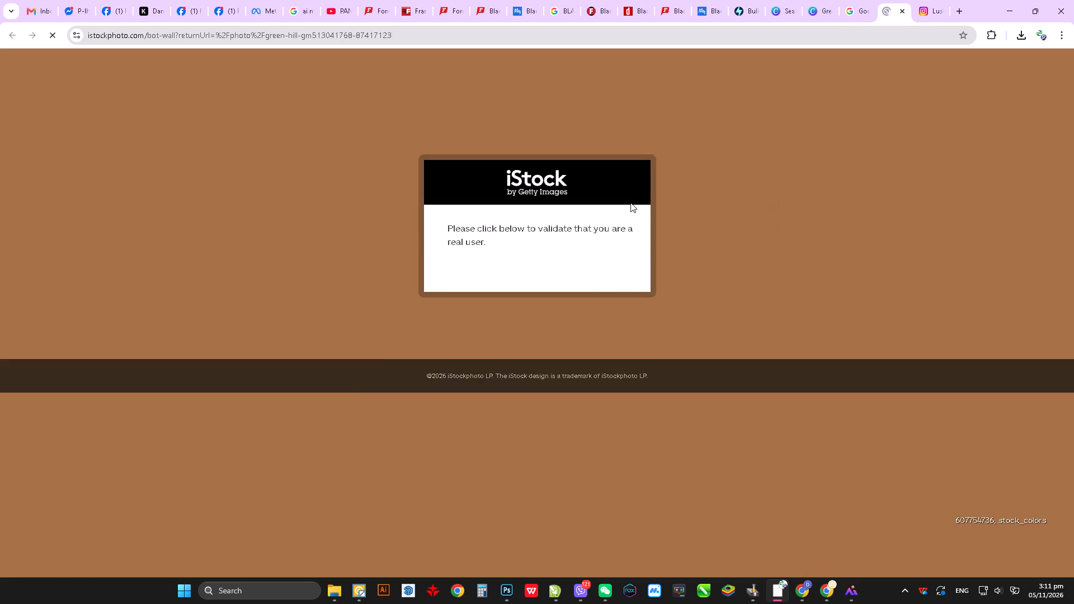
pyautogui.click(476, 305)
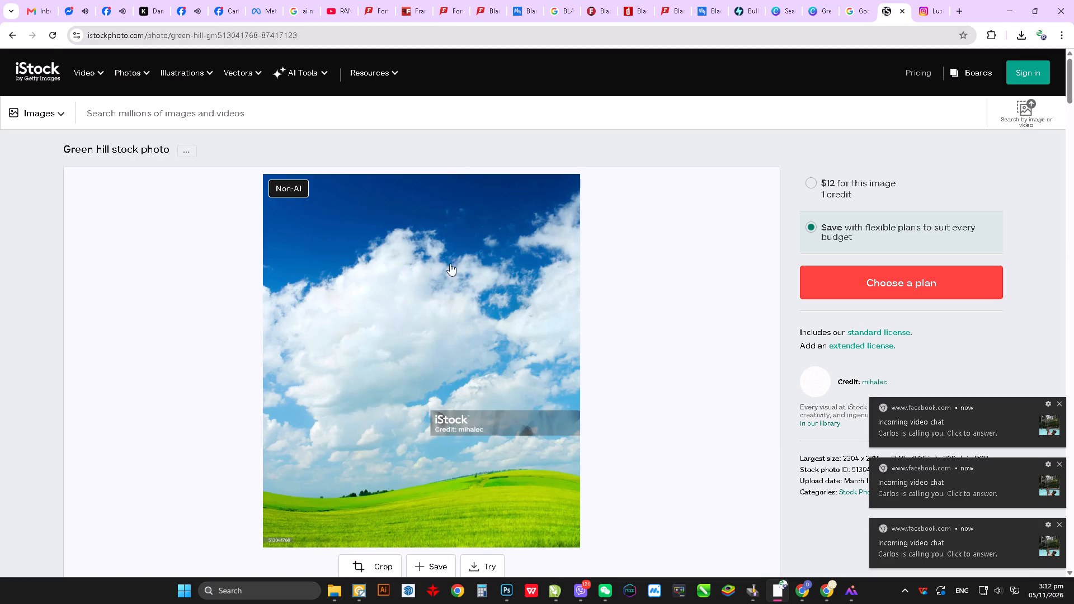
pyautogui.scroll(-3, 515, 312)
pyautogui.scroll(2, 445, 277)
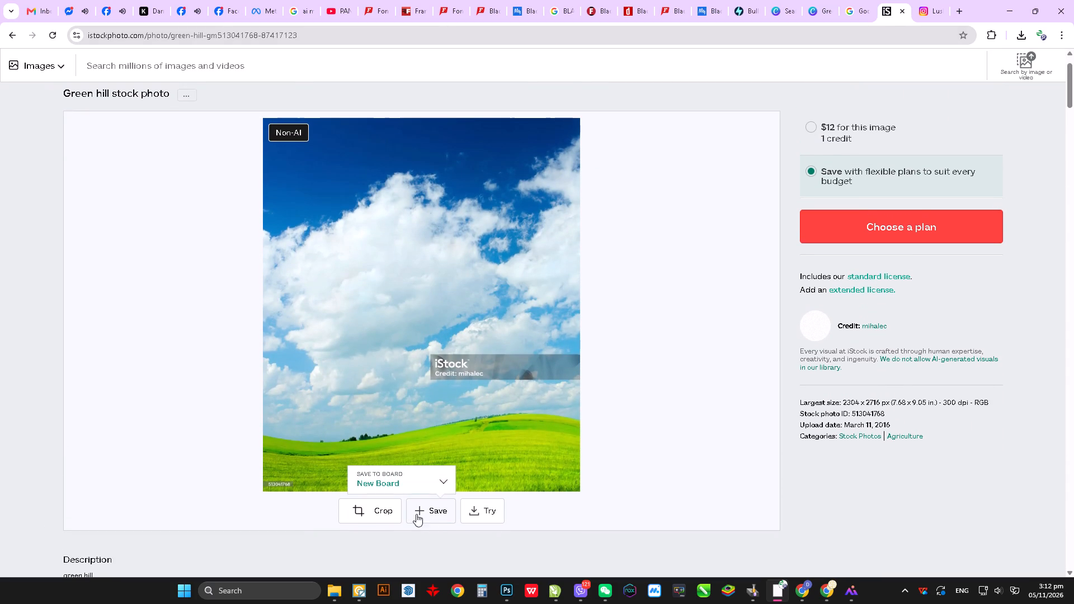
pyautogui.click(475, 509)
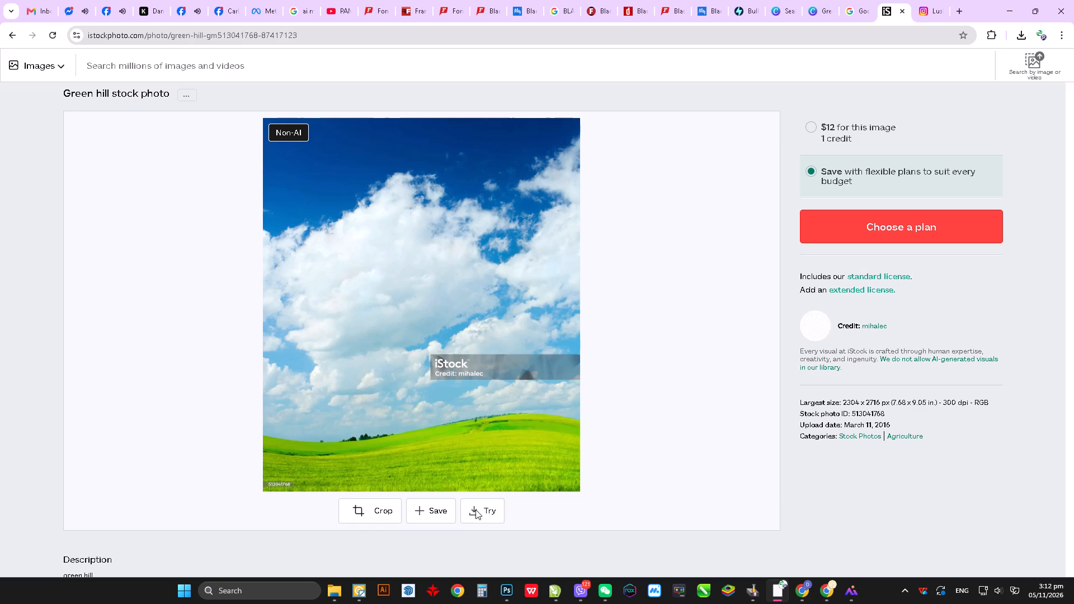
pyautogui.click(577, 362)
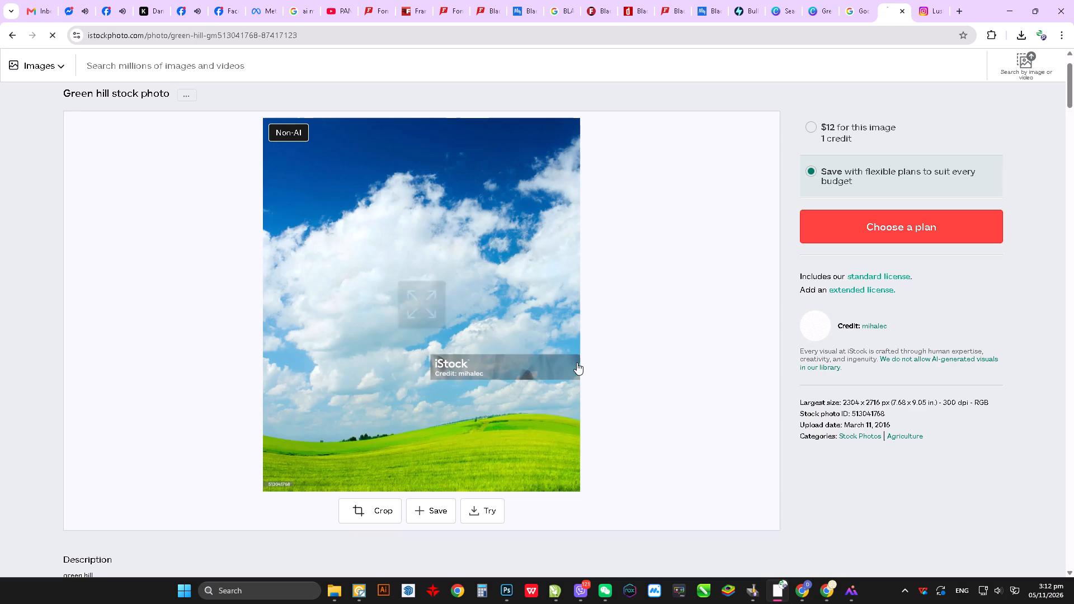
pyautogui.click(990, 62)
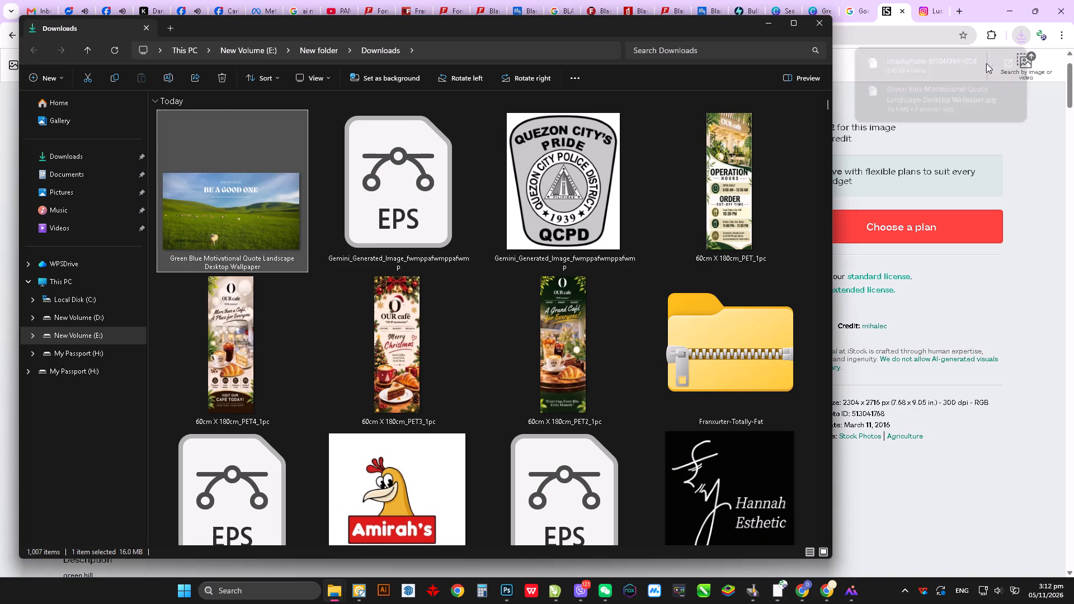
pyautogui.click(71, 157)
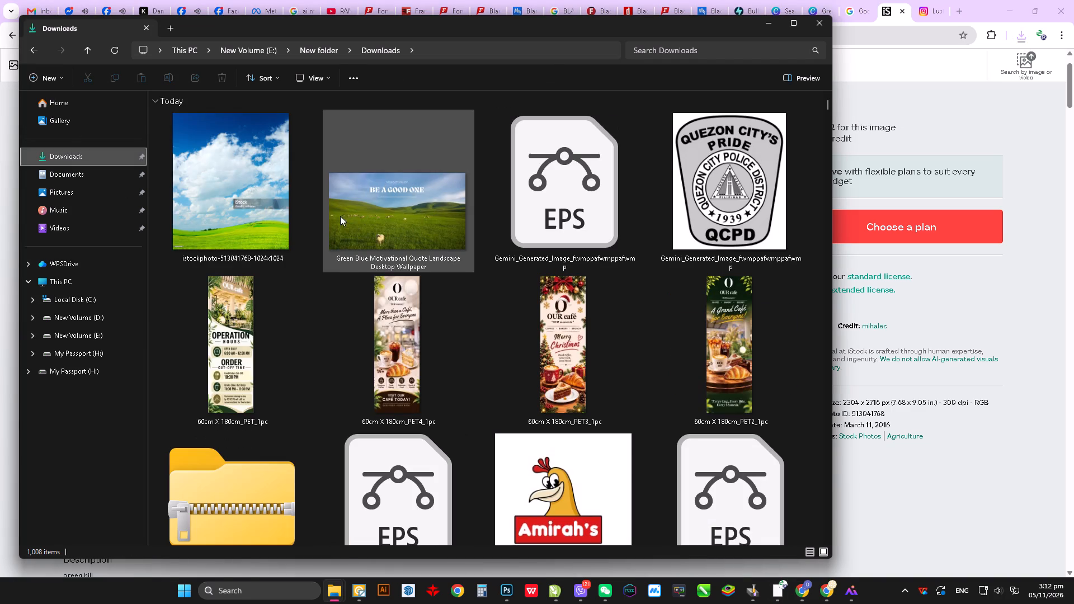
pyautogui.click(237, 197)
pyautogui.moveTo(214, 194); pyautogui.dragTo(257, 224)
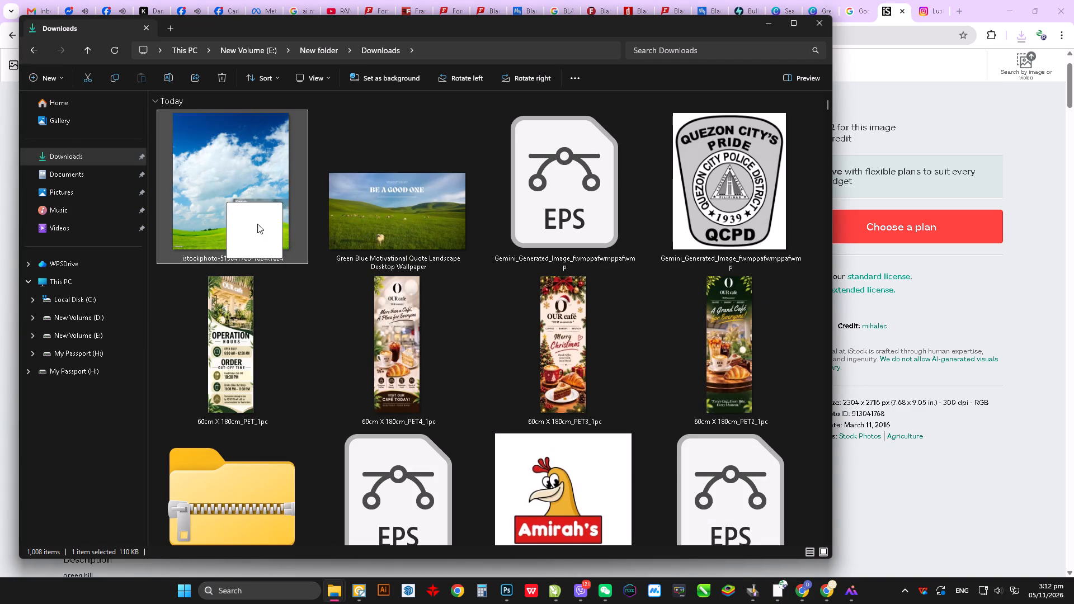
pyautogui.moveTo(257, 224); pyautogui.dragTo(223, 174)
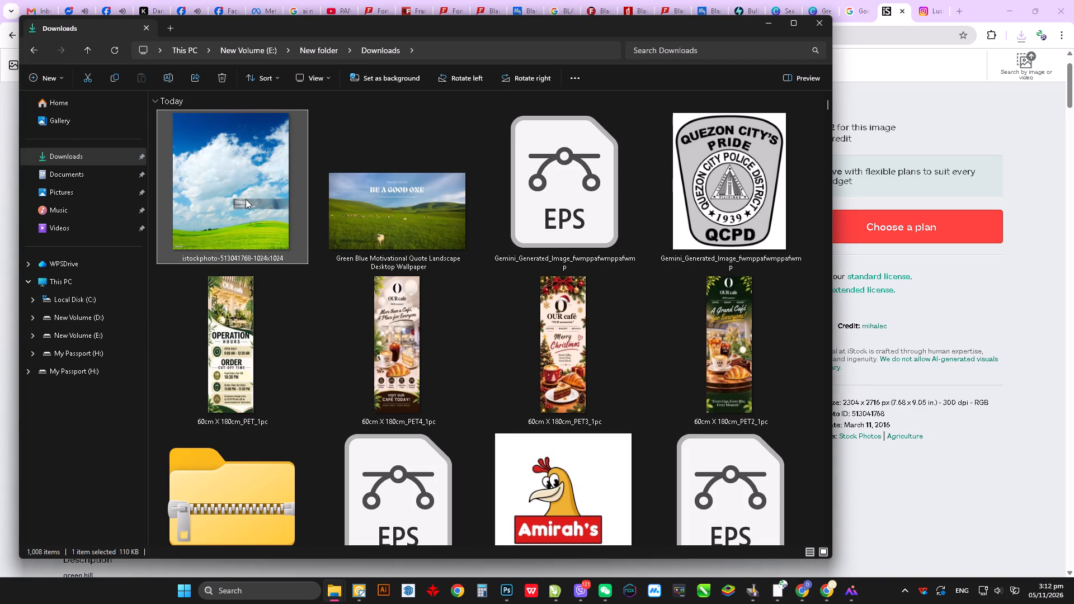
pyautogui.doubleClick(246, 199)
pyautogui.scroll(3, 636, 390)
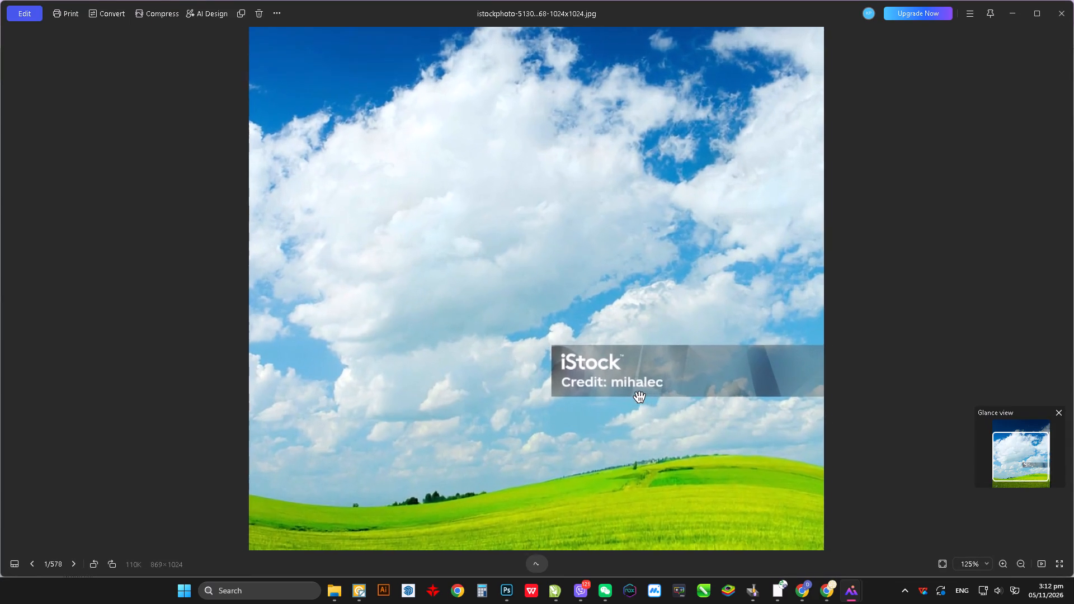
pyautogui.scroll(-1, 441, 312)
pyautogui.scroll(7, 536, 446)
pyautogui.scroll(-6, 550, 362)
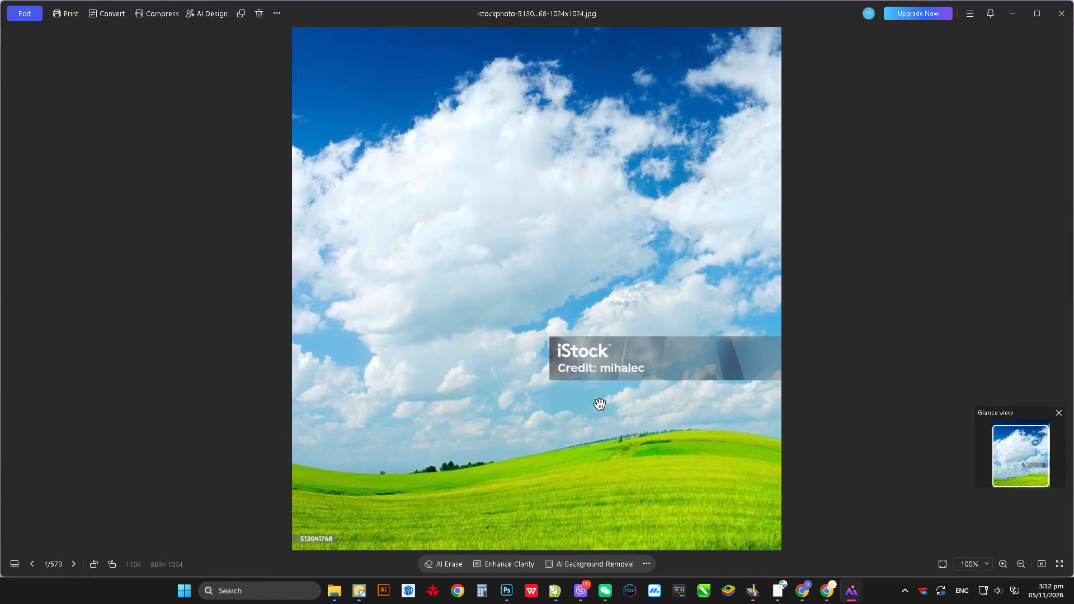
pyautogui.moveTo(565, 389); pyautogui.dragTo(557, 345)
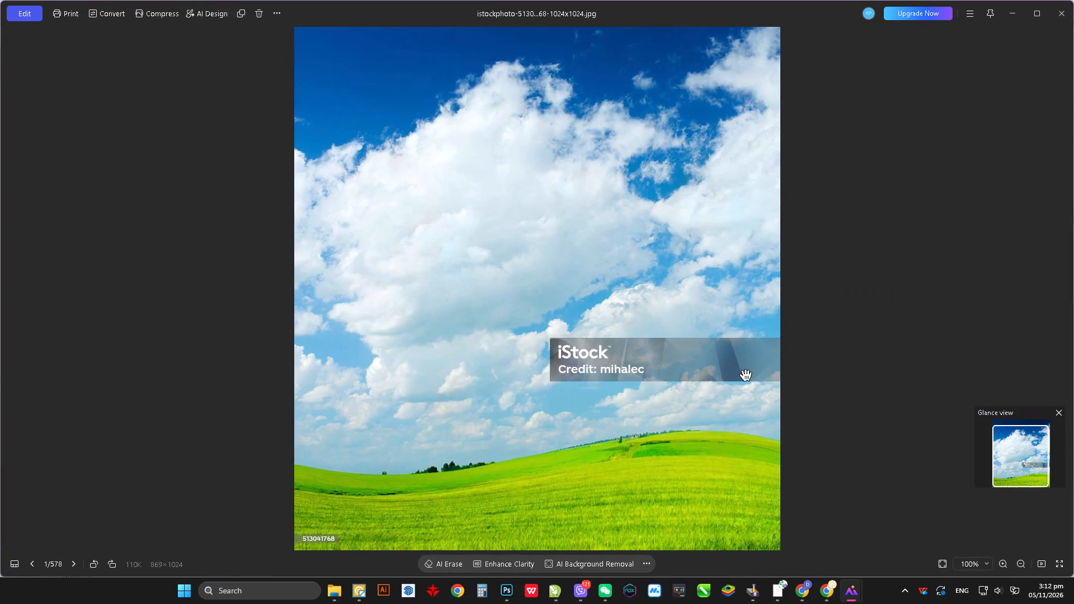
pyautogui.scroll(-2, 746, 375)
pyautogui.click(1063, 17)
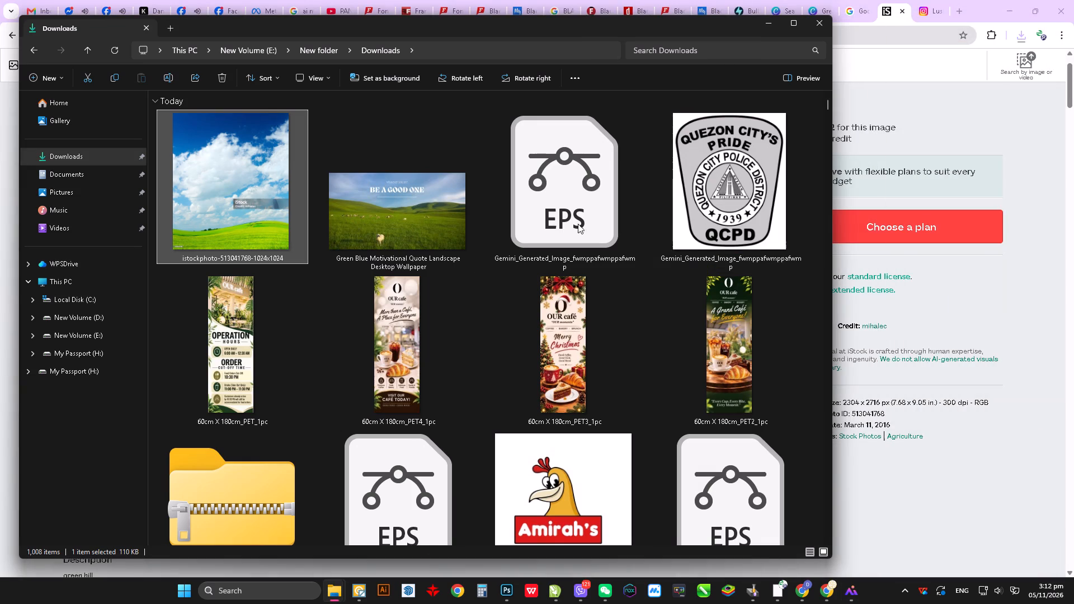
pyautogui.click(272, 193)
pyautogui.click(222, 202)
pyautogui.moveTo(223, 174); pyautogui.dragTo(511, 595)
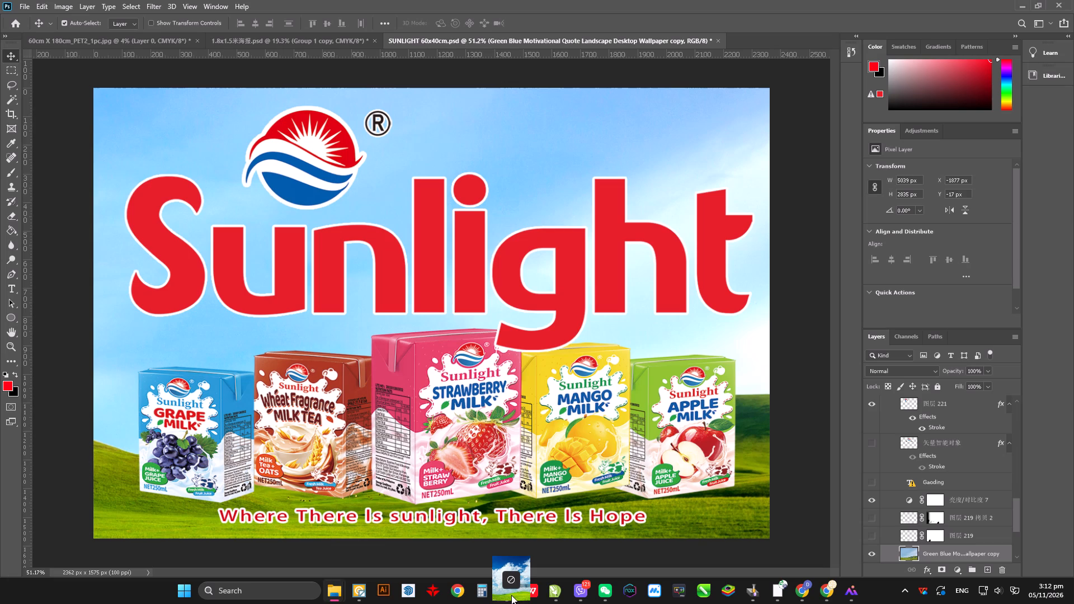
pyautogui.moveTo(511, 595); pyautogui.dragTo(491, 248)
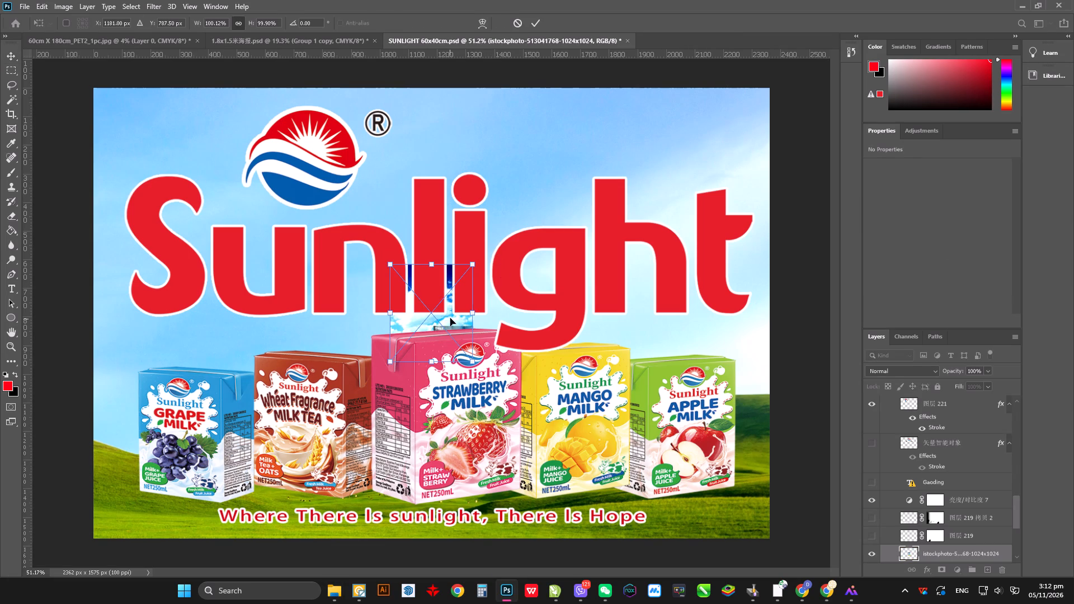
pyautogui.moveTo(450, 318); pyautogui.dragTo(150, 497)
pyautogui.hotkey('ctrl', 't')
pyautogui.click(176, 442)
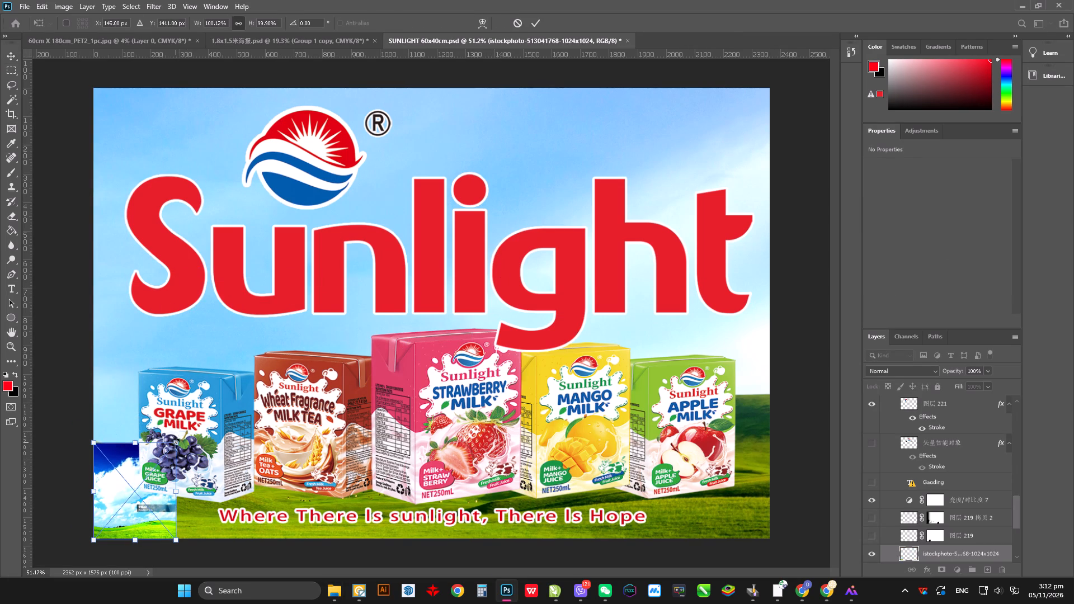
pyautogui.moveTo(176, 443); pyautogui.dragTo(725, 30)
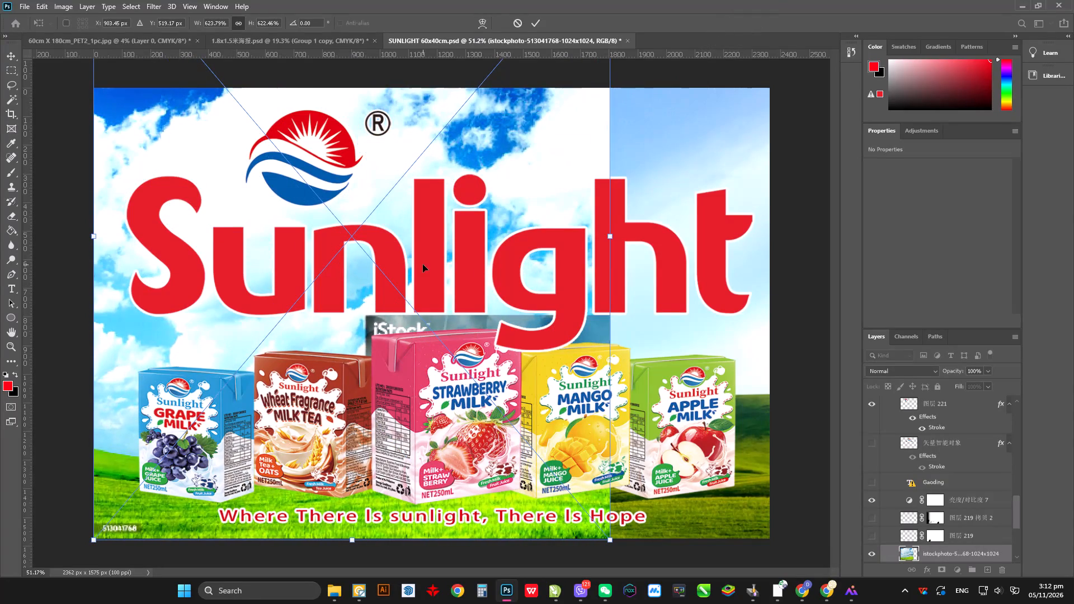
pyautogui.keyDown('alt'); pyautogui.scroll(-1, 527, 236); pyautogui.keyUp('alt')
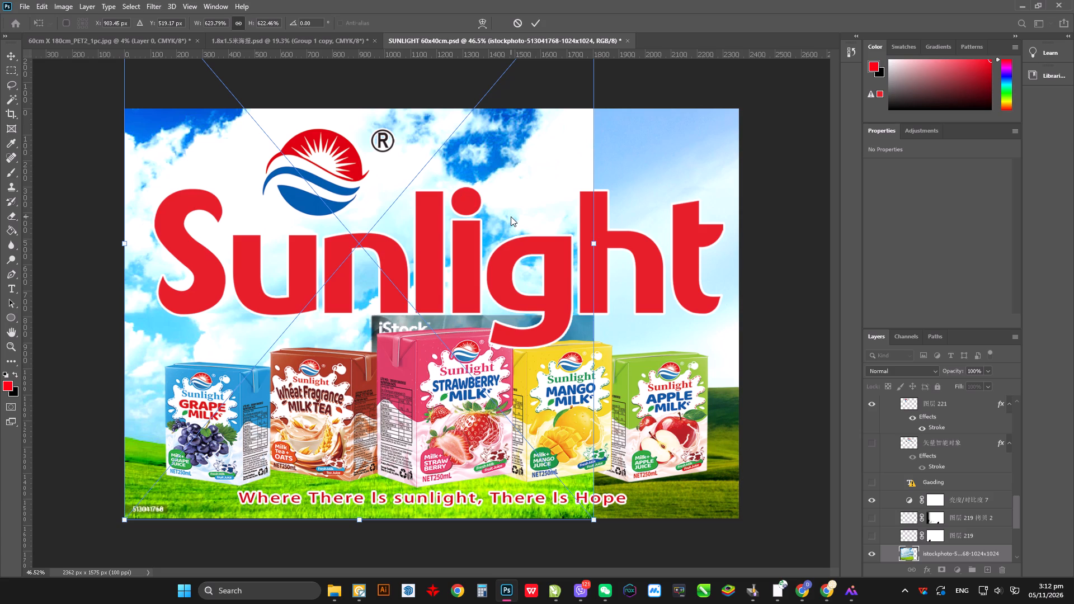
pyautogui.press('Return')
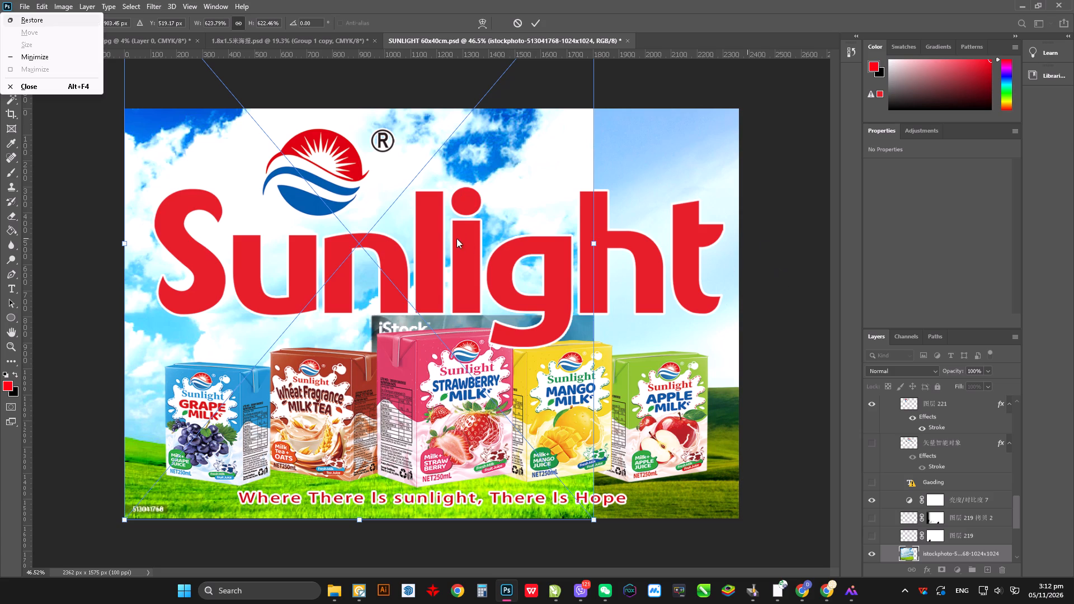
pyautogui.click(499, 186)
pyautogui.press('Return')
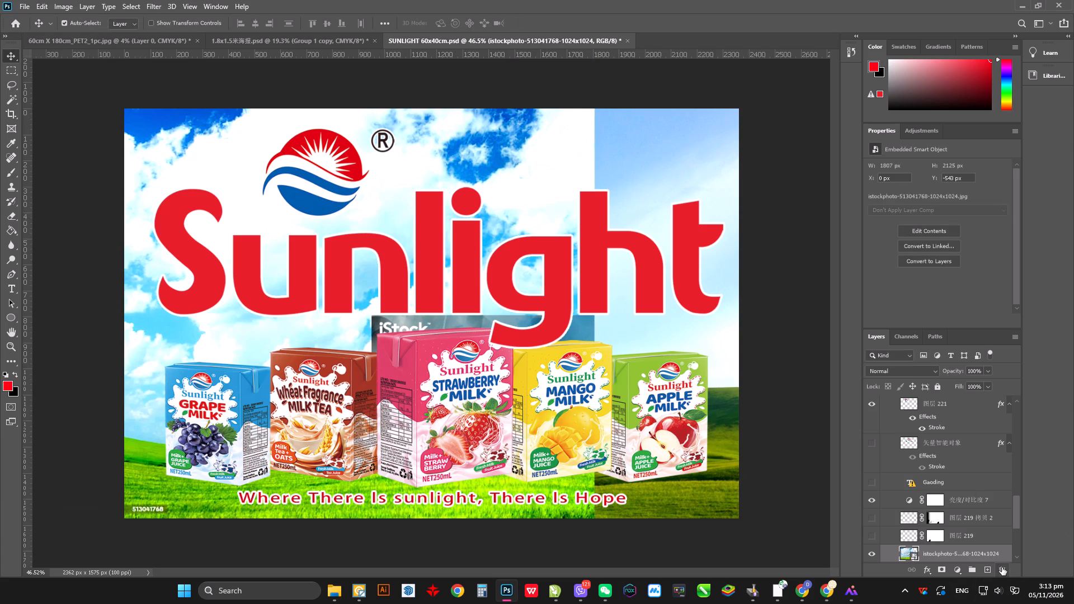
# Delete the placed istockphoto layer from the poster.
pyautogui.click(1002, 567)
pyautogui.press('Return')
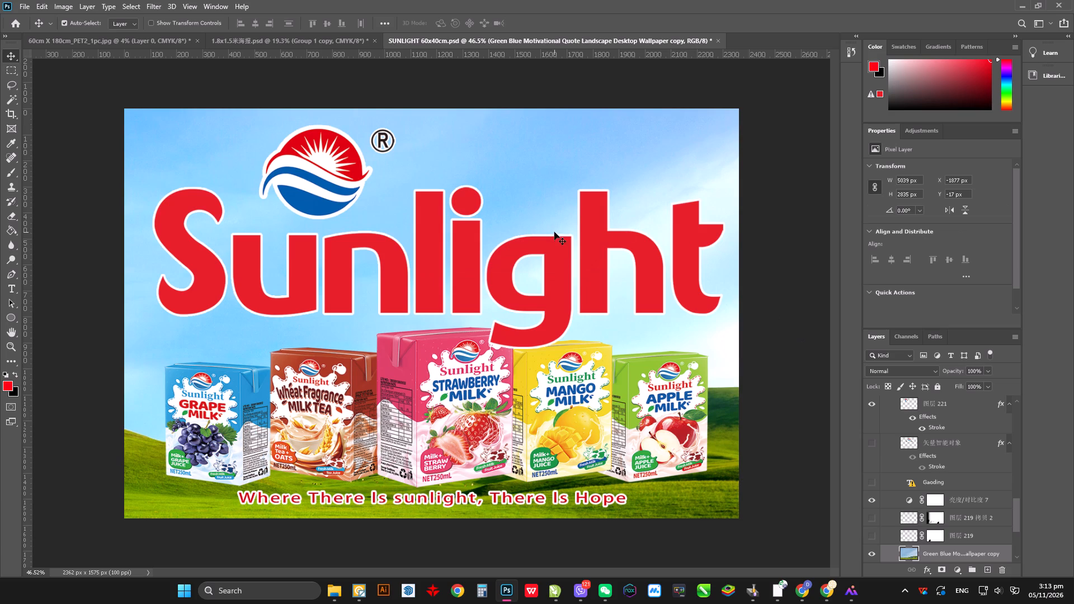
# Compare the poster background with the Green Blue wallpaper copy hidden and shown, and with layer 图层 219 shown and hidden.
pyautogui.click(635, 139)
pyautogui.click(872, 556)
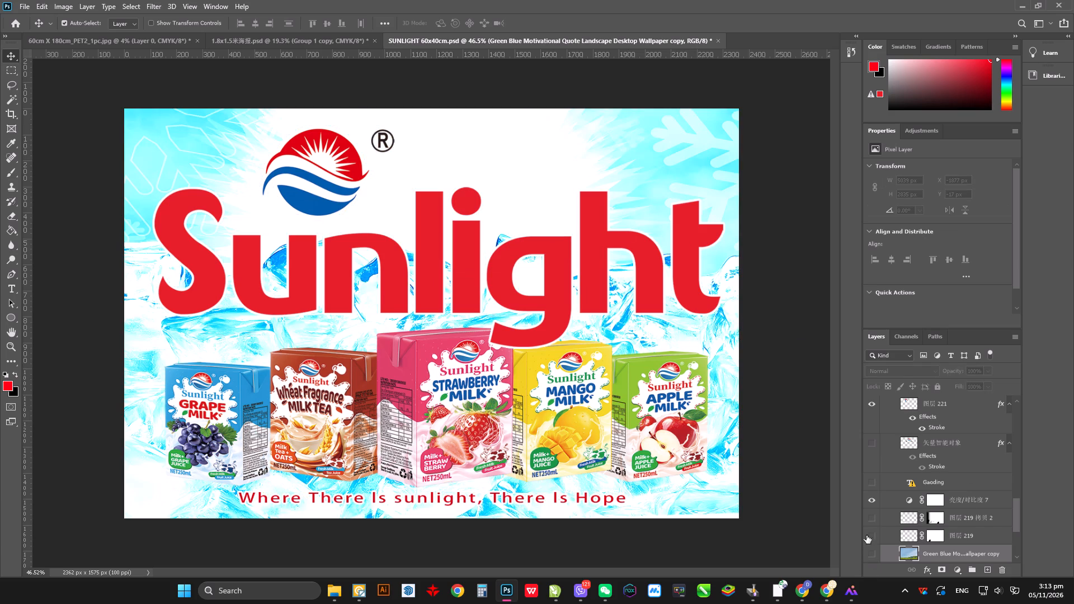
pyautogui.click(870, 553)
pyautogui.click(870, 541)
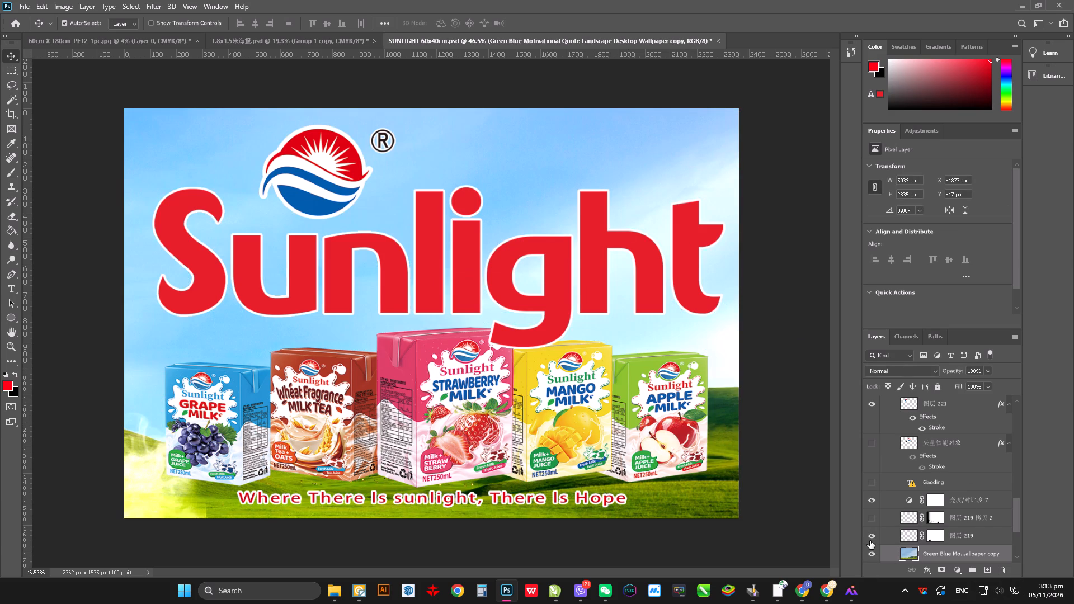
pyautogui.click(870, 541)
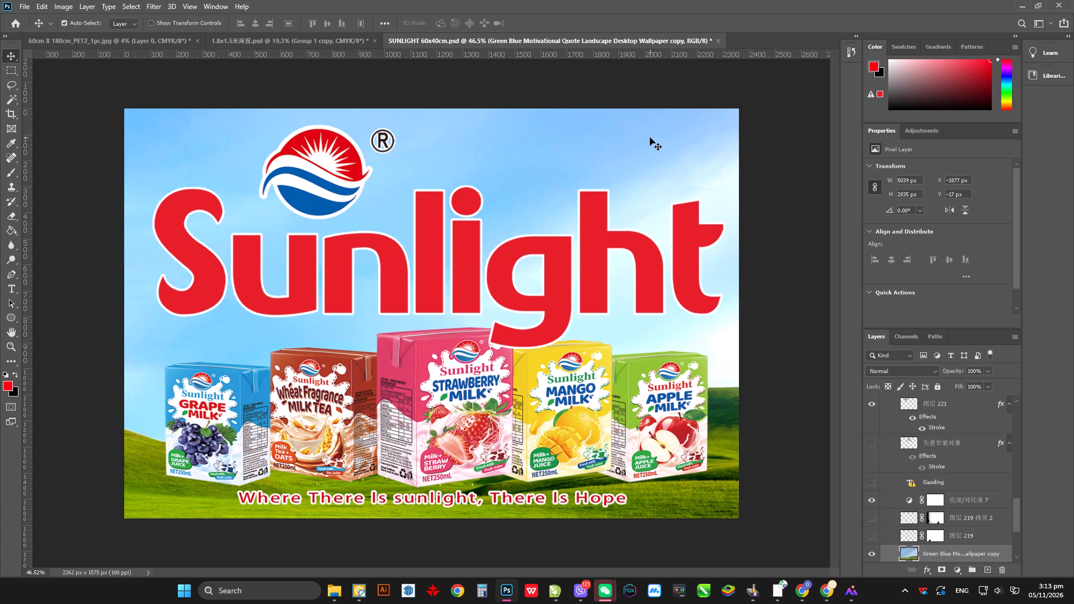
# Switch to WeChat and open the contact's chat containing the newly received flower-meadow photo.
pyautogui.click(616, 586)
pyautogui.click(611, 586)
pyautogui.click(546, 536)
pyautogui.click(101, 274)
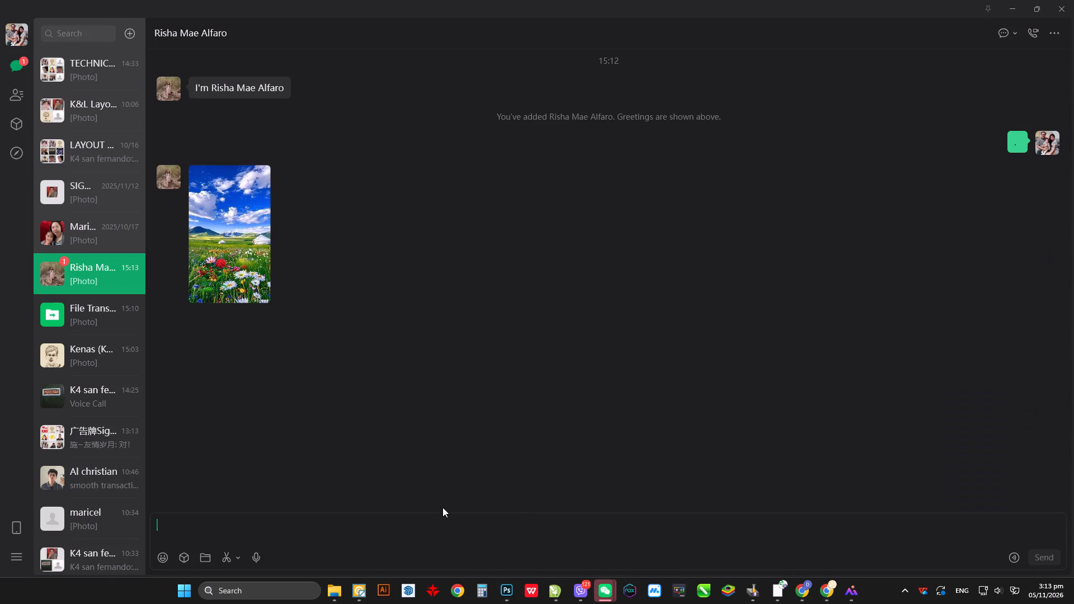
# Open the flower-meadow photo from the chat at full size and copy it.
pyautogui.click(242, 211)
pyautogui.scroll(12, 279, 333)
pyautogui.scroll(-8, 428, 195)
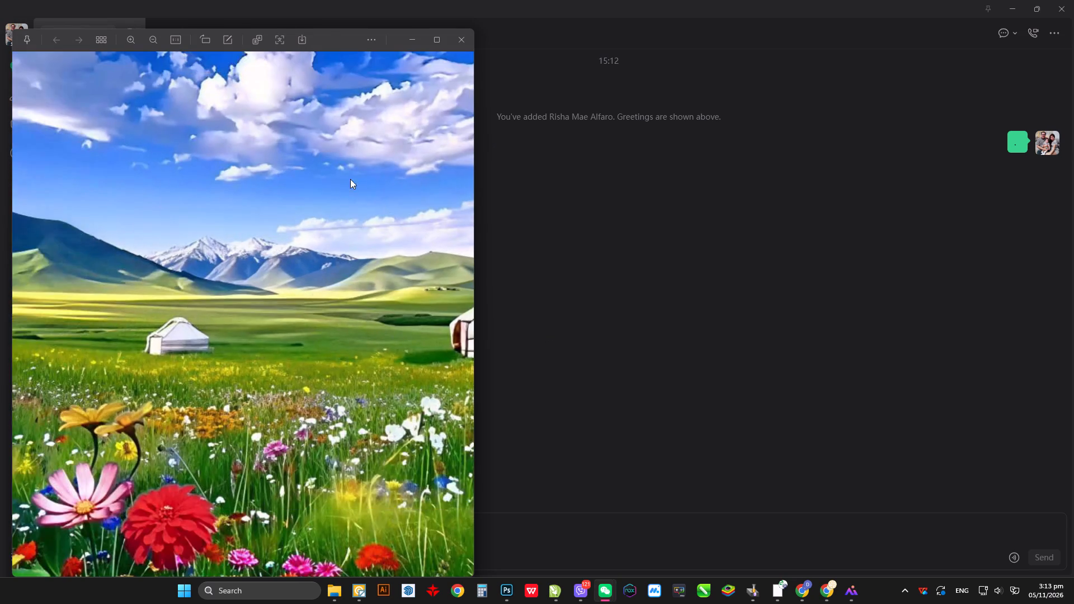
pyautogui.scroll(-10, 350, 179)
pyautogui.scroll(13, 296, 288)
pyautogui.scroll(-7, 448, 192)
pyautogui.rightClick(323, 189)
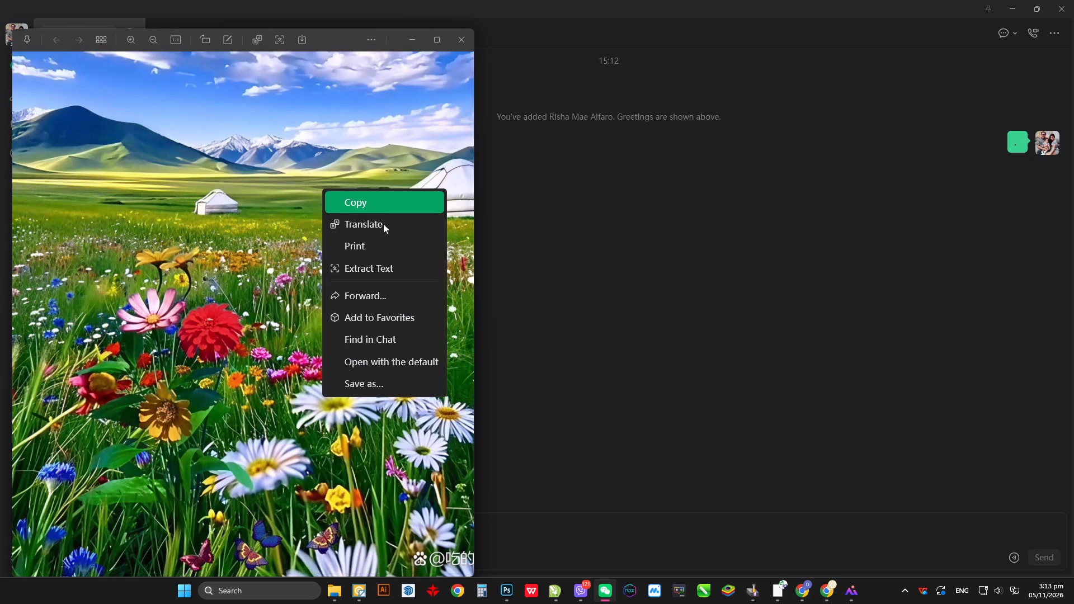
pyautogui.click(385, 202)
# Switch to Photoshop, paste the meadow photo into the SUNLIGHT 60x40cm poster and align it with the poster's left edge.
pyautogui.click(500, 596)
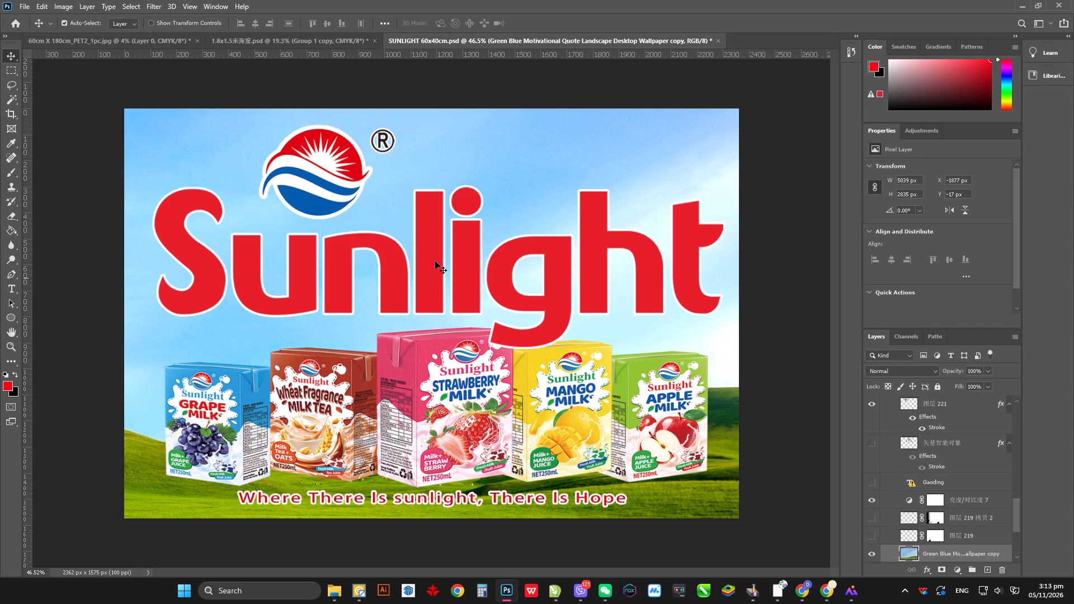
pyautogui.click(497, 160)
pyautogui.hotkey('ctrl', 'v')
pyautogui.click(528, 182)
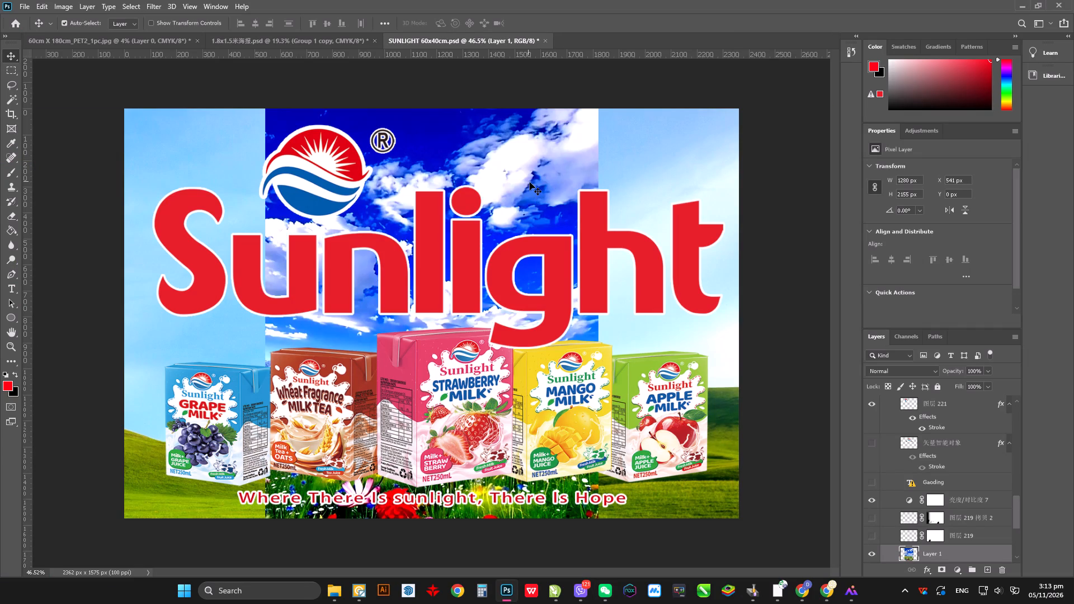
pyautogui.moveTo(530, 183); pyautogui.dragTo(393, 61)
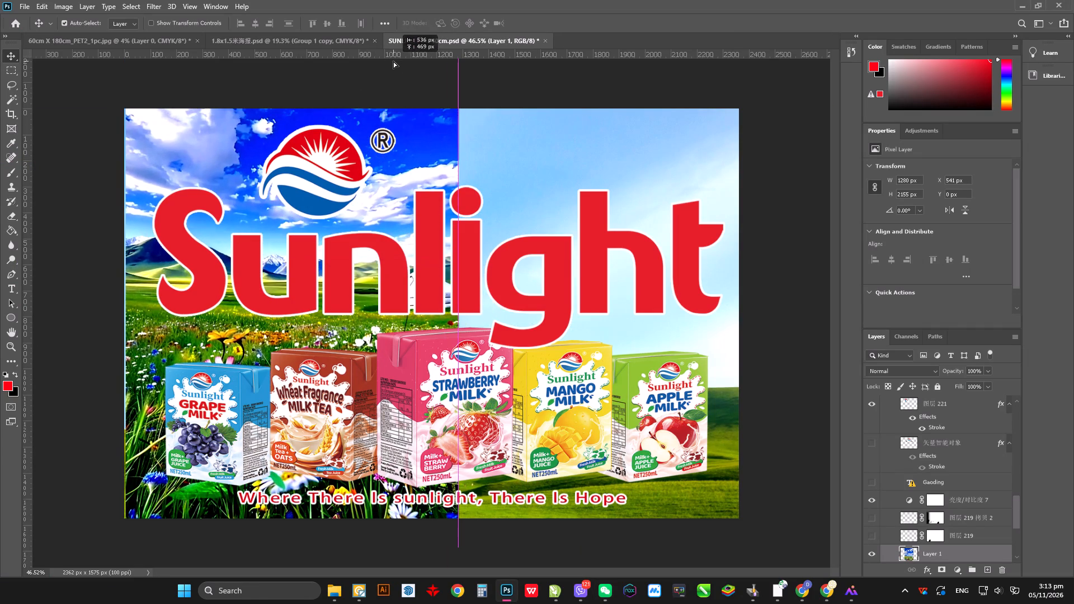
pyautogui.moveTo(393, 61); pyautogui.dragTo(386, 62)
# Enlarge the pasted meadow layer proportionally to about 2605 px wide so it spans the full poster width.
pyautogui.keyDown('alt'); pyautogui.scroll(-10, 293, 272); pyautogui.keyUp('alt')
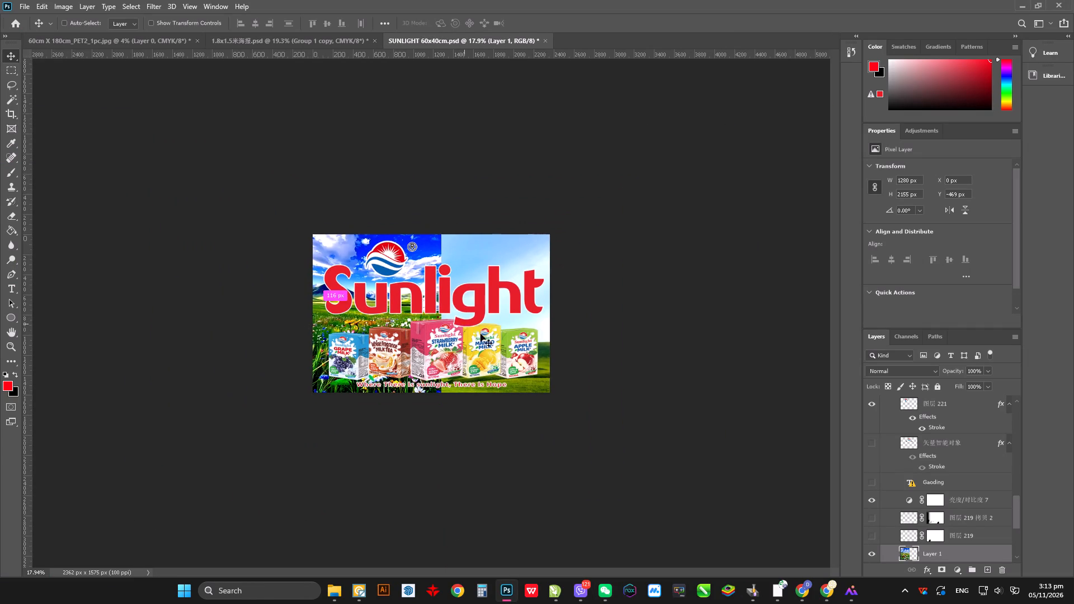
pyautogui.hotkey('ctrl', 't')
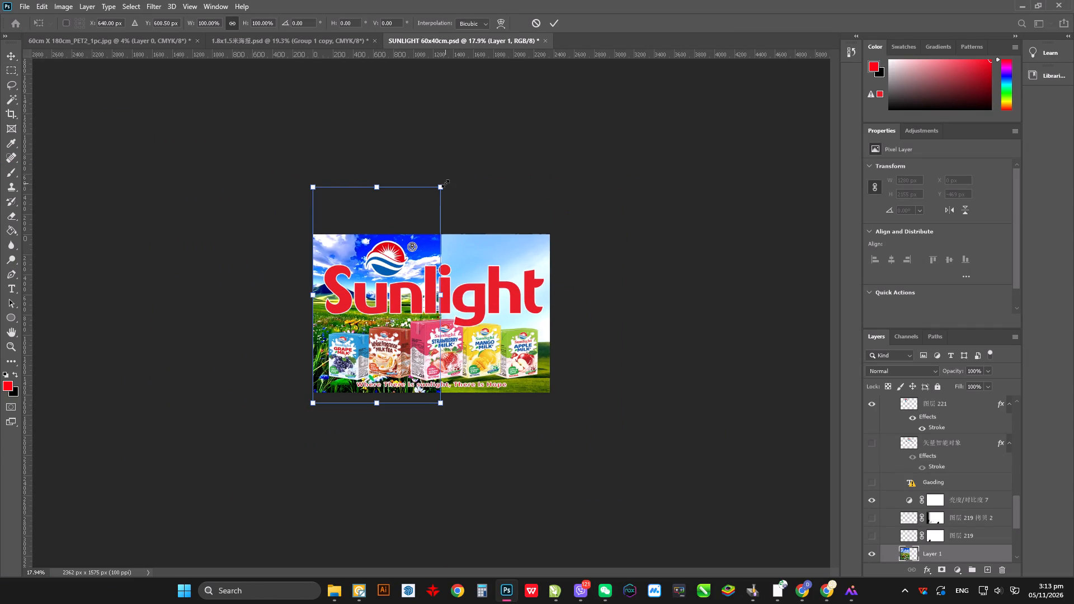
pyautogui.moveTo(441, 187); pyautogui.dragTo(584, 68)
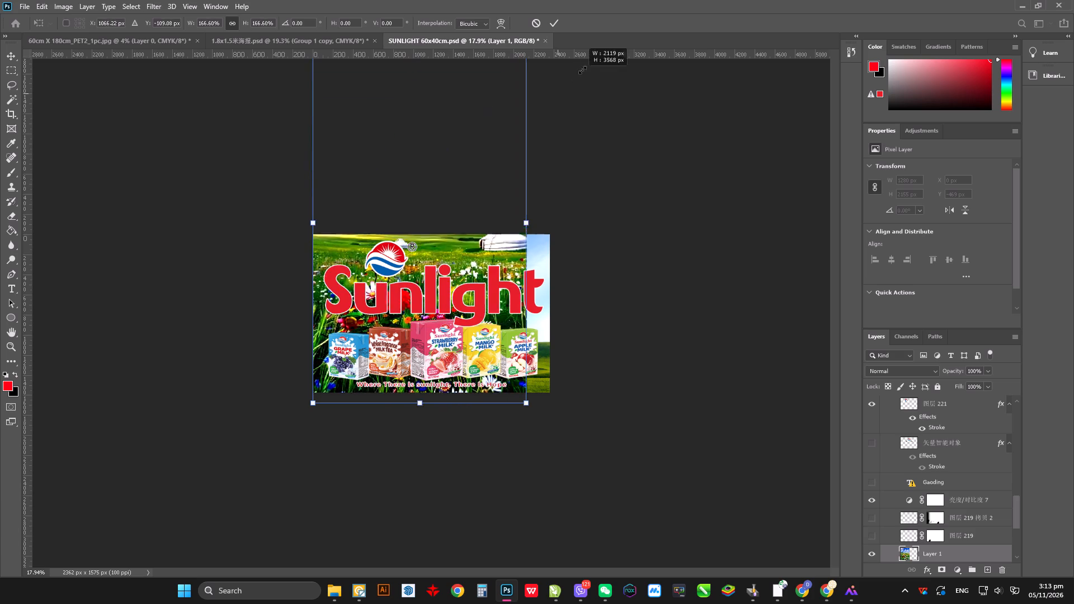
pyautogui.moveTo(584, 68); pyautogui.dragTo(618, 13)
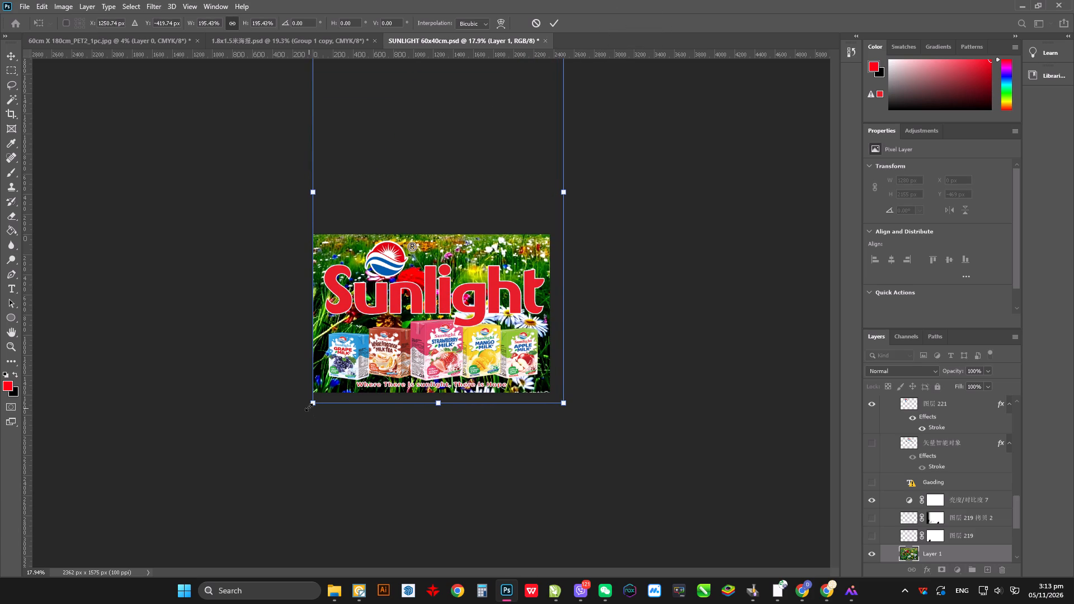
pyautogui.moveTo(313, 404); pyautogui.dragTo(298, 419)
pyautogui.press('Return')
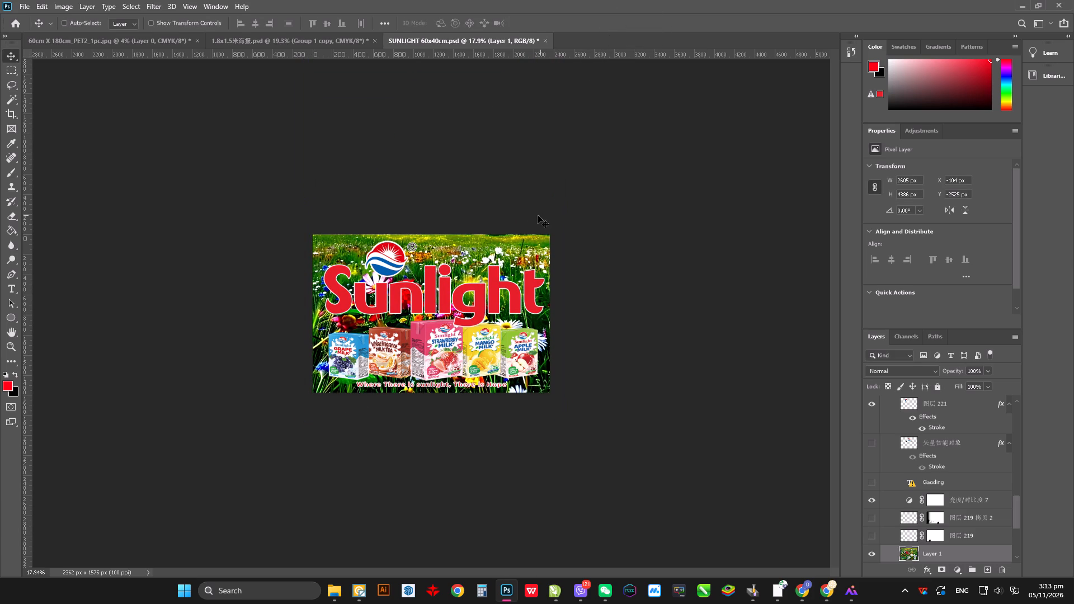
# Move the meadow layer straight down so sky fills the poster's upper part and the hills sit behind the milk boxes.
pyautogui.hotkey('ctrl', 't')
pyautogui.moveTo(519, 187); pyautogui.dragTo(525, 327)
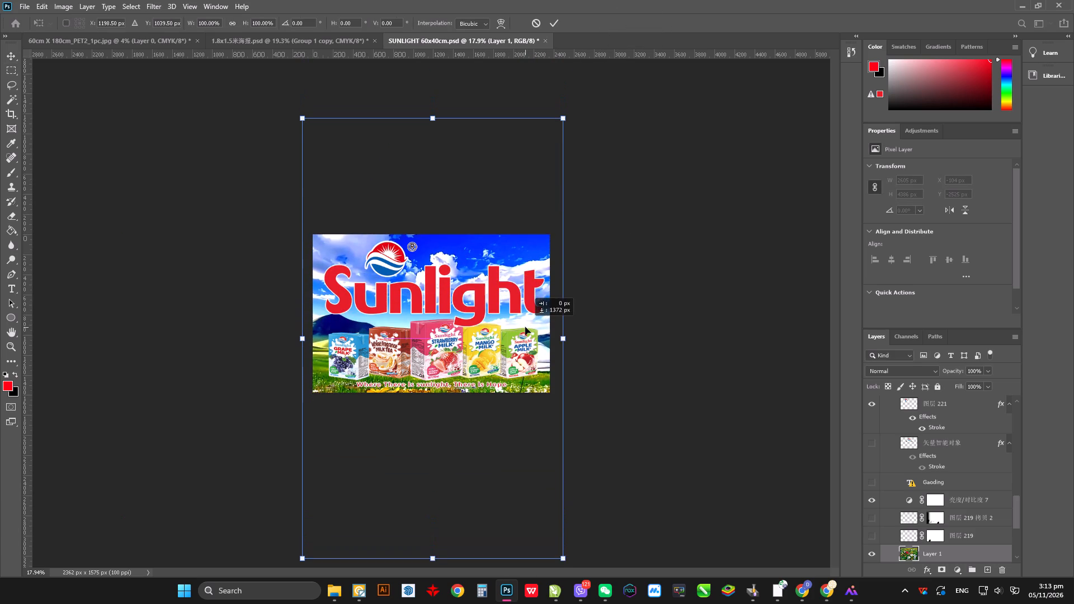
pyautogui.moveTo(525, 327); pyautogui.dragTo(523, 320)
pyautogui.keyDown('alt'); pyautogui.scroll(6, 458, 368); pyautogui.keyUp('alt')
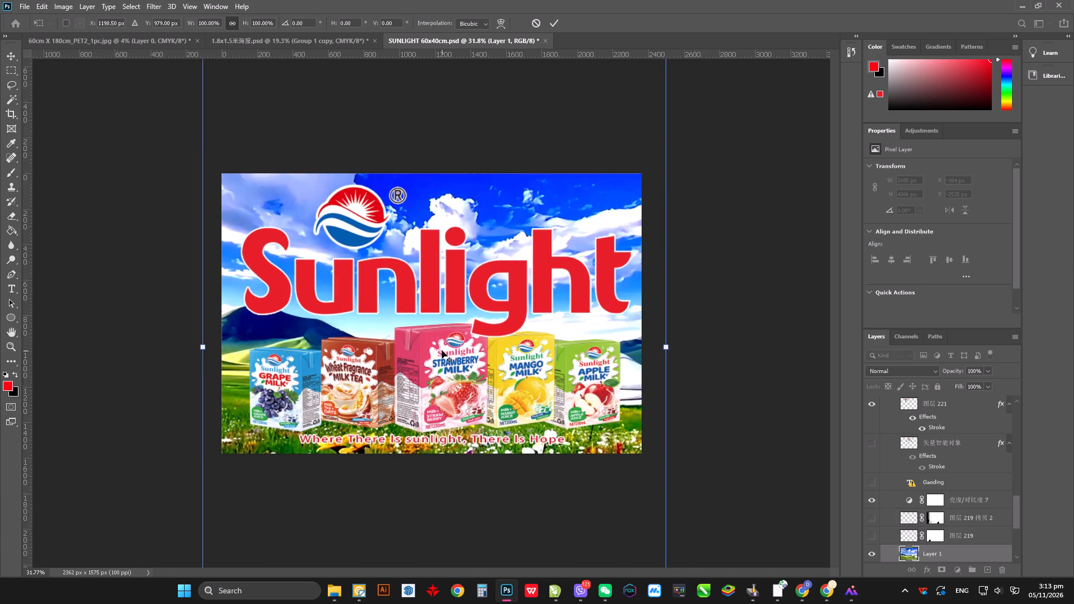
pyautogui.keyDown('alt'); pyautogui.scroll(1, 442, 351); pyautogui.keyUp('alt')
pyautogui.keyDown('alt'); pyautogui.scroll(1, 528, 264); pyautogui.keyUp('alt')
pyautogui.click(488, 195)
pyautogui.moveTo(498, 193); pyautogui.dragTo(500, 183)
pyautogui.moveTo(500, 181); pyautogui.dragTo(500, 174)
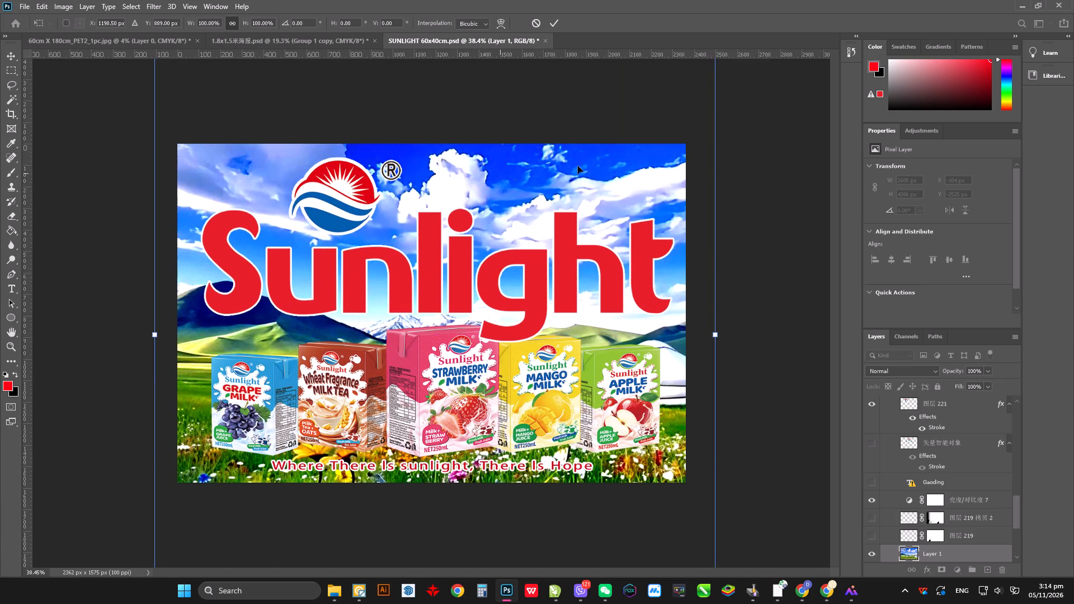
# Scale the meadow layer to about 126% and shift it slightly down and right, reaching X -358 px and Y -1792 px.
pyautogui.keyDown('alt'); pyautogui.scroll(-8, 687, 150); pyautogui.keyUp('alt')
pyautogui.click(561, 542)
pyautogui.keyDown('alt'); pyautogui.moveTo(562, 542); pyautogui.dragTo(559, 535); pyautogui.keyUp('alt')
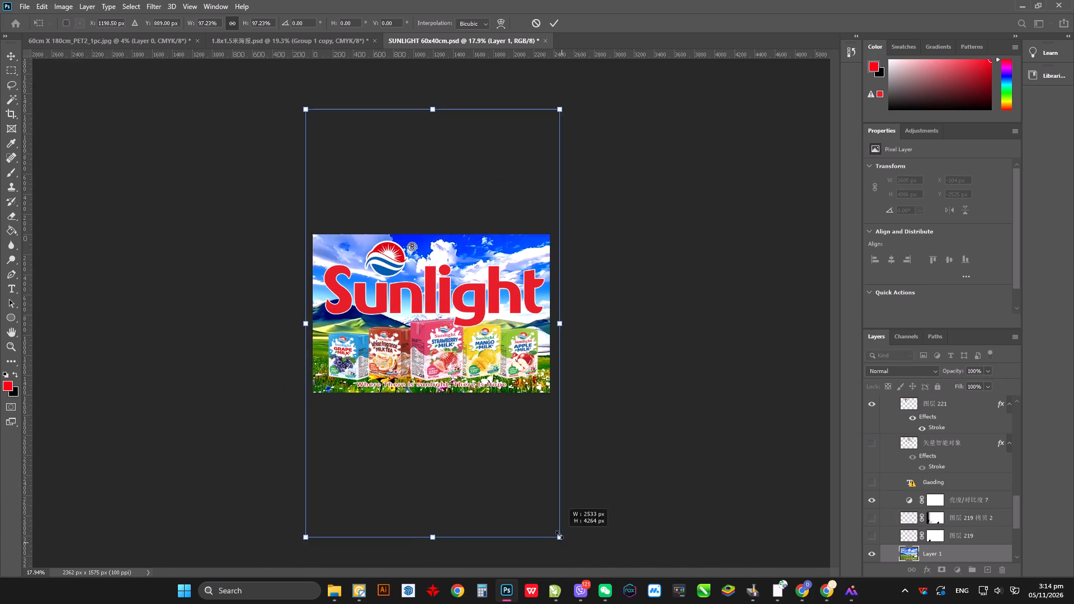
pyautogui.keyDown('alt'); pyautogui.moveTo(559, 535); pyautogui.dragTo(572, 582); pyautogui.keyUp('alt')
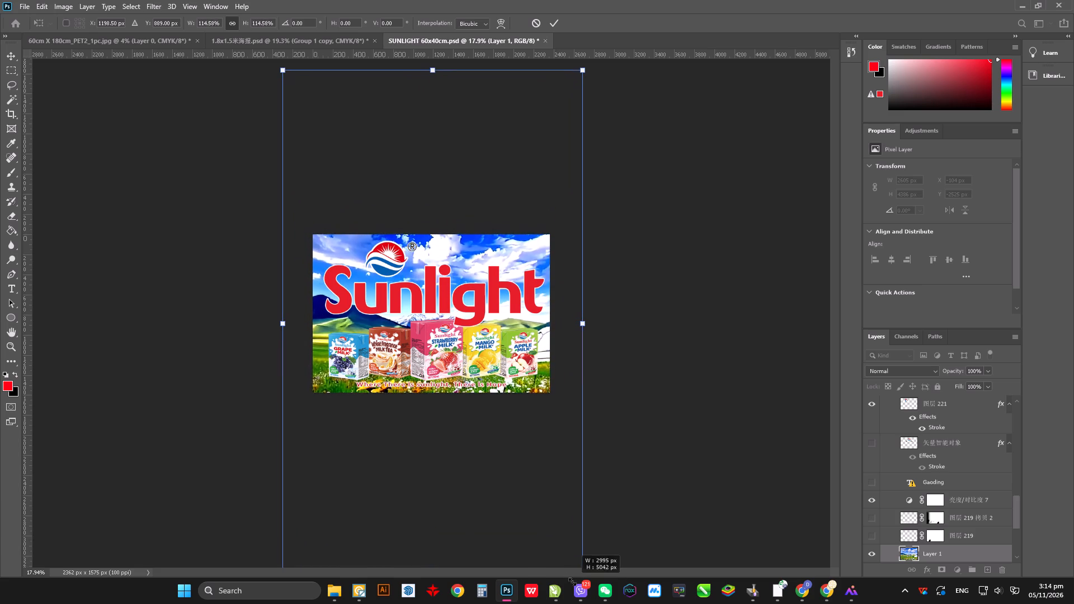
pyautogui.keyDown('alt'); pyautogui.moveTo(572, 582); pyautogui.dragTo(590, 603); pyautogui.keyUp('alt')
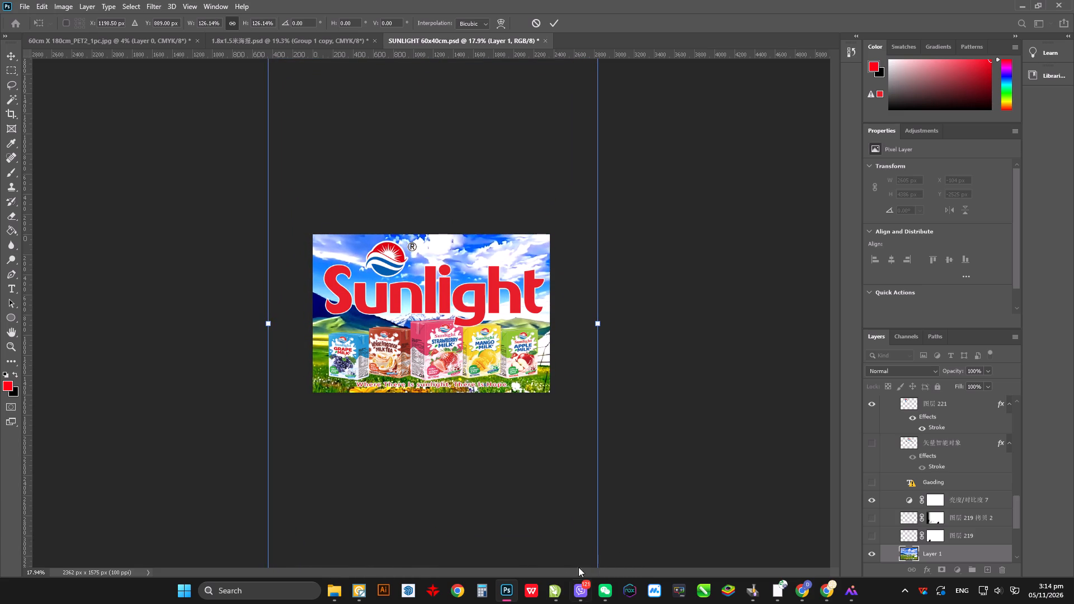
pyautogui.keyDown('alt'); pyautogui.scroll(7, 456, 328); pyautogui.keyUp('alt')
pyautogui.click(660, 196)
pyautogui.moveTo(691, 244); pyautogui.dragTo(690, 233)
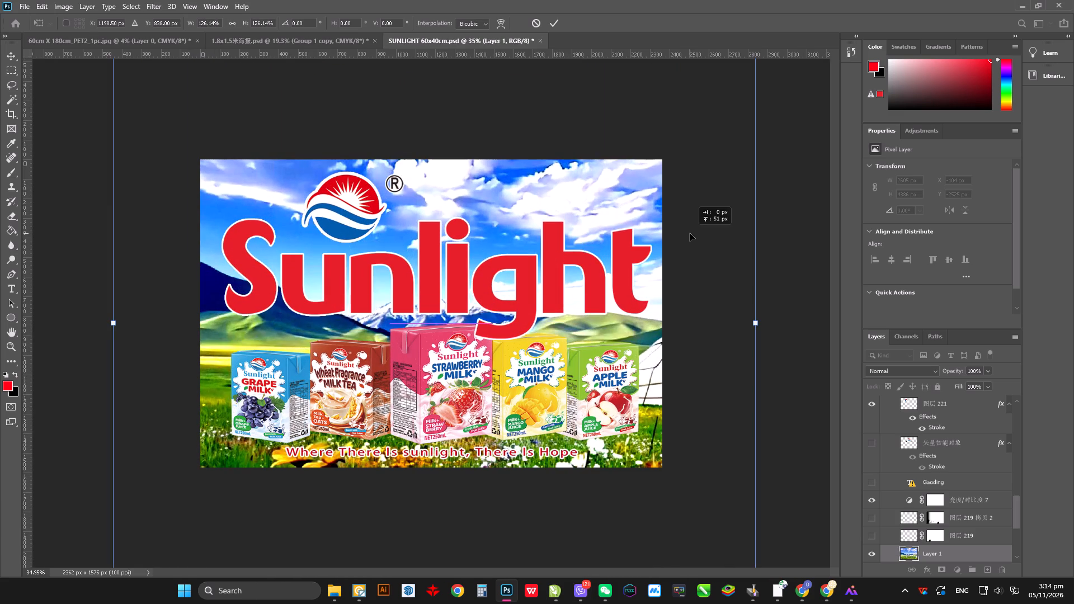
pyautogui.moveTo(690, 233); pyautogui.dragTo(689, 269)
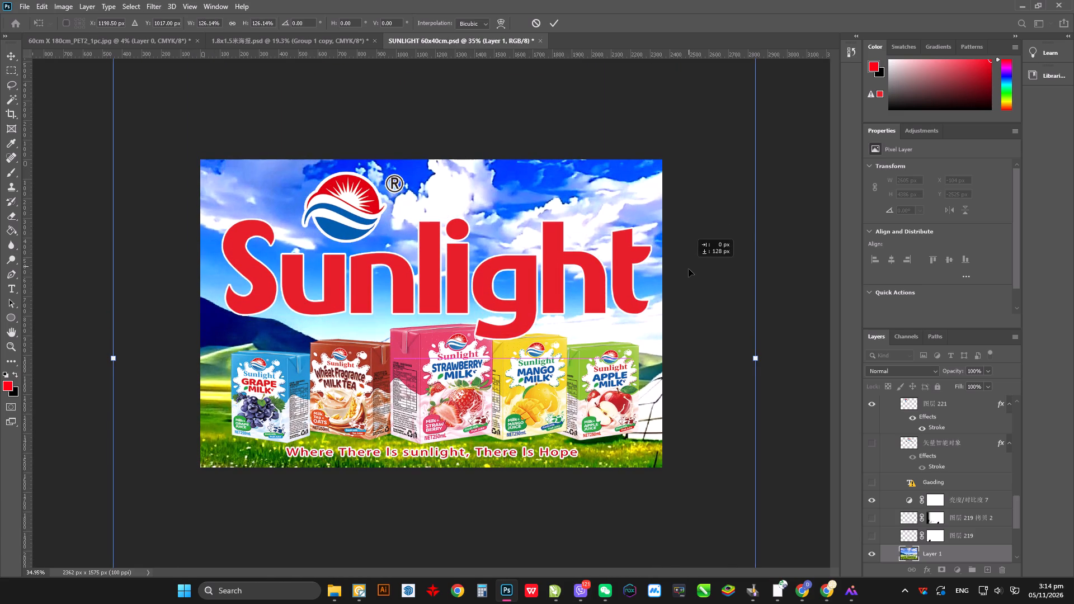
pyautogui.moveTo(689, 269); pyautogui.dragTo(686, 262)
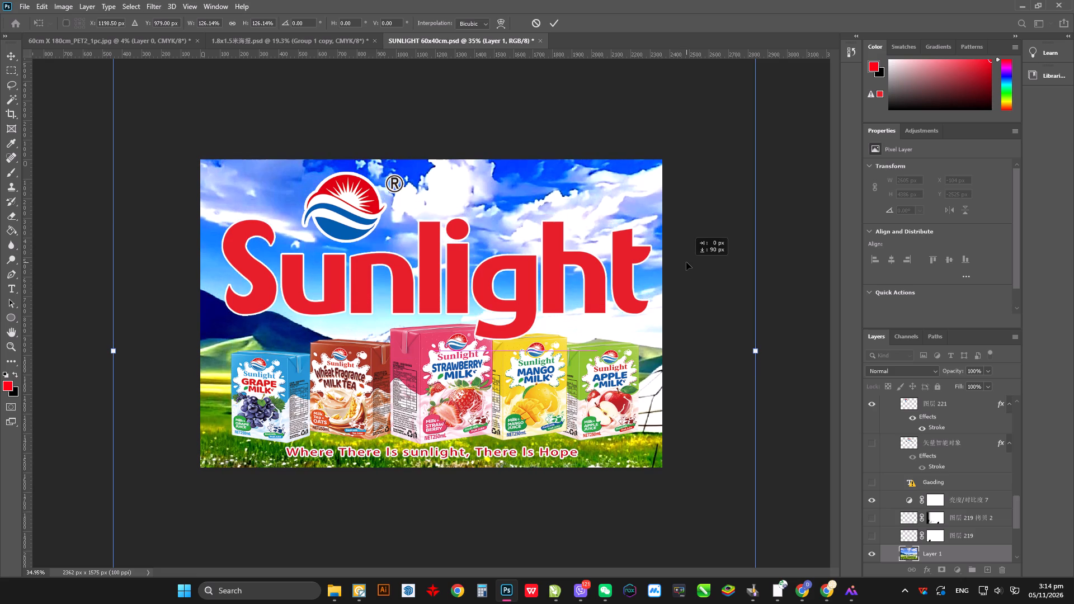
pyautogui.moveTo(686, 262); pyautogui.dragTo(685, 258)
pyautogui.moveTo(688, 295); pyautogui.dragTo(693, 296)
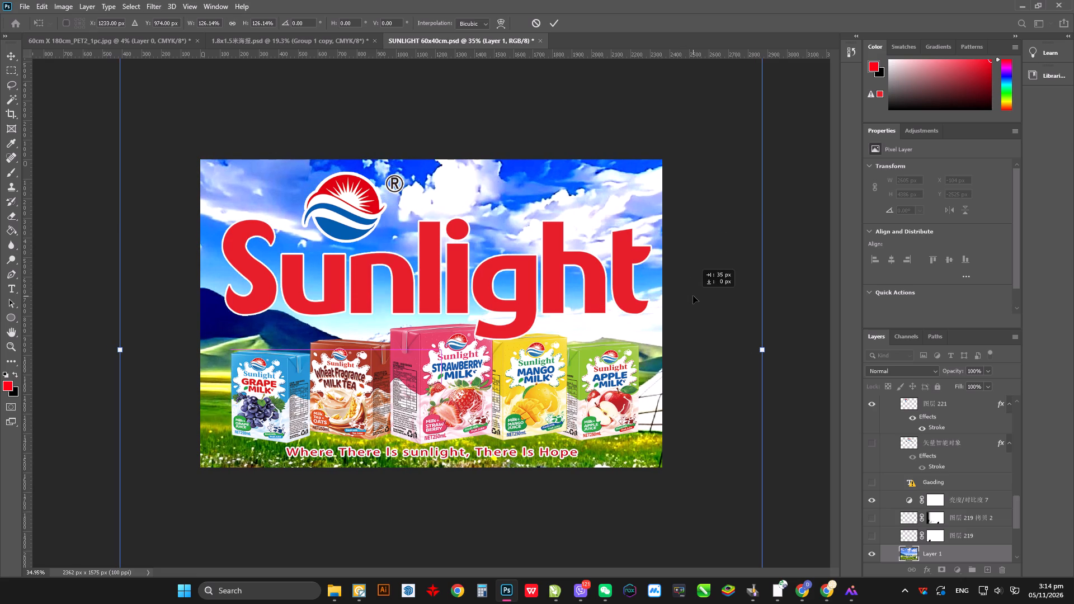
pyautogui.moveTo(693, 296); pyautogui.dragTo(708, 296)
pyautogui.press('Return')
pyautogui.press('\\')
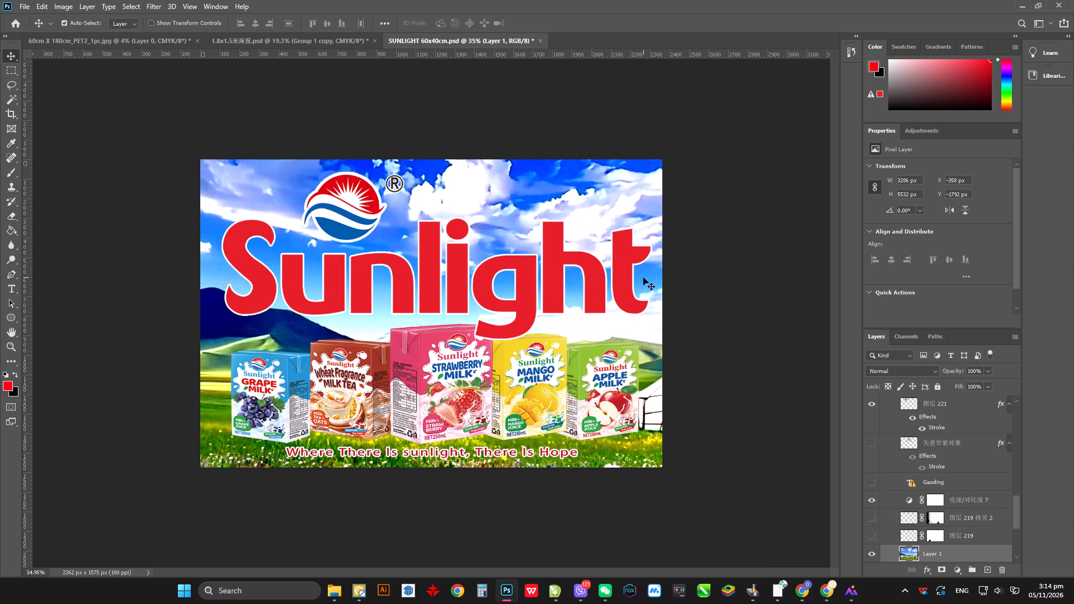
# Examine the sharpness of the enlarged sky background around the Sunlight lettering and the overall look of the poster.
pyautogui.keyDown('alt'); pyautogui.scroll(-1, 592, 252); pyautogui.keyUp('alt')
pyautogui.keyDown('alt'); pyautogui.scroll(3, 564, 334); pyautogui.keyUp('alt')
pyautogui.keyDown('alt'); pyautogui.scroll(1, 553, 425); pyautogui.keyUp('alt')
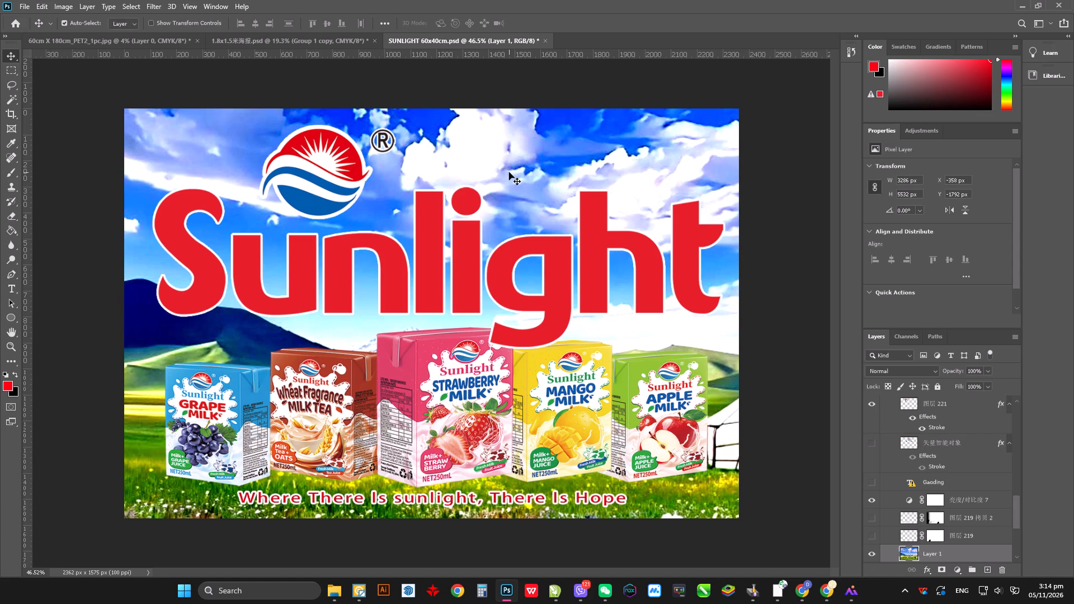
pyautogui.keyDown('alt'); pyautogui.scroll(15, 516, 147); pyautogui.keyUp('alt')
pyautogui.keyDown('alt'); pyautogui.scroll(-2, 510, 170); pyautogui.keyUp('alt')
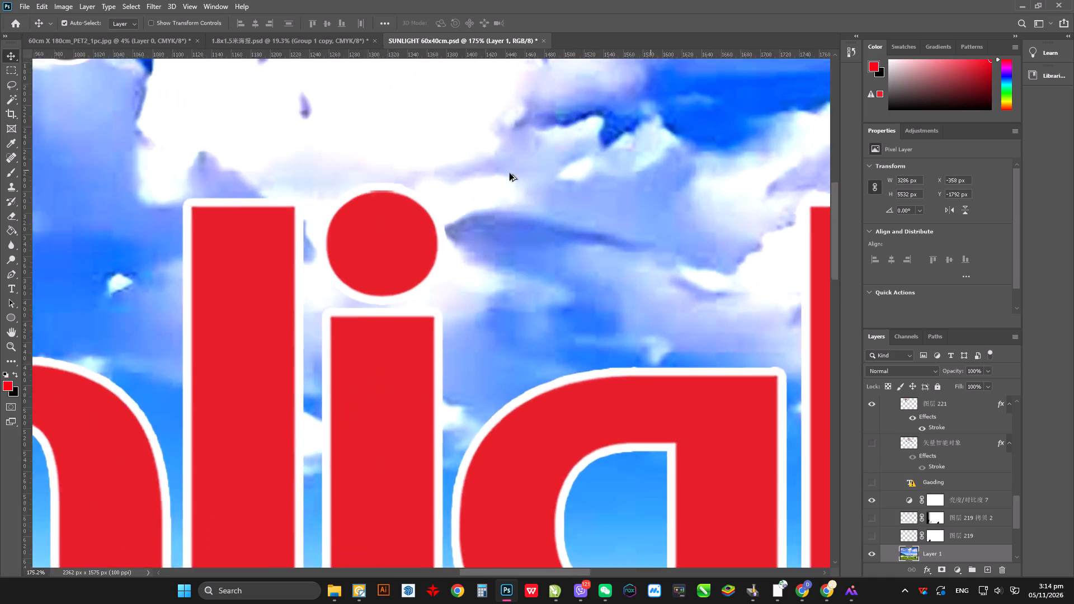
pyautogui.keyDown('alt'); pyautogui.scroll(-13, 510, 173); pyautogui.keyUp('alt')
pyautogui.keyDown('alt'); pyautogui.scroll(4, 534, 180); pyautogui.keyUp('alt')
pyautogui.keyDown('alt'); pyautogui.scroll(-6, 517, 154); pyautogui.keyUp('alt')
pyautogui.keyDown('alt'); pyautogui.scroll(3, 515, 155); pyautogui.keyUp('alt')
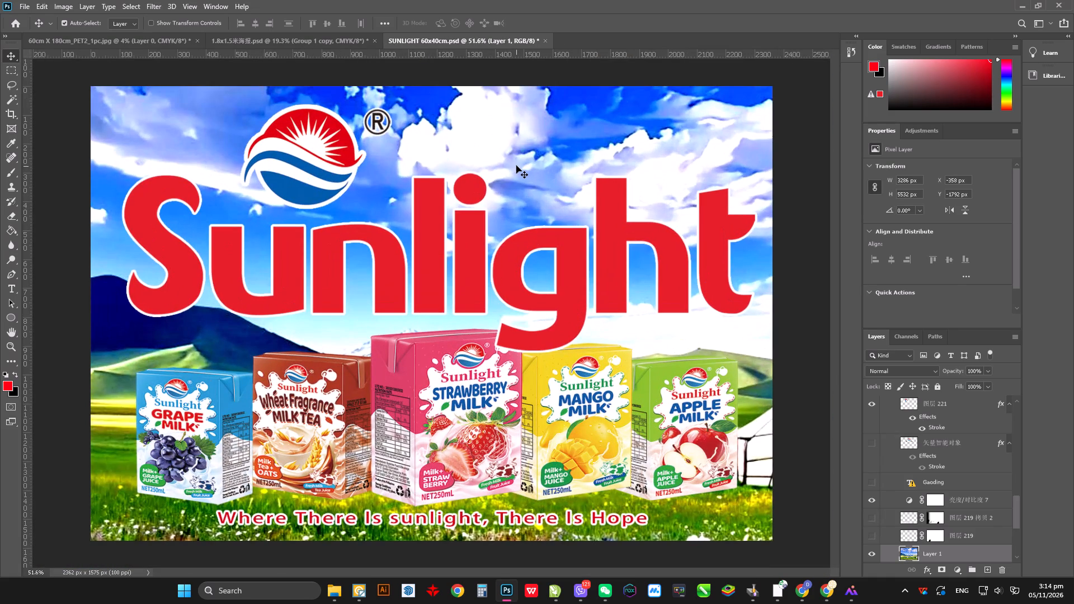
pyautogui.keyDown('alt'); pyautogui.scroll(-3, 516, 162); pyautogui.keyUp('alt')
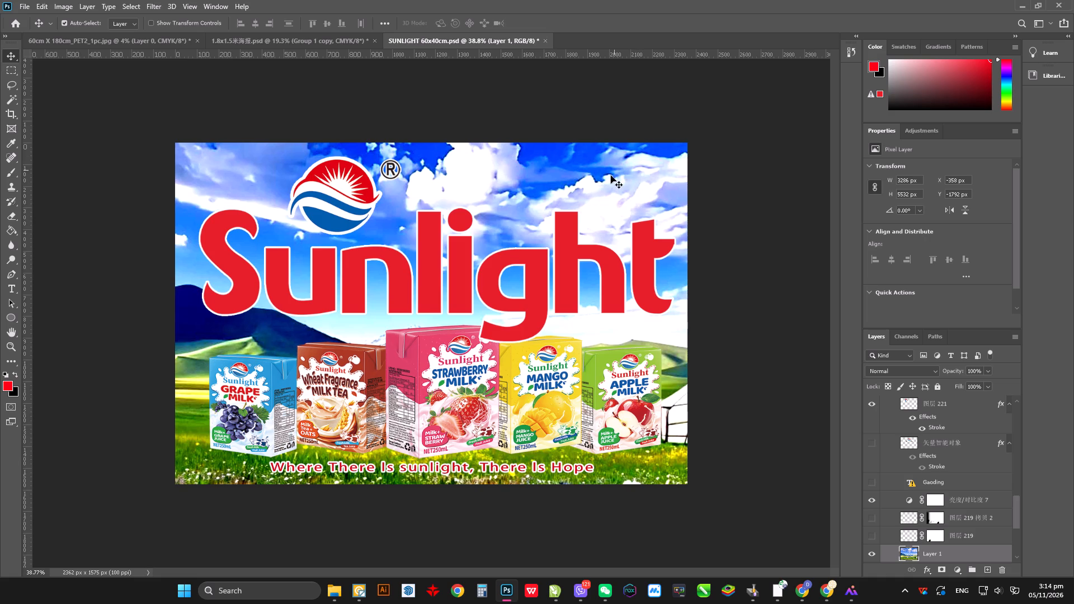
# Squeeze the meadow layer non-proportionally to about 84% width and 67% height around the poster.
pyautogui.hotkey('ctrl', 't')
pyautogui.keyDown('alt'); pyautogui.scroll(-14, 566, 164); pyautogui.keyUp('alt')
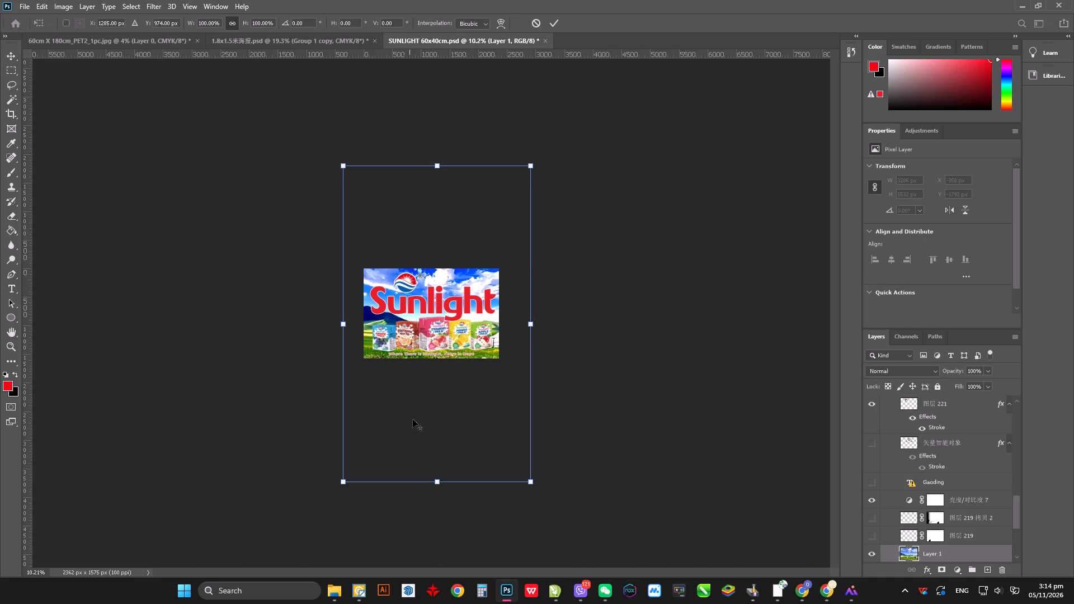
pyautogui.click(438, 482)
pyautogui.keyDown('shift'); pyautogui.moveTo(438, 483); pyautogui.dragTo(439, 470); pyautogui.keyUp('shift')
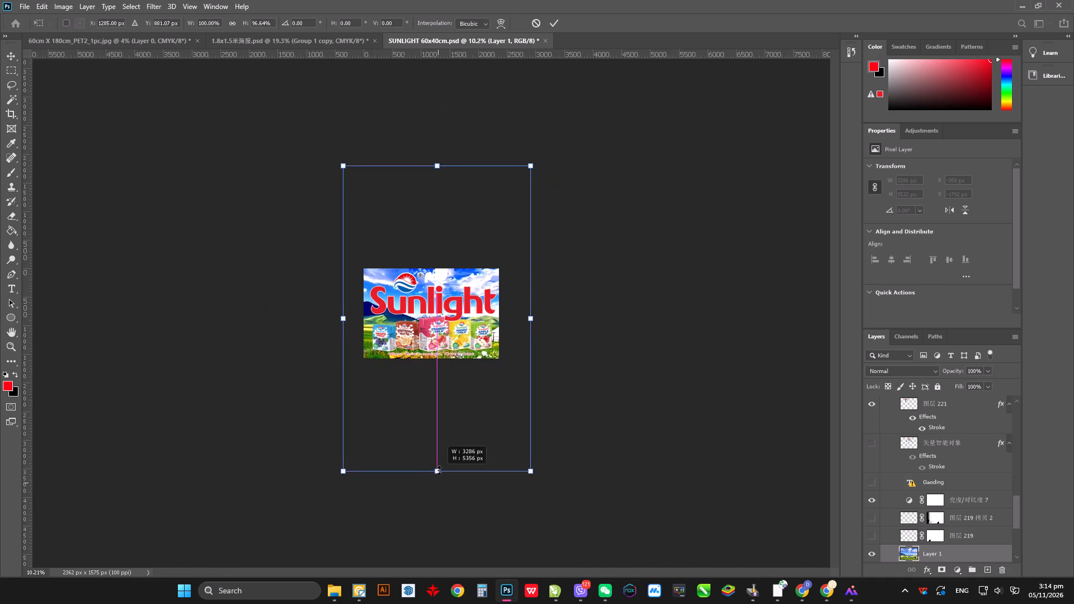
pyautogui.keyDown('shift'); pyautogui.moveTo(439, 470); pyautogui.dragTo(442, 433); pyautogui.keyUp('shift')
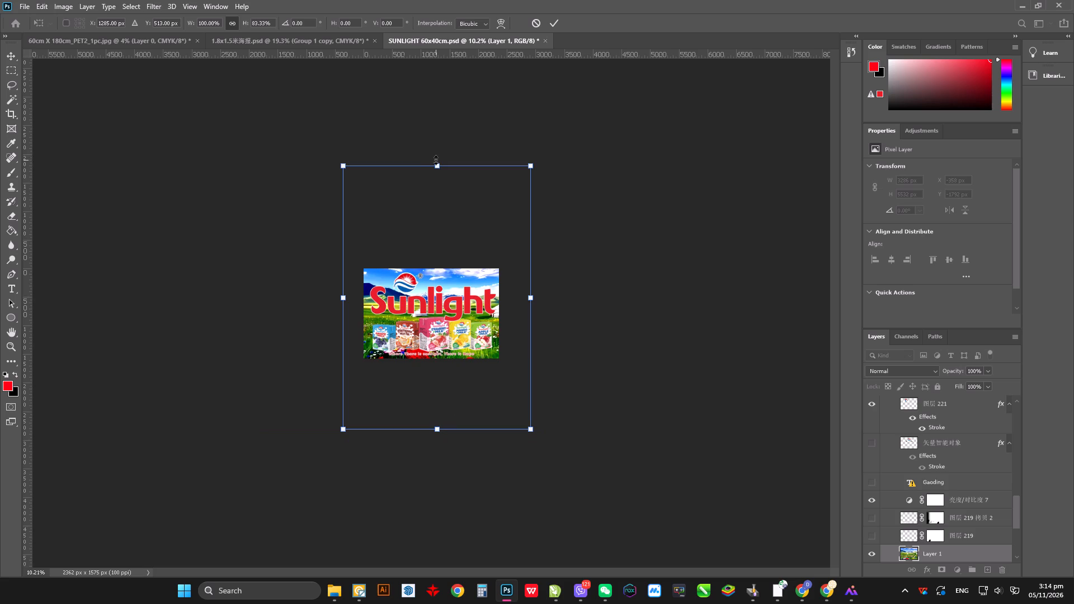
pyautogui.keyDown('shift'); pyautogui.moveTo(436, 161); pyautogui.dragTo(440, 214); pyautogui.keyUp('shift')
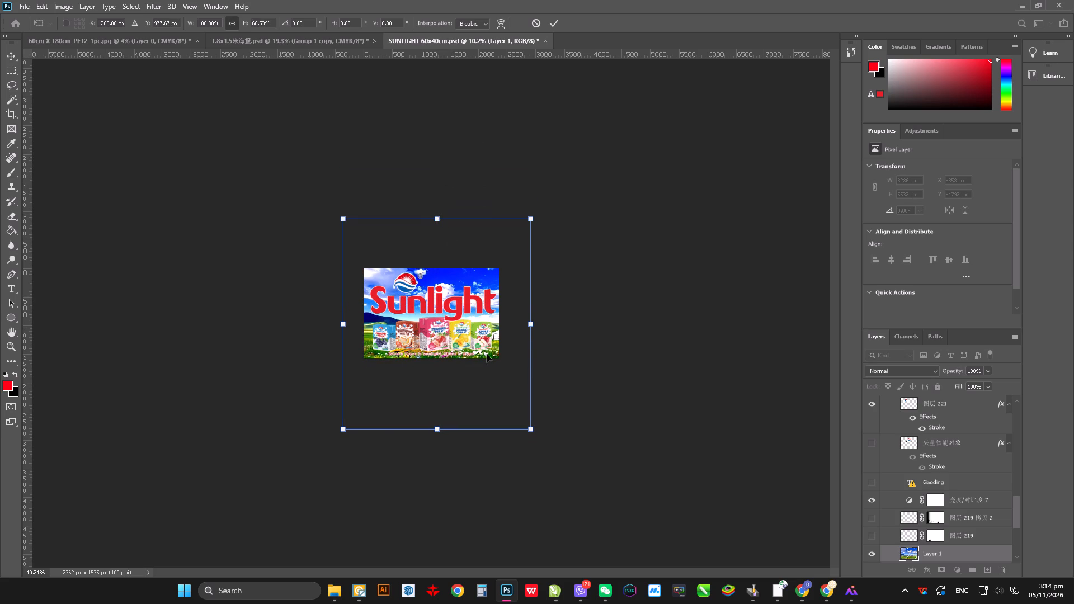
pyautogui.keyDown('shift'); pyautogui.moveTo(529, 327); pyautogui.dragTo(514, 322); pyautogui.keyUp('shift')
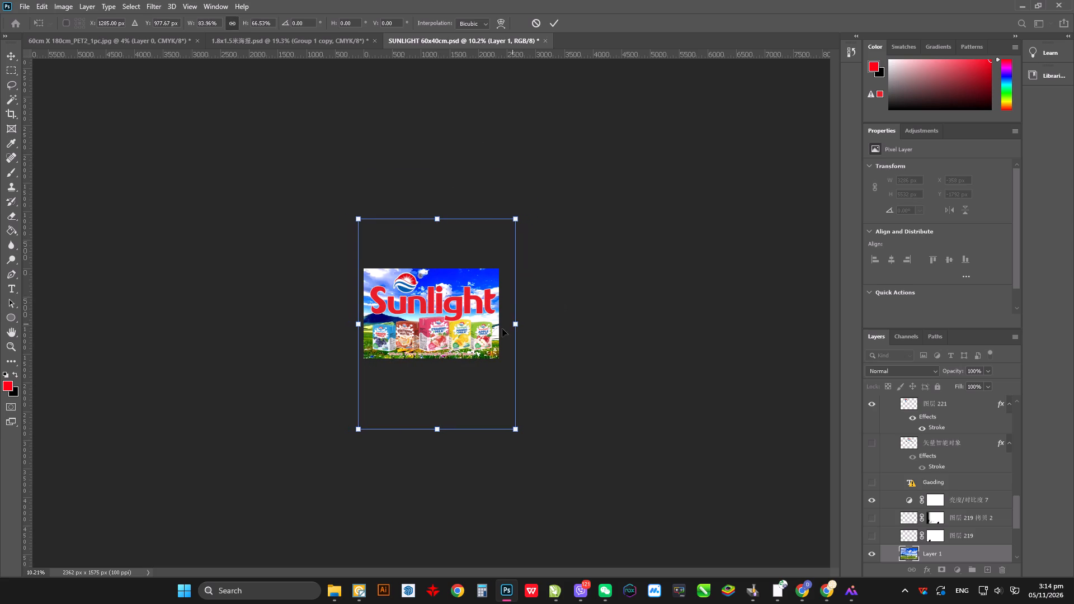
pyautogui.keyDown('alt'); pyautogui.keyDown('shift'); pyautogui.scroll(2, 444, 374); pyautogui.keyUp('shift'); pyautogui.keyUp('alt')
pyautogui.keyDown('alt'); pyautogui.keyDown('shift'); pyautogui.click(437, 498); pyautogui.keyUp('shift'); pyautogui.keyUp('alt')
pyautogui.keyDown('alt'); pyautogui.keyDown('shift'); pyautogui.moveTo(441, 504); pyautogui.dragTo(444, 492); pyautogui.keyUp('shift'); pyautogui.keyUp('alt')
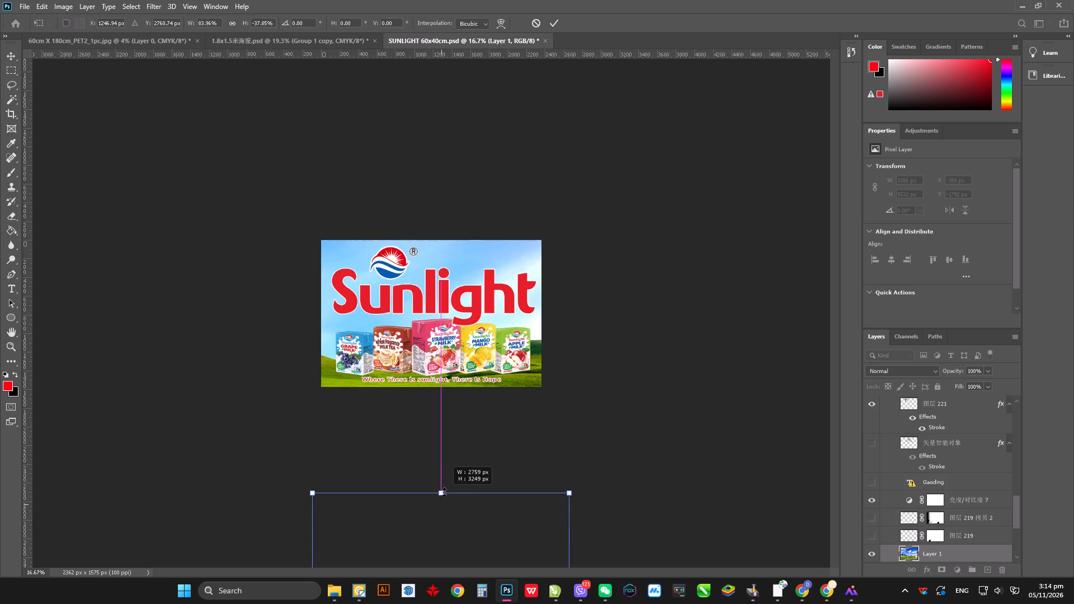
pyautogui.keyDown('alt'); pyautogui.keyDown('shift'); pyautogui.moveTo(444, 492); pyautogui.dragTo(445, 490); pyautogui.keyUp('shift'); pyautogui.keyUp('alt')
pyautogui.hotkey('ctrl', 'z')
# Squeeze the meadow layer further around the poster, to about 78% width and 54% height.
pyautogui.keyDown('shift'); pyautogui.click(444, 502); pyautogui.keyUp('shift')
pyautogui.keyDown('shift'); pyautogui.moveTo(442, 503); pyautogui.dragTo(442, 496); pyautogui.keyUp('shift')
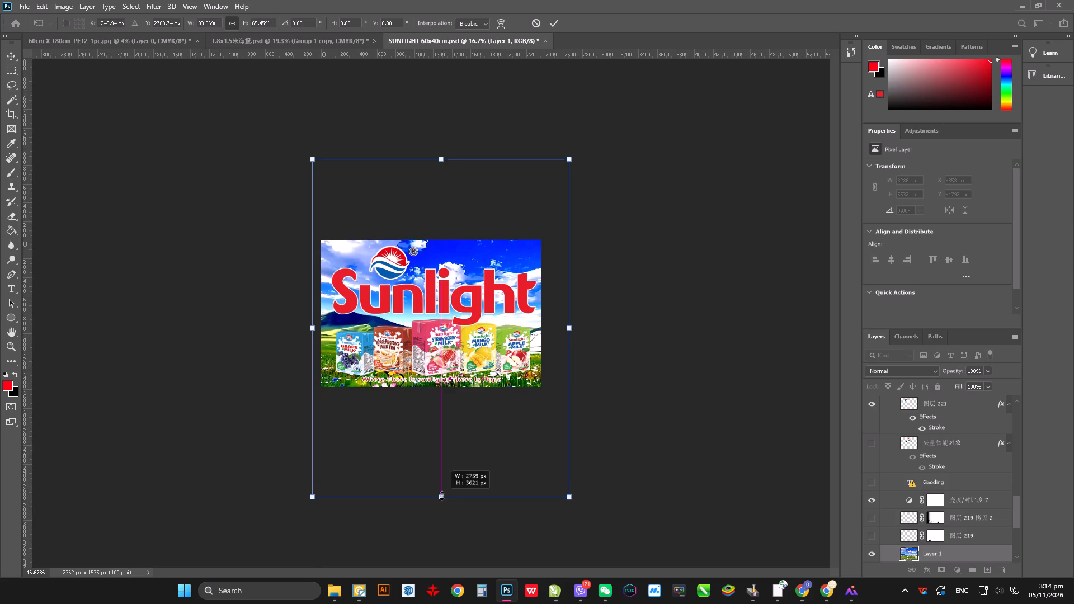
pyautogui.keyDown('shift'); pyautogui.moveTo(442, 496); pyautogui.dragTo(442, 474); pyautogui.keyUp('shift')
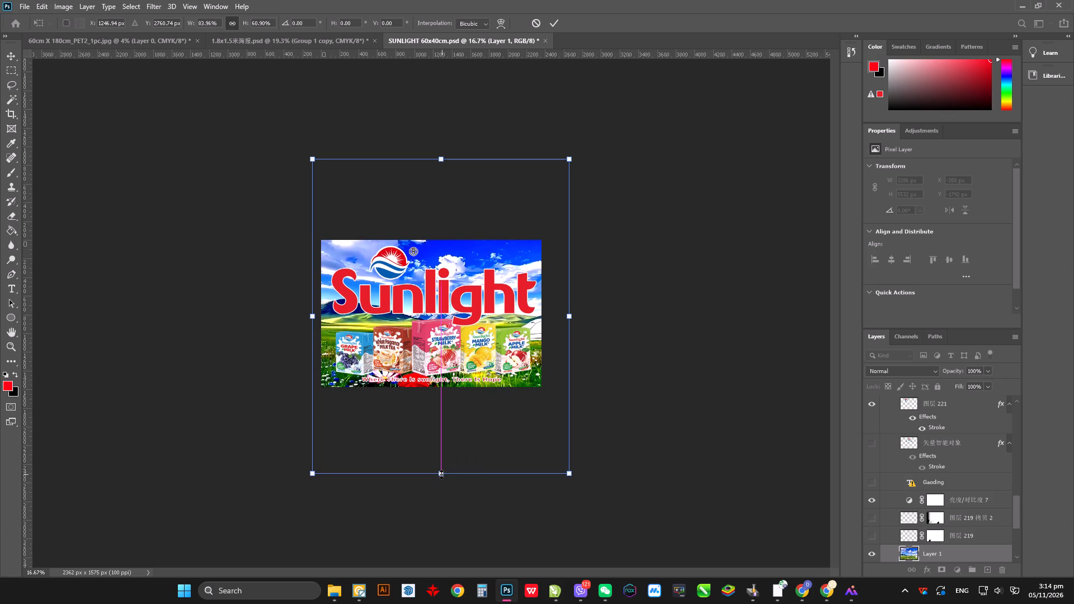
pyautogui.keyDown('shift'); pyautogui.moveTo(442, 159); pyautogui.dragTo(442, 184); pyautogui.keyUp('shift')
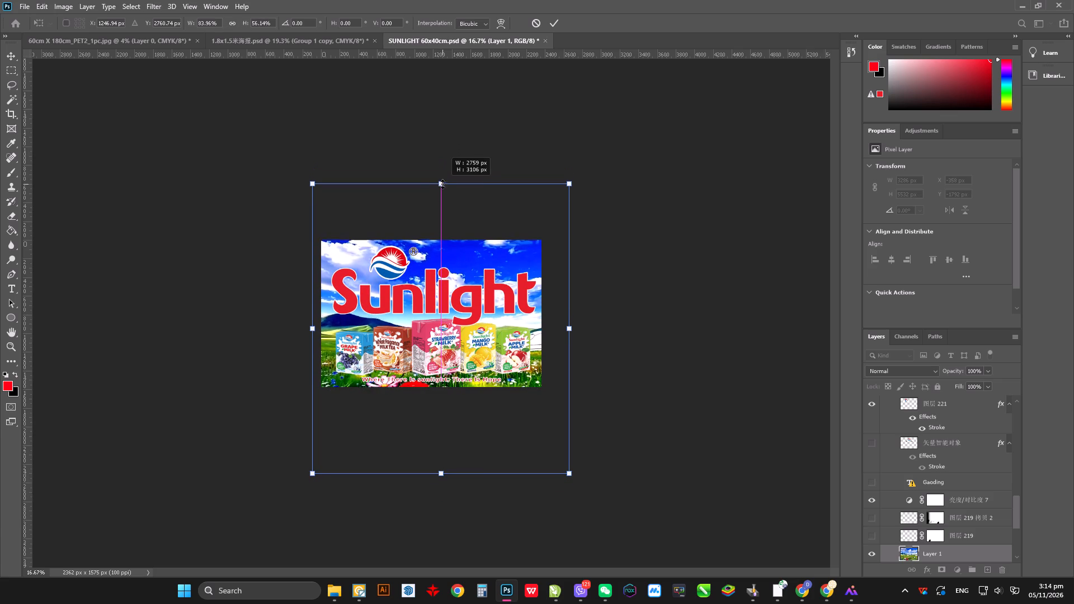
pyautogui.keyDown('shift'); pyautogui.moveTo(442, 184); pyautogui.dragTo(442, 185); pyautogui.keyUp('shift')
pyautogui.keyDown('shift'); pyautogui.moveTo(569, 330); pyautogui.dragTo(553, 329); pyautogui.keyUp('shift')
pyautogui.keyDown('shift'); pyautogui.moveTo(432, 479); pyautogui.dragTo(432, 467); pyautogui.keyUp('shift')
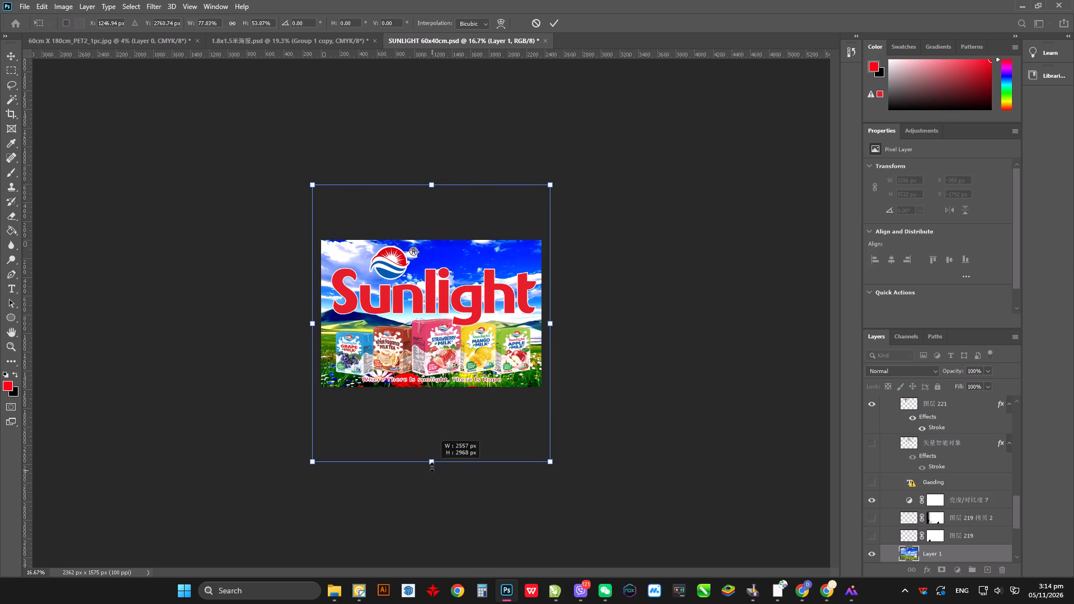
pyautogui.keyDown('shift'); pyautogui.moveTo(432, 467); pyautogui.dragTo(432, 467); pyautogui.keyUp('shift')
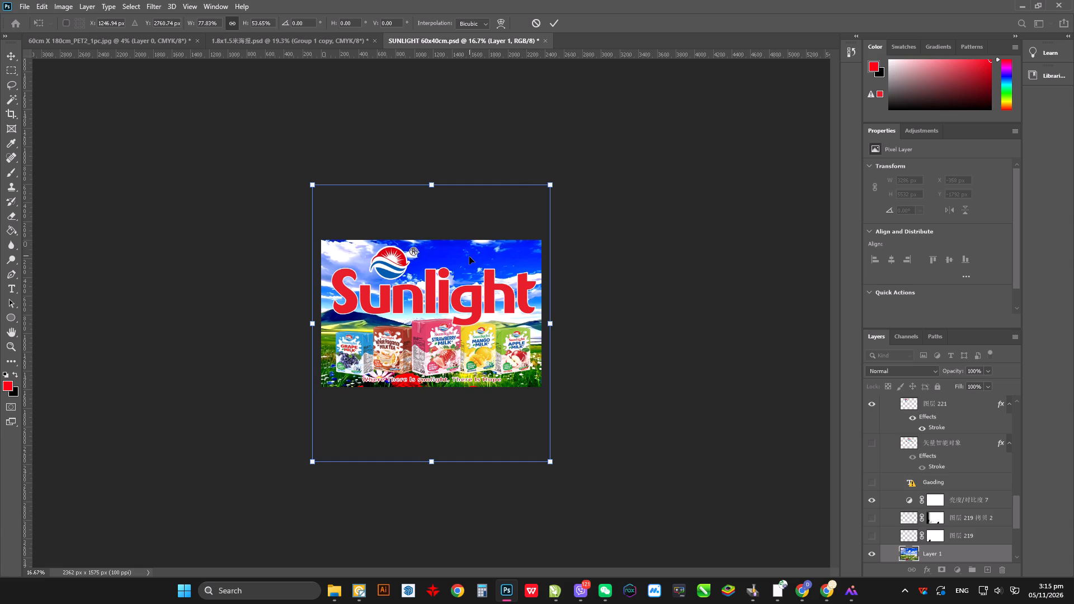
# Move the meadow layer straight down about 200 px, shorten it to about 52% height, and apply the transform.
pyautogui.moveTo(511, 212); pyautogui.dragTo(511, 224)
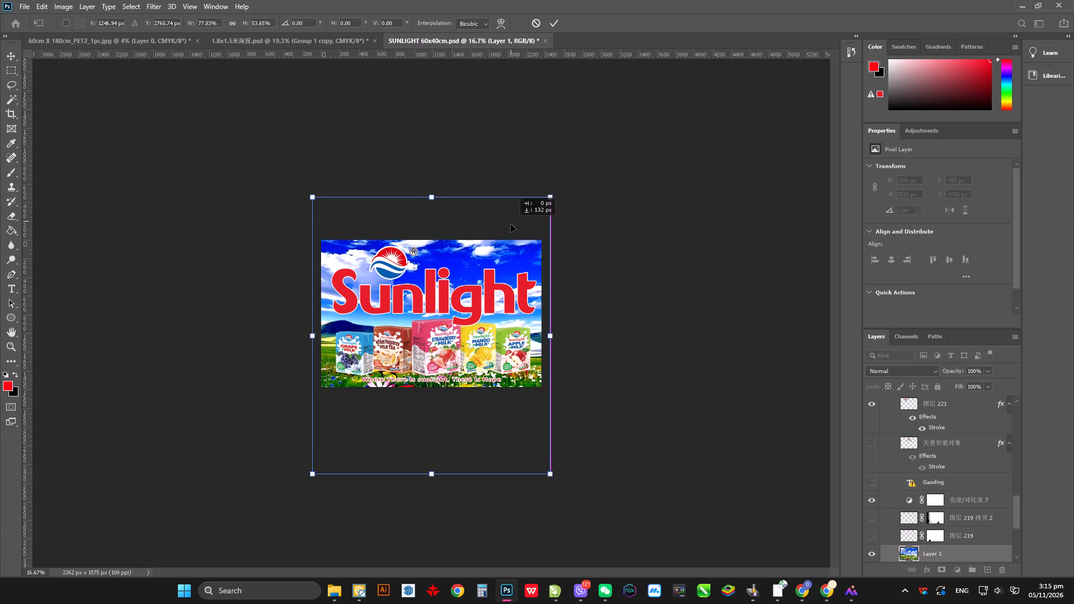
pyautogui.moveTo(511, 224); pyautogui.dragTo(511, 230)
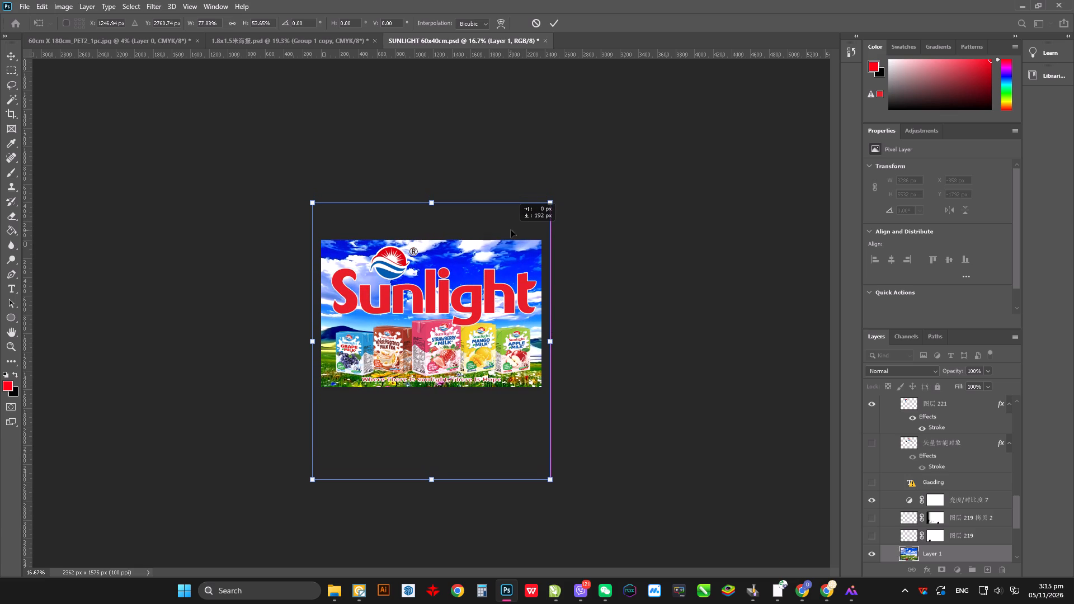
pyautogui.moveTo(511, 230); pyautogui.dragTo(511, 232)
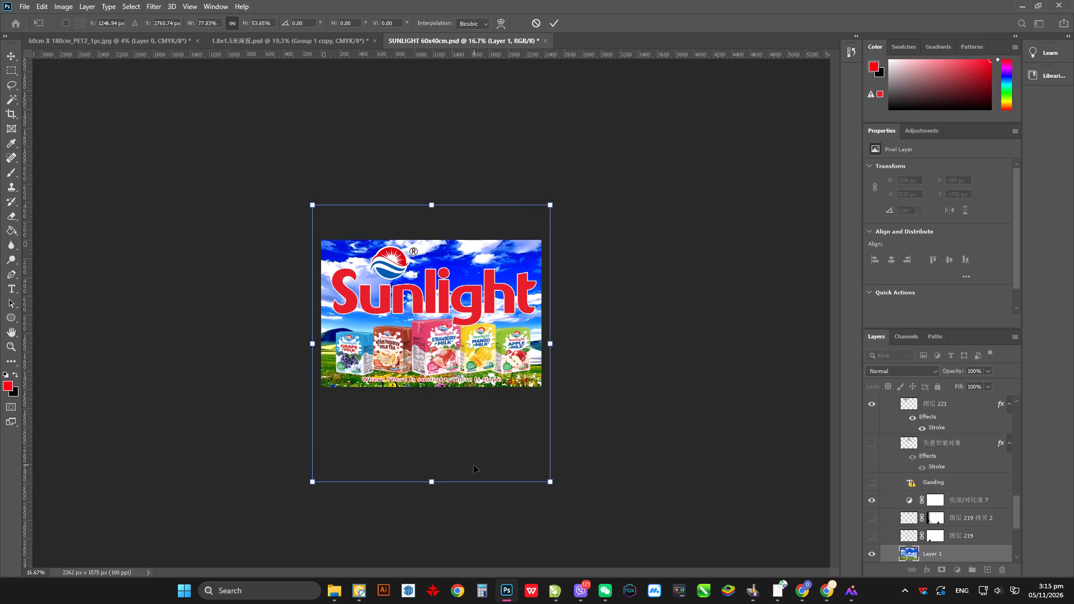
pyautogui.keyDown('shift'); pyautogui.click(441, 482); pyautogui.keyUp('shift')
pyautogui.keyDown('shift'); pyautogui.moveTo(432, 483); pyautogui.dragTo(434, 476); pyautogui.keyUp('shift')
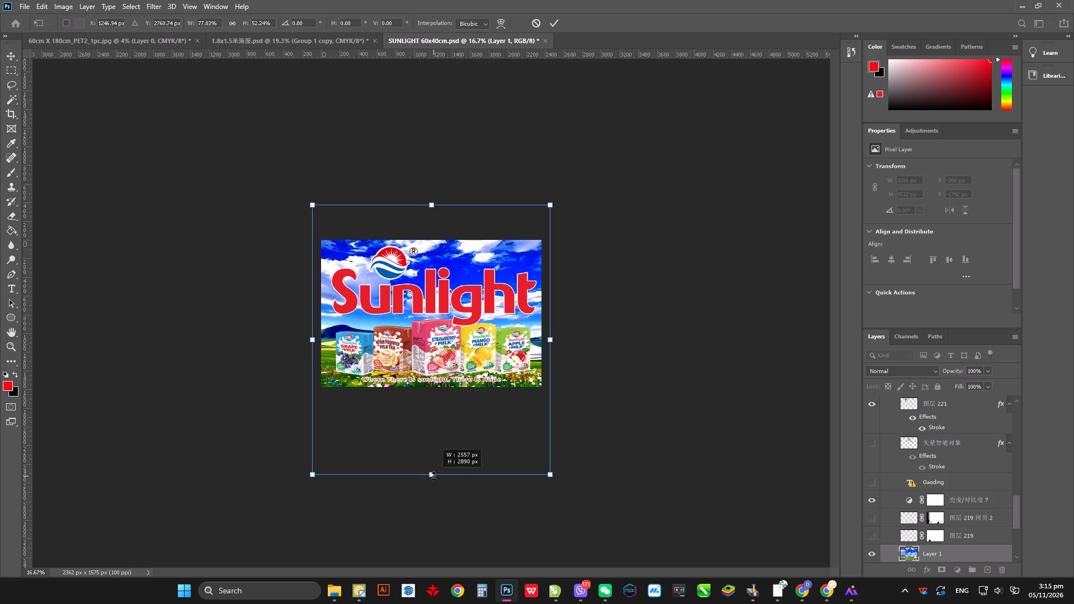
pyautogui.keyDown('shift'); pyautogui.moveTo(434, 476); pyautogui.dragTo(436, 473); pyautogui.keyUp('shift')
pyautogui.hotkey('shift', 'Return')
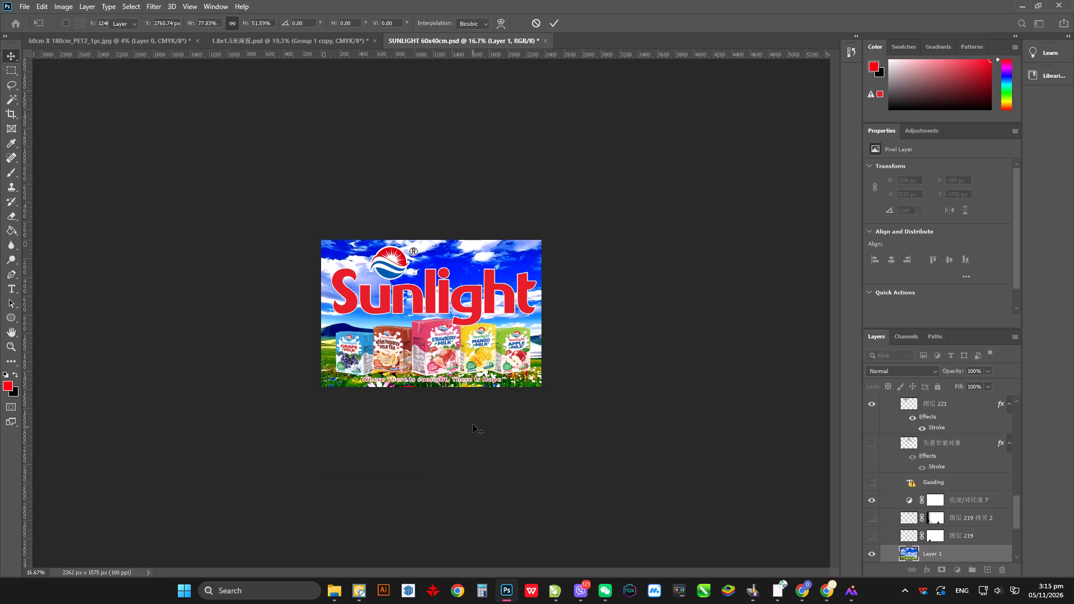
# Transform the meadow layer again, squeezing it to about 96% width and 62% height so it fits closely around the poster.
pyautogui.keyDown('alt'); pyautogui.scroll(11, 456, 369); pyautogui.keyUp('alt')
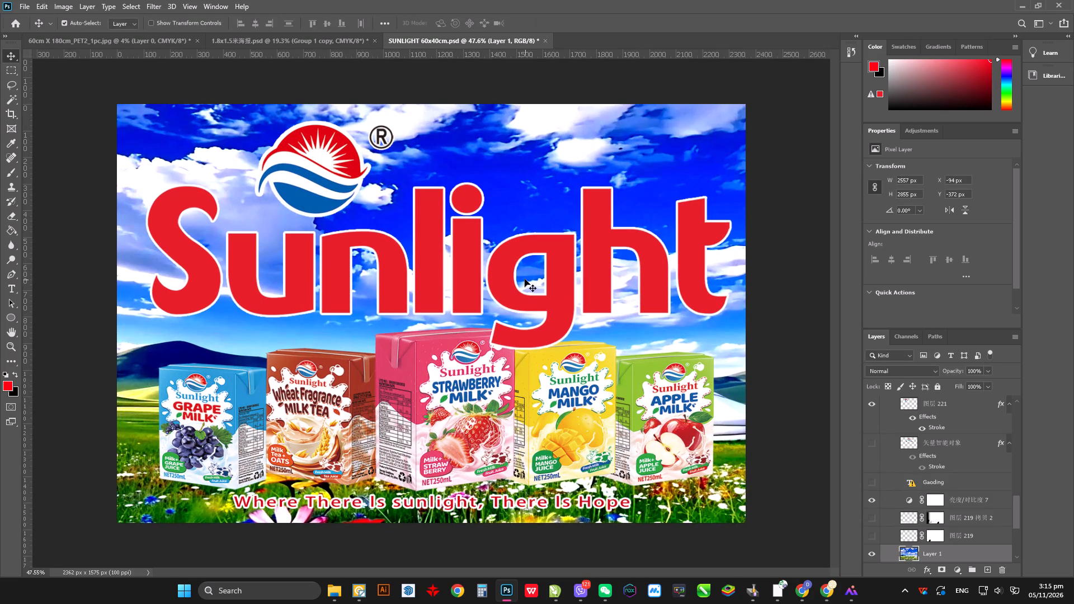
pyautogui.keyDown('alt'); pyautogui.scroll(-1, 521, 279); pyautogui.keyUp('alt')
pyautogui.keyDown('alt'); pyautogui.scroll(1, 521, 279); pyautogui.keyUp('alt')
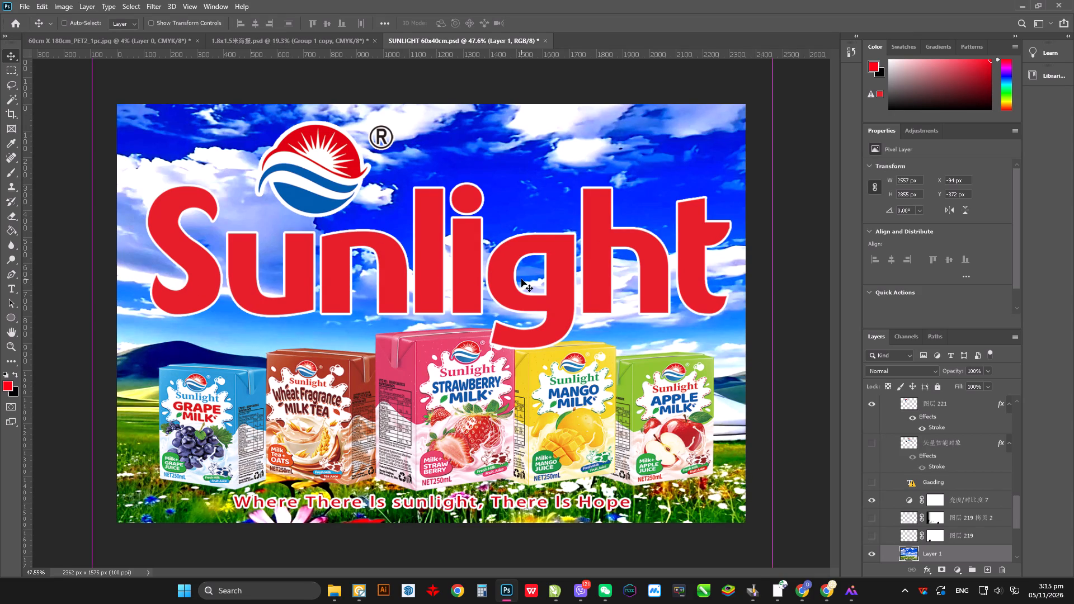
pyautogui.hotkey('ctrl', 't')
pyautogui.keyDown('alt'); pyautogui.scroll(-10, 527, 263); pyautogui.keyUp('alt')
pyautogui.keyDown('shift'); pyautogui.click(433, 488); pyautogui.keyUp('shift')
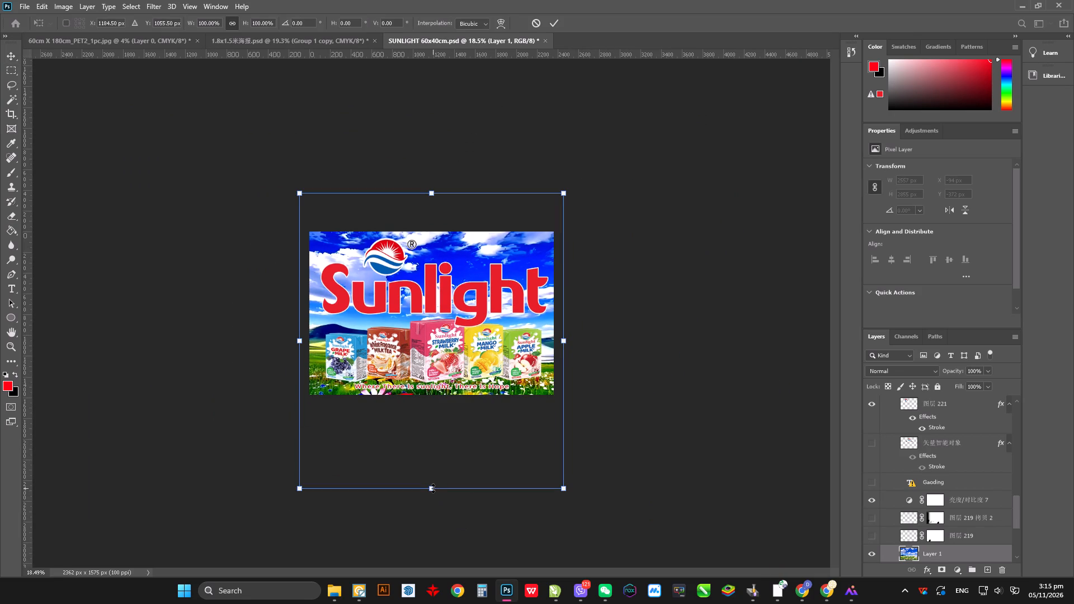
pyautogui.keyDown('shift'); pyautogui.moveTo(433, 488); pyautogui.dragTo(456, 403); pyautogui.keyUp('shift')
pyautogui.keyDown('shift'); pyautogui.moveTo(432, 195); pyautogui.dragTo(437, 217); pyautogui.keyUp('shift')
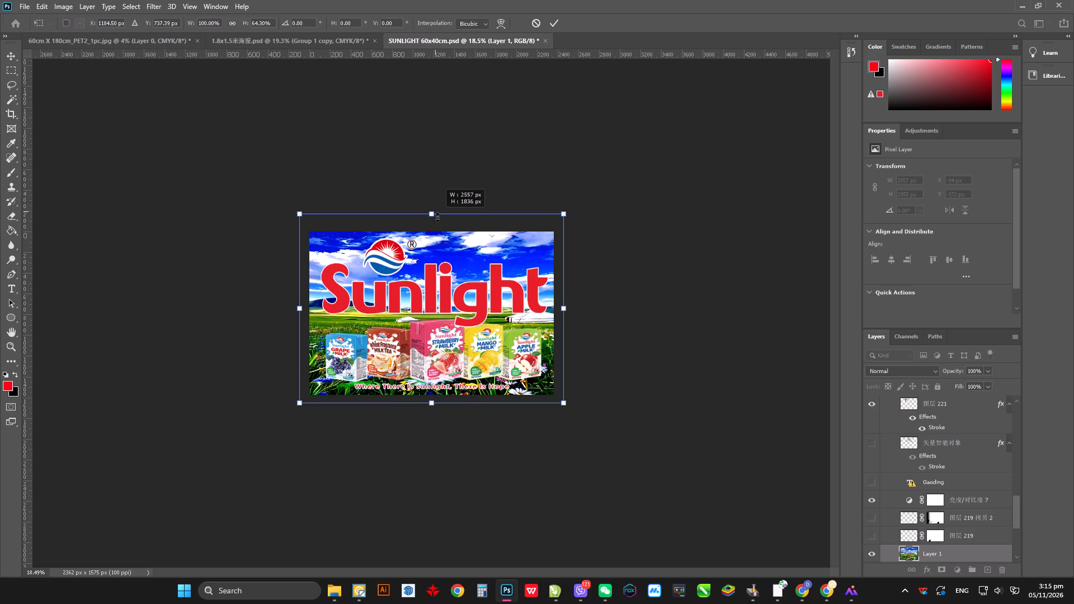
pyautogui.keyDown('shift'); pyautogui.moveTo(437, 217); pyautogui.dragTo(439, 223); pyautogui.keyUp('shift')
pyautogui.keyDown('alt'); pyautogui.scroll(9, 419, 356); pyautogui.keyUp('alt')
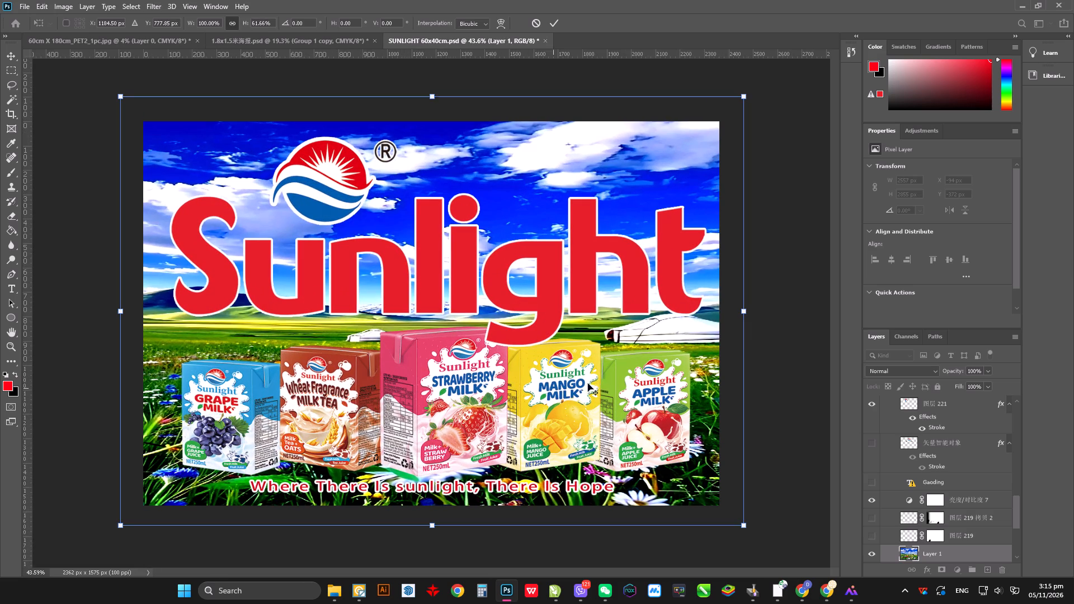
pyautogui.keyDown('shift'); pyautogui.click(747, 307); pyautogui.keyUp('shift')
pyautogui.keyDown('alt'); pyautogui.keyDown('shift'); pyautogui.moveTo(745, 310); pyautogui.dragTo(734, 308); pyautogui.keyUp('shift'); pyautogui.keyUp('alt')
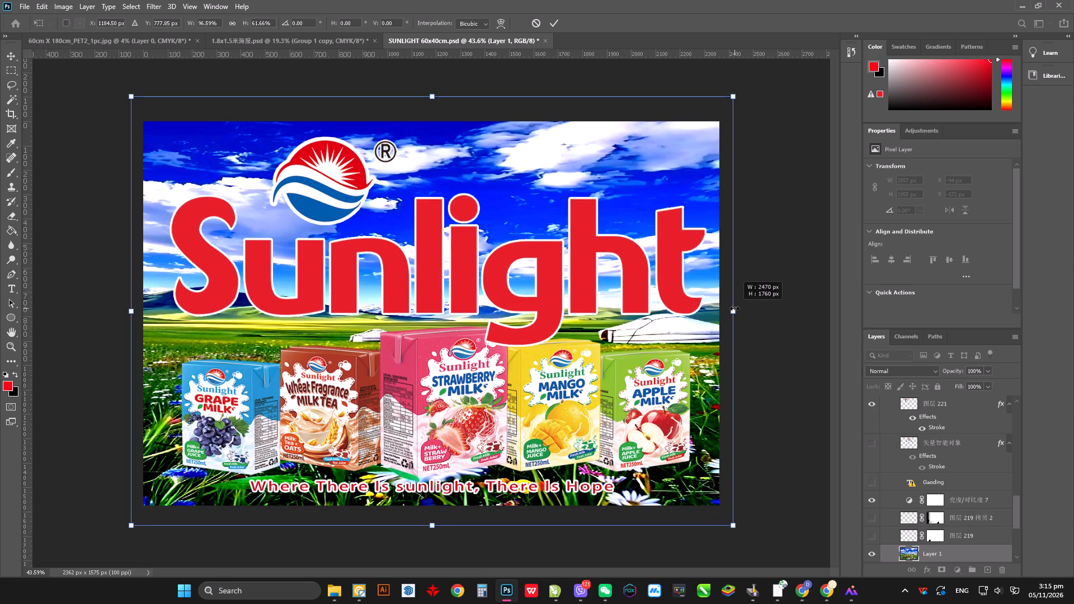
pyautogui.keyDown('alt'); pyautogui.keyDown('shift'); pyautogui.moveTo(734, 308); pyautogui.dragTo(733, 308); pyautogui.keyUp('shift'); pyautogui.keyUp('alt')
pyautogui.keyDown('alt'); pyautogui.scroll(-2, 393, 407); pyautogui.keyUp('alt')
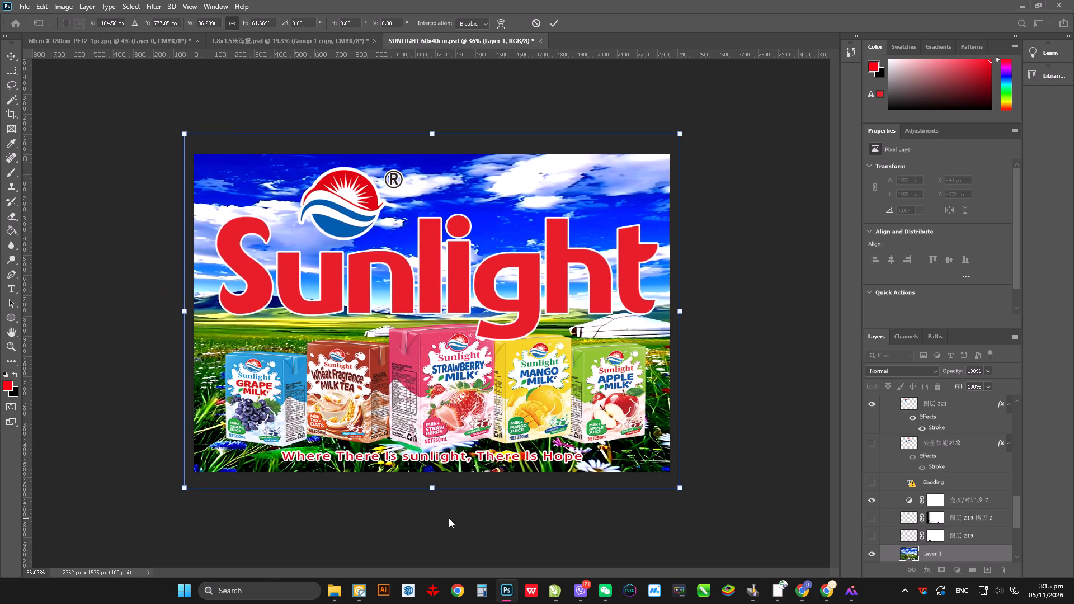
# Stretch the meadow layer's bottom edge down to about 87% height, giving 2461 × 2481 px, and apply the transform.
pyautogui.click(432, 488)
pyautogui.keyDown('shift'); pyautogui.moveTo(431, 487); pyautogui.dragTo(431, 499); pyautogui.keyUp('shift')
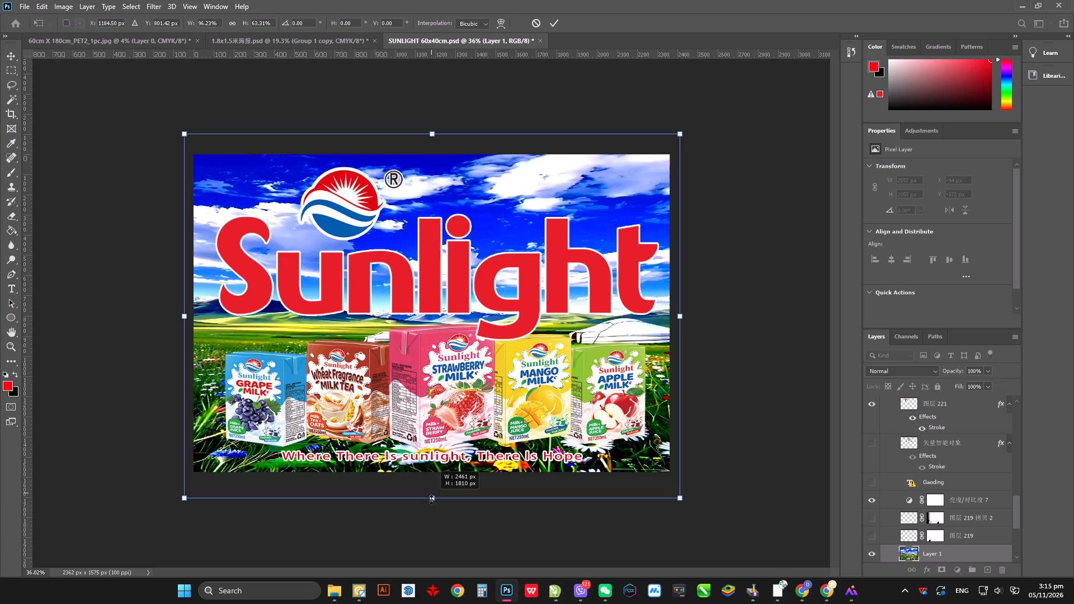
pyautogui.keyDown('shift'); pyautogui.moveTo(431, 499); pyautogui.dragTo(435, 551); pyautogui.keyUp('shift')
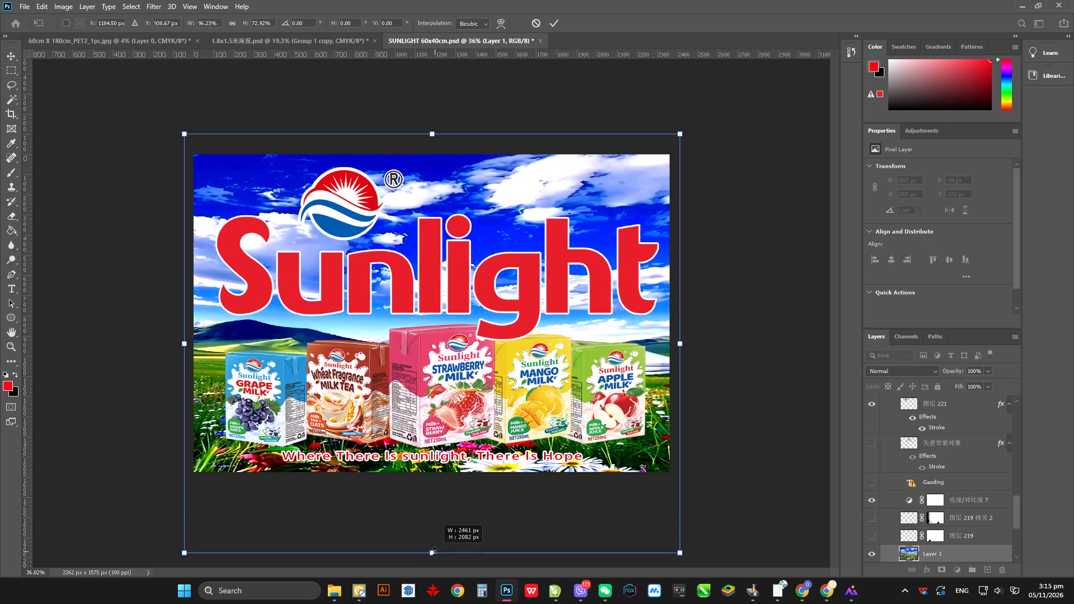
pyautogui.keyDown('shift'); pyautogui.moveTo(435, 551); pyautogui.dragTo(436, 548); pyautogui.keyUp('shift')
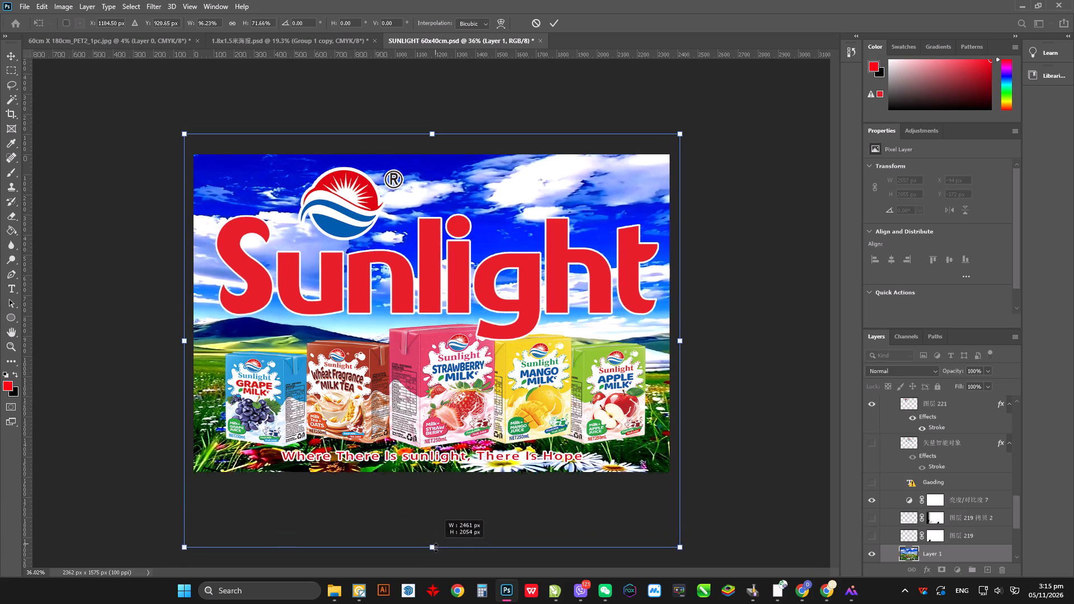
pyautogui.keyDown('shift'); pyautogui.moveTo(436, 548); pyautogui.dragTo(437, 584); pyautogui.keyUp('shift')
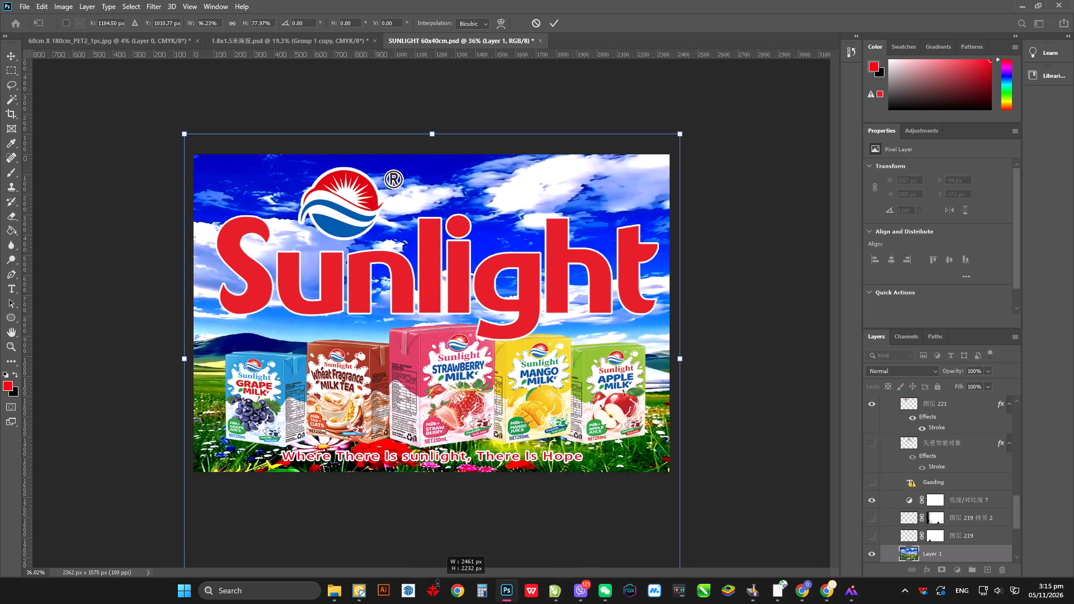
pyautogui.keyDown('shift'); pyautogui.moveTo(437, 584); pyautogui.dragTo(437, 603); pyautogui.keyUp('shift')
pyautogui.keyDown('alt'); pyautogui.scroll(-2, 468, 430); pyautogui.keyUp('alt')
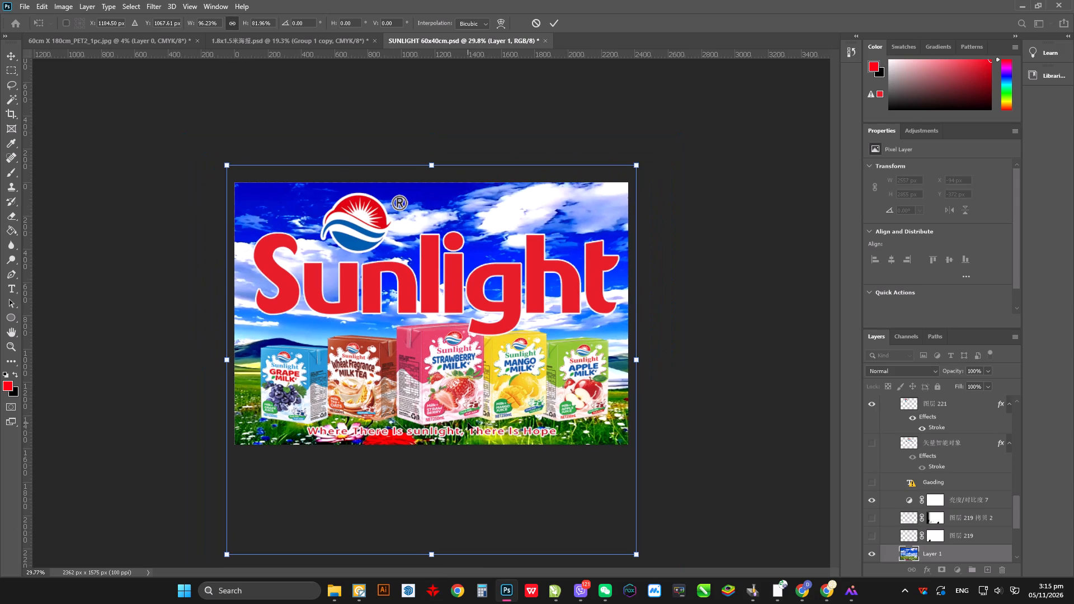
pyautogui.scroll(-5, 453, 454)
pyautogui.keyDown('shift'); pyautogui.click(428, 557); pyautogui.keyUp('shift')
pyautogui.keyDown('shift'); pyautogui.moveTo(431, 554); pyautogui.dragTo(433, 564); pyautogui.keyUp('shift')
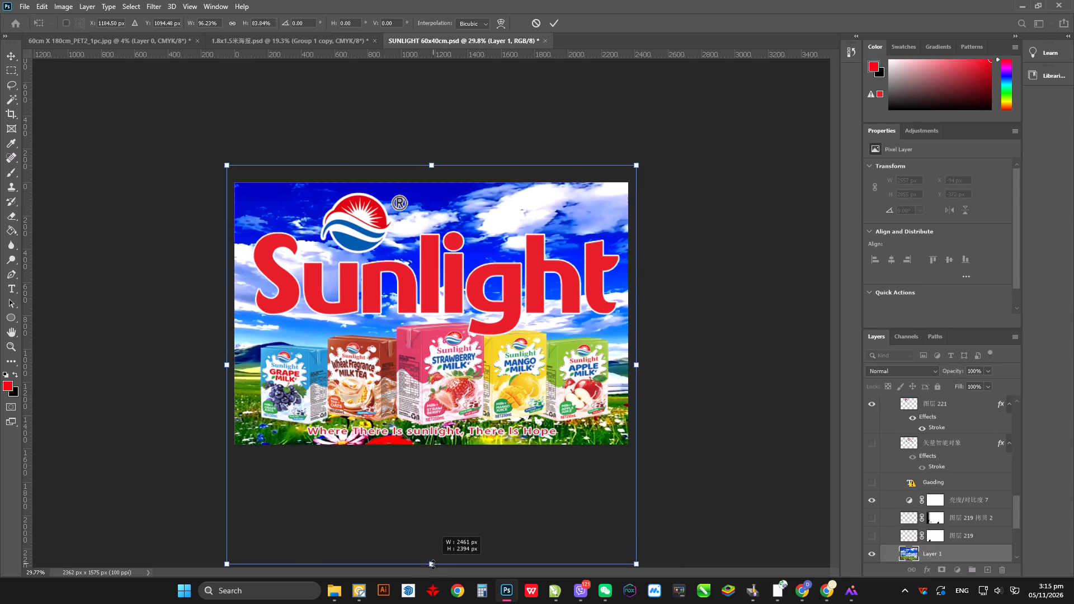
pyautogui.keyDown('shift'); pyautogui.moveTo(433, 564); pyautogui.dragTo(434, 571); pyautogui.keyUp('shift')
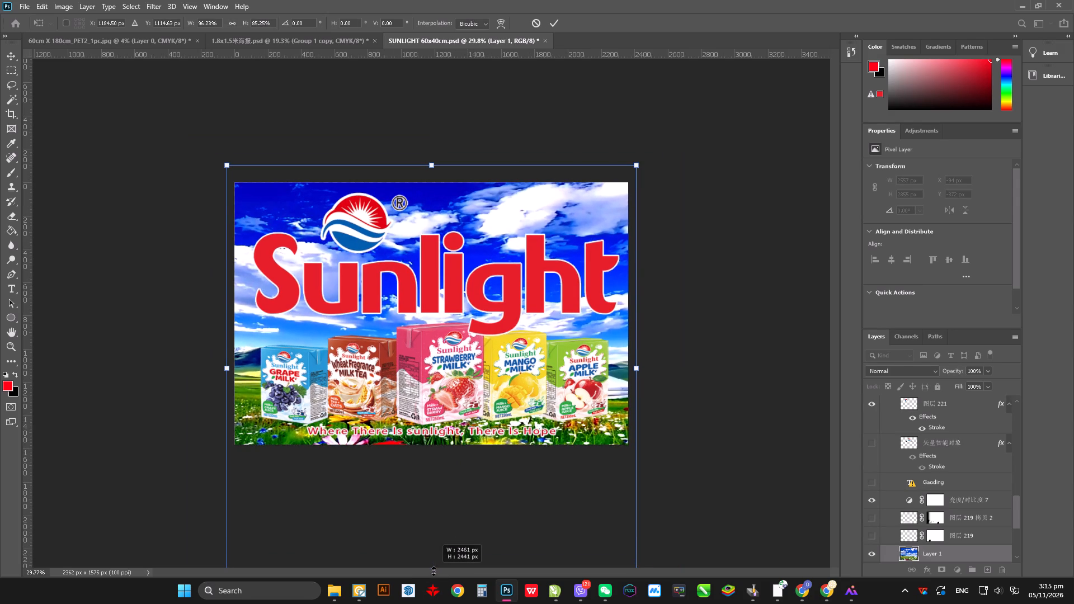
pyautogui.keyDown('shift'); pyautogui.moveTo(434, 571); pyautogui.dragTo(435, 578); pyautogui.keyUp('shift')
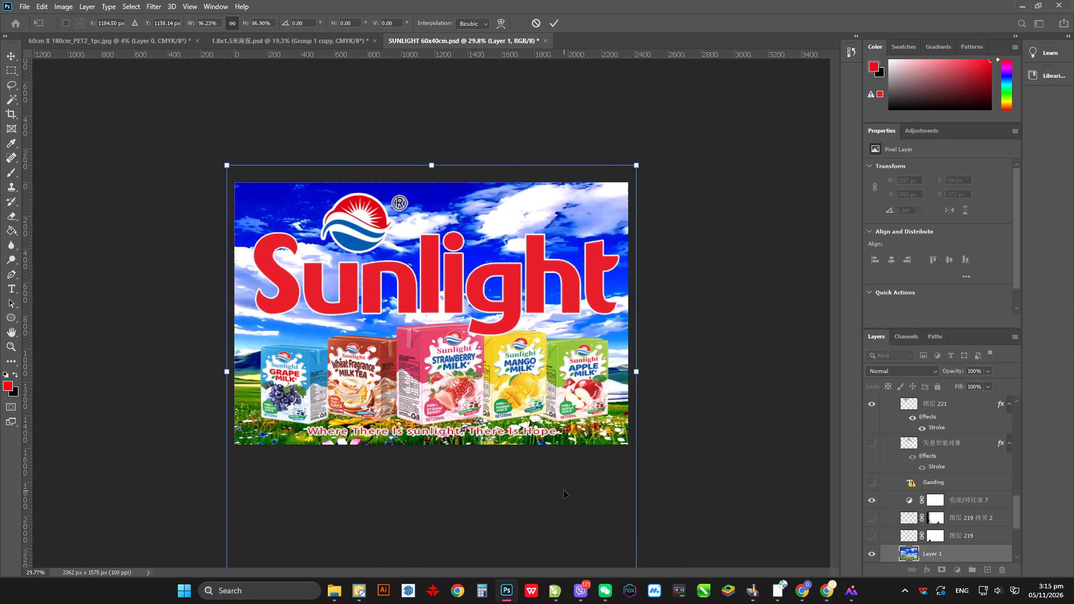
pyautogui.press('Return')
pyautogui.scroll(-2, 533, 399)
pyautogui.keyDown('alt'); pyautogui.scroll(3, 413, 388); pyautogui.keyUp('alt')
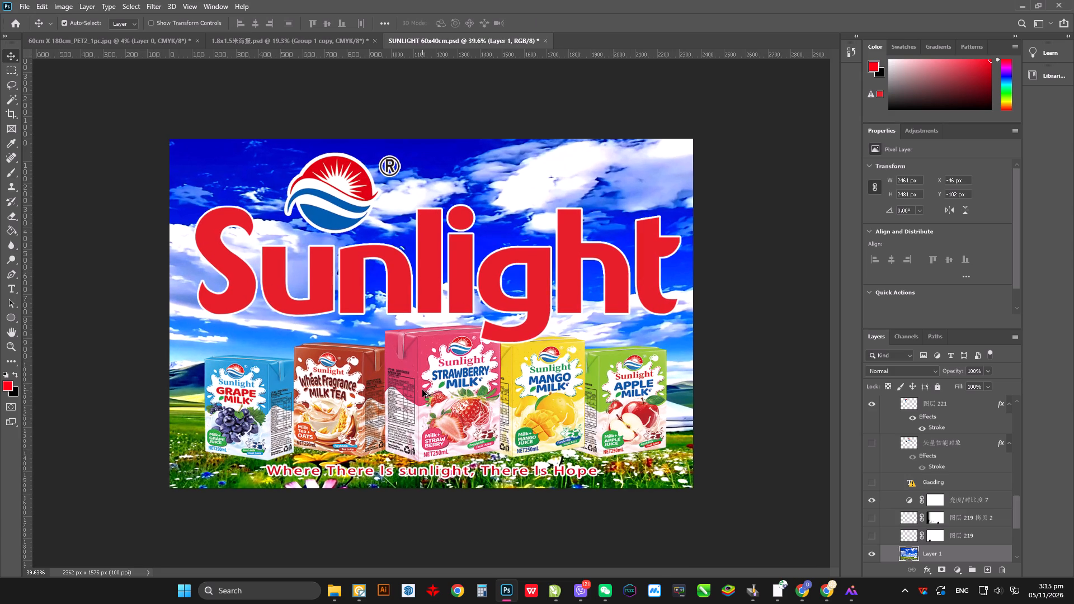
pyautogui.keyDown('alt'); pyautogui.scroll(3, 430, 389); pyautogui.keyUp('alt')
pyautogui.keyDown('alt'); pyautogui.scroll(-1, 430, 389); pyautogui.keyUp('alt')
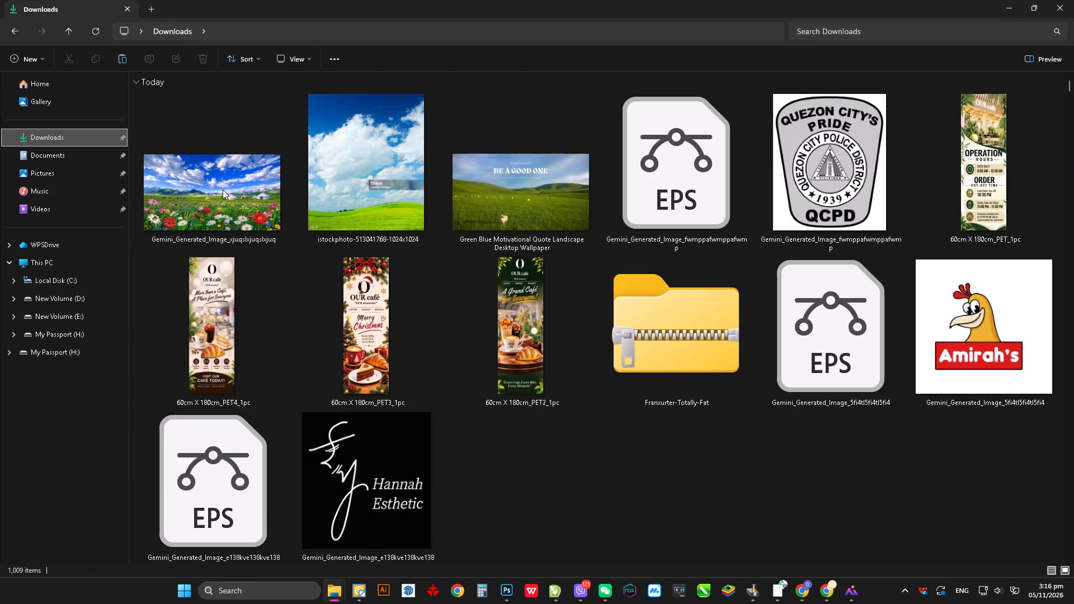
pyautogui.click(223, 190)
pyautogui.moveTo(168, 185); pyautogui.dragTo(502, 598)
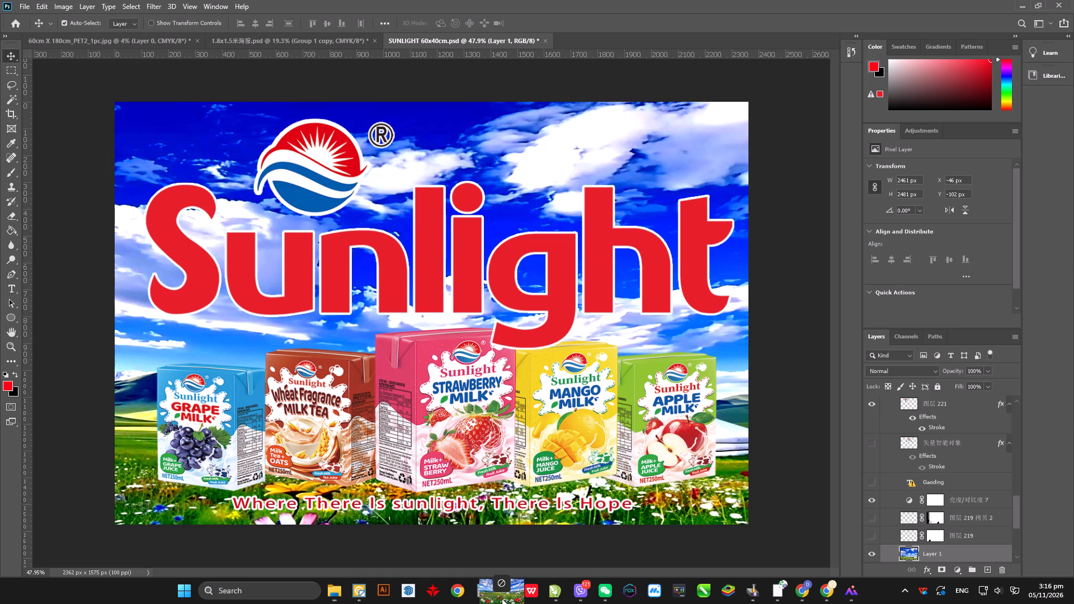
pyautogui.moveTo(502, 598); pyautogui.dragTo(421, 417)
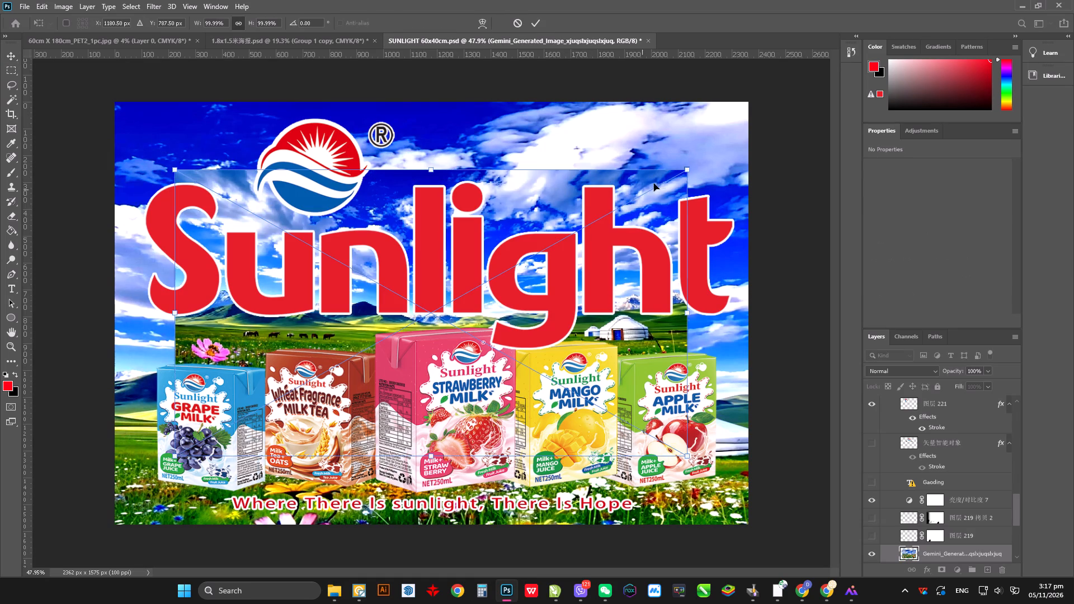
# Align the placed meadow with the poster's top-left corner and scale it to about 2825 × 1578 px, covering the whole poster.
pyautogui.moveTo(652, 194); pyautogui.dragTo(589, 128)
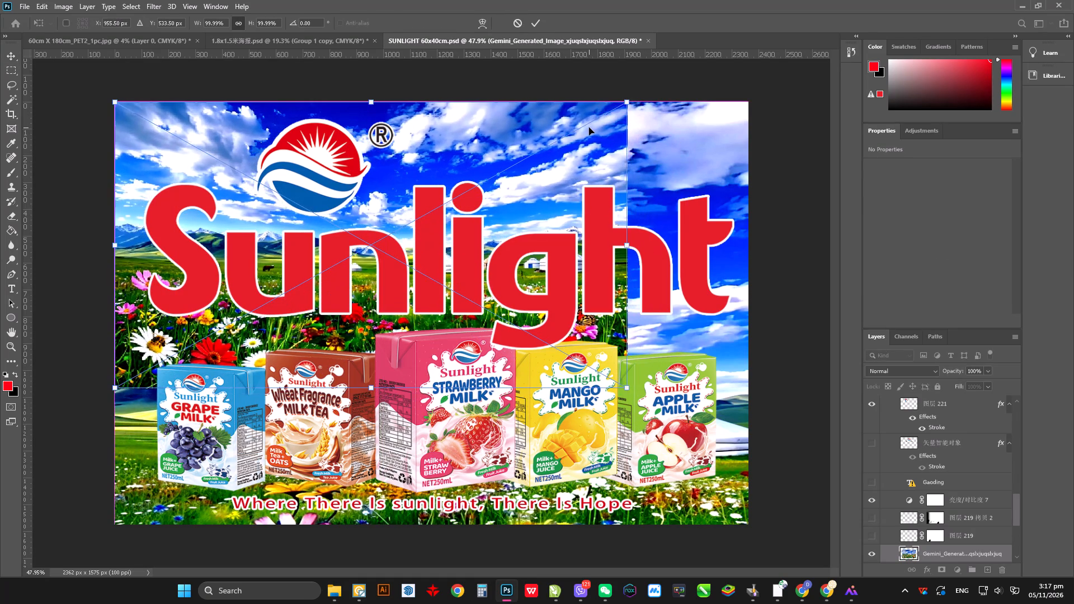
pyautogui.hotkey('ctrl', 't')
pyautogui.moveTo(626, 388); pyautogui.dragTo(703, 468)
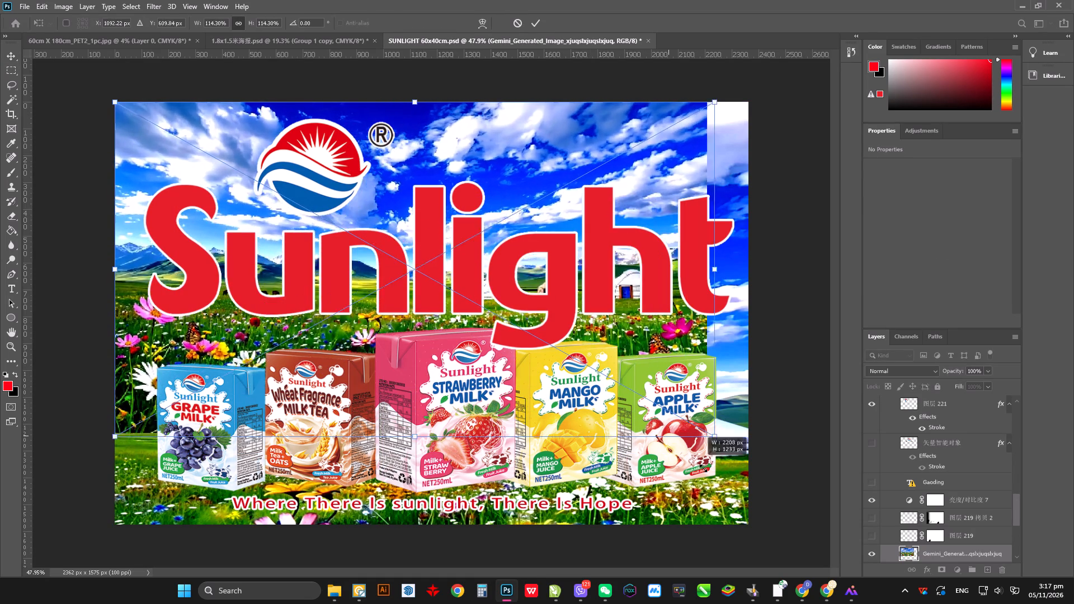
pyautogui.moveTo(703, 468); pyautogui.dragTo(844, 574)
pyautogui.press('Return')
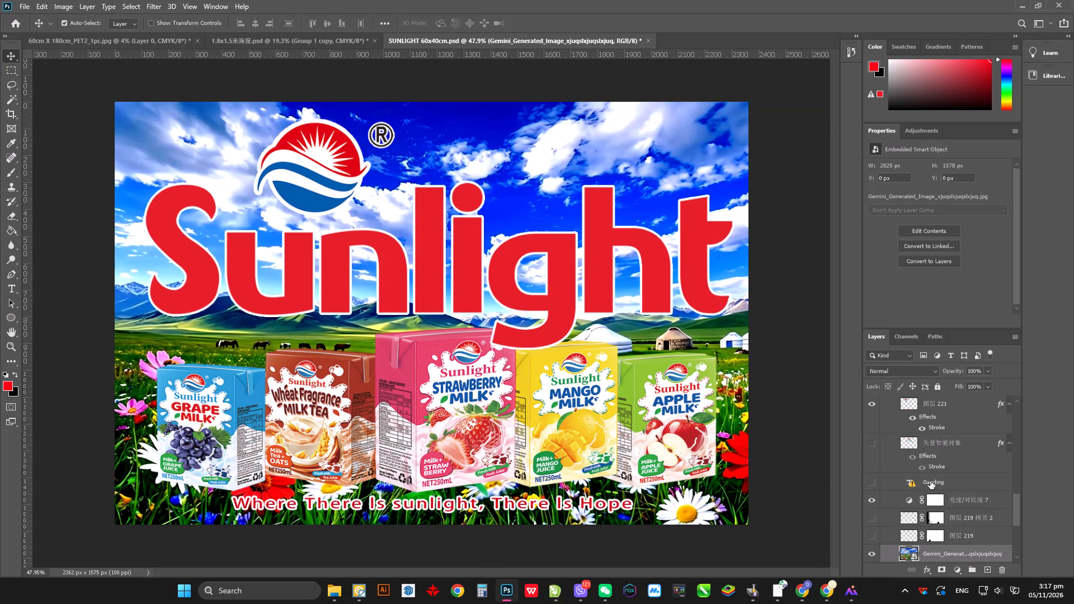
# Shift the meadow image horizontally to X -277 px, keeping its top edge aligned with the poster, and apply the transform.
pyautogui.hotkey('ctrl', 't')
pyautogui.moveTo(793, 343); pyautogui.dragTo(731, 348)
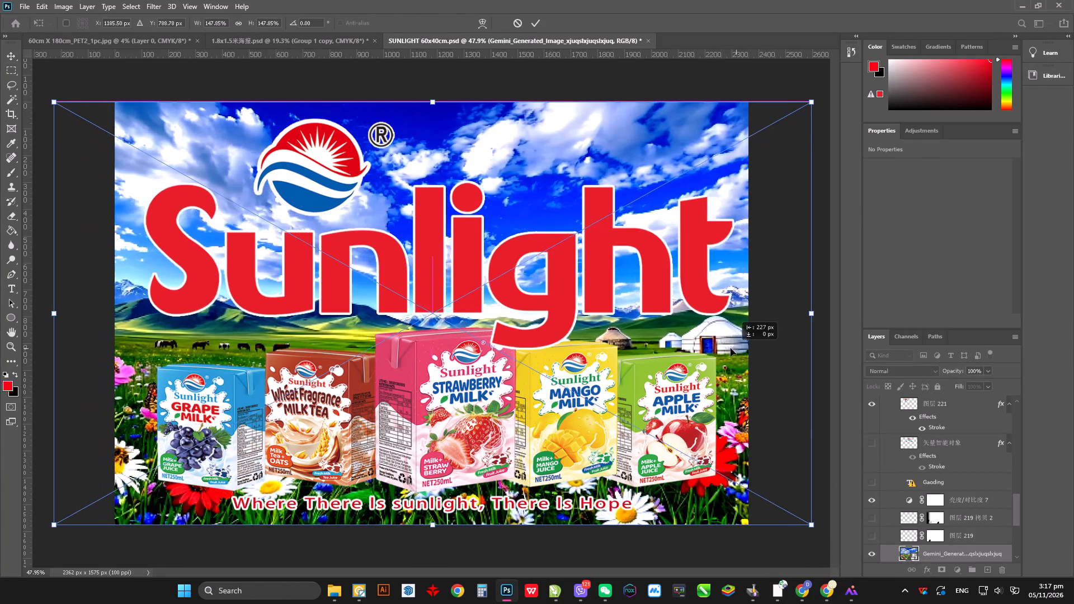
pyautogui.moveTo(731, 348); pyautogui.dragTo(719, 348)
pyautogui.press('Return')
# Rasterize the meadow smart object and remove the three horses nearest the Wheat Fragrance carton with the Spot Healing Brush.
pyautogui.keyDown('alt'); pyautogui.scroll(9, 163, 379); pyautogui.keyUp('alt')
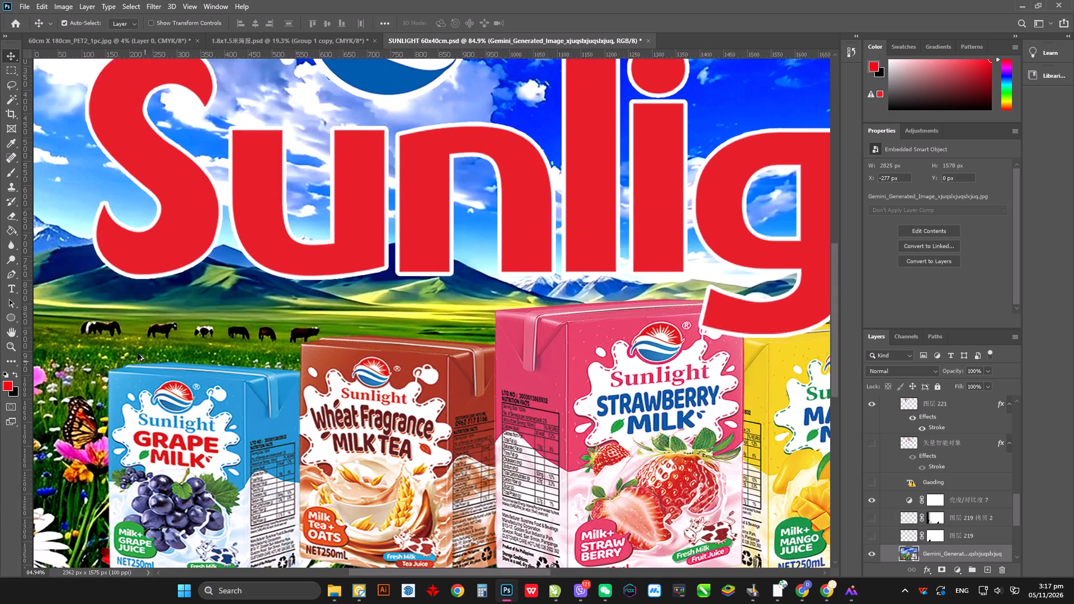
pyautogui.keyDown('alt'); pyautogui.scroll(9, 138, 353); pyautogui.keyUp('alt')
pyautogui.keyDown('ctrl'); pyautogui.scroll(-5, 431, 345); pyautogui.keyUp('ctrl')
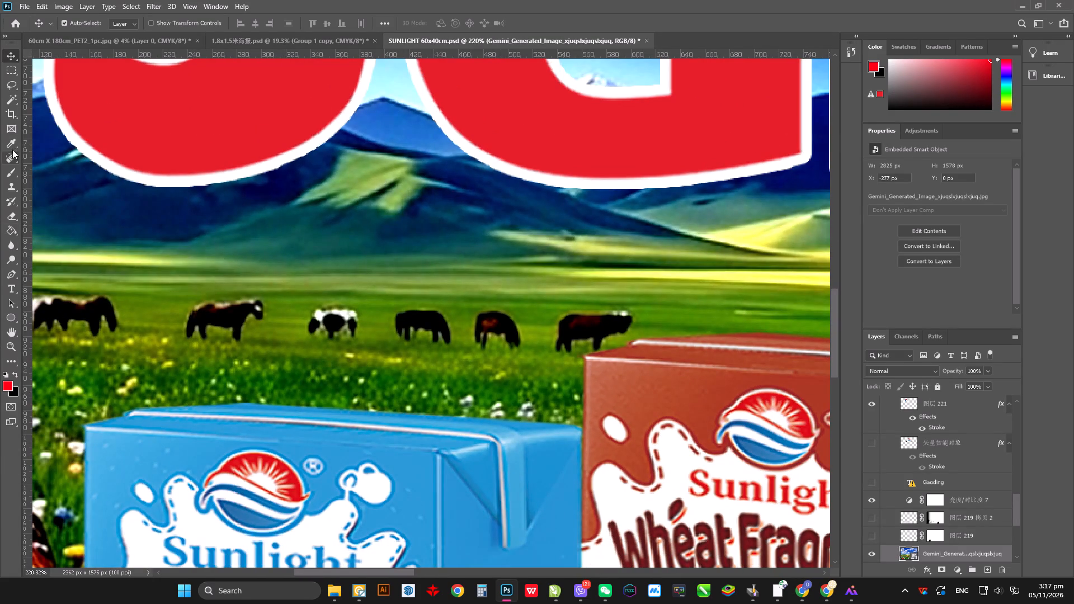
pyautogui.click(10, 158)
pyautogui.click(578, 332)
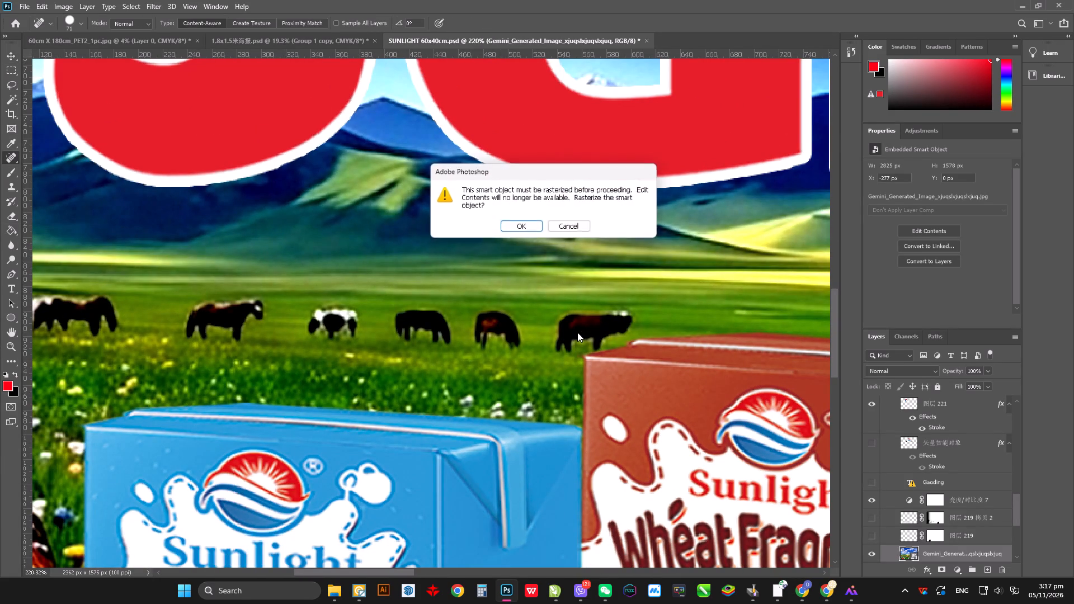
pyautogui.press('Return')
pyautogui.click(588, 328)
pyautogui.click(618, 325)
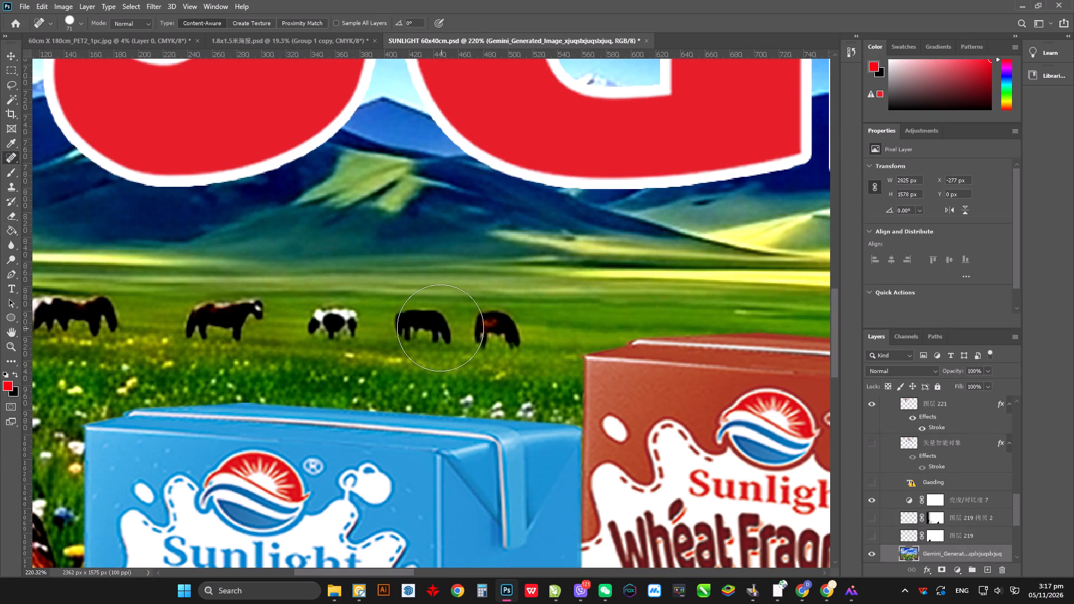
pyautogui.click(489, 328)
pyautogui.click(439, 323)
pyautogui.click(481, 322)
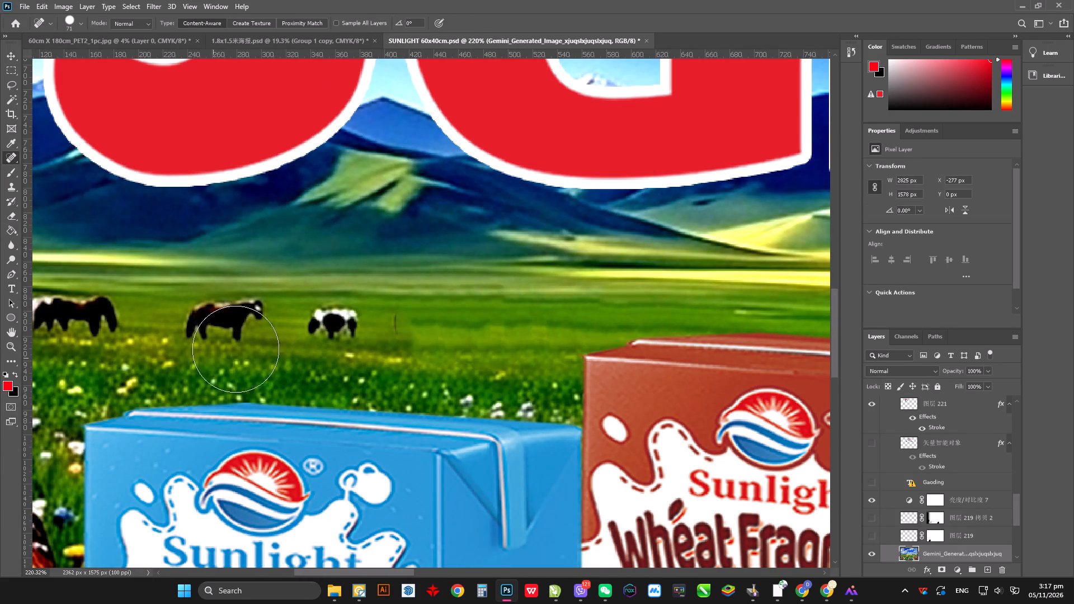
# Heal away the remaining horses toward the meadow's left edge, retouch the smudged grass, and return to the Move tool.
pyautogui.click(376, 323)
pyautogui.click(332, 324)
pyautogui.click(239, 313)
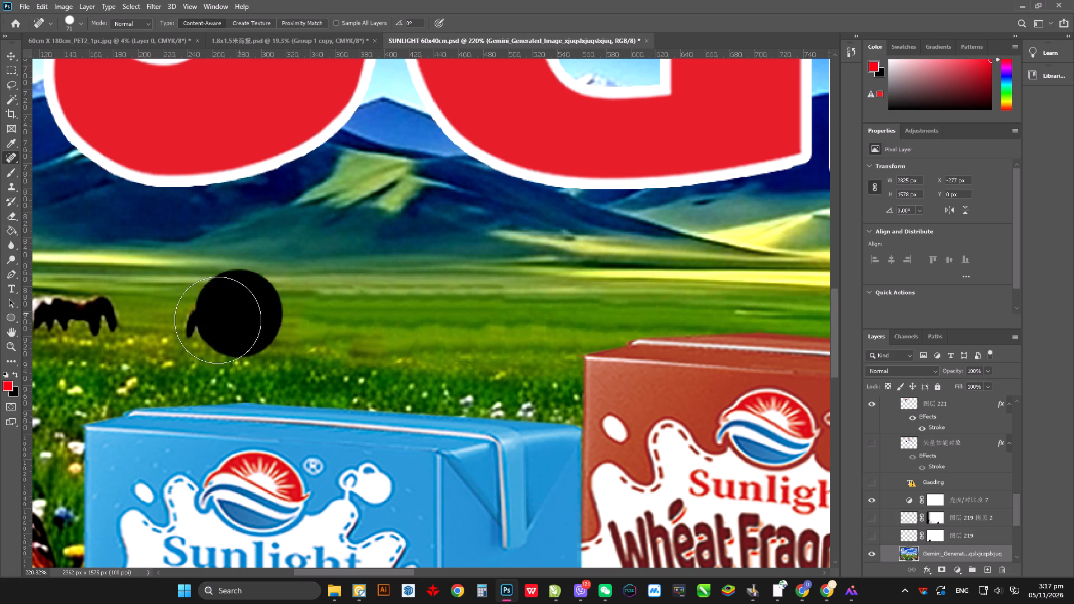
pyautogui.click(188, 319)
pyautogui.keyDown('alt'); pyautogui.scroll(-2, 498, 337); pyautogui.keyUp('alt')
pyautogui.keyDown('alt'); pyautogui.scroll(2, 235, 325); pyautogui.keyUp('alt')
pyautogui.click(89, 309)
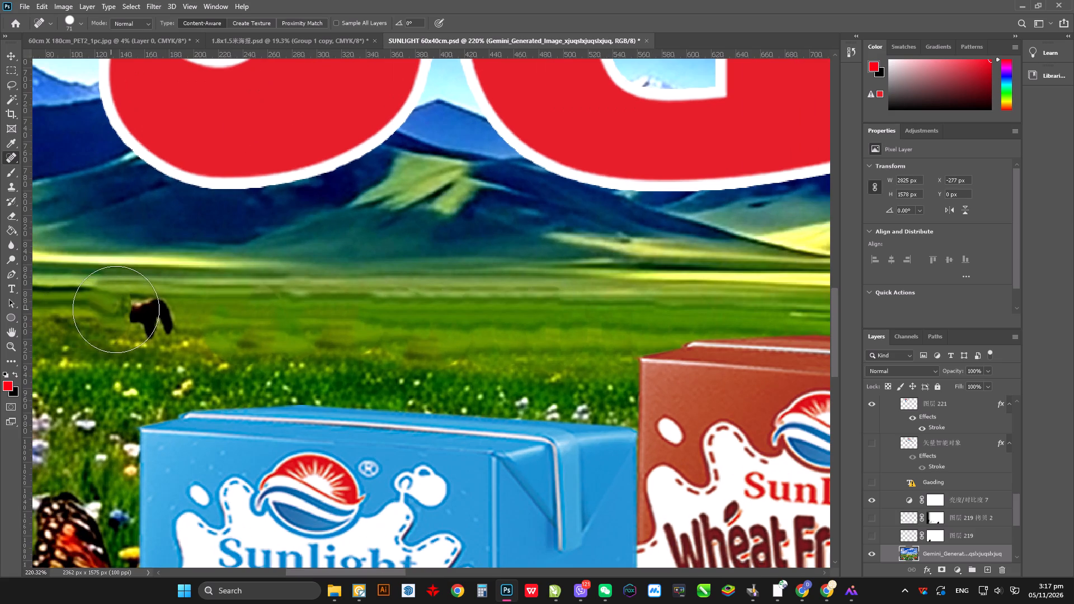
pyautogui.click(124, 309)
pyautogui.click(152, 313)
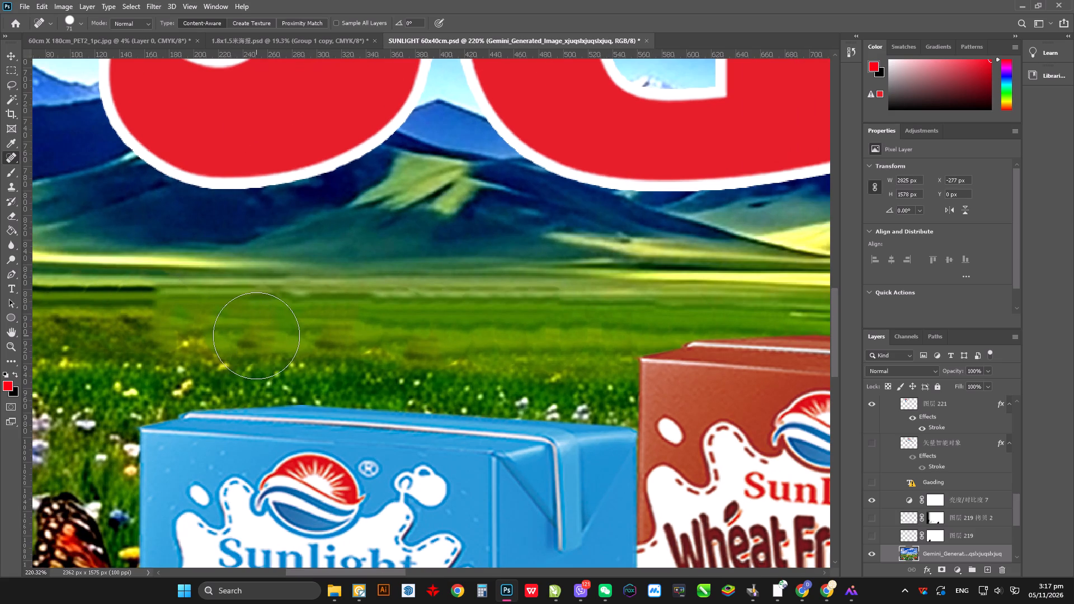
pyautogui.click(256, 336)
pyautogui.click(321, 334)
pyautogui.keyDown('alt'); pyautogui.scroll(-15, 364, 332); pyautogui.keyUp('alt')
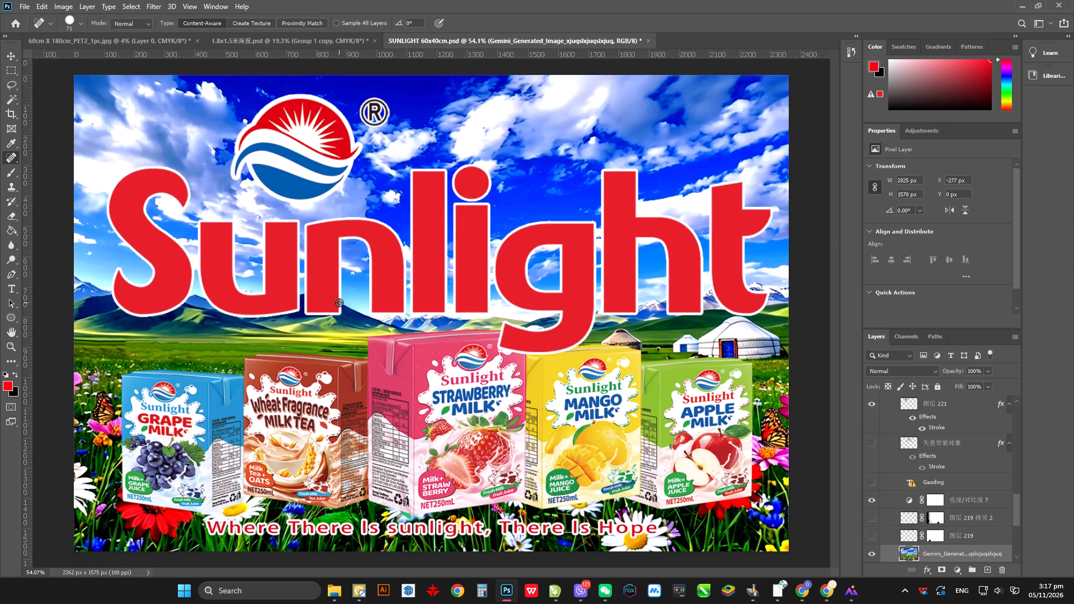
pyautogui.click(12, 55)
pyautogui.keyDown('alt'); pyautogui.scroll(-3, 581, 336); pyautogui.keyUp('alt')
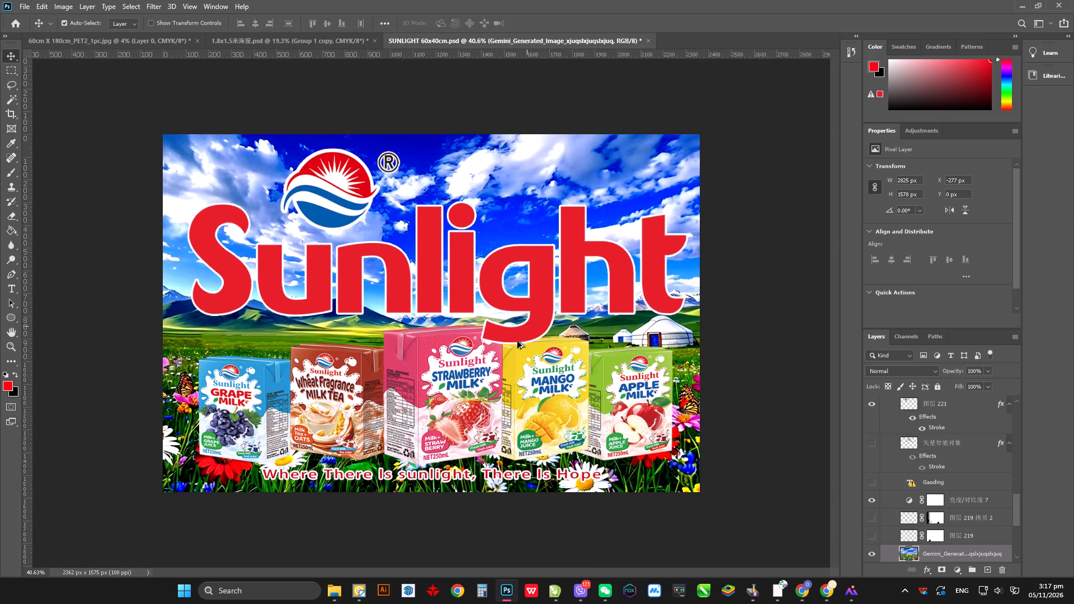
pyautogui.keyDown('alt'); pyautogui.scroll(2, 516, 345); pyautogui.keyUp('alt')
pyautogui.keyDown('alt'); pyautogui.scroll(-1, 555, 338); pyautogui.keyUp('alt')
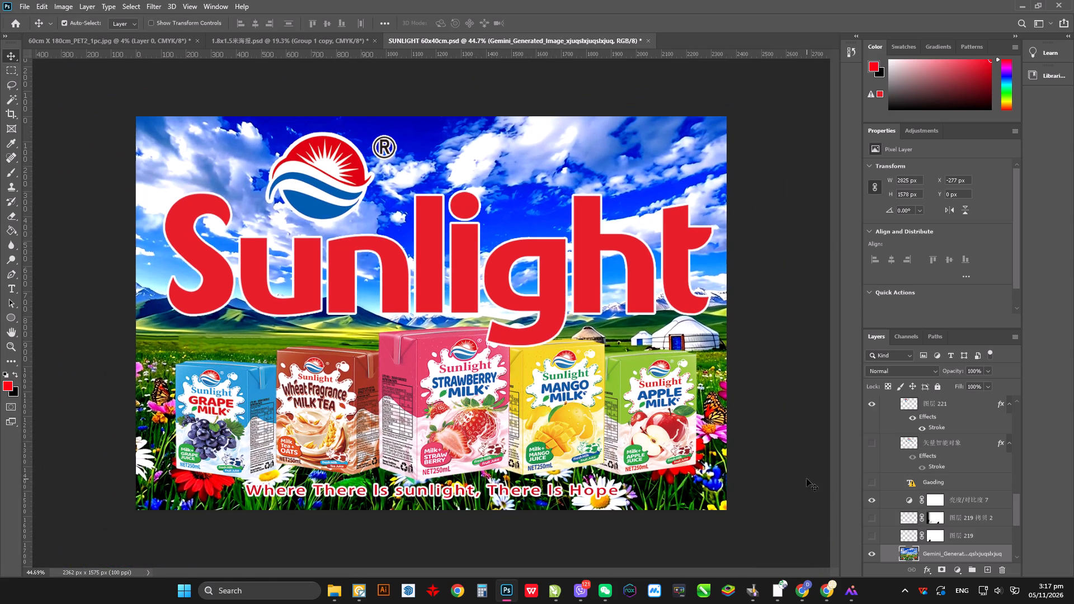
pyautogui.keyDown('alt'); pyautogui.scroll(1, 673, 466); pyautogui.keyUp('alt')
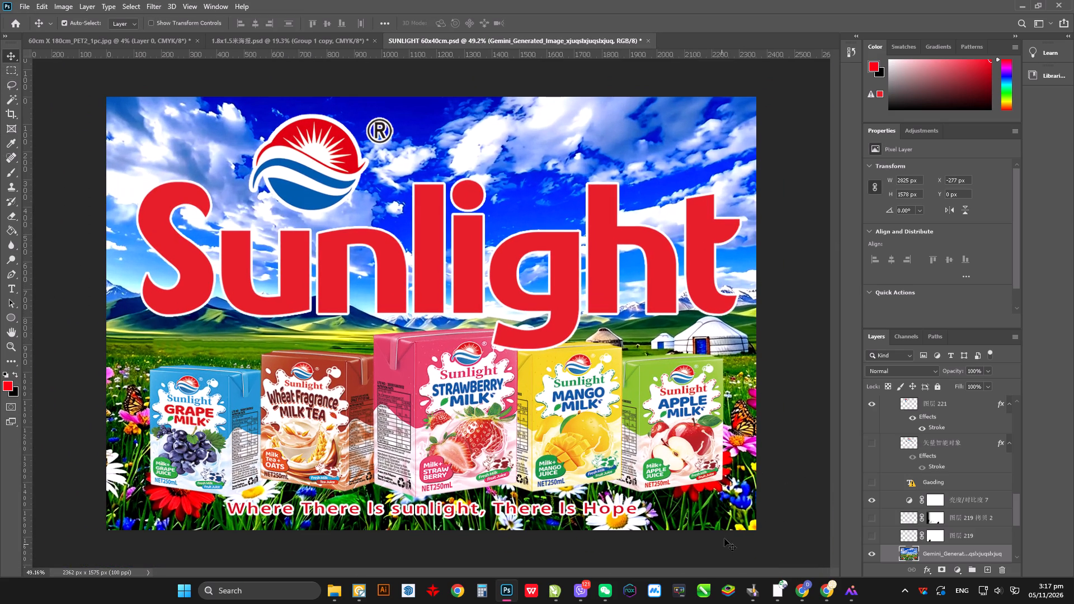
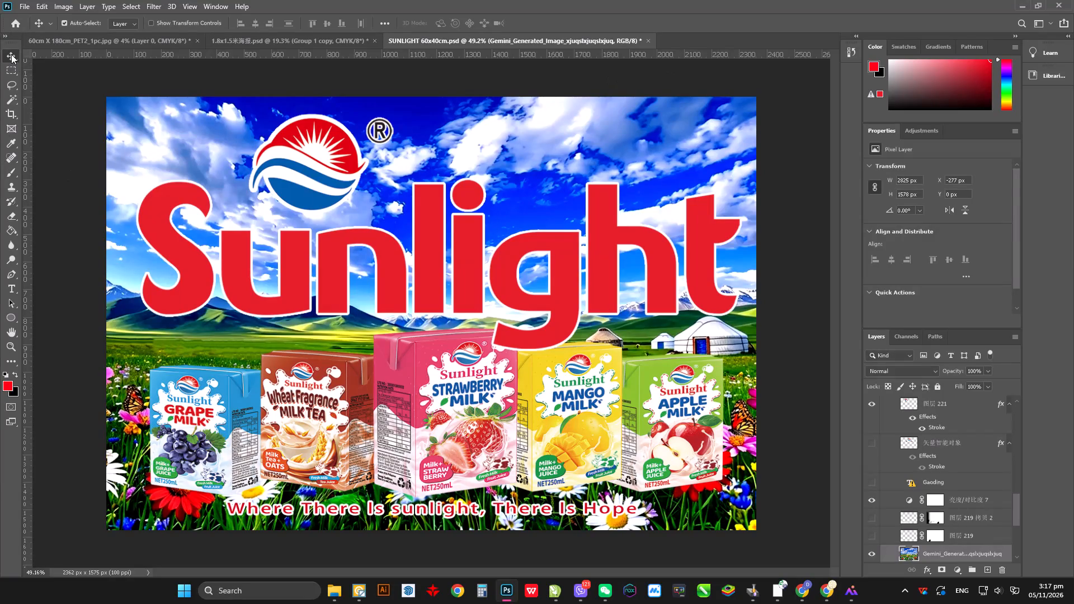
# Enlarge the meadow background to about 115% and slide it horizontally to about X -555 px, keeping its top edge on the poster's top edge.
pyautogui.click(15, 58)
pyautogui.click(745, 518)
pyautogui.hotkey('ctrl', 't')
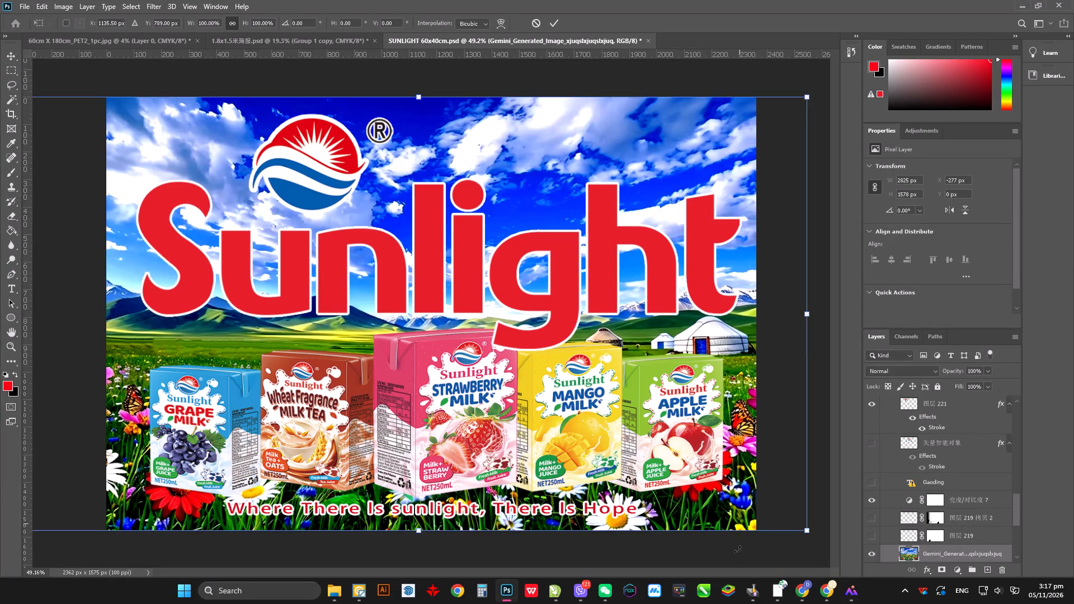
pyautogui.keyDown('alt'); pyautogui.scroll(-5, 729, 430); pyautogui.keyUp('alt')
pyautogui.click(666, 449)
pyautogui.moveTo(664, 446); pyautogui.dragTo(685, 463)
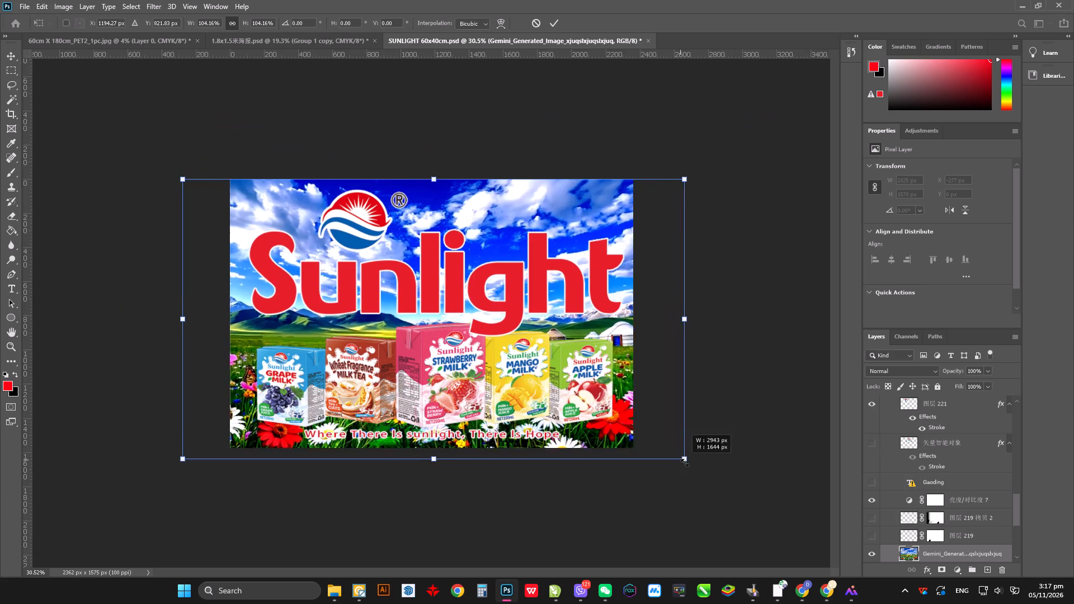
pyautogui.moveTo(685, 463); pyautogui.dragTo(738, 499)
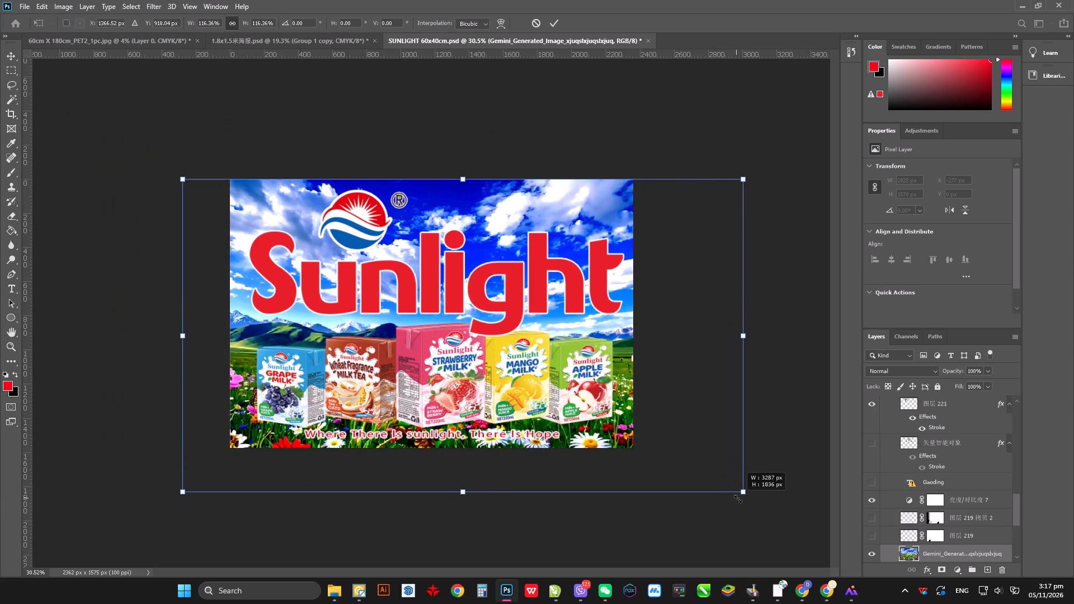
pyautogui.moveTo(738, 499); pyautogui.dragTo(738, 488)
pyautogui.keyDown('shift'); pyautogui.moveTo(675, 454); pyautogui.dragTo(663, 455); pyautogui.keyUp('shift')
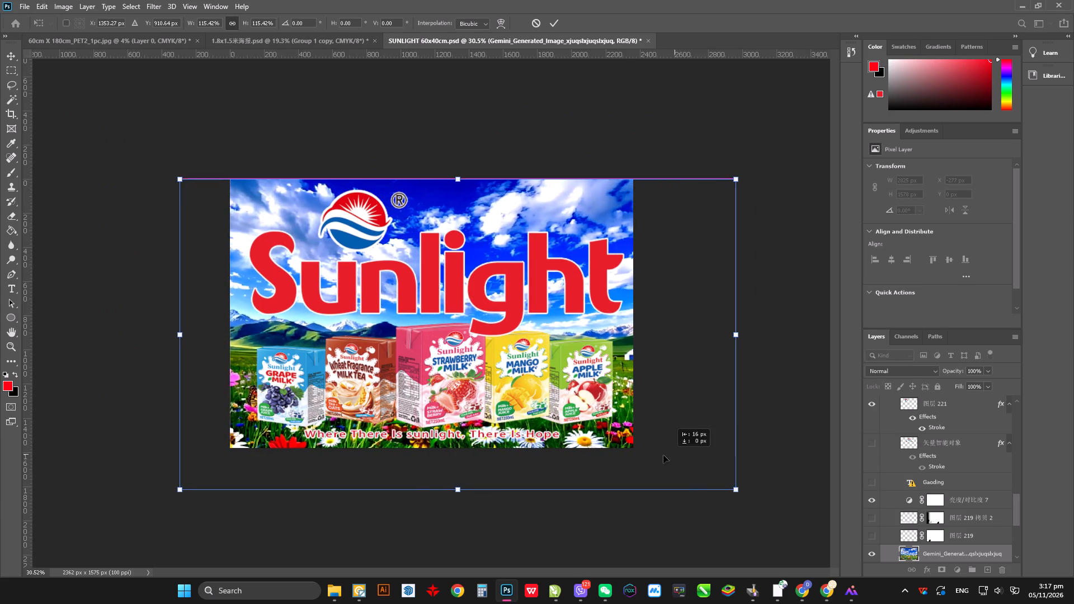
pyautogui.keyDown('shift'); pyautogui.moveTo(663, 455); pyautogui.dragTo(623, 459); pyautogui.keyUp('shift')
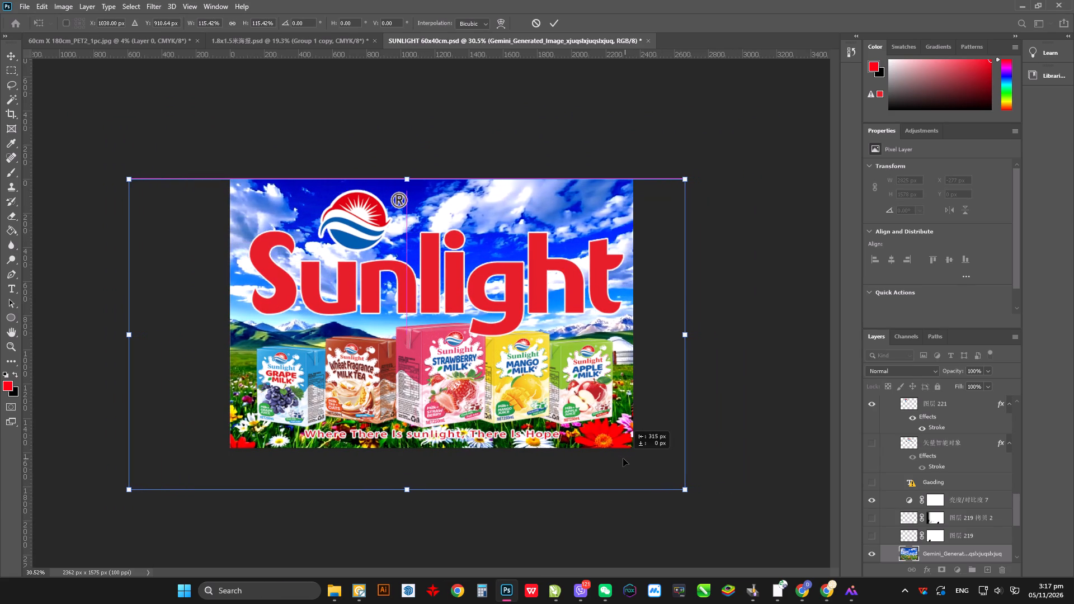
pyautogui.keyDown('shift'); pyautogui.moveTo(623, 459); pyautogui.dragTo(627, 460); pyautogui.keyUp('shift')
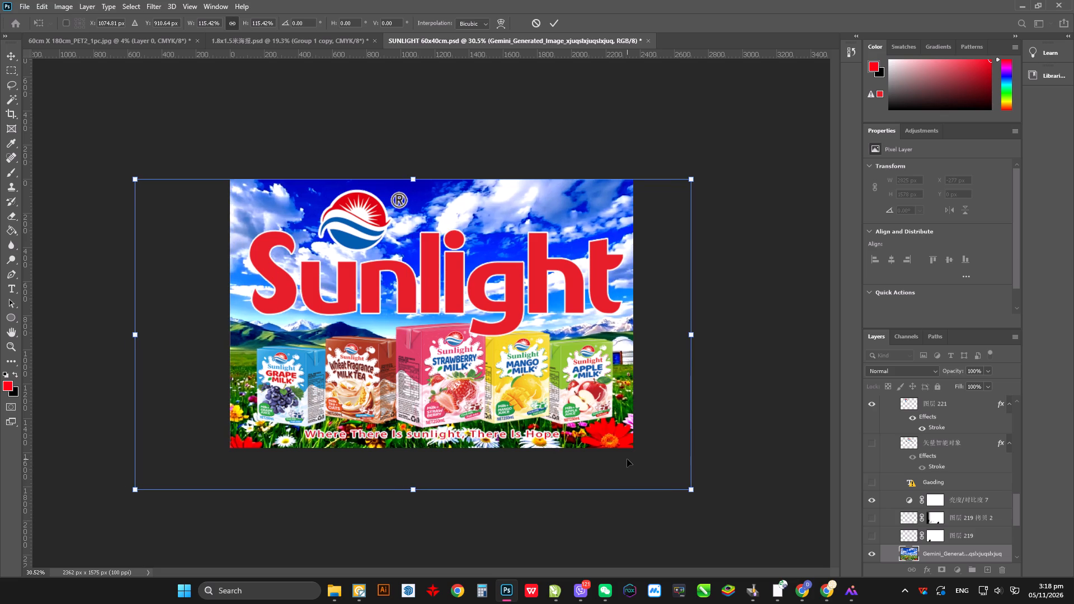
# Enlarge the meadow from its fixed top-left corner to about 3485 × 1947 px and apply the transform.
pyautogui.moveTo(696, 493); pyautogui.dragTo(699, 498)
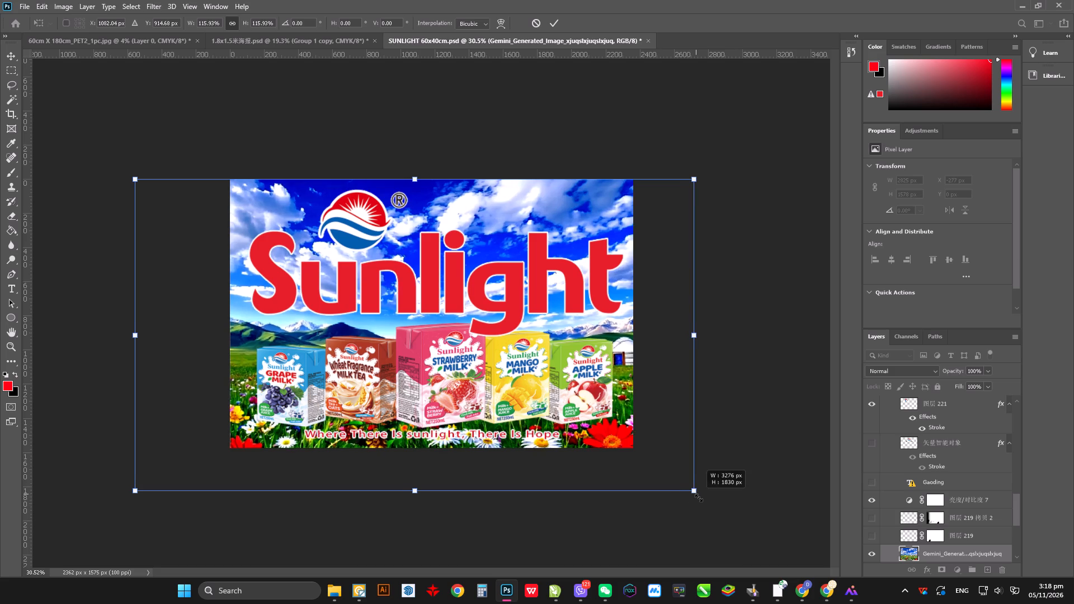
pyautogui.moveTo(699, 498); pyautogui.dragTo(725, 522)
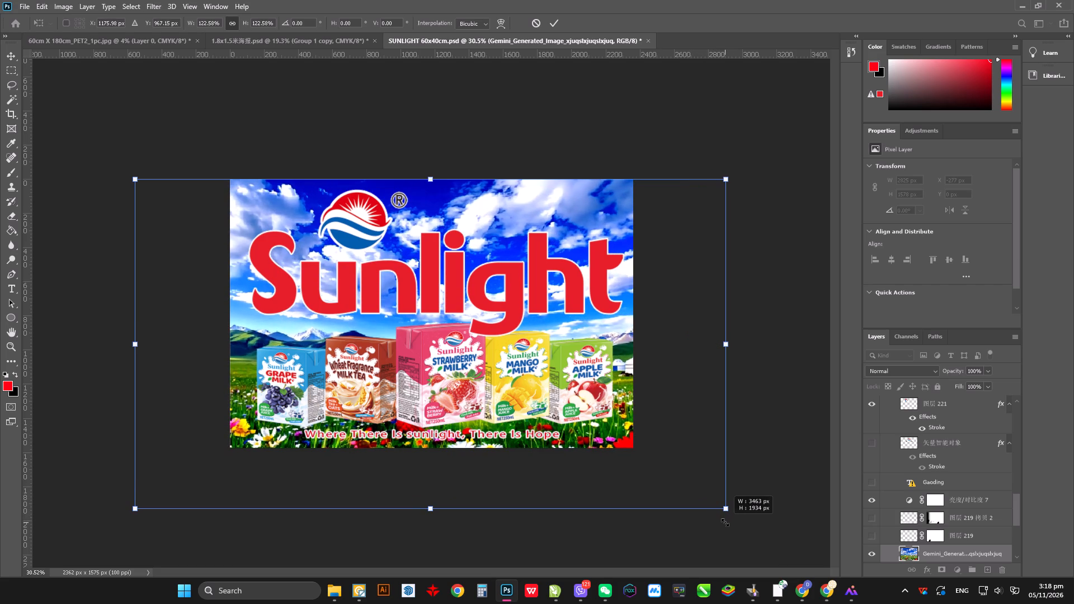
pyautogui.moveTo(725, 522); pyautogui.dragTo(732, 527)
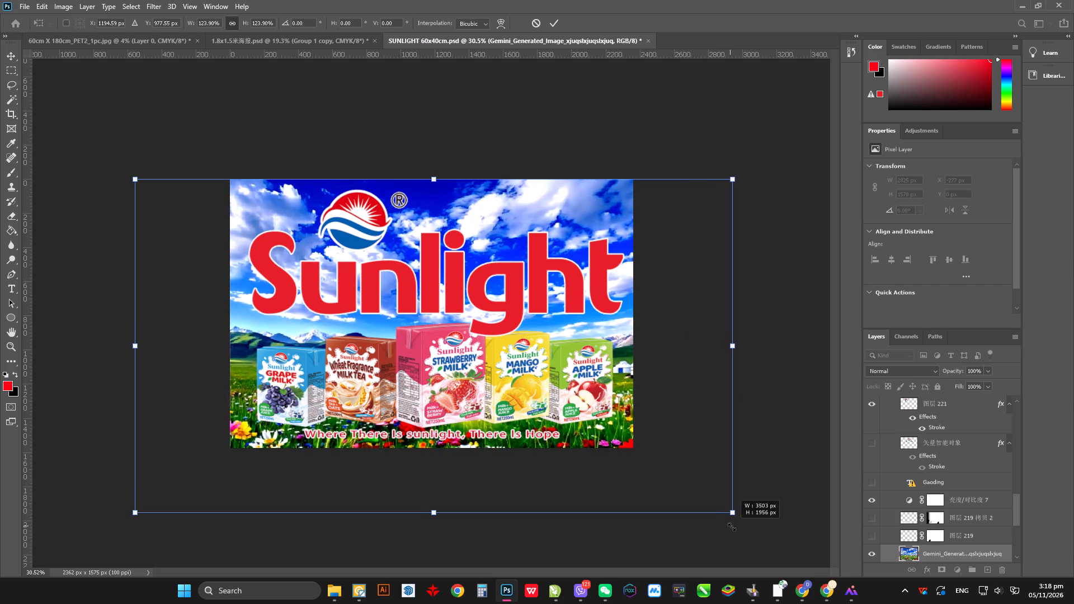
pyautogui.moveTo(732, 527); pyautogui.dragTo(730, 522)
pyautogui.press('Return')
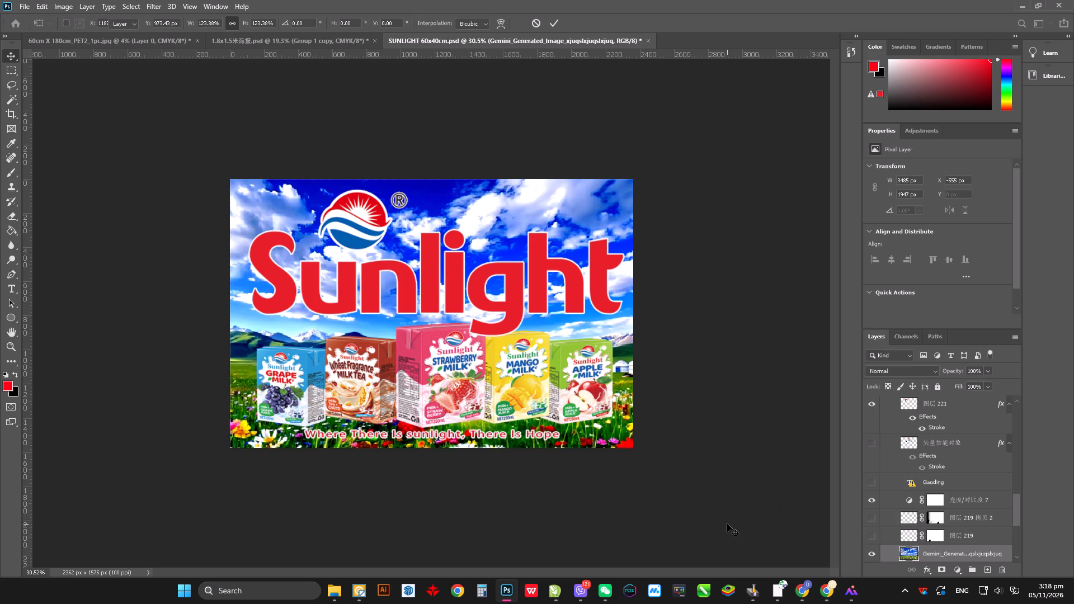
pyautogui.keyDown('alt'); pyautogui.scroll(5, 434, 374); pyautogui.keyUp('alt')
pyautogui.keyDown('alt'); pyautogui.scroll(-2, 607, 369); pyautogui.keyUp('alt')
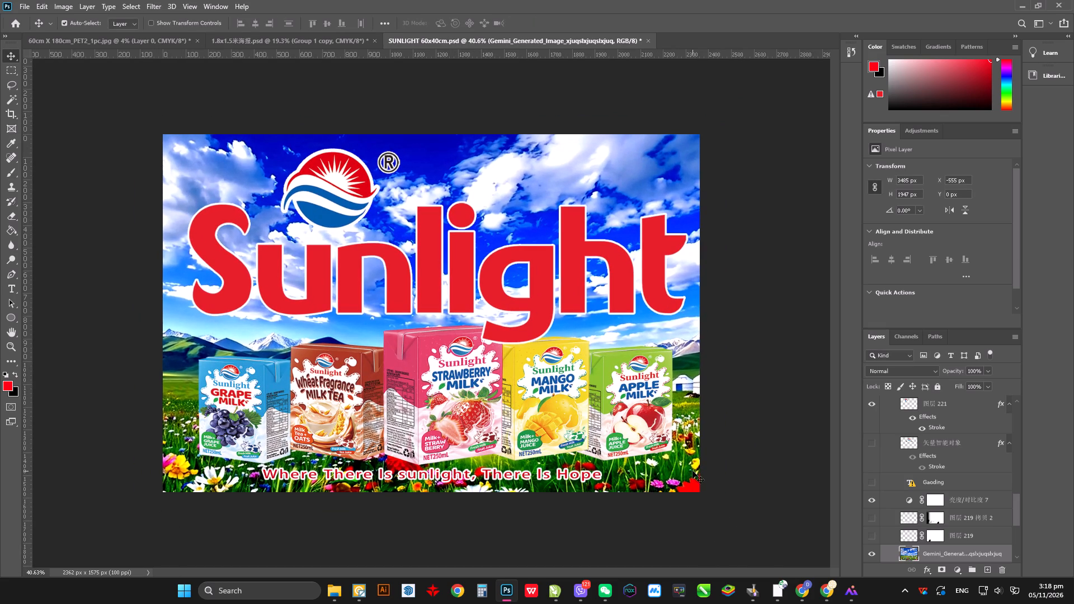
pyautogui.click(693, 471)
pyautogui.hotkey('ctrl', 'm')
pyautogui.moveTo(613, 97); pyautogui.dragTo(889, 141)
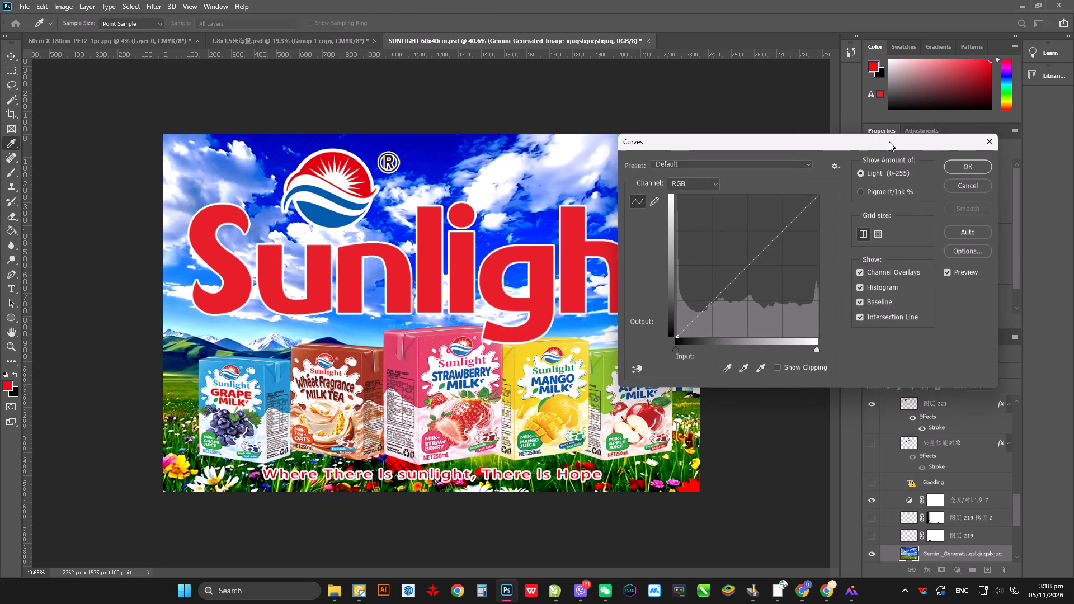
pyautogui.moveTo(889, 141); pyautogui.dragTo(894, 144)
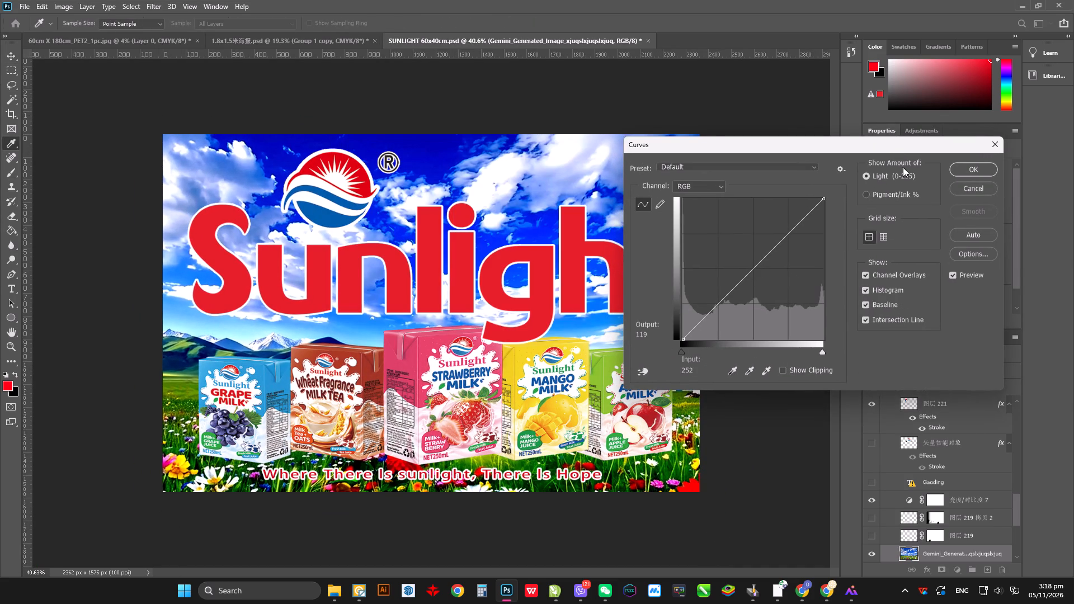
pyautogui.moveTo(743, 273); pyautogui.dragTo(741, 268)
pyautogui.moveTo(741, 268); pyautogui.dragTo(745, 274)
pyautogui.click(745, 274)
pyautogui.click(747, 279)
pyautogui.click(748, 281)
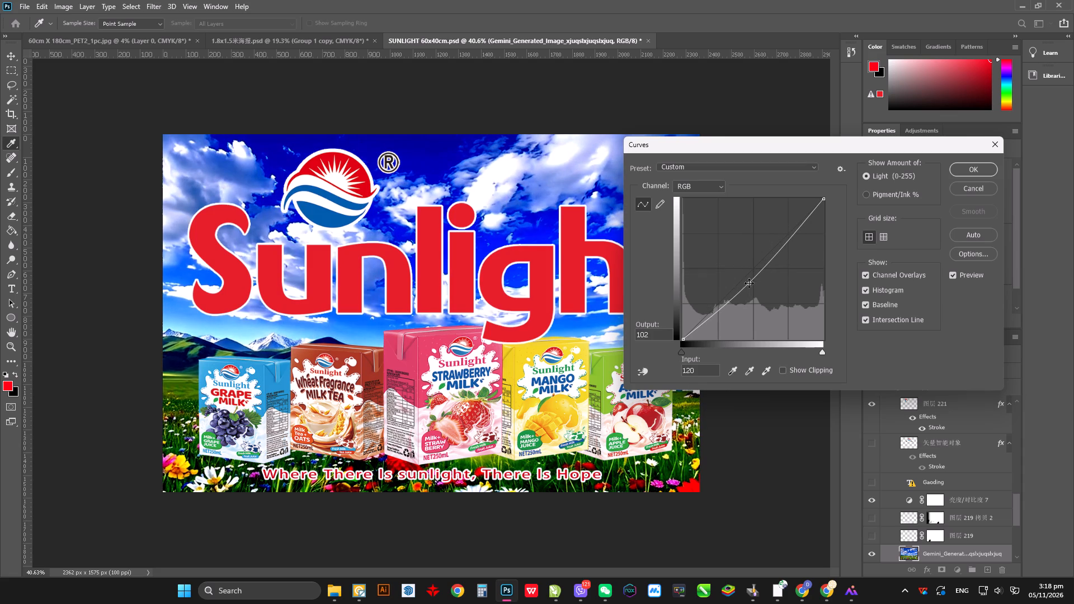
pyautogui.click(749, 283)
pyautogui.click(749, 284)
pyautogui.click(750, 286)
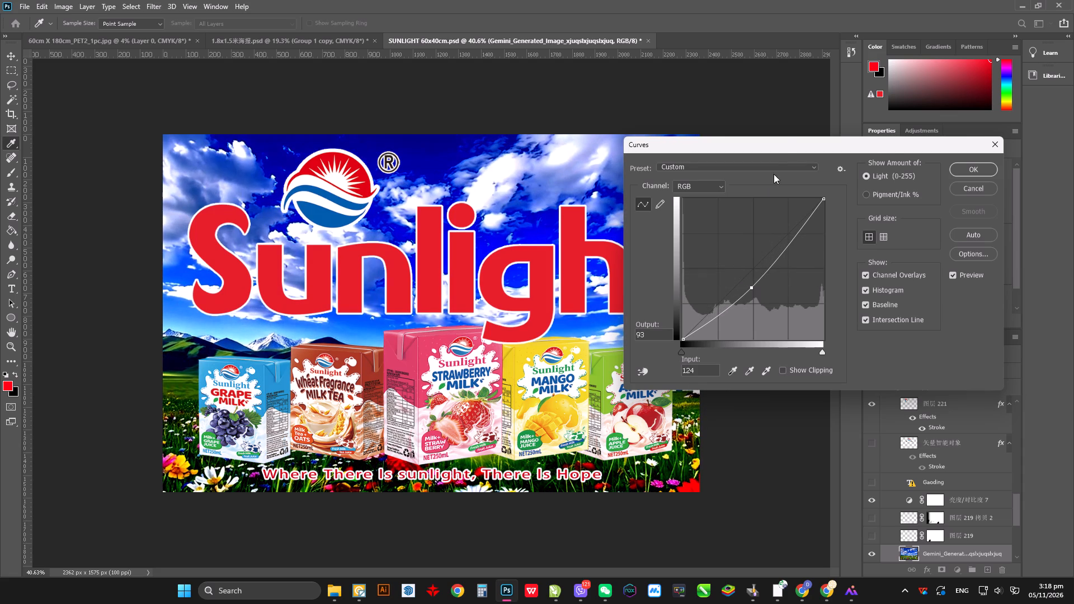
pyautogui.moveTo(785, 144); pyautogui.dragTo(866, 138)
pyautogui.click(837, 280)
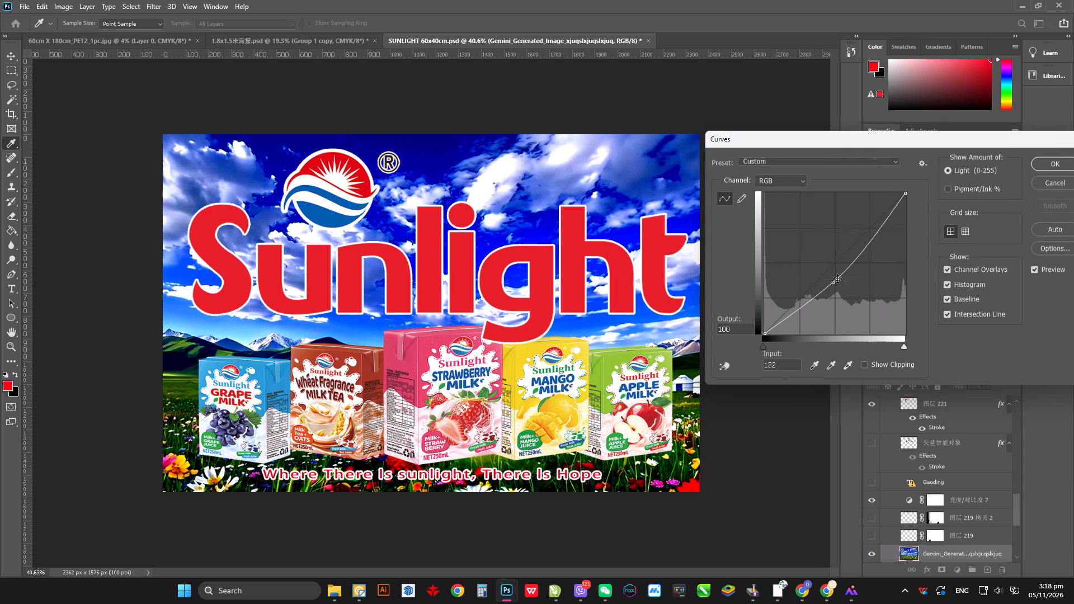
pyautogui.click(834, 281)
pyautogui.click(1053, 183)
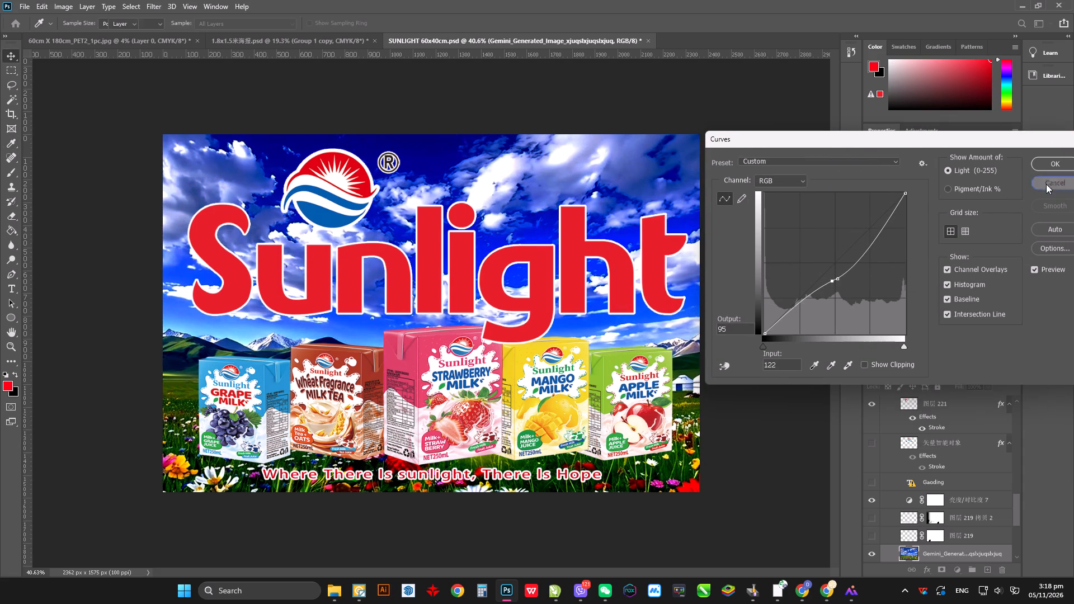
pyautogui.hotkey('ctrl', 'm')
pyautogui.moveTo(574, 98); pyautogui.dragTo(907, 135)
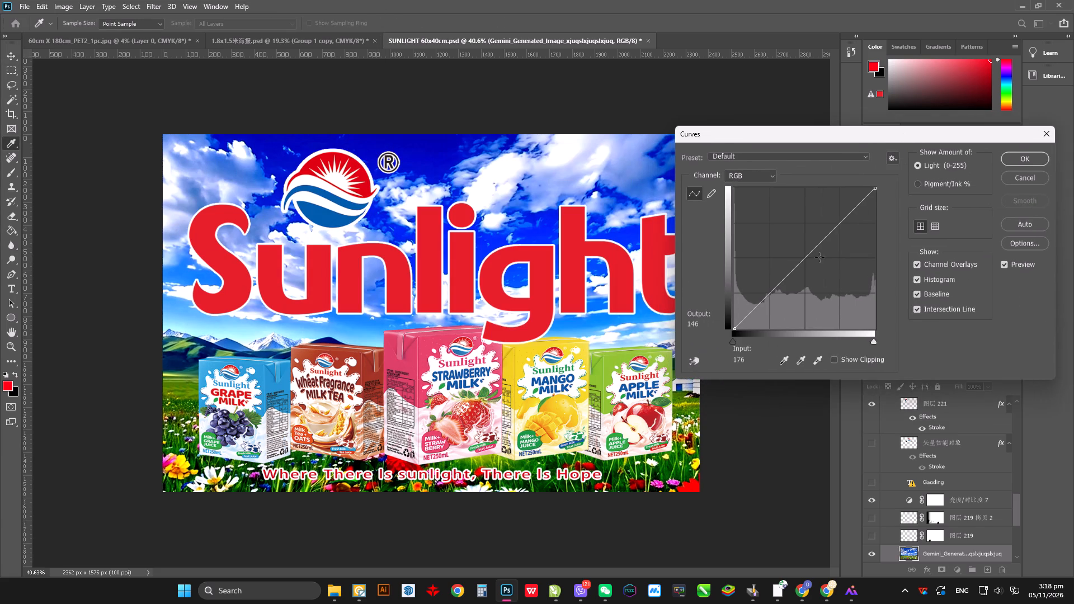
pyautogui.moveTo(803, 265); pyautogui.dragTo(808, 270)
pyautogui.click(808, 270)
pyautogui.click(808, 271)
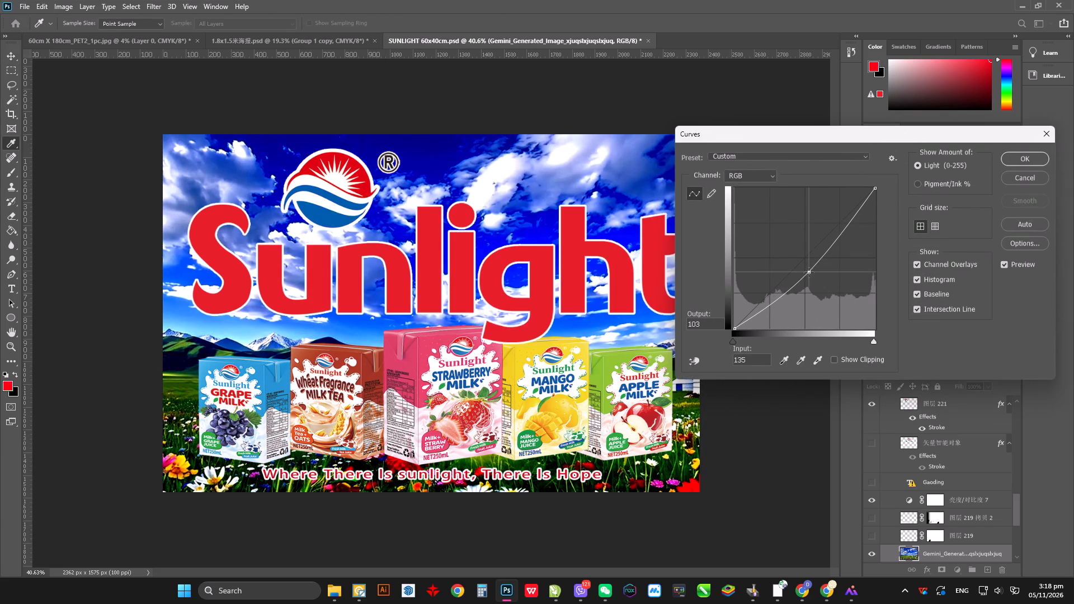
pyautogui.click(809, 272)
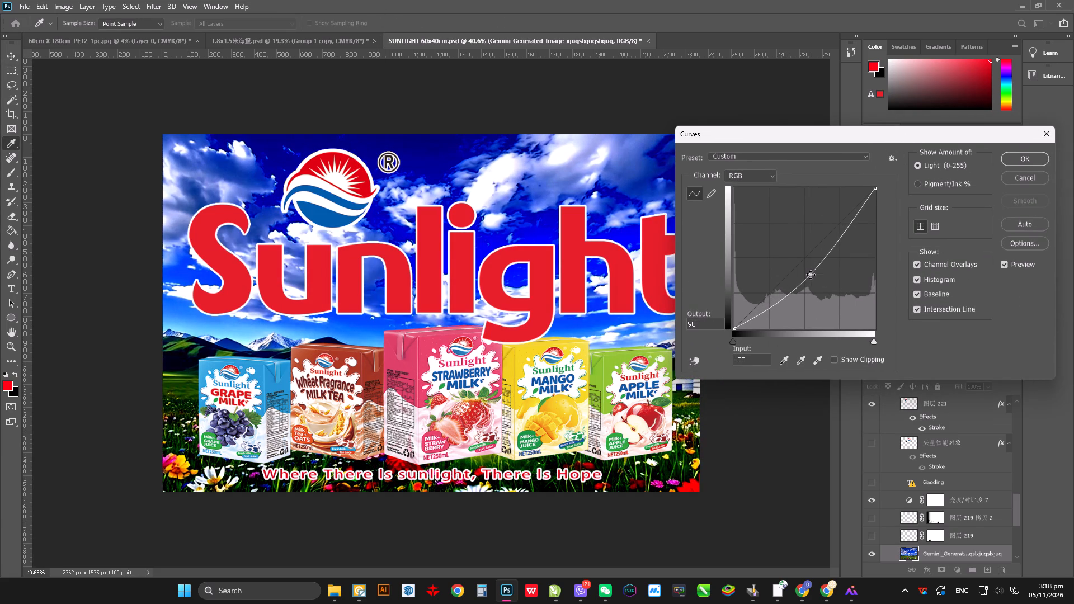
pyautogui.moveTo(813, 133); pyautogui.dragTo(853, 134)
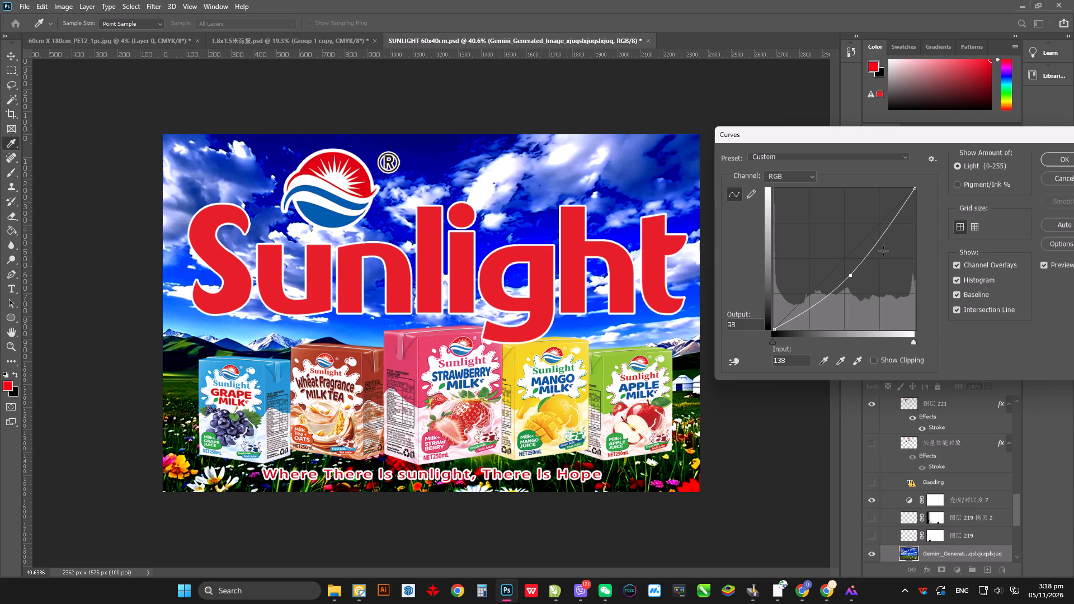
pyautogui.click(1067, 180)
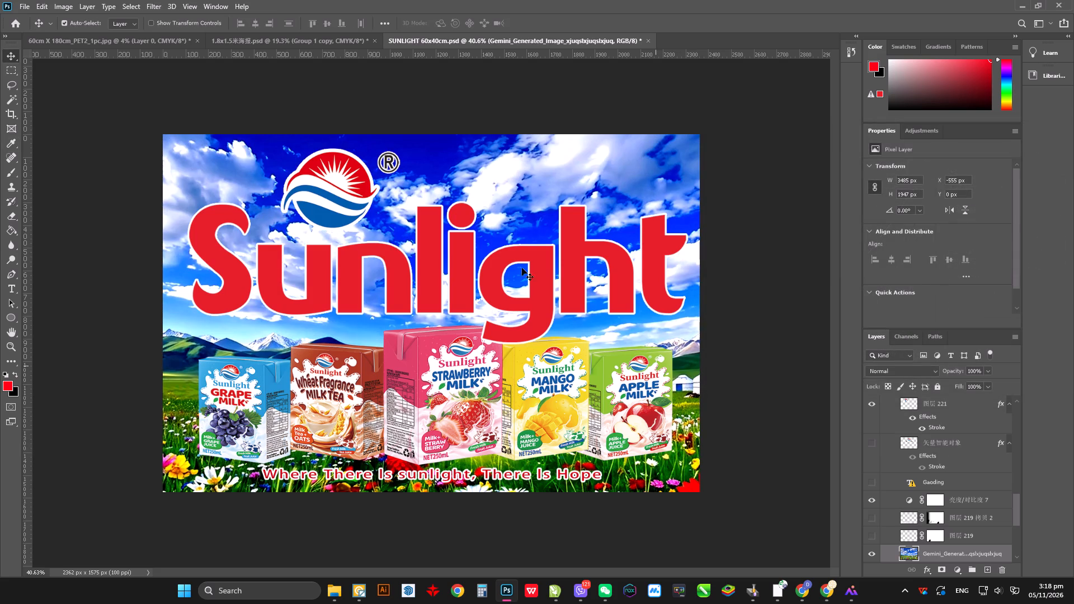
# Free-transform the meadow layer again, scaling it from its fixed top-left corner to about 131%, roughly 4567 × 2552 px.
pyautogui.click(8, 59)
pyautogui.click(691, 473)
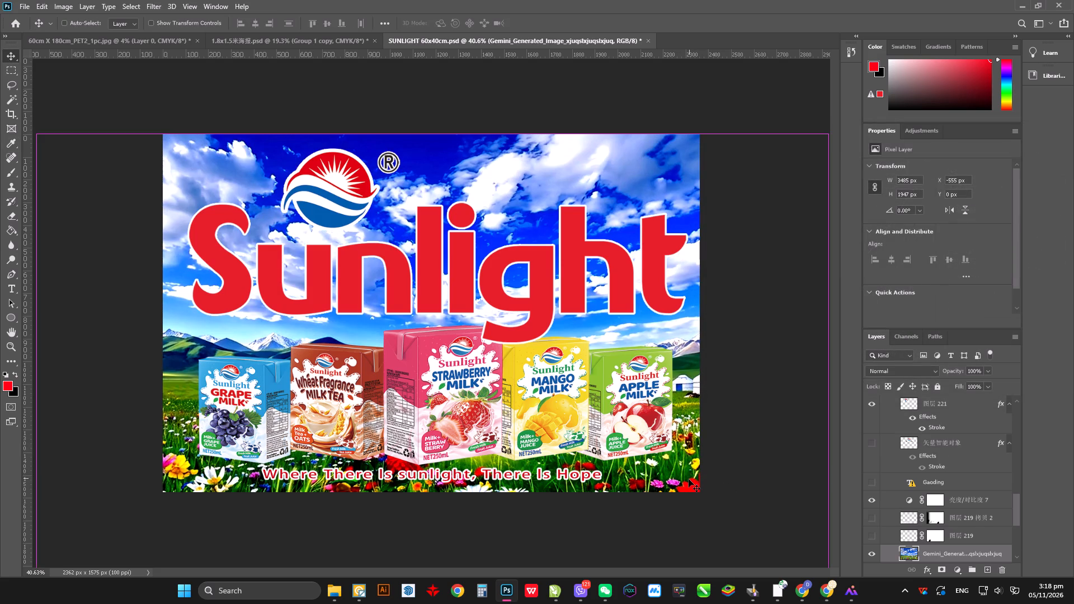
pyautogui.hotkey('ctrl', 't')
pyautogui.keyDown('alt'); pyautogui.scroll(-6, 469, 228); pyautogui.keyUp('alt')
pyautogui.click(660, 455)
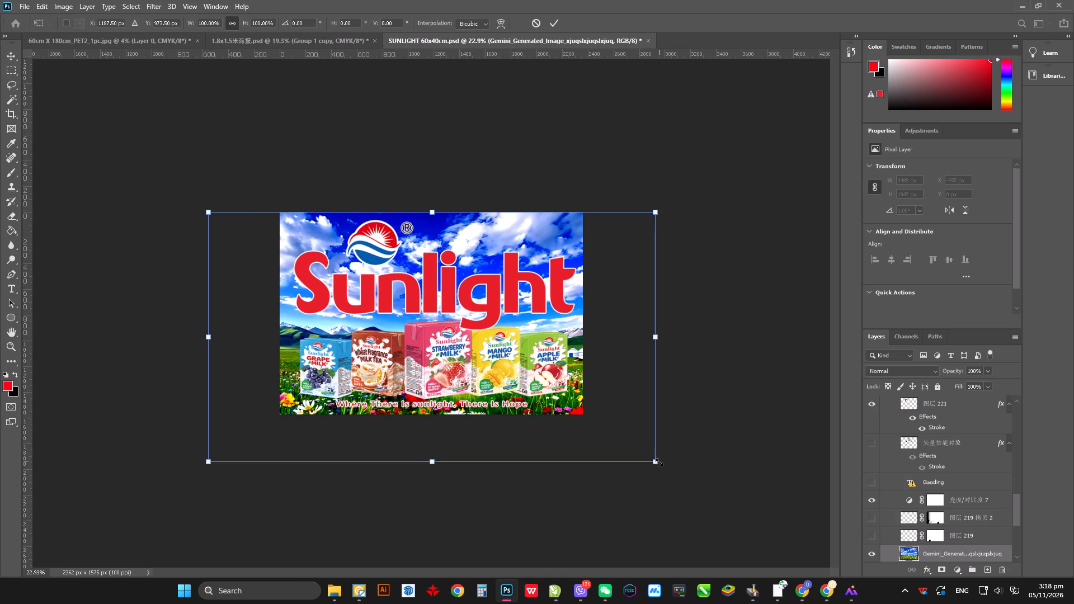
pyautogui.moveTo(657, 465); pyautogui.dragTo(679, 497)
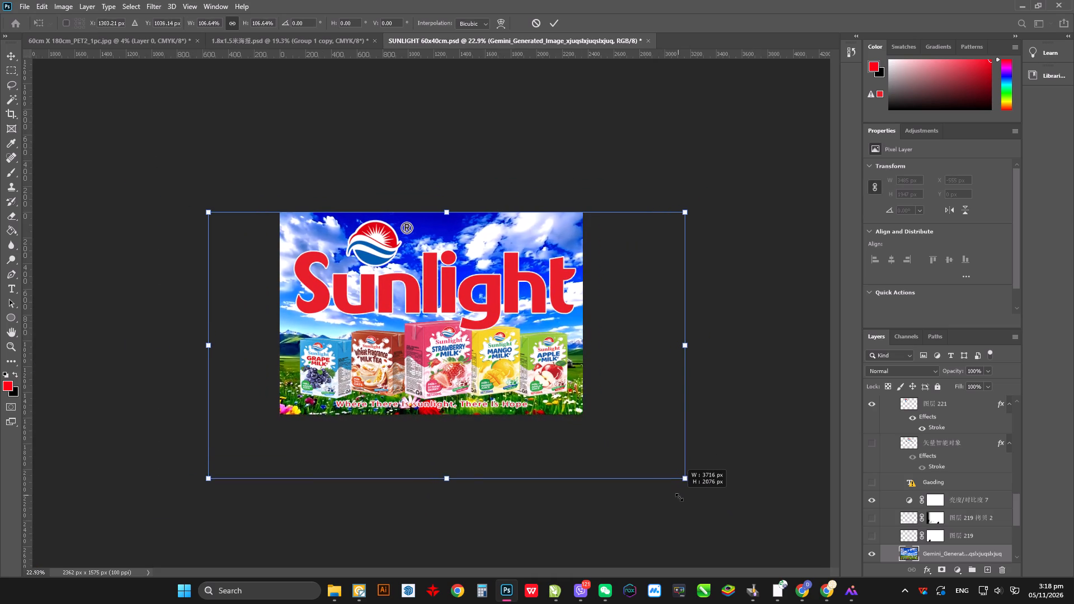
pyautogui.moveTo(679, 497); pyautogui.dragTo(698, 514)
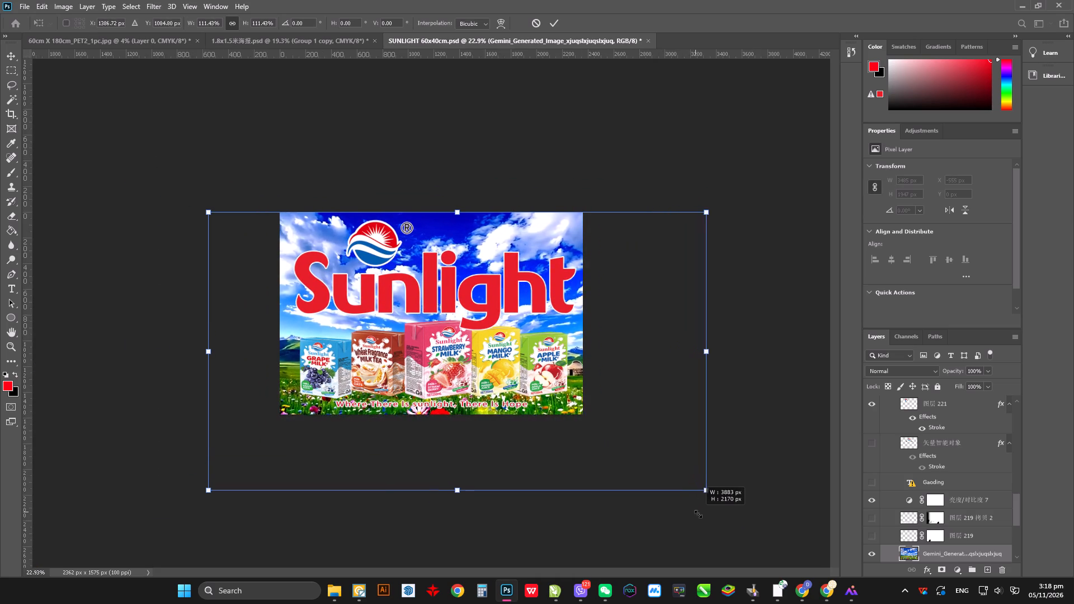
pyautogui.moveTo(698, 514); pyautogui.dragTo(718, 533)
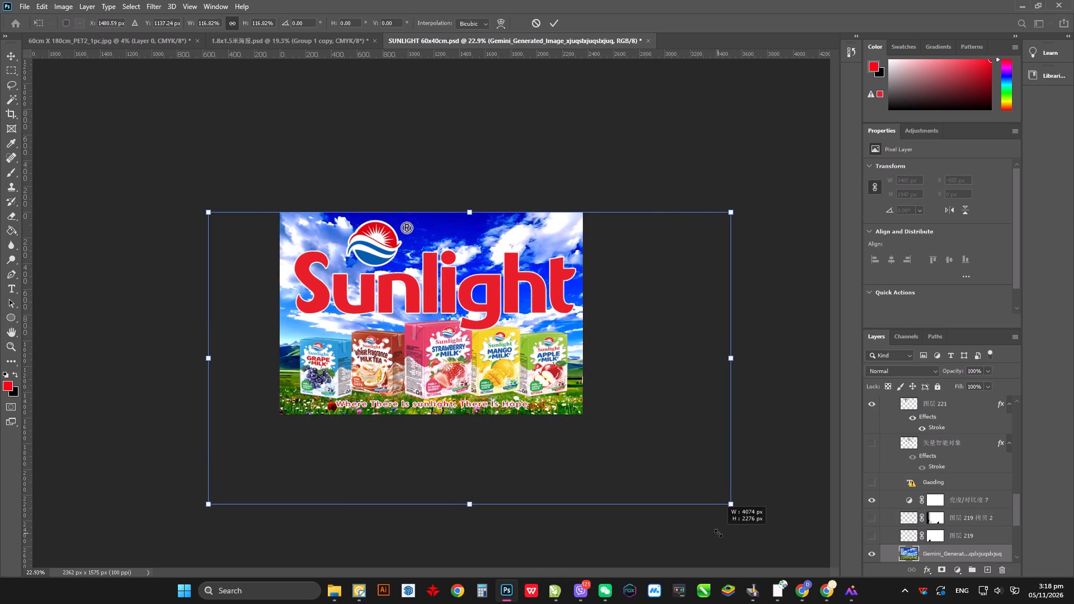
pyautogui.moveTo(718, 533); pyautogui.dragTo(729, 546)
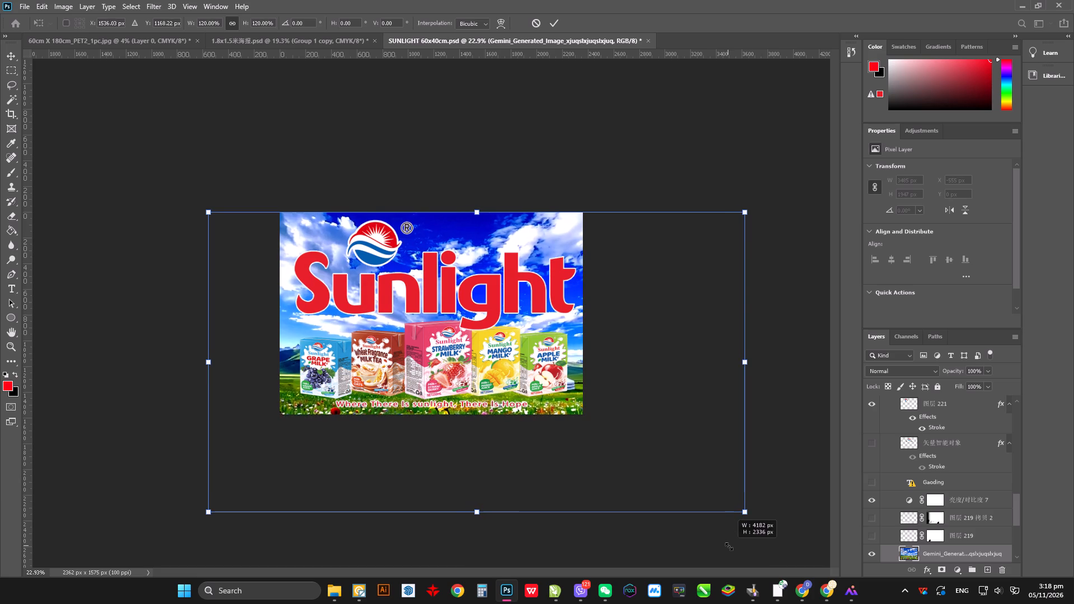
pyautogui.moveTo(729, 546); pyautogui.dragTo(741, 563)
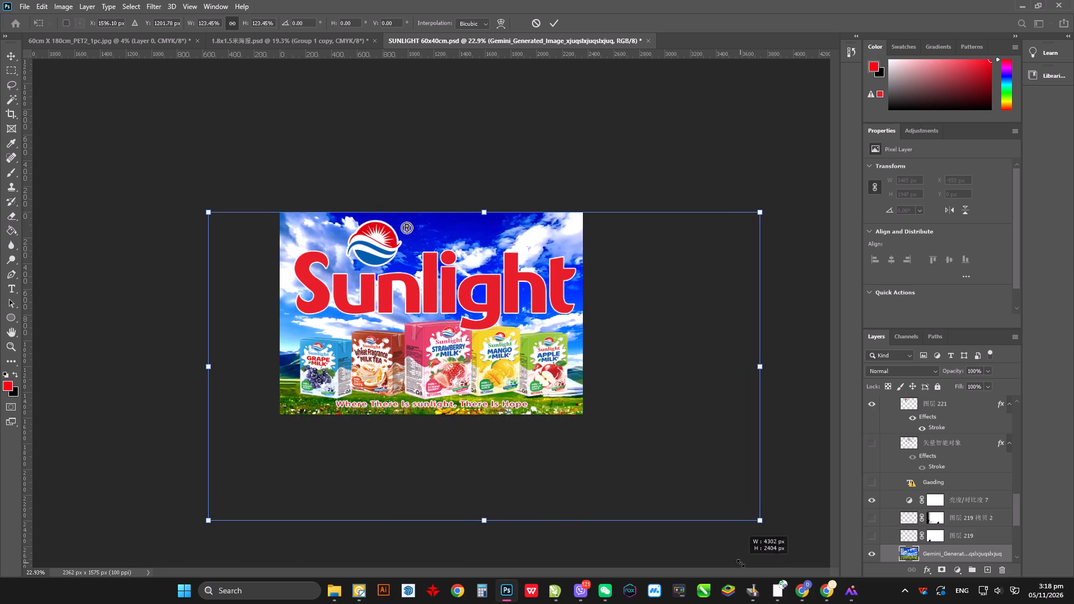
pyautogui.moveTo(741, 563); pyautogui.dragTo(760, 583)
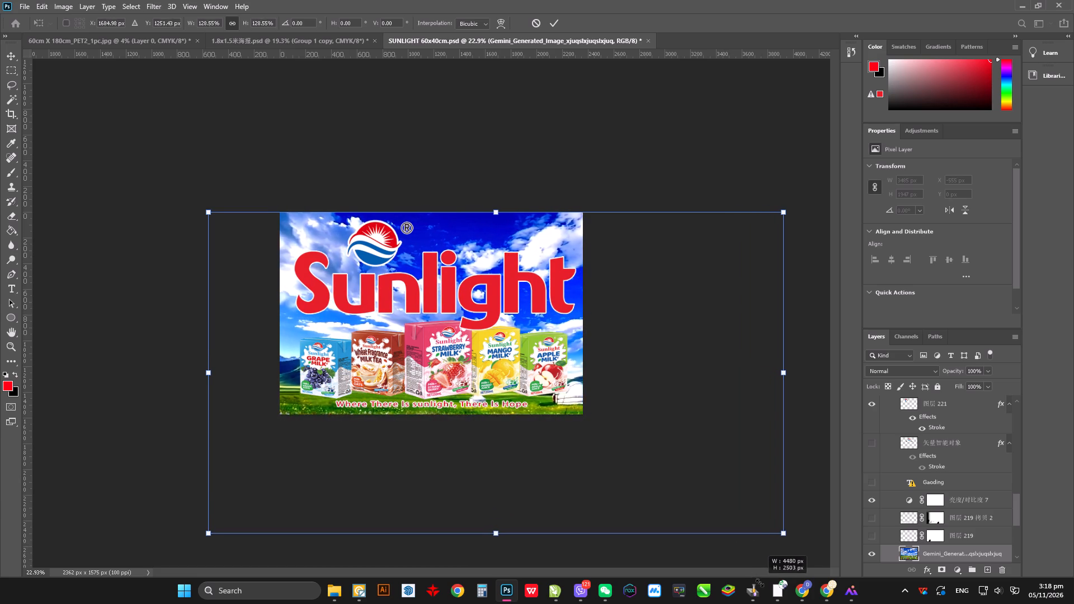
pyautogui.moveTo(760, 583); pyautogui.dragTo(769, 592)
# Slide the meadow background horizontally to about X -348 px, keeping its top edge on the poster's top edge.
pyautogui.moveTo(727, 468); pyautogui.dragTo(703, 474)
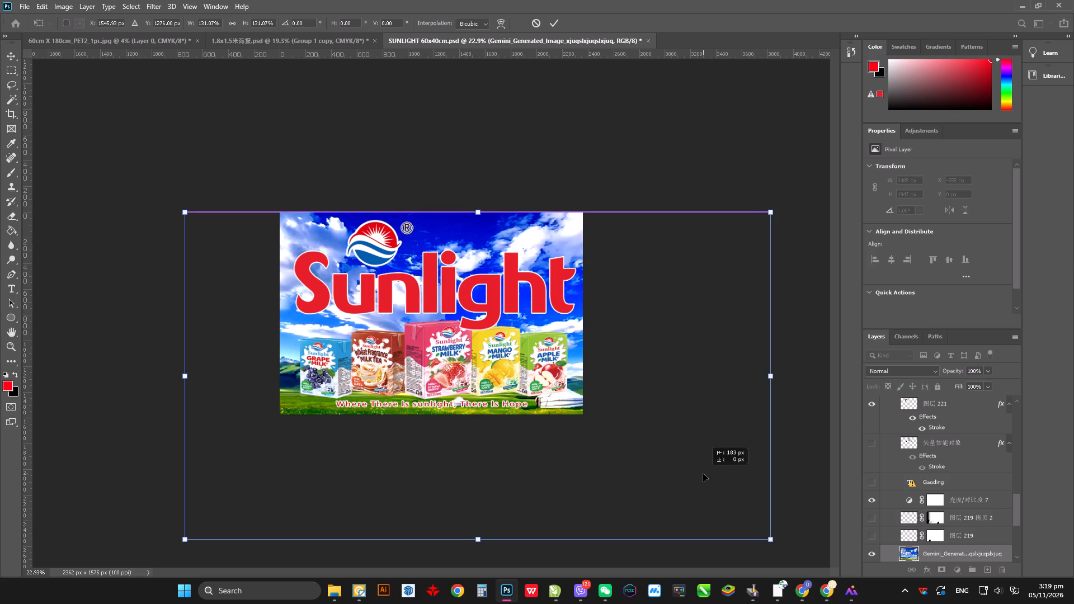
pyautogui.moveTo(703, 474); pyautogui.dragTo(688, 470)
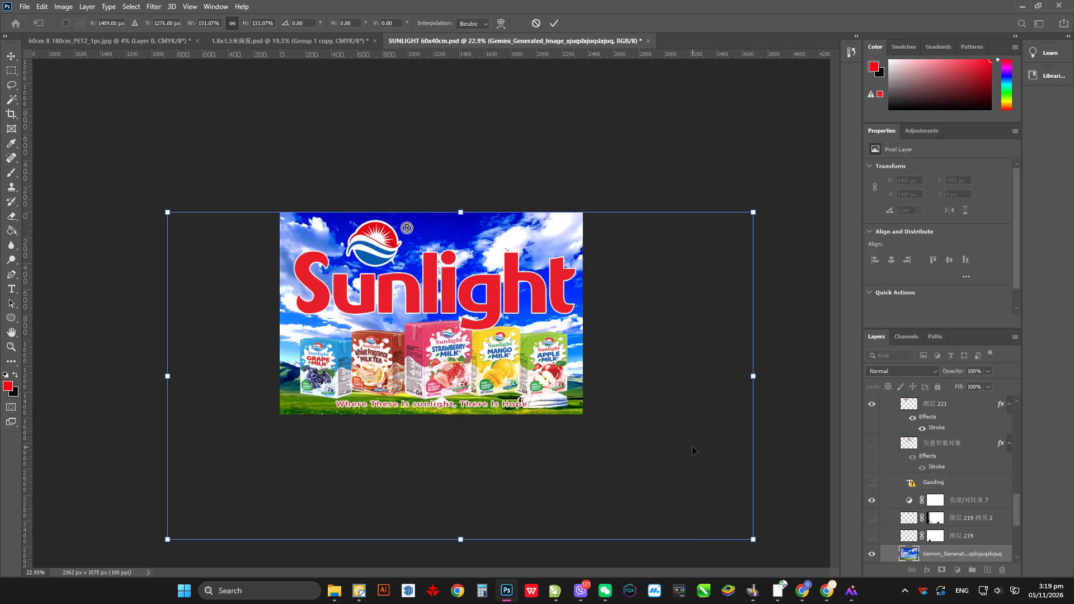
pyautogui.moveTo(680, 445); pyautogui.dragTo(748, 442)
# Examine the sky and meadow behind the Sunlight lettering and milk cartons, both up close and across the whole poster.
pyautogui.keyDown('alt'); pyautogui.scroll(7, 407, 383); pyautogui.keyUp('alt')
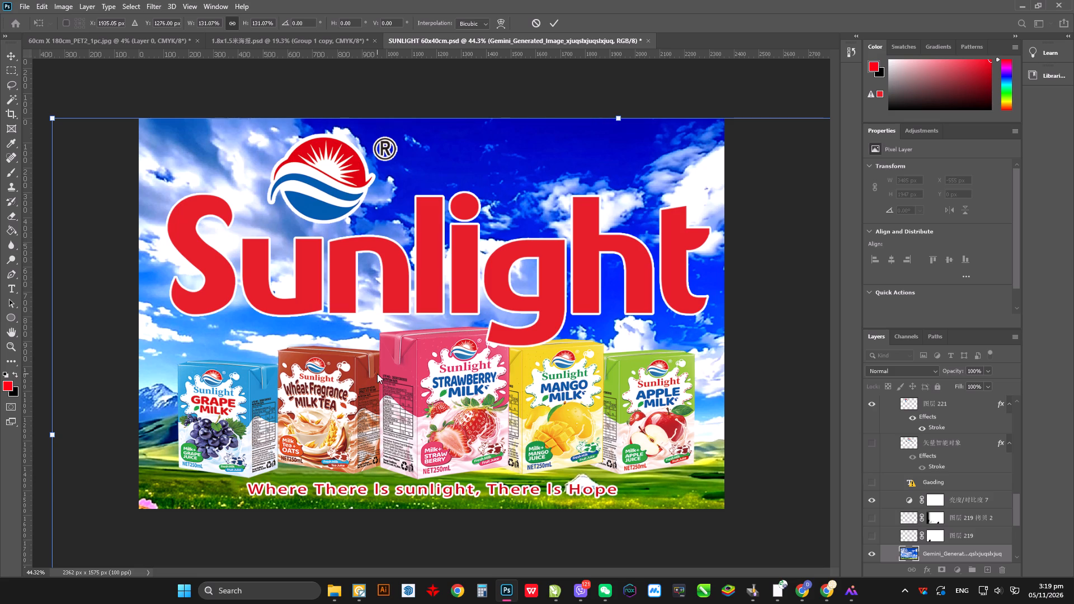
pyautogui.keyDown('alt'); pyautogui.scroll(7, 506, 195); pyautogui.keyUp('alt')
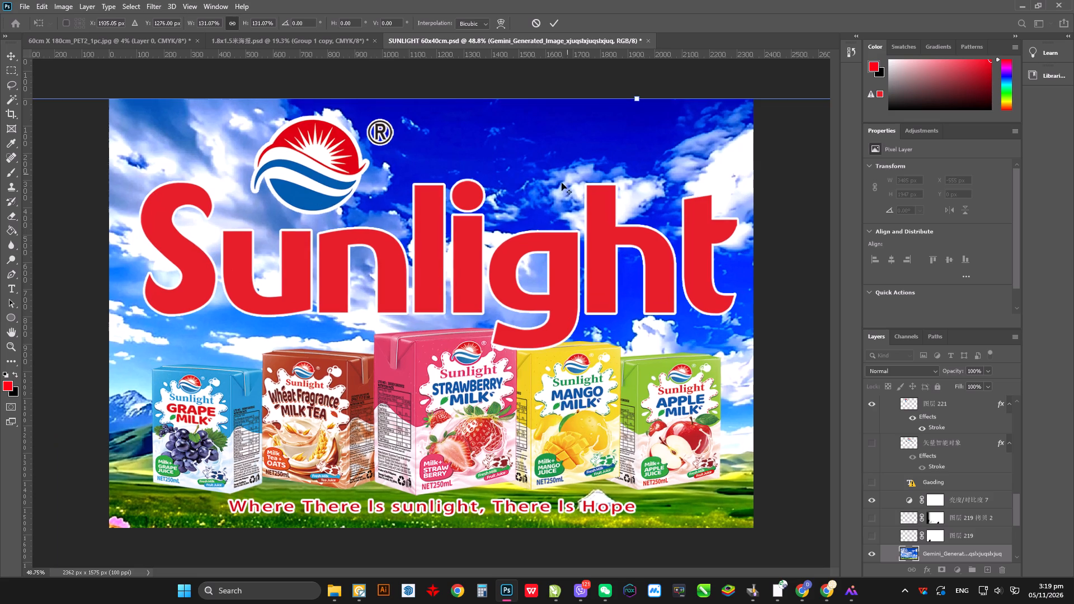
pyautogui.keyDown('alt'); pyautogui.scroll(8, 533, 166); pyautogui.keyUp('alt')
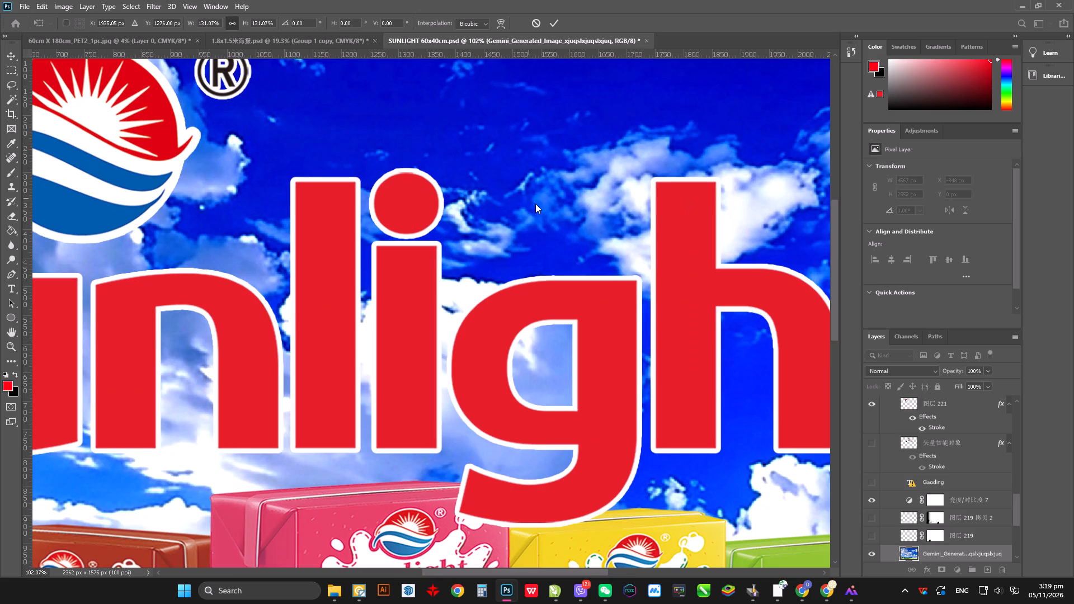
pyautogui.keyDown('alt'); pyautogui.scroll(-4, 535, 204); pyautogui.keyUp('alt')
pyautogui.click(529, 215)
pyautogui.keyDown('alt'); pyautogui.scroll(-4, 560, 233); pyautogui.keyUp('alt')
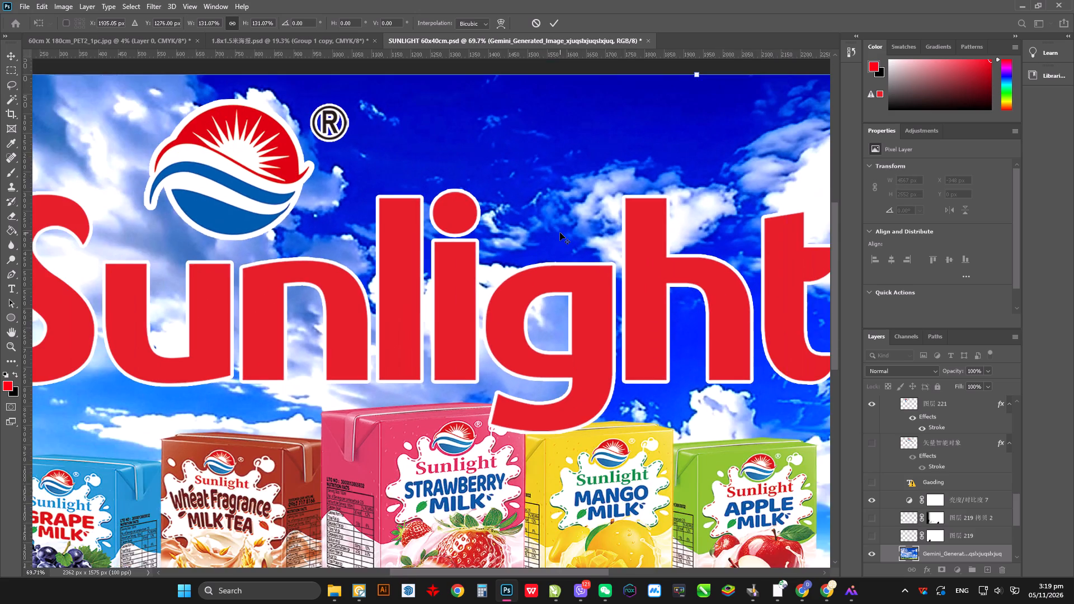
pyautogui.keyDown('alt'); pyautogui.scroll(-8, 560, 233); pyautogui.keyUp('alt')
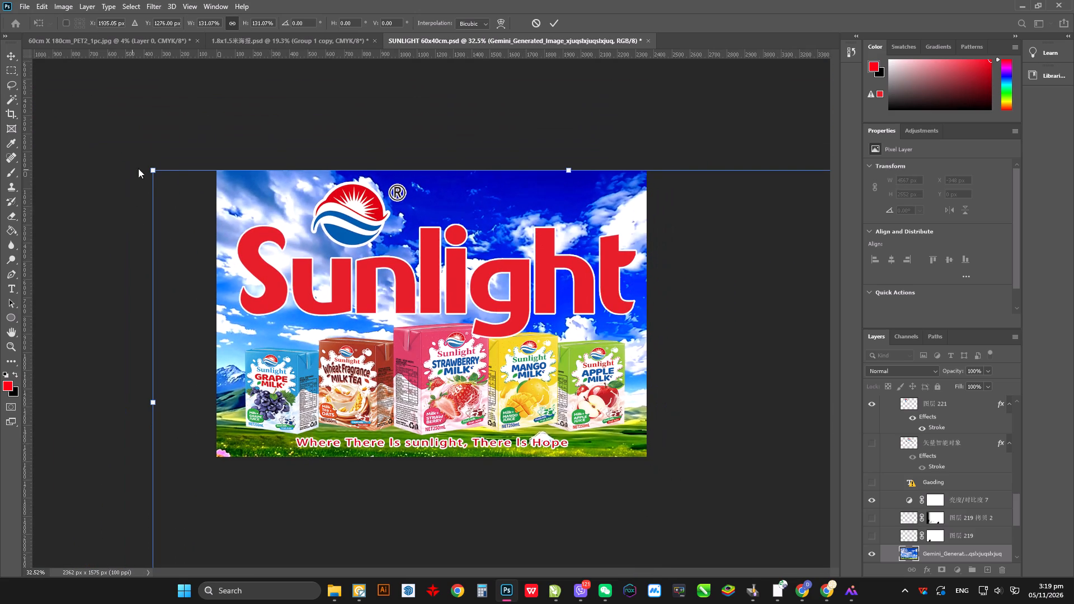
# Enlarge the meadow background from its fixed bottom-right corner to about 136.67%, roughly 4763 × 2661 px.
pyautogui.click(147, 170)
pyautogui.moveTo(152, 170); pyautogui.dragTo(137, 161)
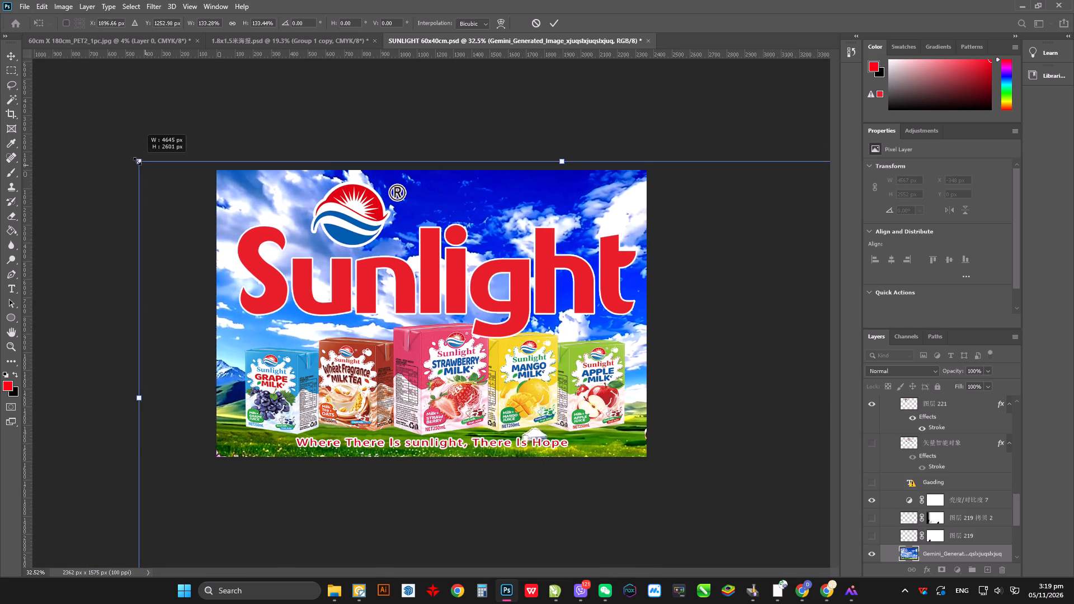
pyautogui.moveTo(137, 161); pyautogui.dragTo(118, 148)
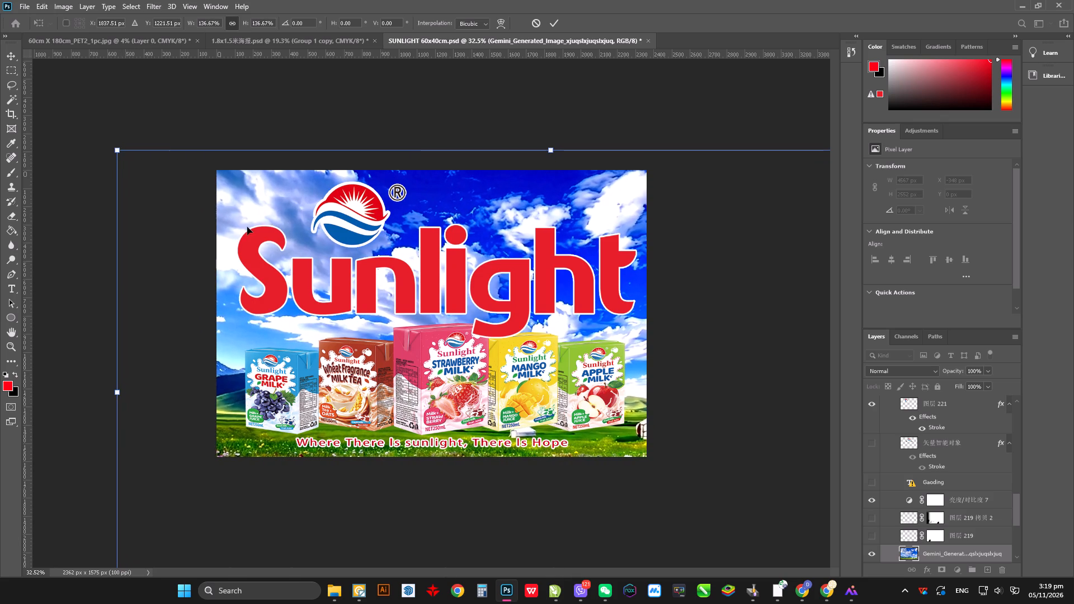
# Reposition the meadow background to about X -46 px, Y -102 px, bringing in the pink flower, and apply the transform.
pyautogui.moveTo(255, 201); pyautogui.dragTo(276, 210)
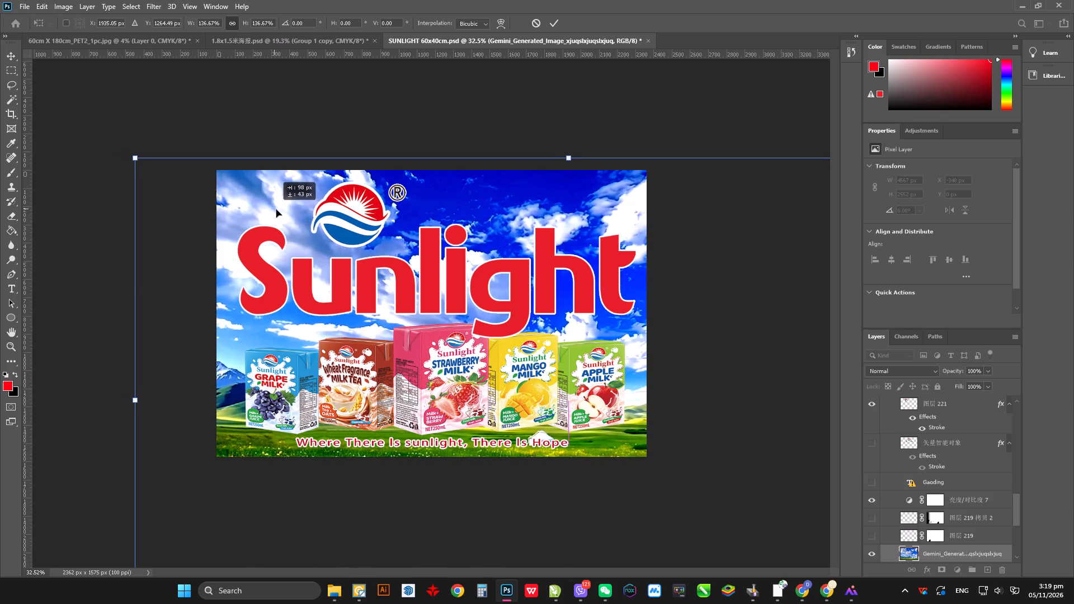
pyautogui.moveTo(276, 210); pyautogui.dragTo(313, 211)
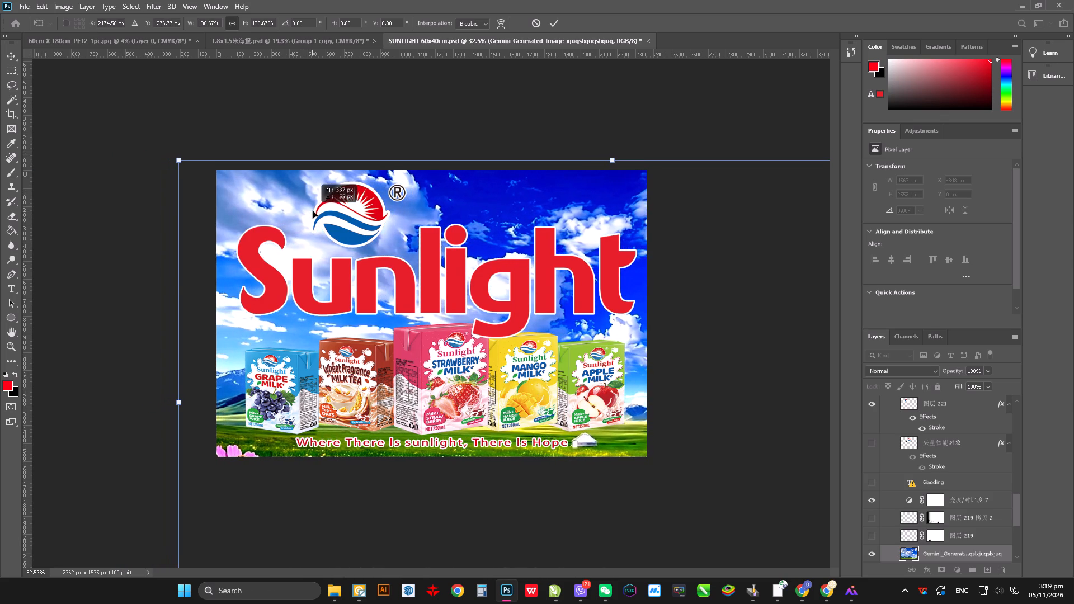
pyautogui.moveTo(313, 211); pyautogui.dragTo(331, 211)
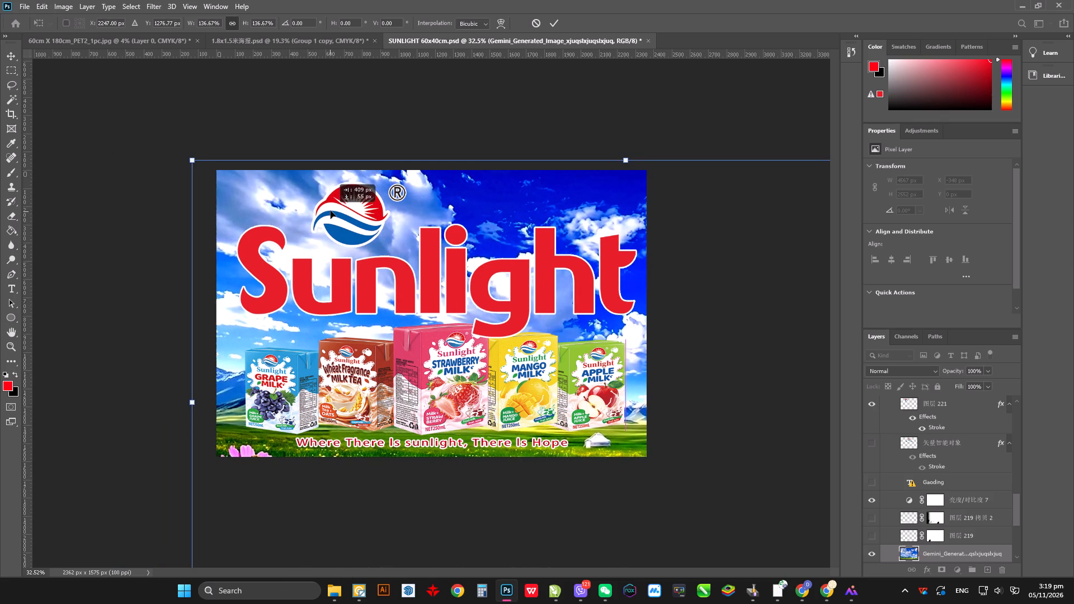
pyautogui.moveTo(331, 211); pyautogui.dragTo(347, 209)
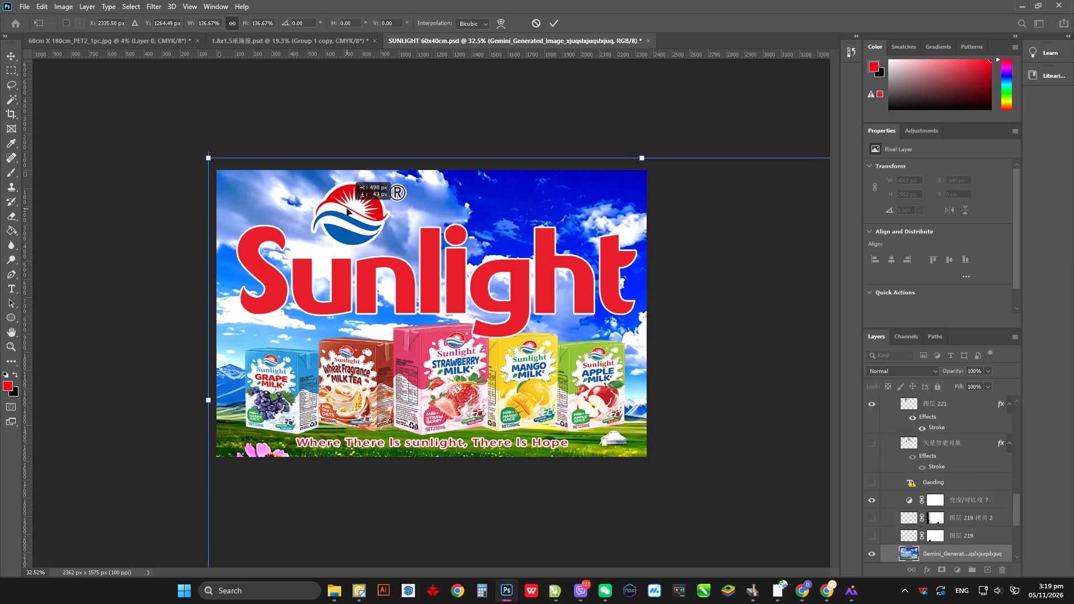
pyautogui.moveTo(347, 209); pyautogui.dragTo(348, 205)
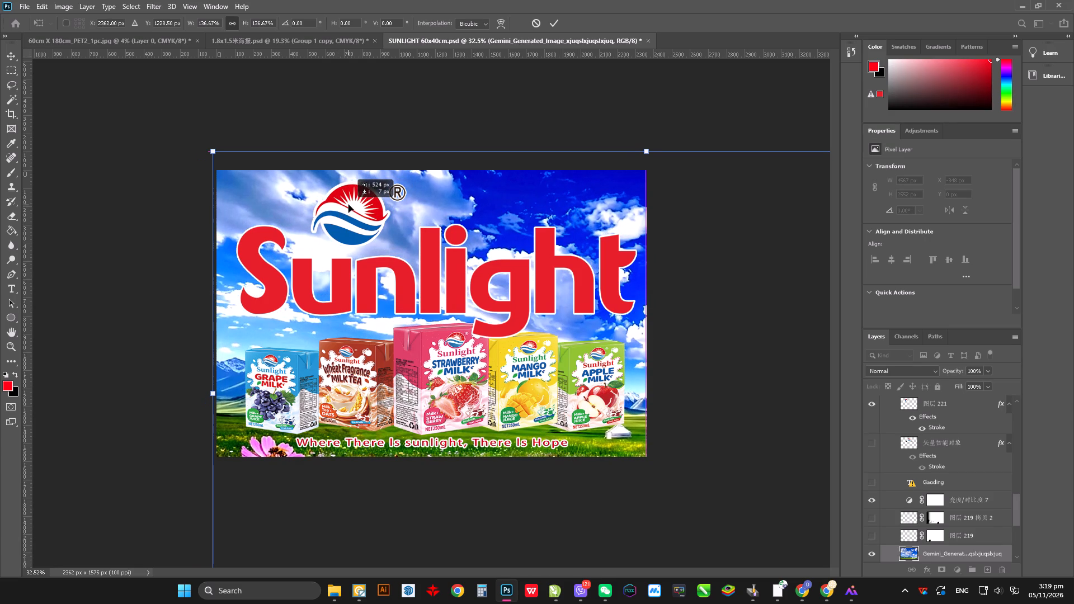
pyautogui.moveTo(348, 205); pyautogui.dragTo(346, 204)
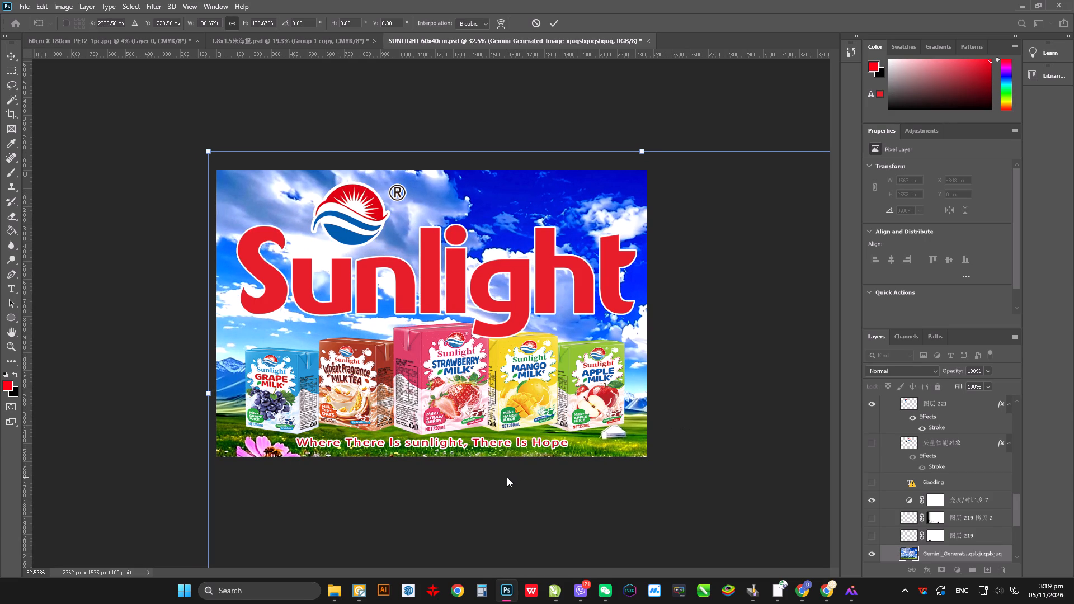
pyautogui.press('Return')
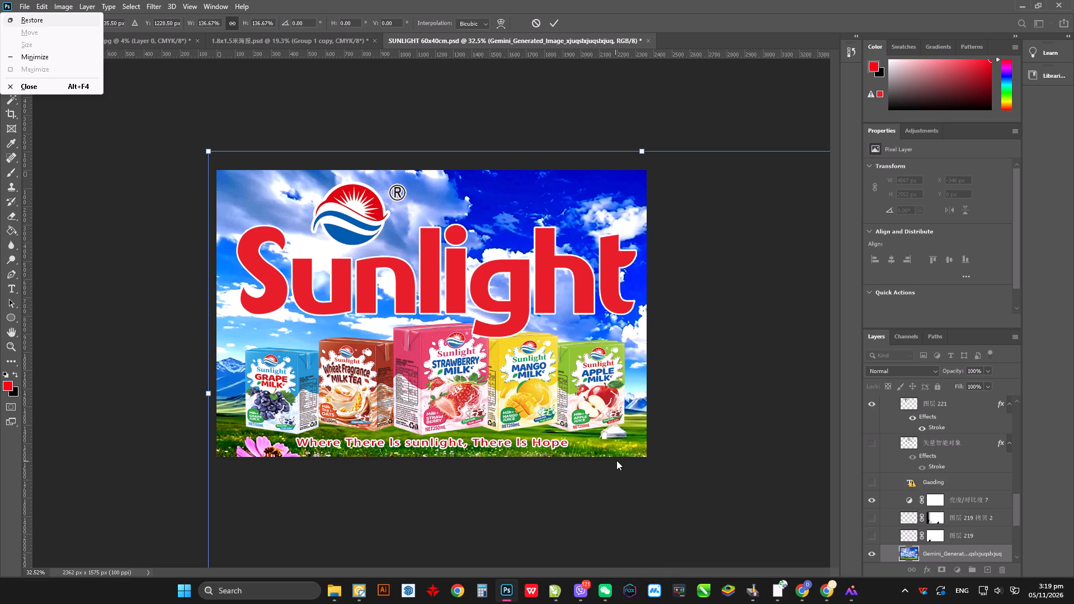
pyautogui.click(693, 451)
pyautogui.press('Return')
# Examine the repositioned background across the poster, including the flower, the tent and the grass below the cartons.
pyautogui.keyDown('alt'); pyautogui.scroll(1, 540, 456); pyautogui.keyUp('alt')
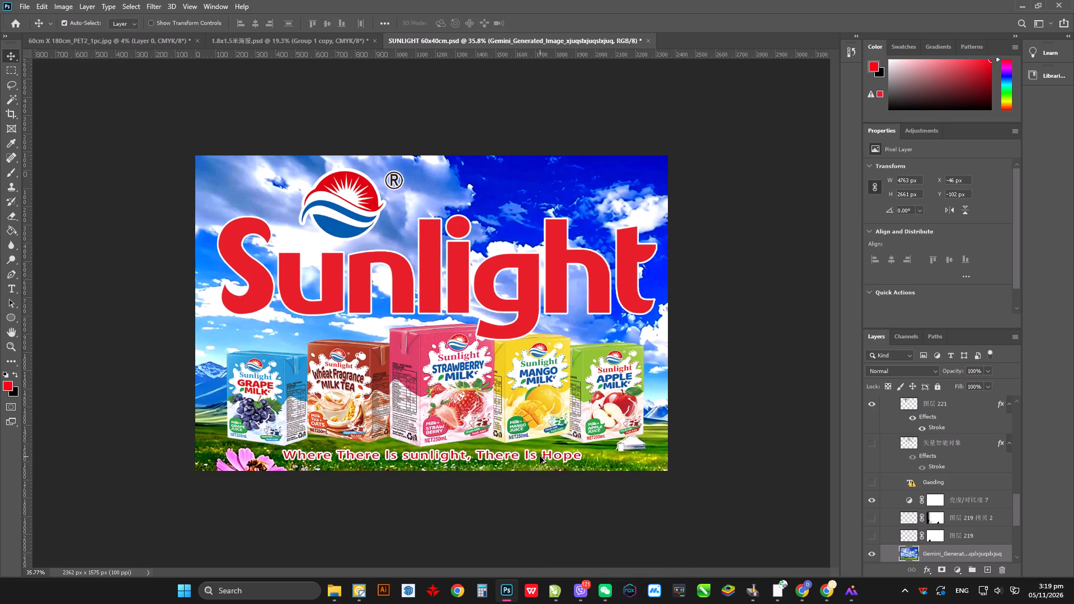
pyautogui.keyDown('alt'); pyautogui.scroll(2, 540, 456); pyautogui.keyUp('alt')
pyautogui.keyDown('alt'); pyautogui.scroll(-1, 540, 456); pyautogui.keyUp('alt')
pyautogui.keyDown('alt'); pyautogui.scroll(1, 626, 465); pyautogui.keyUp('alt')
pyautogui.keyDown('alt'); pyautogui.scroll(3, 680, 492); pyautogui.keyUp('alt')
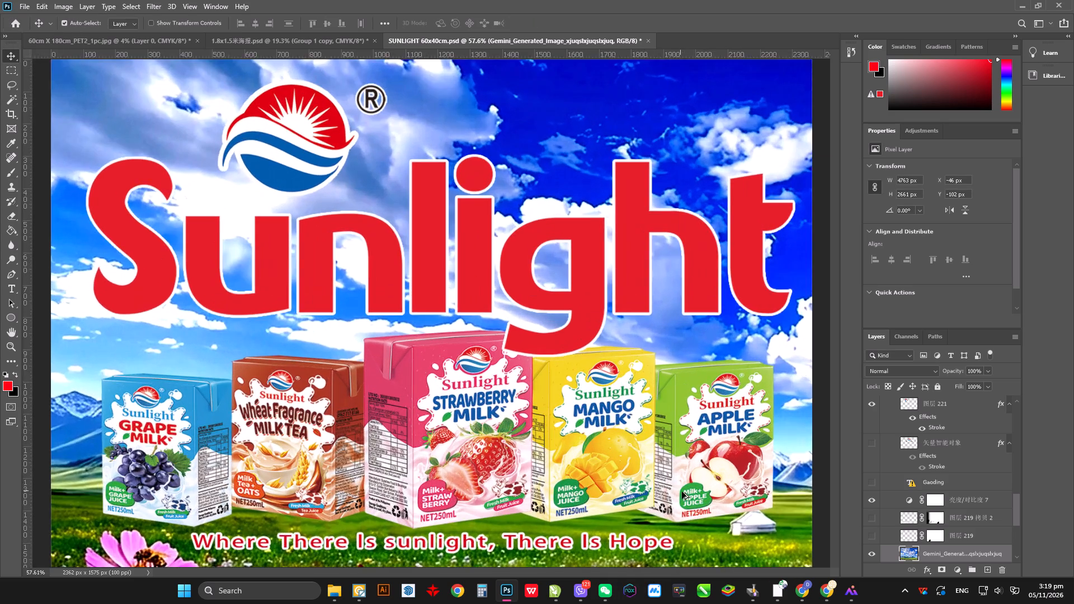
pyautogui.keyDown('alt'); pyautogui.scroll(2, 682, 492); pyautogui.keyUp('alt')
pyautogui.keyDown('alt'); pyautogui.scroll(-5, 672, 525); pyautogui.keyUp('alt')
pyautogui.keyDown('alt'); pyautogui.scroll(3, 659, 479); pyautogui.keyUp('alt')
pyautogui.keyDown('alt'); pyautogui.scroll(-1, 659, 479); pyautogui.keyUp('alt')
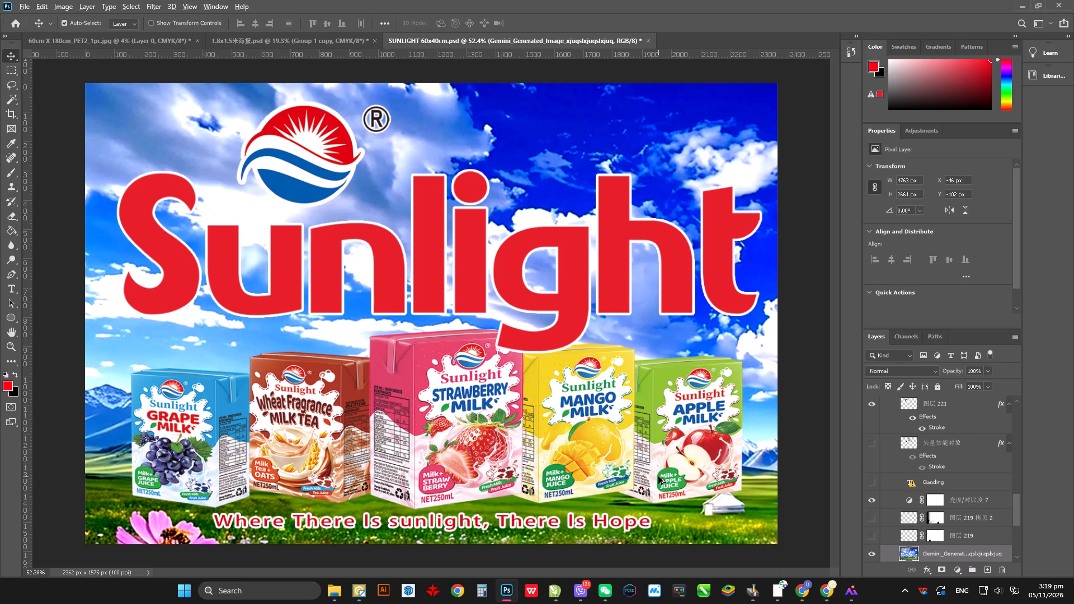
pyautogui.keyDown('alt'); pyautogui.scroll(-2, 658, 476); pyautogui.keyUp('alt')
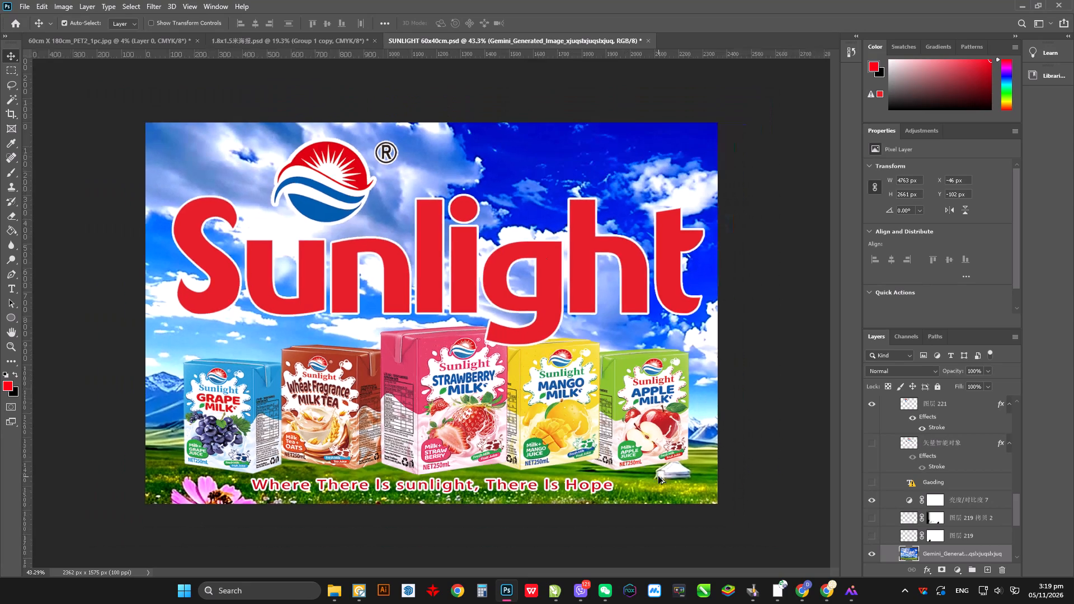
pyautogui.keyDown('alt'); pyautogui.scroll(3, 682, 480); pyautogui.keyUp('alt')
pyautogui.keyDown('alt'); pyautogui.scroll(-4, 634, 471); pyautogui.keyUp('alt')
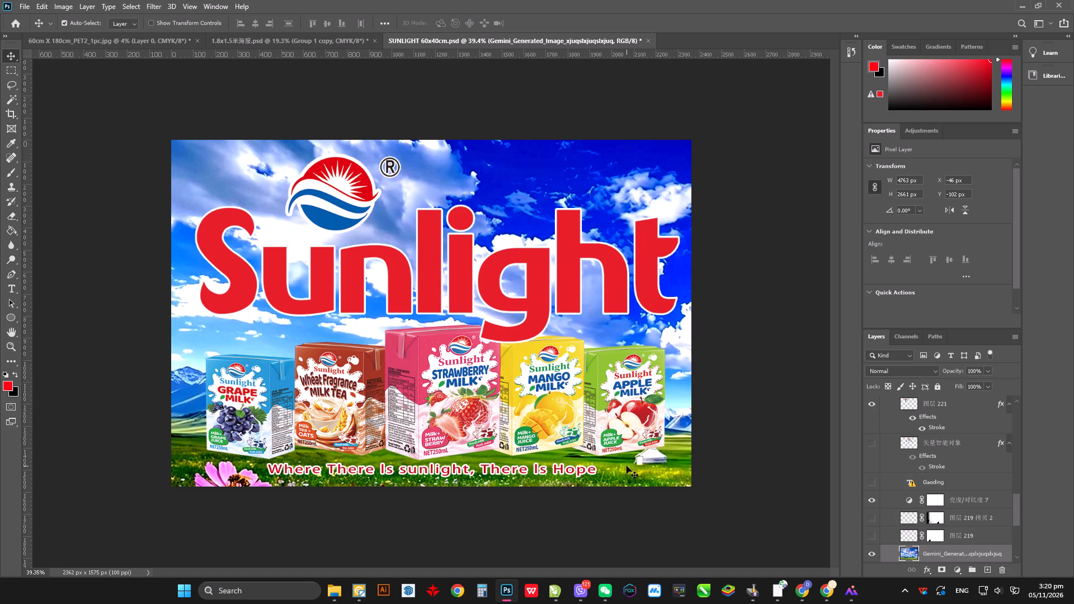
pyautogui.moveTo(694, 312); pyautogui.dragTo(722, 320, button='right')
pyautogui.click(759, 207)
# Check the bottom of the layer stack and examine the quality of the clouds behind the Sunlight lettering up close.
pyautogui.scroll(-3, 1020, 518)
pyautogui.scroll(-20, 1030, 517)
pyautogui.scroll(-2, 1030, 517)
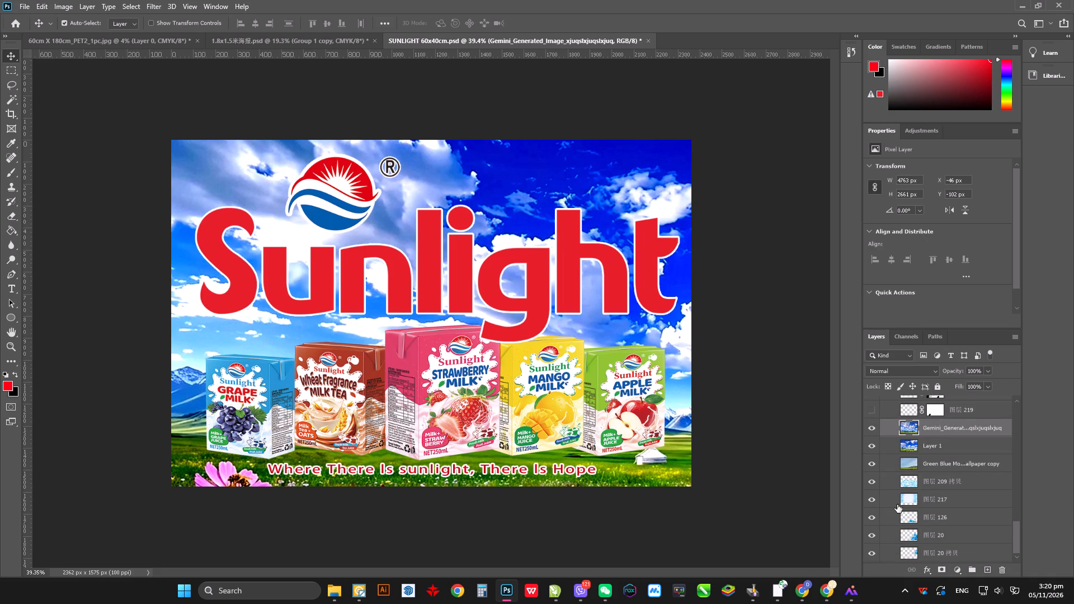
pyautogui.click(614, 169)
pyautogui.keyDown('alt'); pyautogui.scroll(5, 648, 219); pyautogui.keyUp('alt')
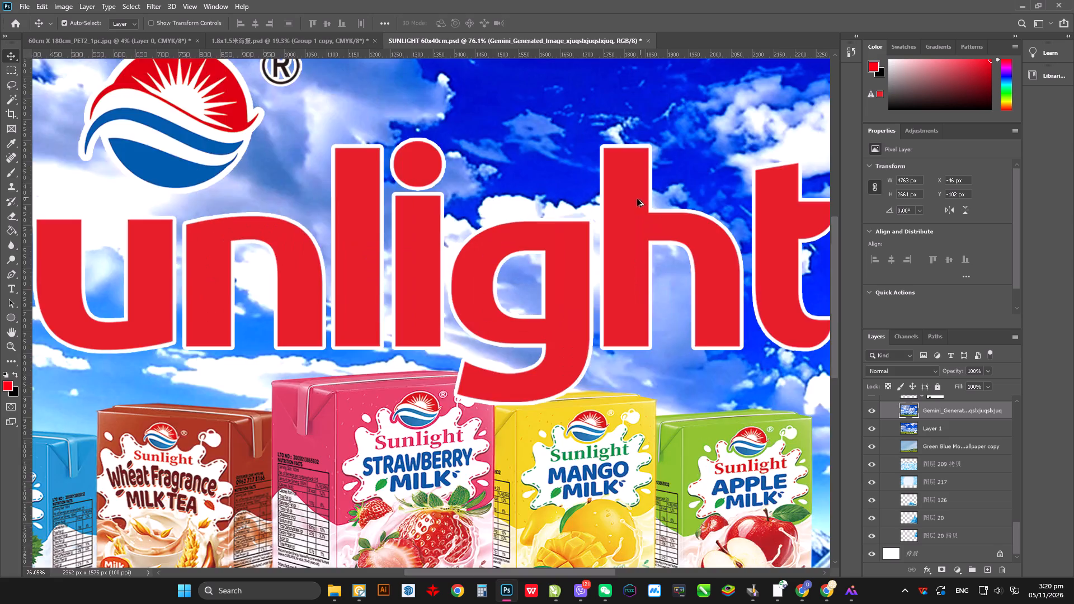
pyautogui.keyDown('alt'); pyautogui.scroll(20, 637, 199); pyautogui.keyUp('alt')
pyautogui.keyDown('alt'); pyautogui.scroll(1, 637, 199); pyautogui.keyUp('alt')
pyautogui.keyDown('alt'); pyautogui.scroll(-12, 496, 299); pyautogui.keyUp('alt')
pyautogui.keyDown('alt'); pyautogui.scroll(11, 605, 219); pyautogui.keyUp('alt')
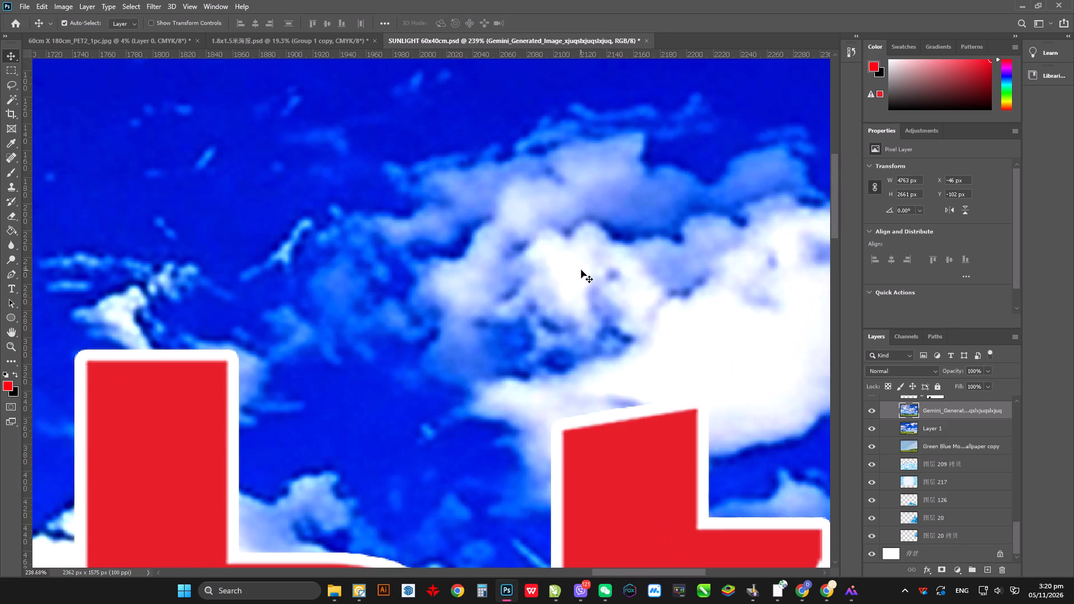
pyautogui.keyDown('alt'); pyautogui.scroll(2, 581, 270); pyautogui.keyUp('alt')
pyautogui.keyDown('alt'); pyautogui.scroll(-3, 665, 311); pyautogui.keyUp('alt')
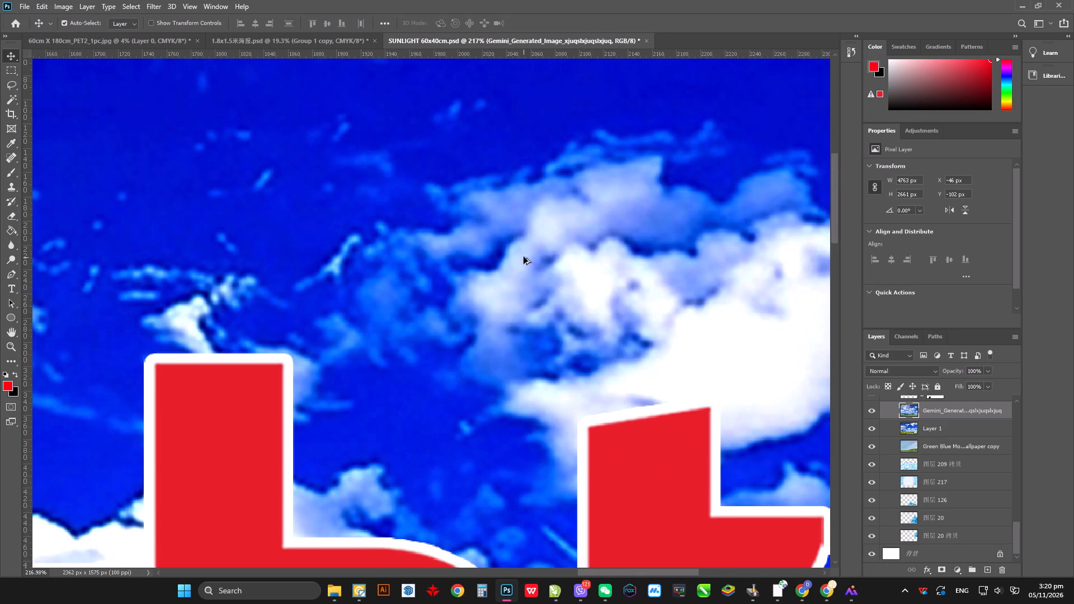
pyautogui.keyDown('alt'); pyautogui.scroll(-9, 685, 300); pyautogui.keyUp('alt')
pyautogui.keyDown('alt'); pyautogui.scroll(8, 199, 281); pyautogui.keyUp('alt')
pyautogui.keyDown('alt'); pyautogui.scroll(-5, 514, 251); pyautogui.keyUp('alt')
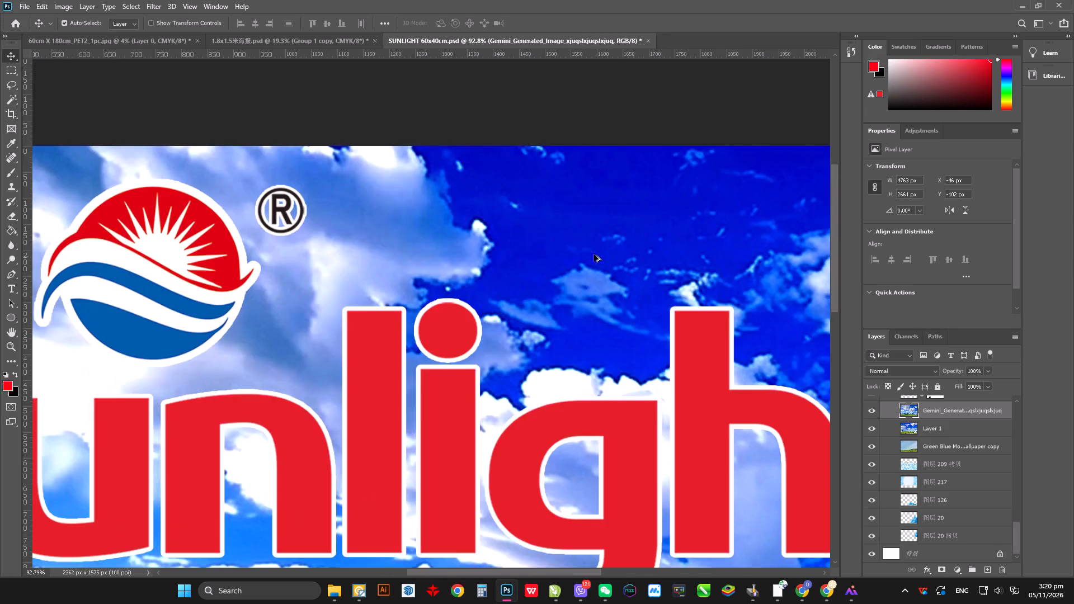
pyautogui.keyDown('alt'); pyautogui.scroll(-10, 594, 254); pyautogui.keyUp('alt')
pyautogui.keyDown('alt'); pyautogui.scroll(2, 512, 260); pyautogui.keyUp('alt')
pyautogui.keyDown('alt'); pyautogui.scroll(-1, 511, 262); pyautogui.keyUp('alt')
pyautogui.keyDown('alt'); pyautogui.scroll(1, 512, 262); pyautogui.keyUp('alt')
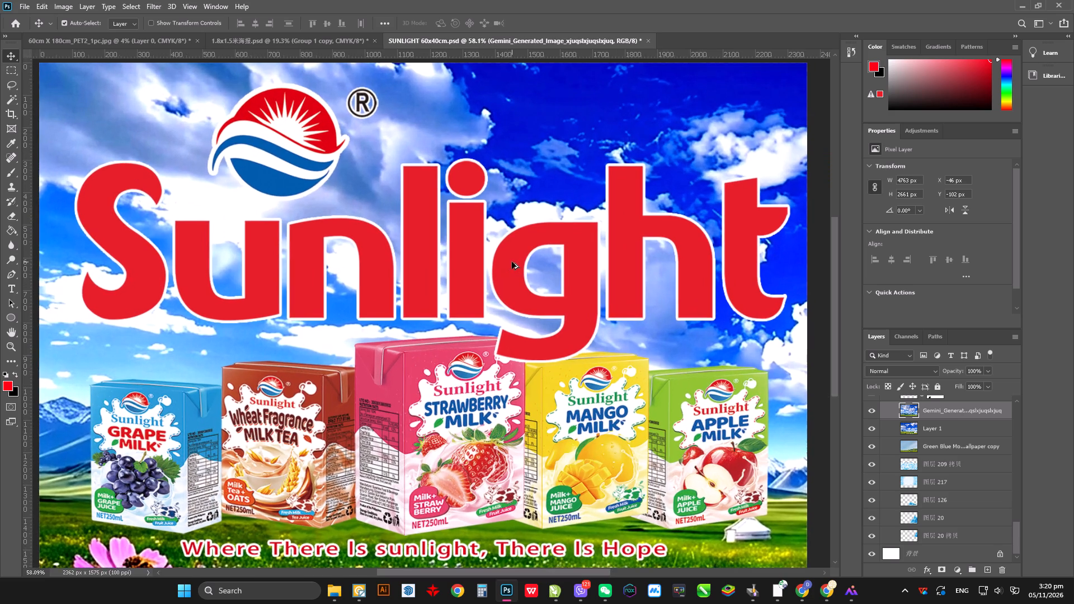
pyautogui.keyDown('alt'); pyautogui.scroll(-1, 512, 262); pyautogui.keyUp('alt')
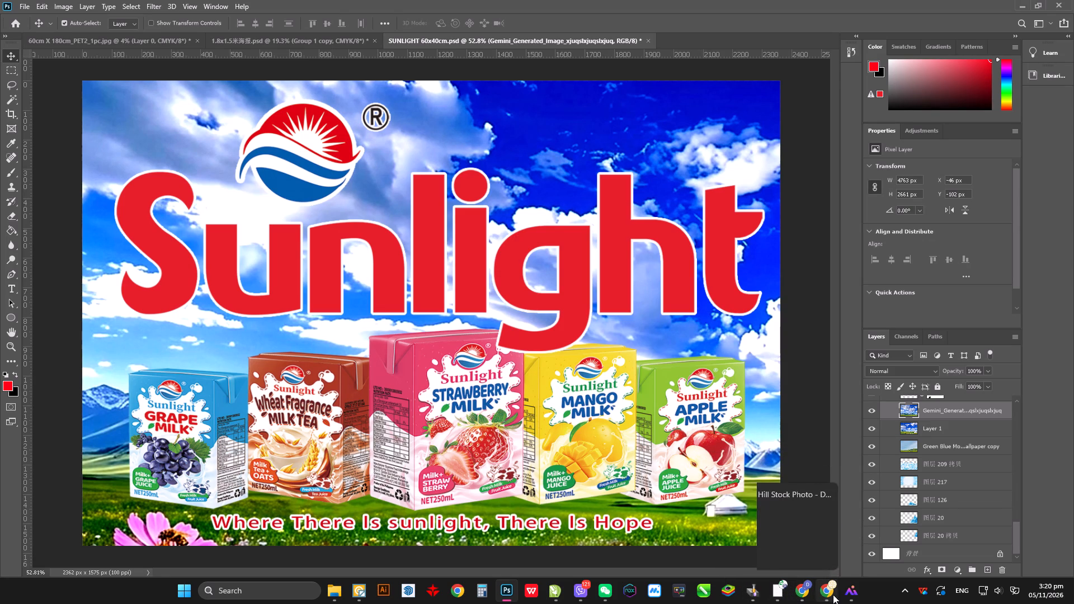
# Switch to Chrome and check the iStock green hill photo and Canva's templates similar to the sheep meadow for alternative poster backgrounds.
pyautogui.click(774, 597)
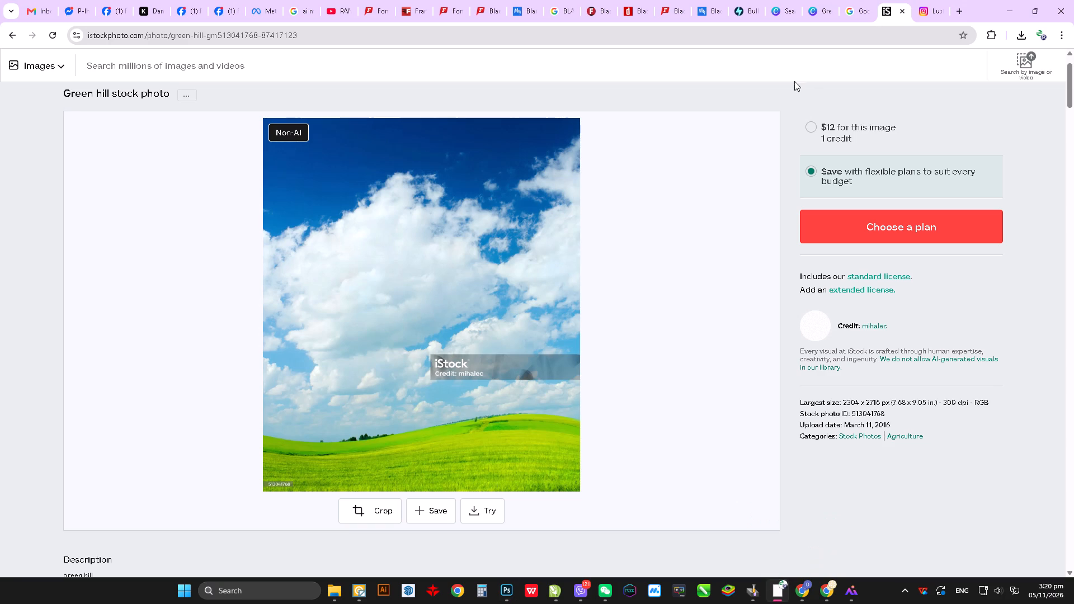
pyautogui.scroll(-2, 855, 31)
pyautogui.click(775, 12)
pyautogui.scroll(20, 655, 127)
pyautogui.scroll(16, 655, 127)
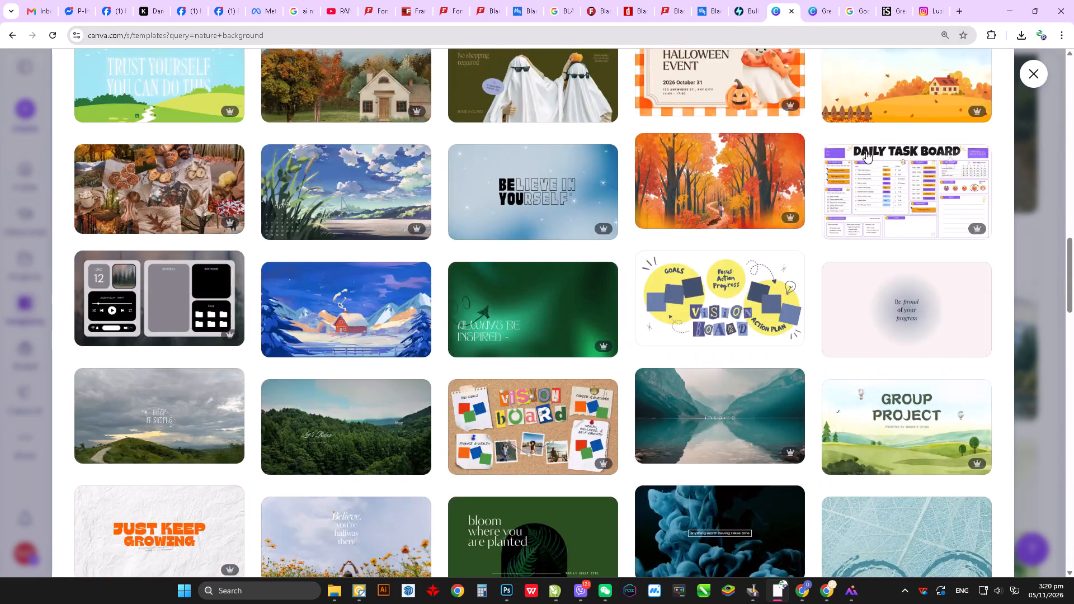
pyautogui.scroll(20, 866, 151)
pyautogui.scroll(-4, 893, 148)
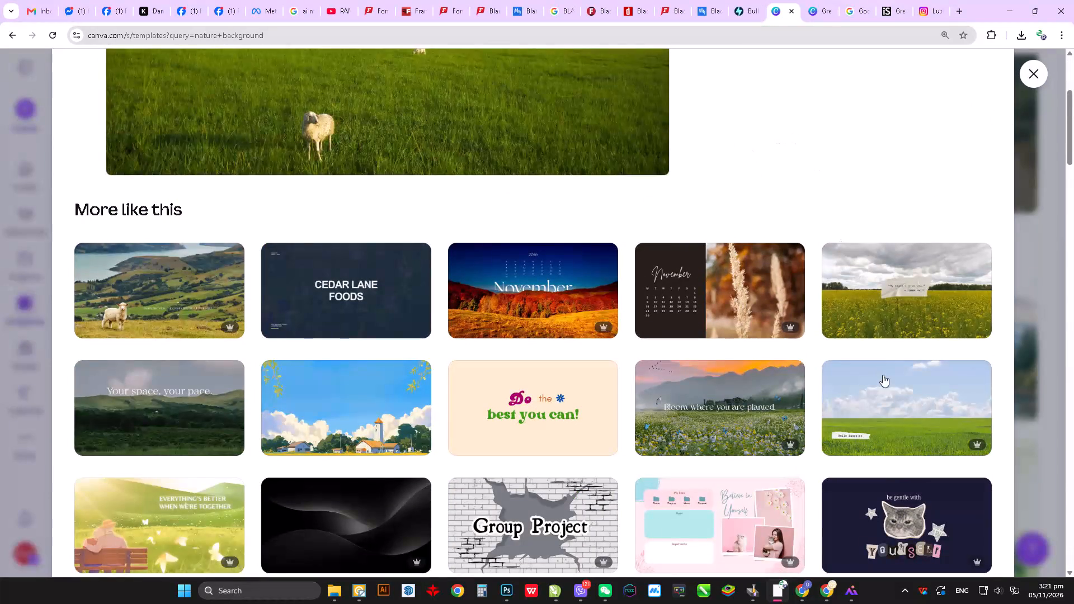
pyautogui.scroll(-2, 883, 375)
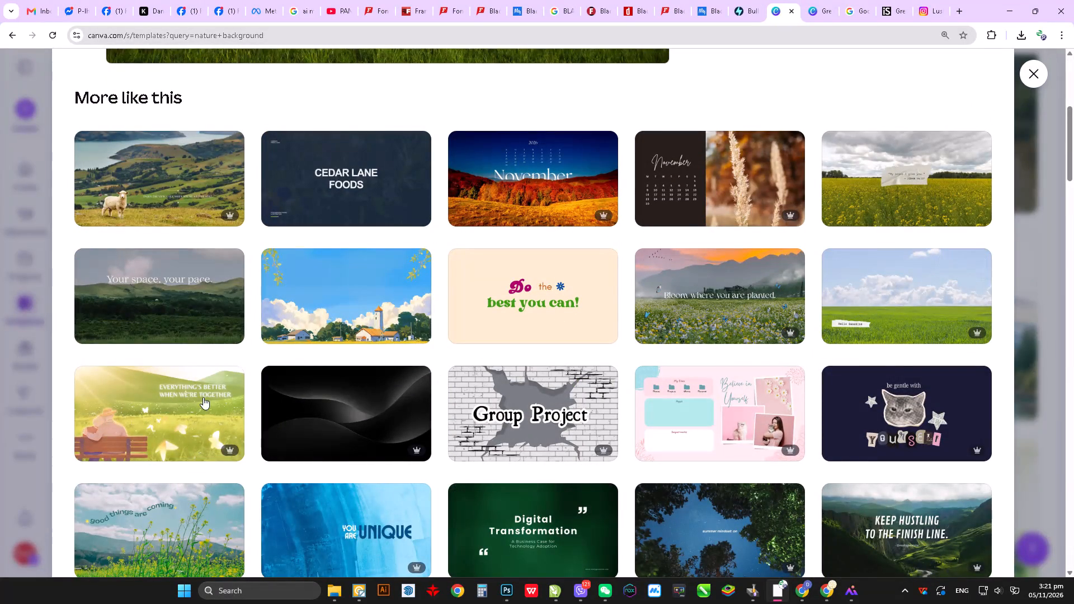
# Open the Green, Yellow, and Brown Illustrative Quote Desktop Wallpaper template and look through the designs similar to it.
pyautogui.click(122, 404)
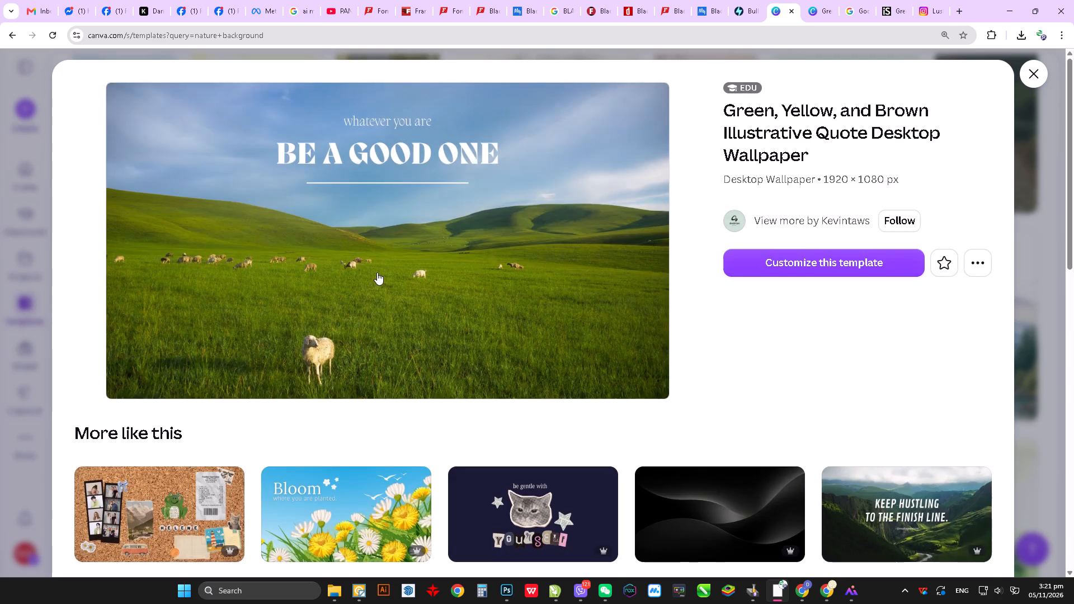
pyautogui.scroll(-4, 377, 272)
pyautogui.scroll(-2, 667, 383)
pyautogui.scroll(-5, 310, 352)
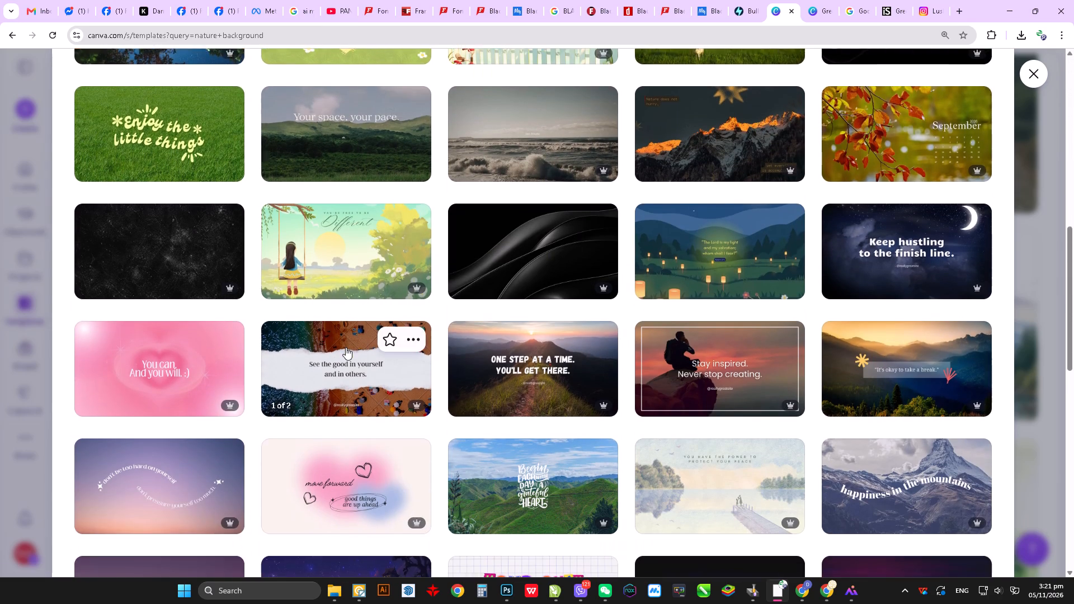
pyautogui.scroll(-3, 346, 347)
# Open the green hills template with the "Begin each day with a grateful heart" lettering and look through its similar designs.
pyautogui.click(503, 312)
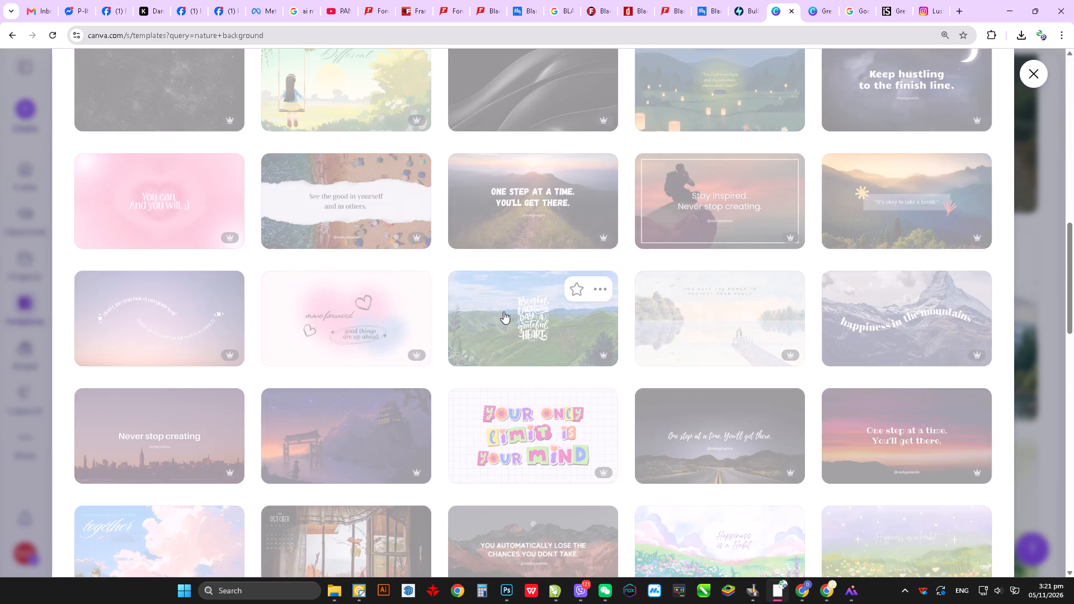
pyautogui.scroll(-2, 540, 275)
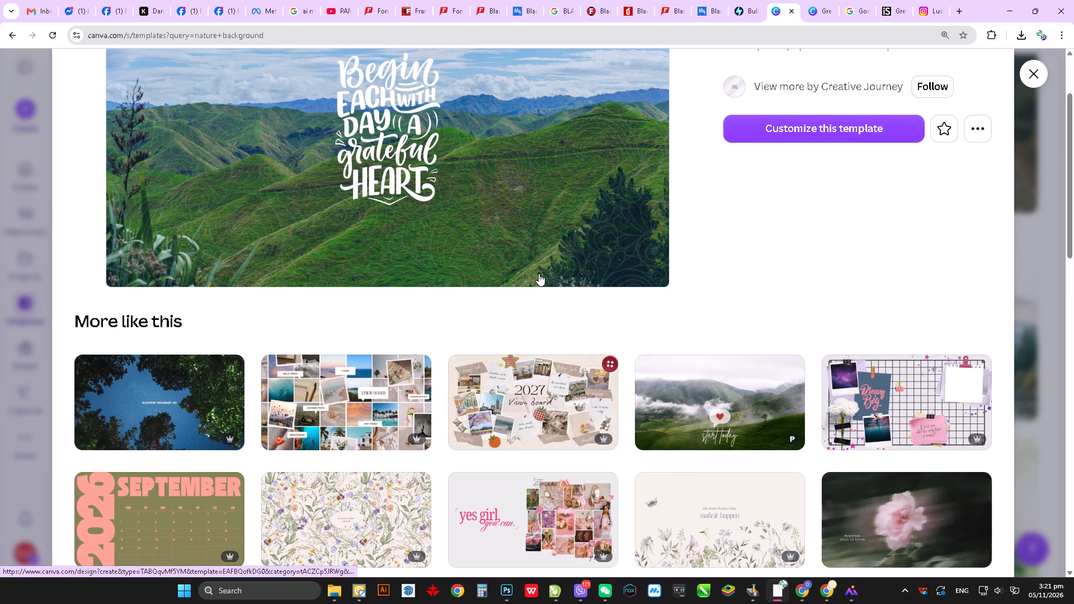
pyautogui.scroll(-4, 532, 267)
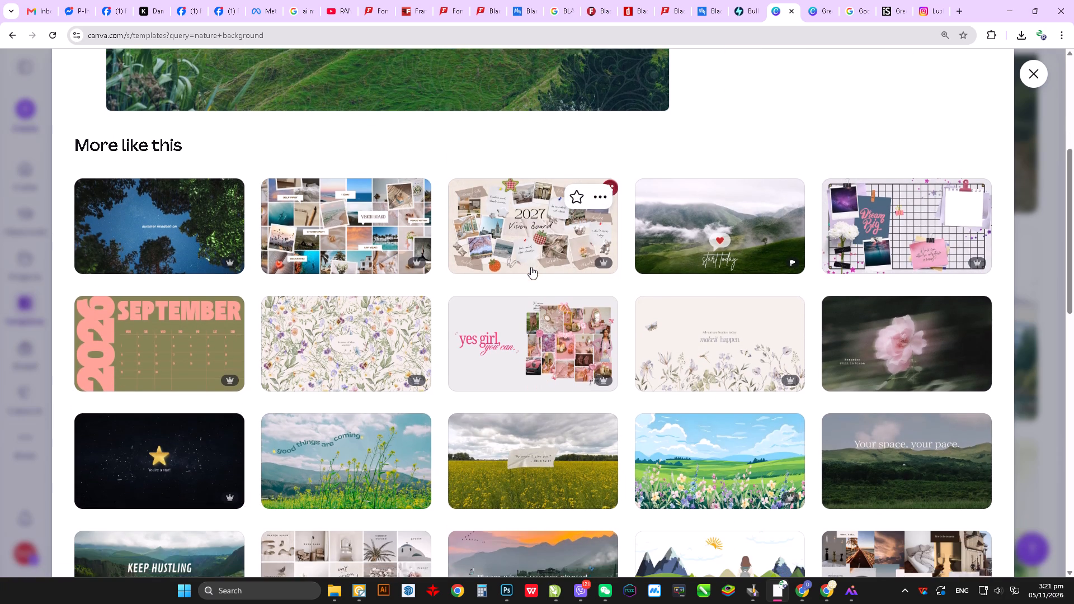
pyautogui.scroll(-2, 746, 364)
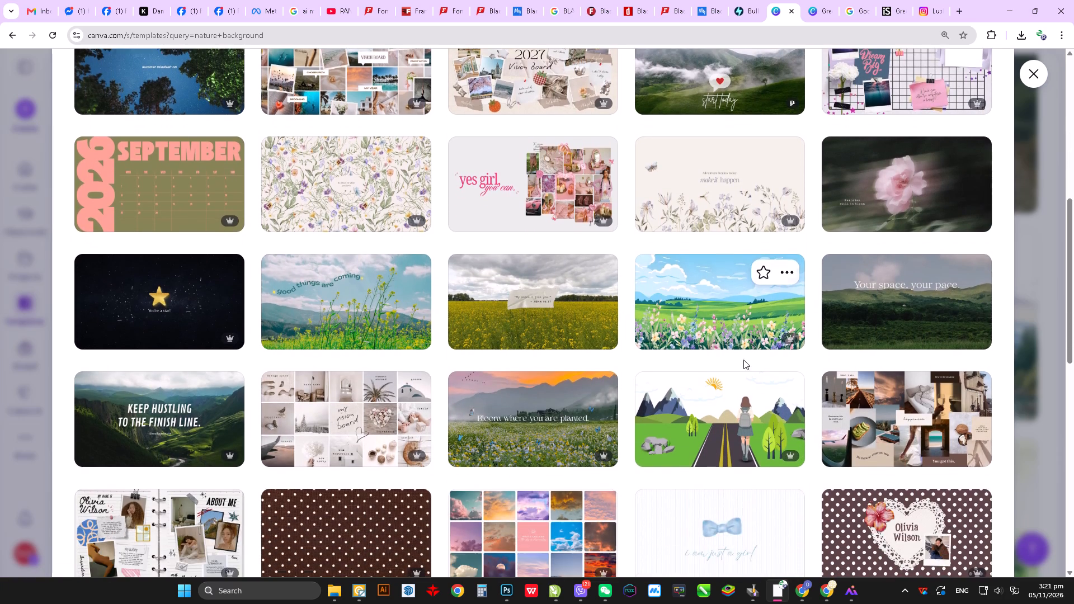
pyautogui.scroll(-6, 743, 358)
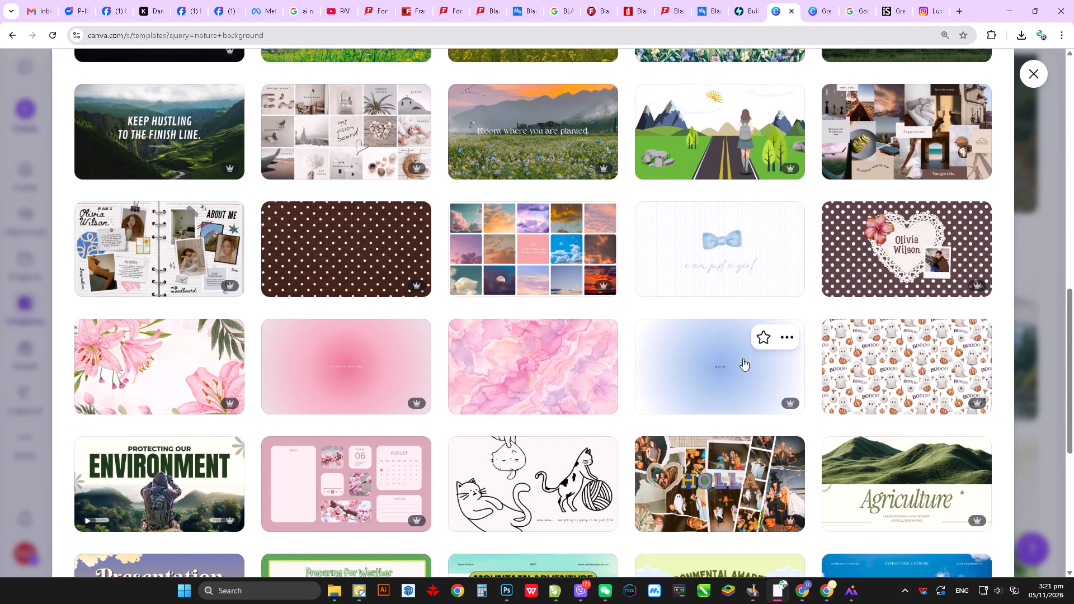
pyautogui.scroll(-6, 743, 358)
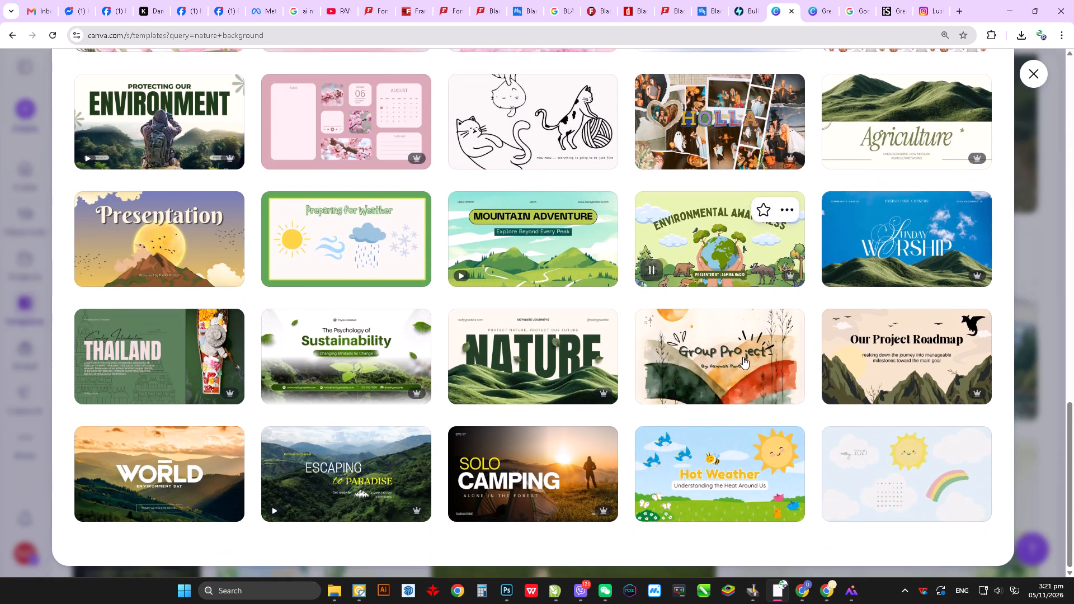
pyautogui.scroll(-2, 743, 357)
pyautogui.scroll(-1, 520, 358)
pyautogui.scroll(6, 580, 355)
pyautogui.scroll(2, 646, 356)
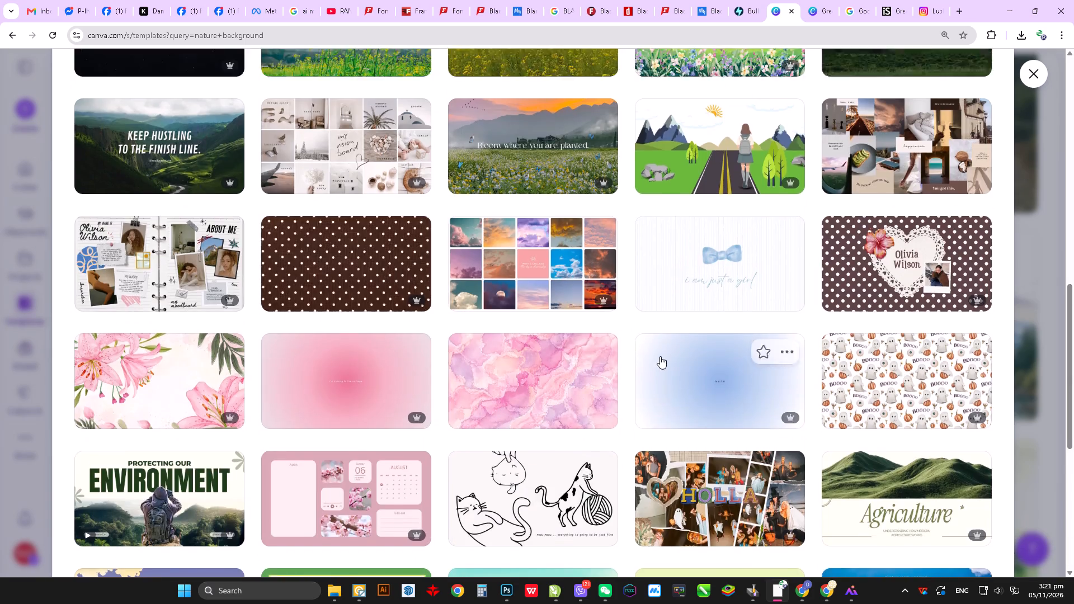
pyautogui.scroll(4, 660, 356)
# Examine the Blue Green and Pastel Illustrated Landscape Desktop Wallpaper and its similar designs, and close the preview.
pyautogui.click(704, 320)
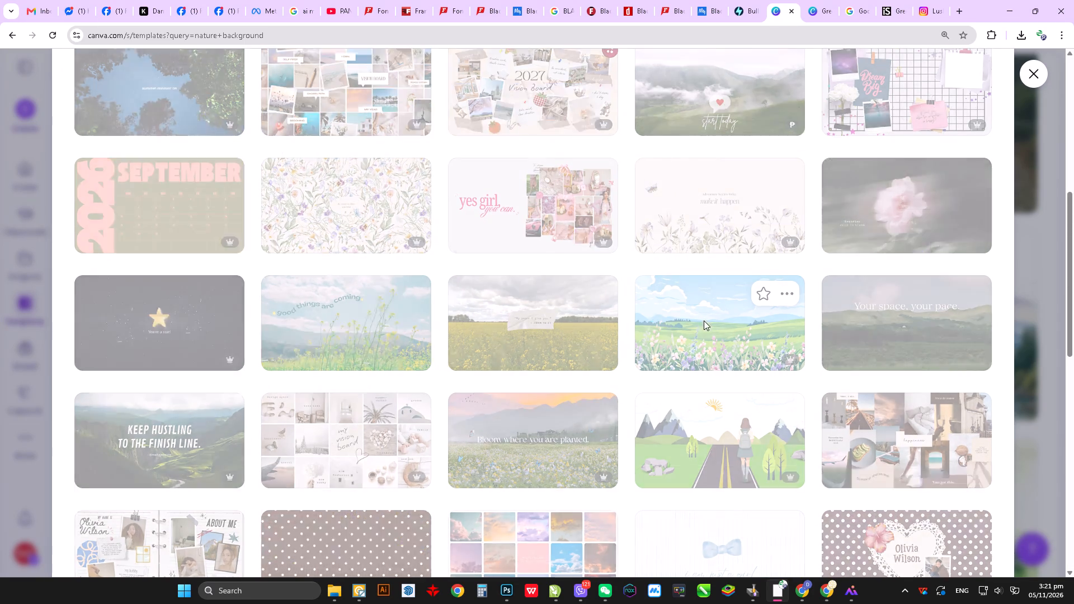
pyautogui.scroll(-2, 200, 265)
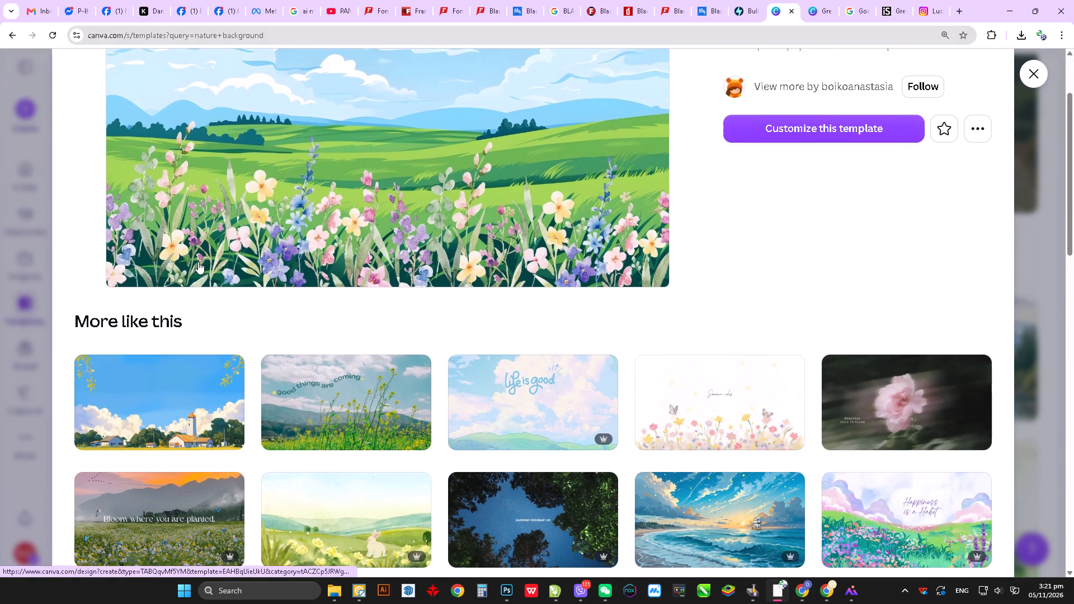
pyautogui.scroll(-2, 198, 262)
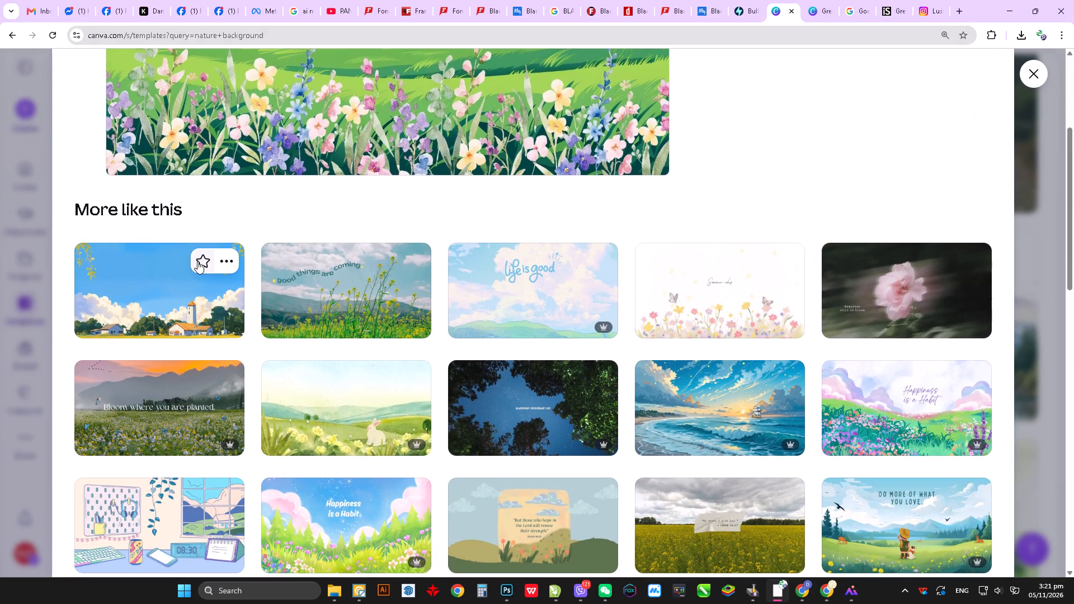
pyautogui.scroll(-2, 197, 261)
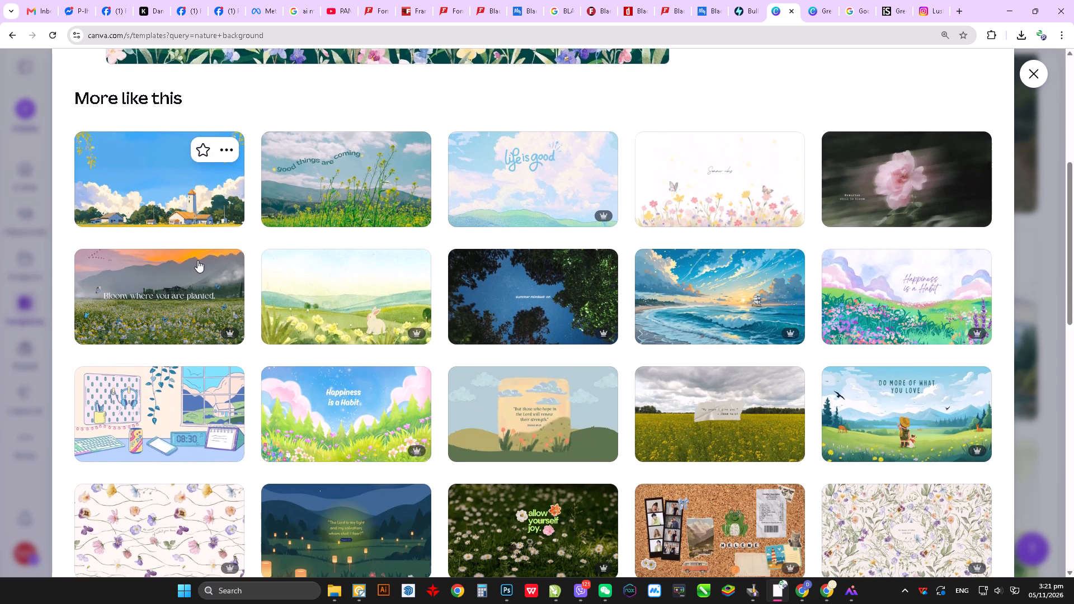
pyautogui.scroll(-4, 197, 260)
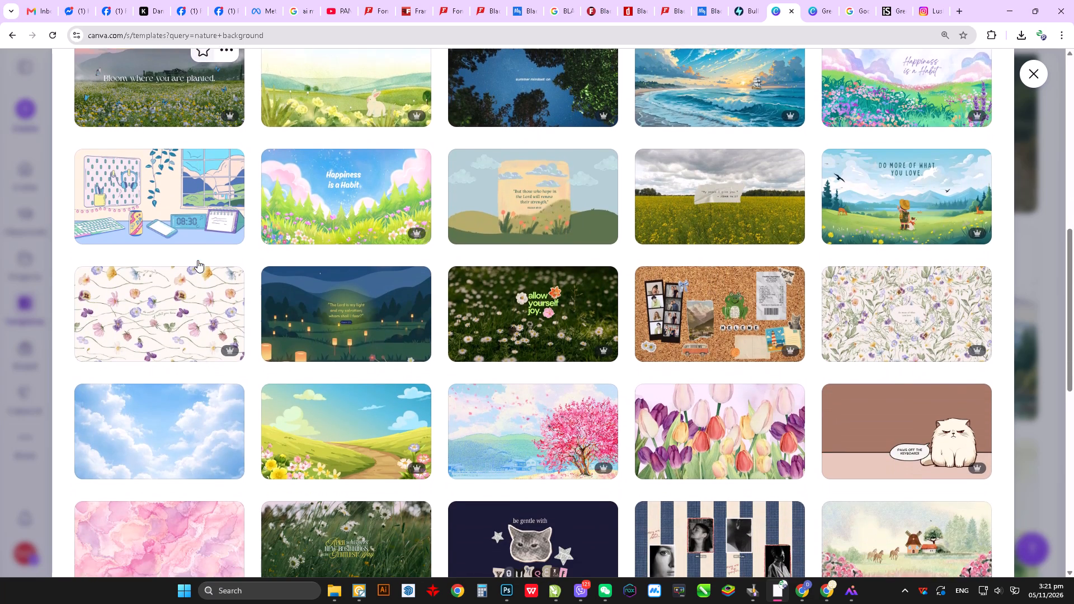
pyautogui.scroll(-1, 197, 260)
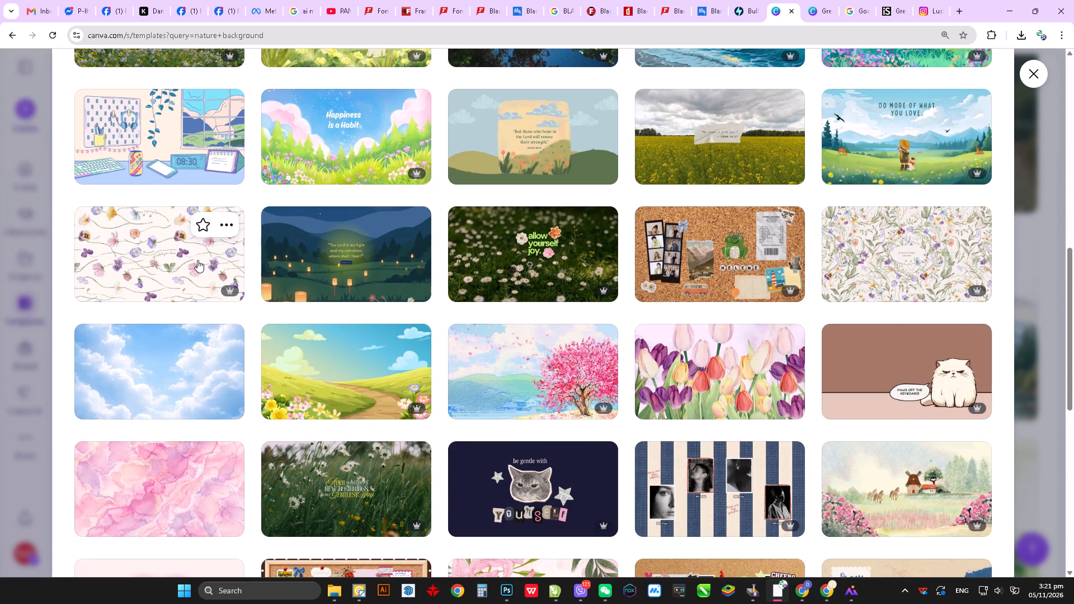
pyautogui.scroll(-2, 197, 259)
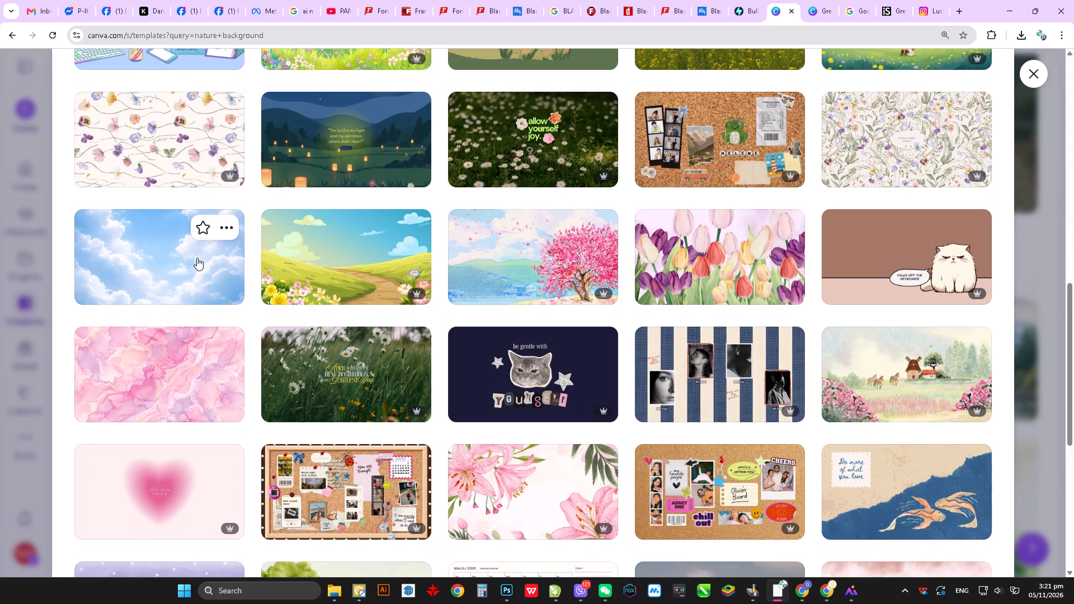
pyautogui.scroll(14, 352, 272)
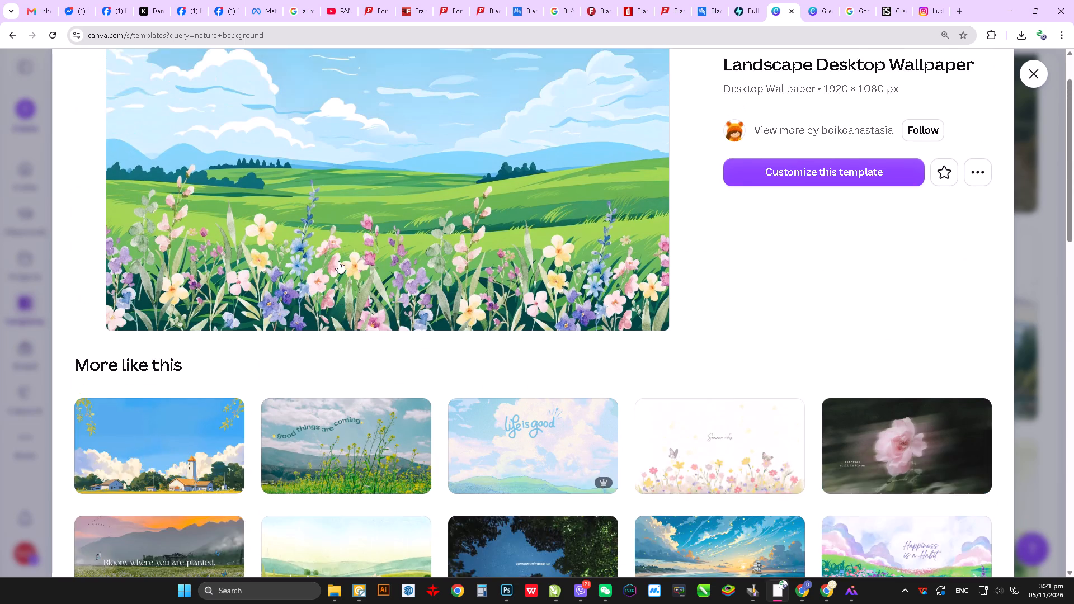
pyautogui.scroll(6, 338, 261)
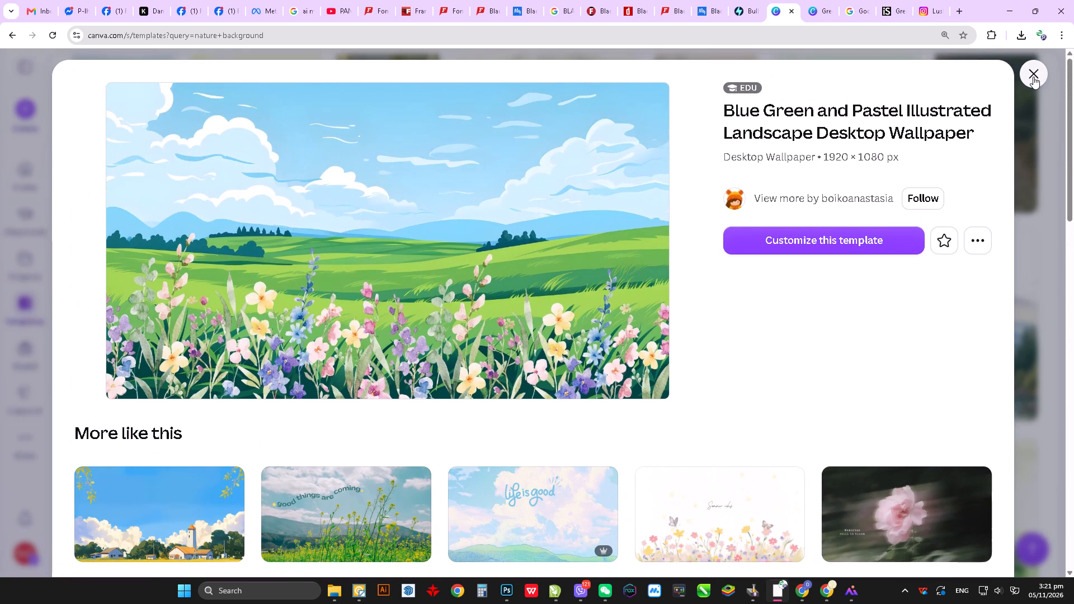
pyautogui.click(1033, 77)
# Replace the template search phrase with "blue sky whit cloud with grass", copy it, and run the search.
pyautogui.scroll(20, 980, 124)
pyautogui.scroll(14, 980, 124)
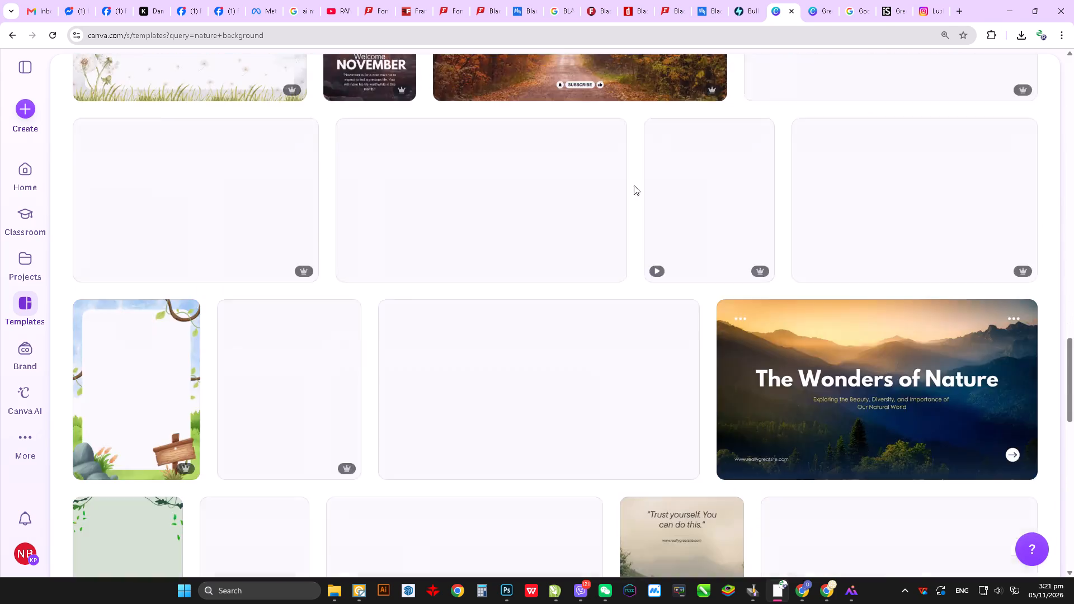
pyautogui.scroll(20, 634, 185)
pyautogui.scroll(20, 634, 185)
pyautogui.moveTo(503, 204); pyautogui.dragTo(15, 199)
pyautogui.press('BackSpace')
pyautogui.write('bu')
pyautogui.press('BackSpace')
pyautogui.press('BackSpace')
pyautogui.press('l')
pyautogui.press('BackSpace')
pyautogui.write('blue sky whit cloud and b')
pyautogui.press('BackSpace')
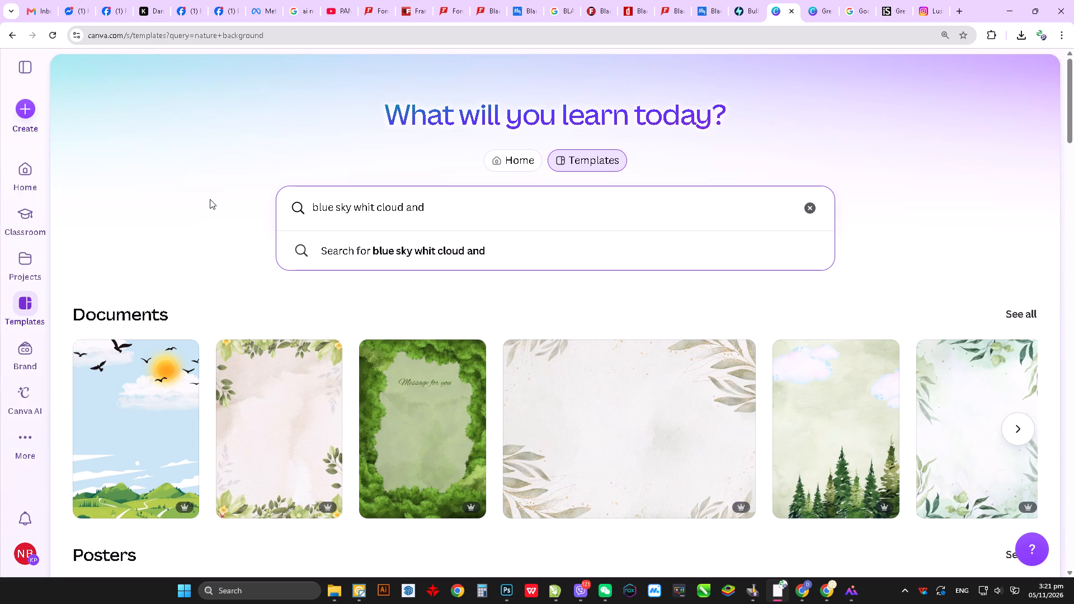
pyautogui.press('BackSpace')
pyautogui.press('BackSpace')
pyautogui.press('BackSpace')
pyautogui.press('BackSpace')
pyautogui.write('with grass')
pyautogui.hotkey('ctrl', 'a')
pyautogui.hotkey('ctrl', 'c')
pyautogui.hotkey('ctrl', 'c')
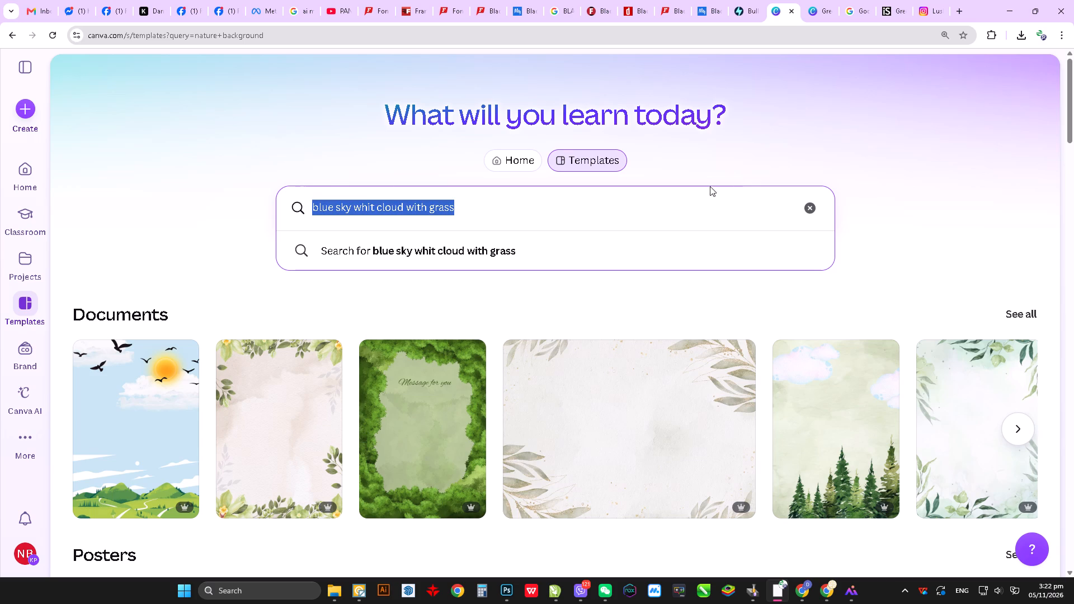
pyautogui.click(714, 212)
pyautogui.click(908, 195)
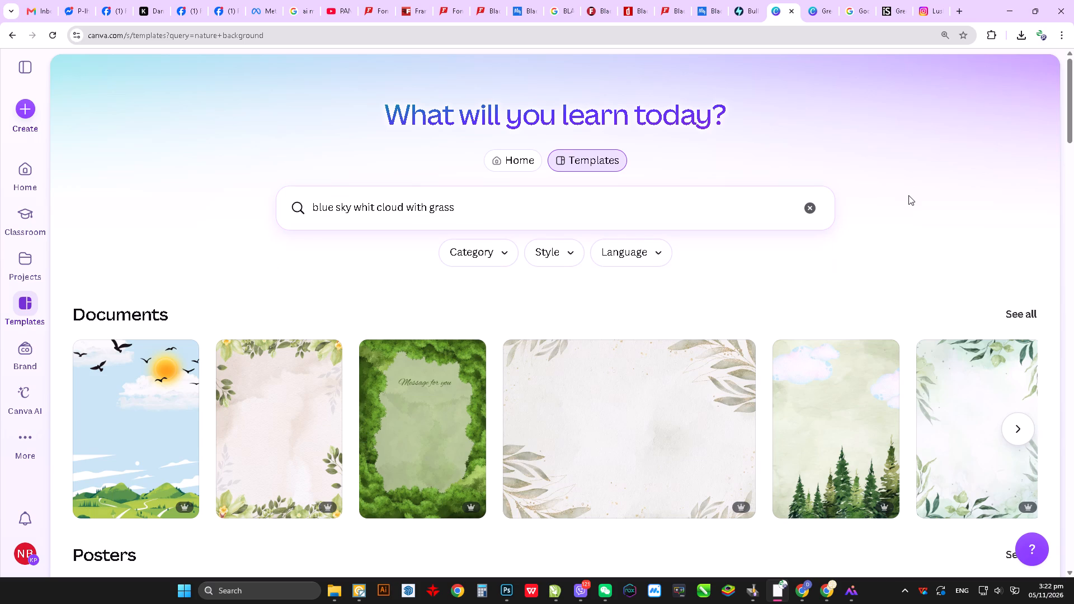
pyautogui.press('Return')
pyautogui.click(496, 205)
pyautogui.press('Return')
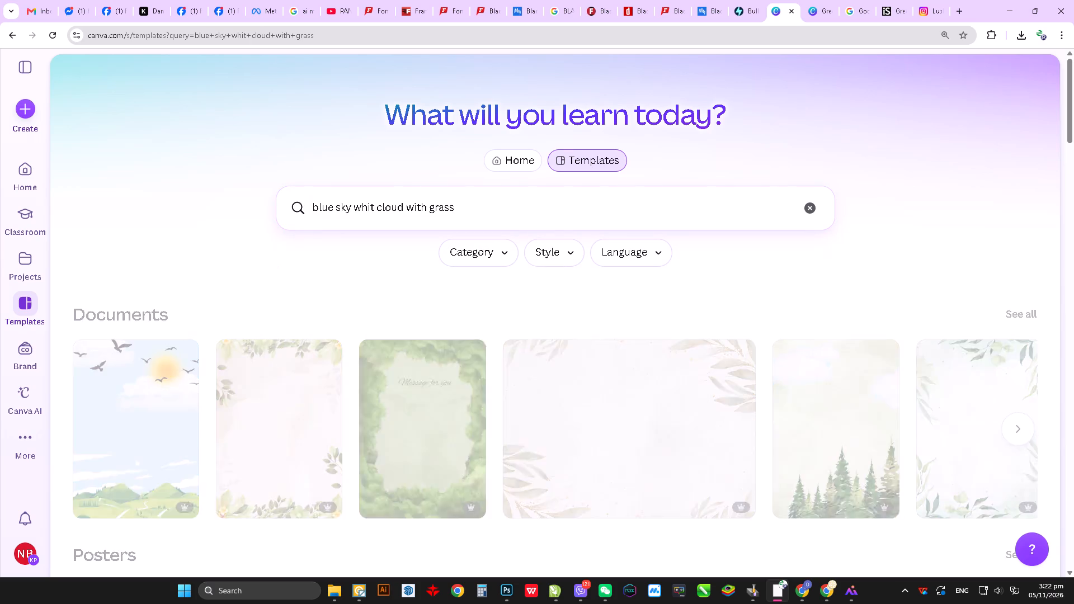
# Look through the "blue sky whit cloud with grass" template results for a sky-and-grass landscape that suits the poster background.
pyautogui.scroll(-2, 177, 157)
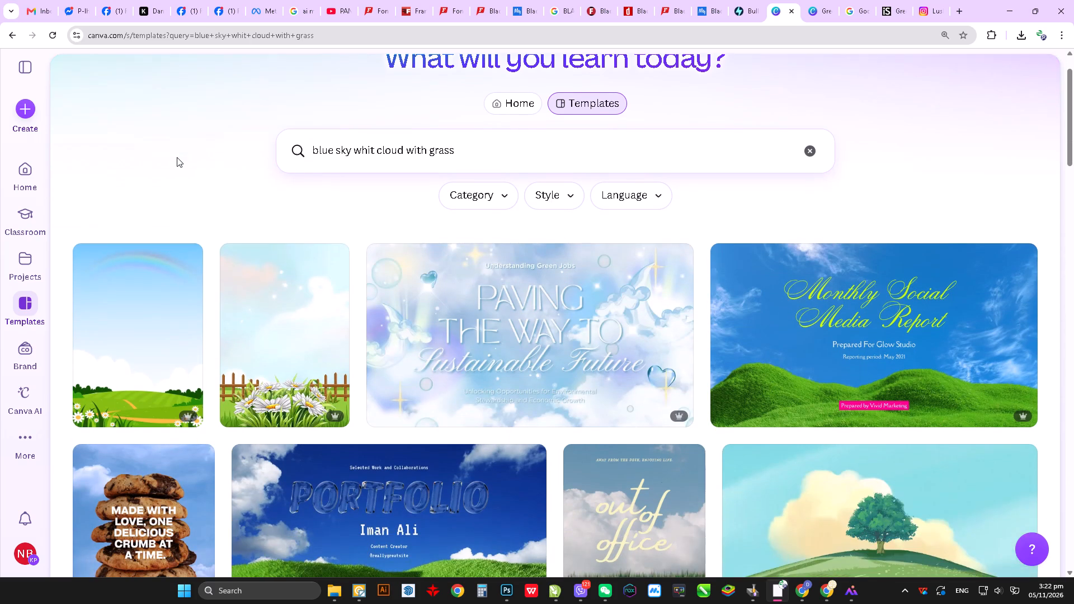
pyautogui.scroll(-4, 177, 156)
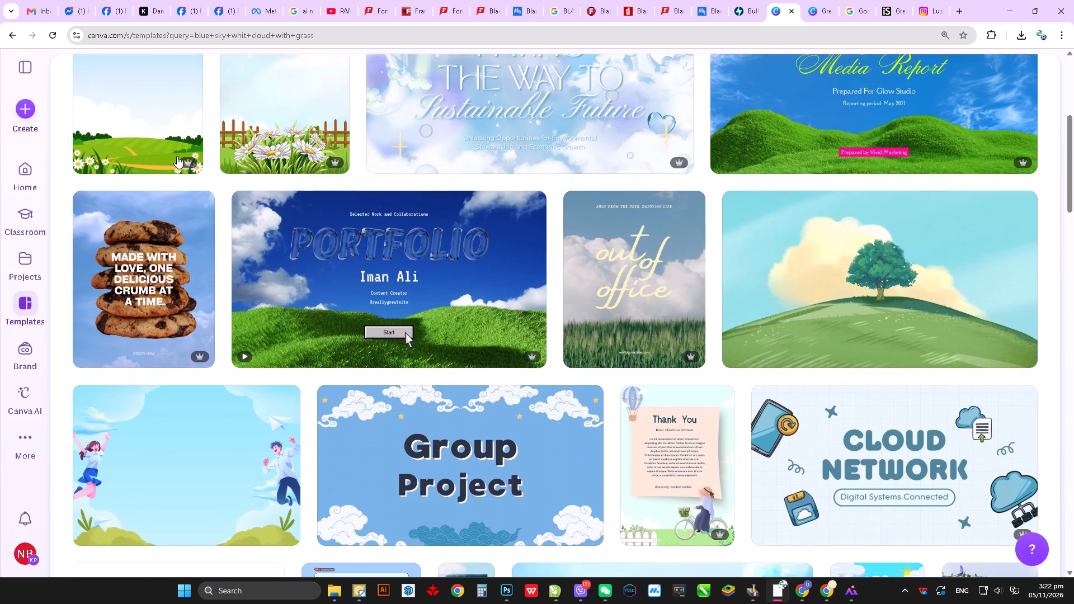
pyautogui.scroll(-1, 176, 155)
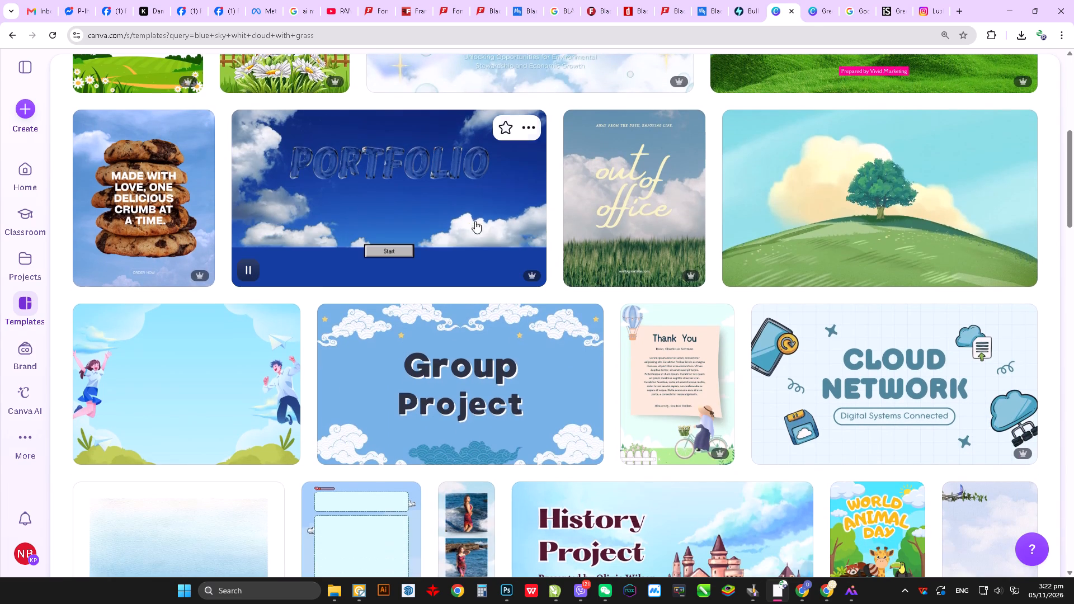
pyautogui.scroll(-3, 480, 188)
pyautogui.scroll(-2, 442, 153)
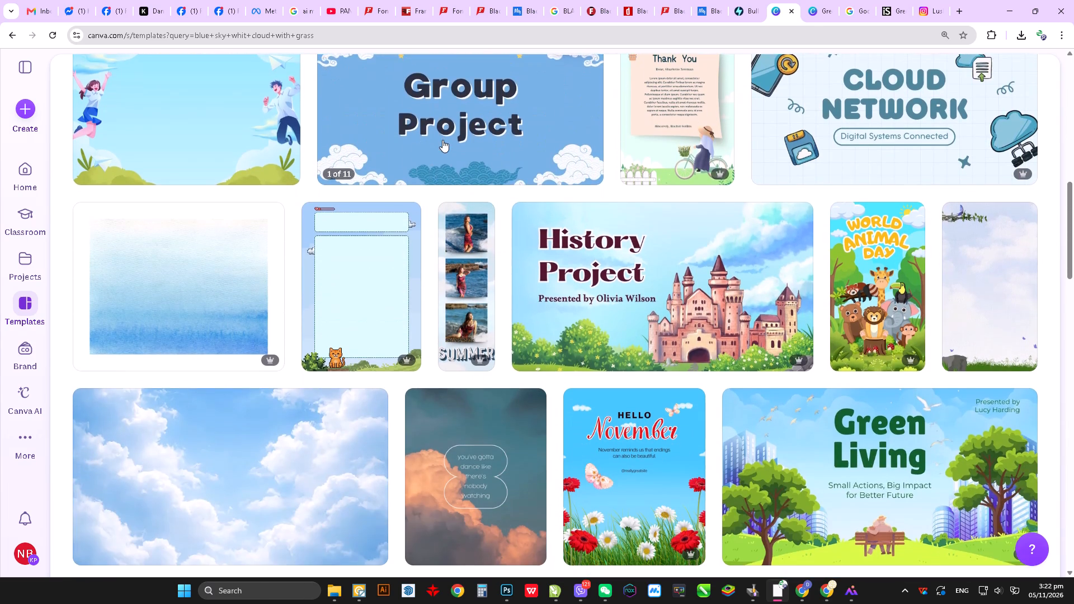
pyautogui.scroll(-11, 442, 139)
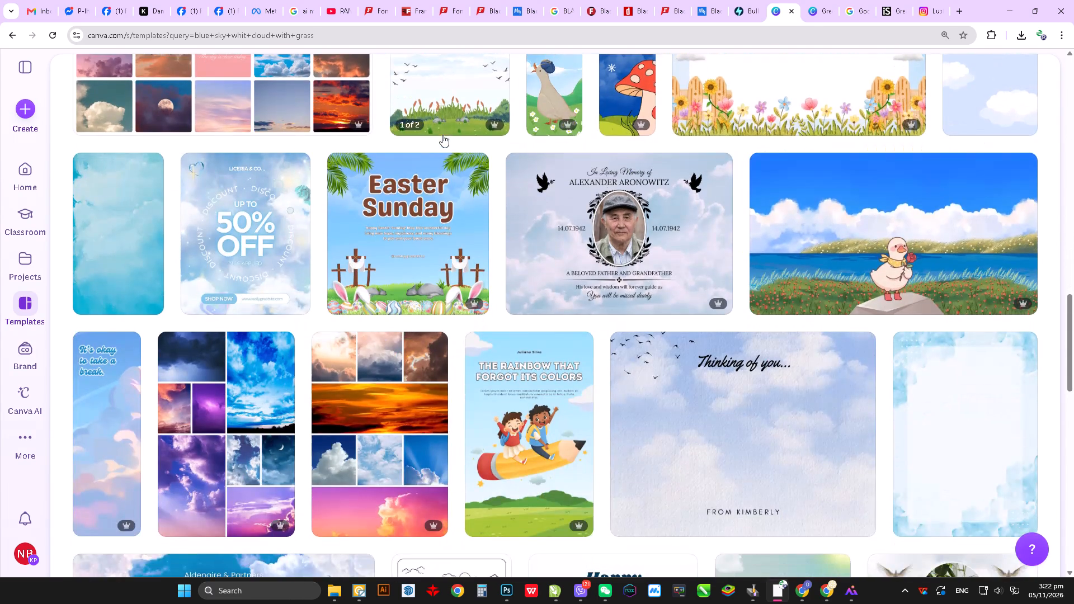
pyautogui.scroll(-12, 442, 135)
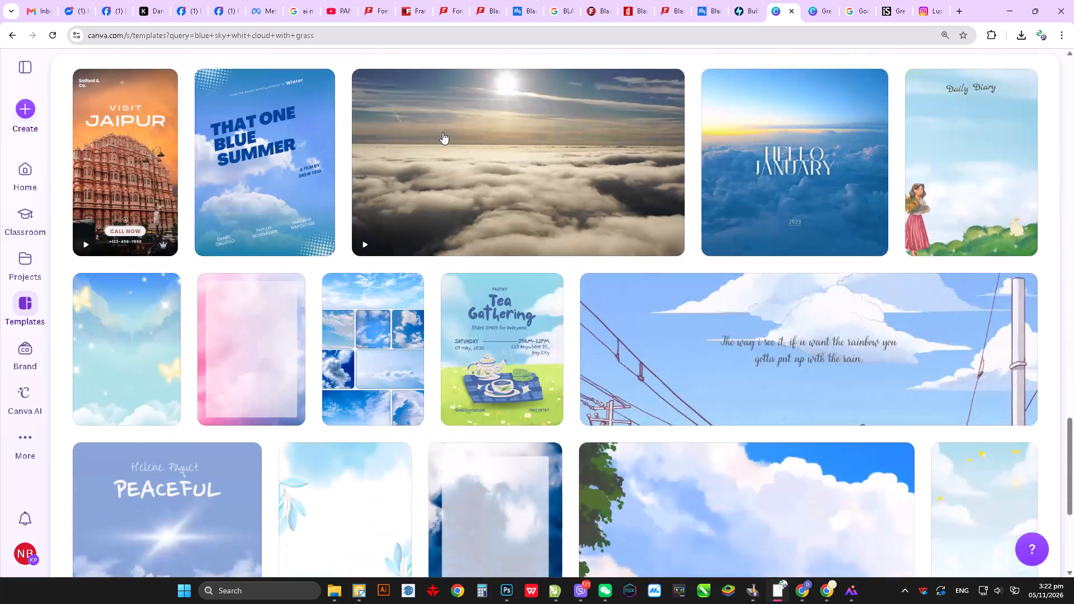
pyautogui.scroll(-8, 442, 131)
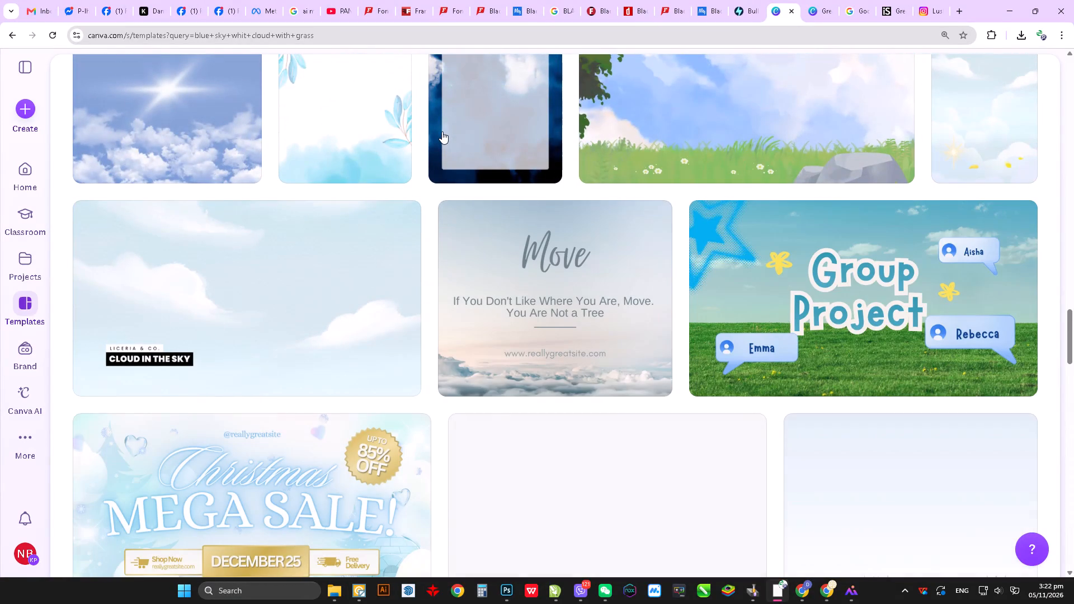
pyautogui.scroll(-6, 442, 131)
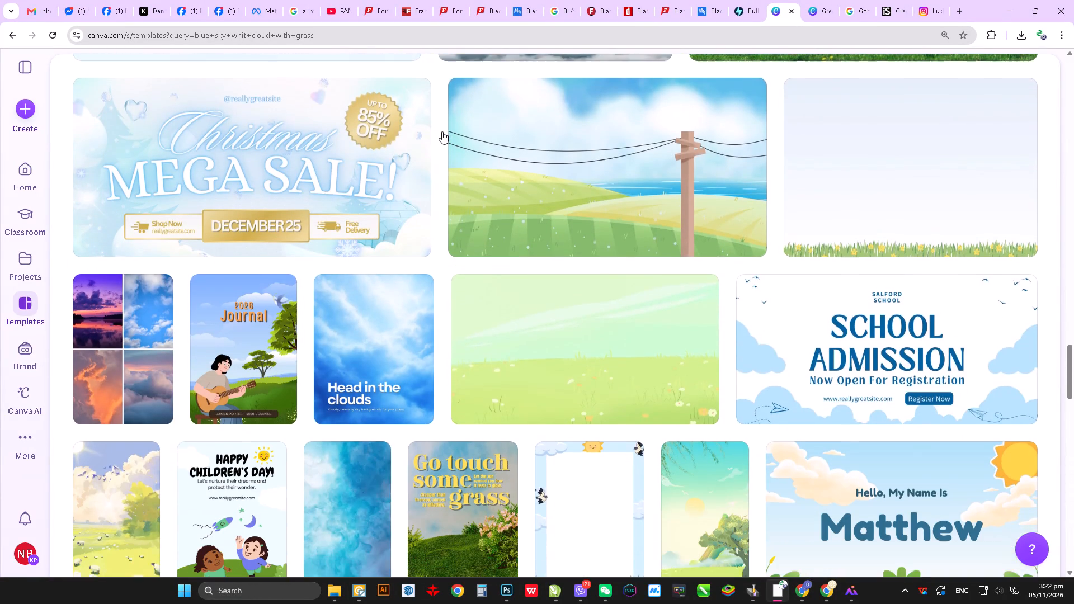
pyautogui.scroll(-12, 442, 131)
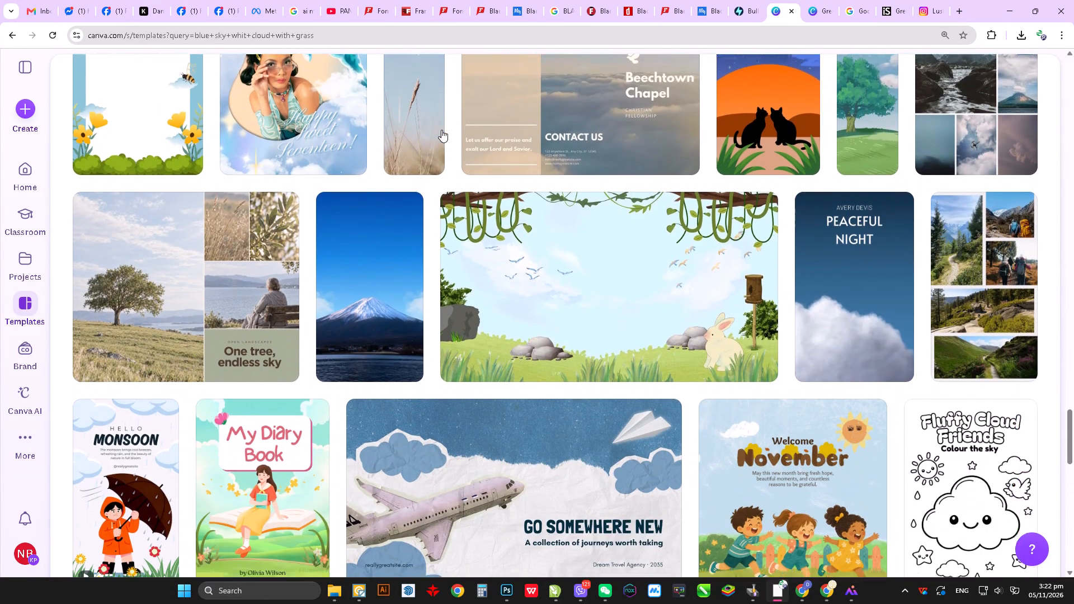
pyautogui.scroll(-8, 441, 130)
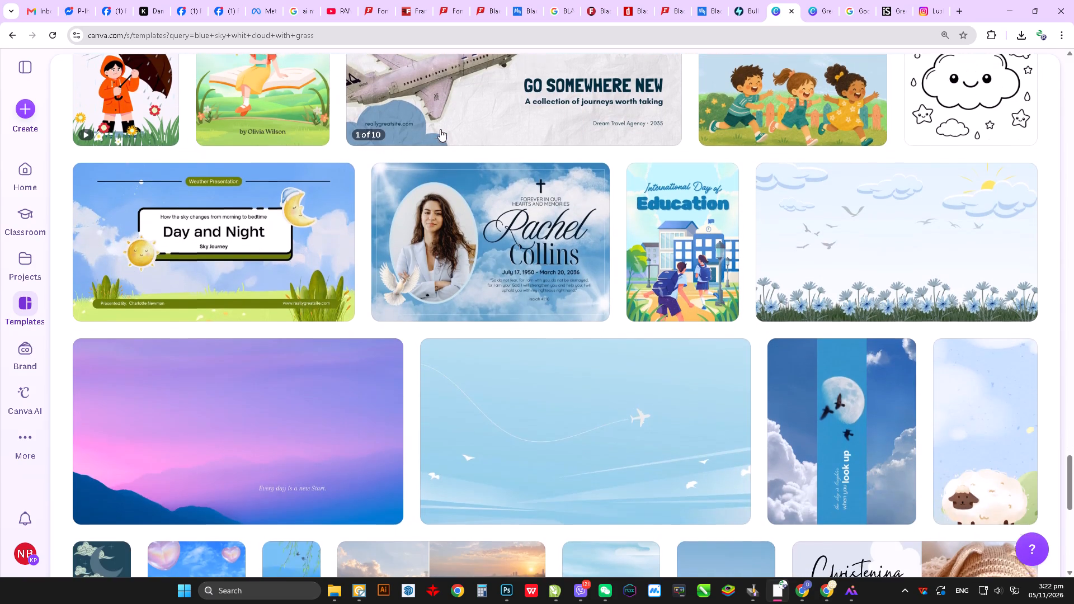
pyautogui.scroll(-9, 440, 129)
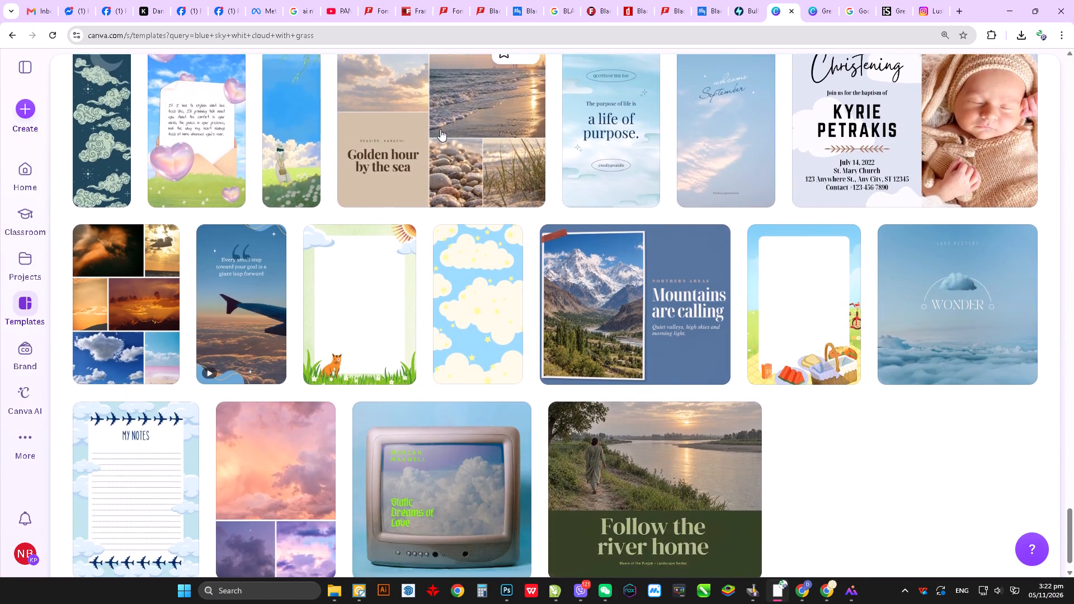
pyautogui.scroll(-5, 440, 129)
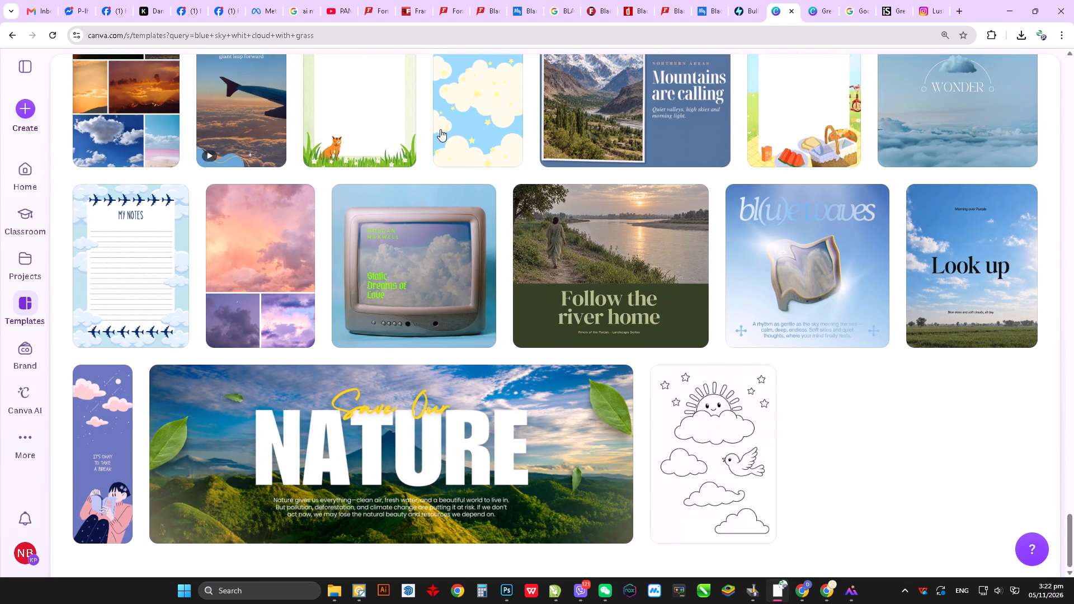
pyautogui.scroll(-2, 440, 129)
pyautogui.scroll(-3, 576, 432)
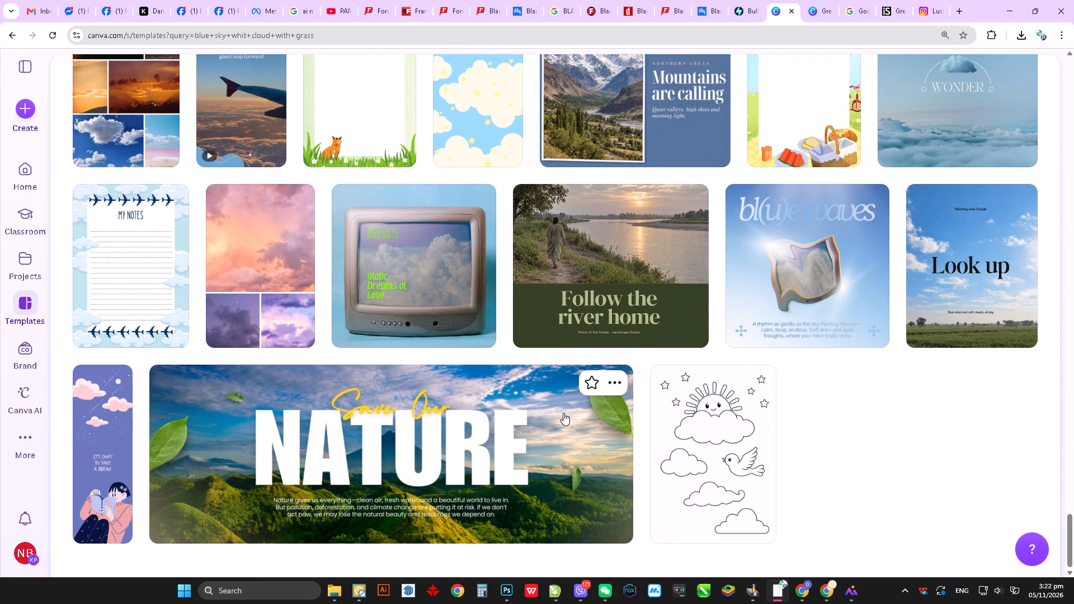
# Open the White and Green Modern Save Nature Facebook Cover, look through its similar designs, and close the preview.
pyautogui.click(553, 416)
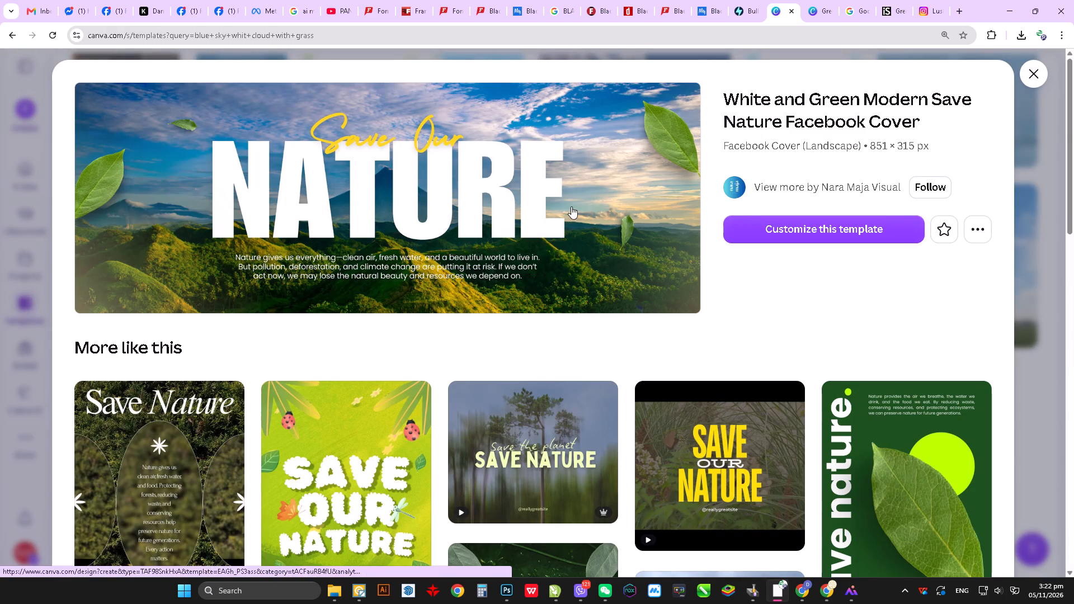
pyautogui.scroll(-2, 585, 204)
pyautogui.scroll(3, 585, 152)
pyautogui.scroll(-2, 585, 152)
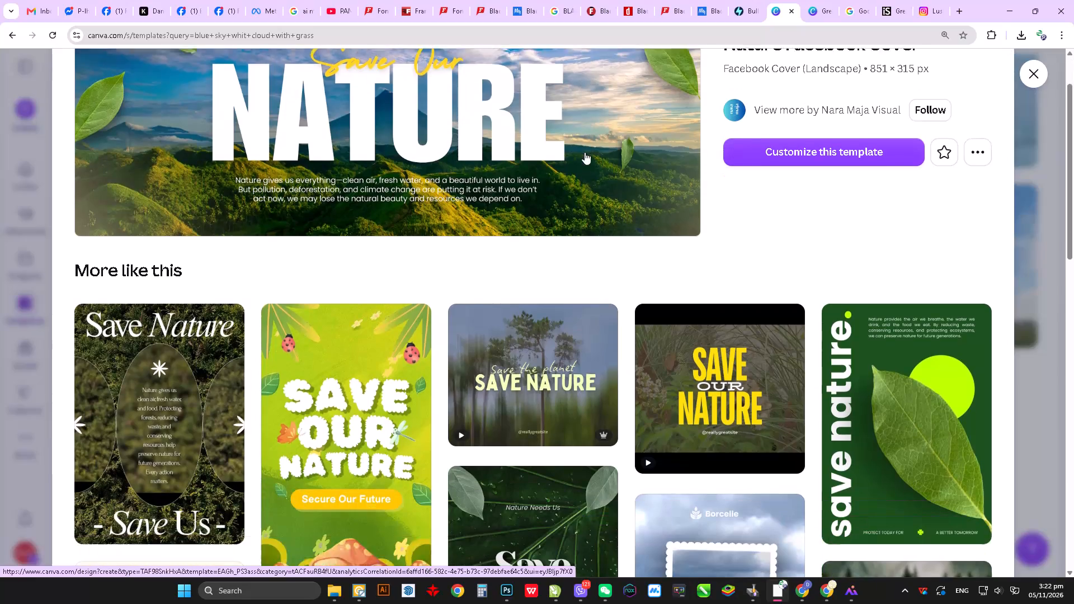
pyautogui.scroll(-6, 585, 152)
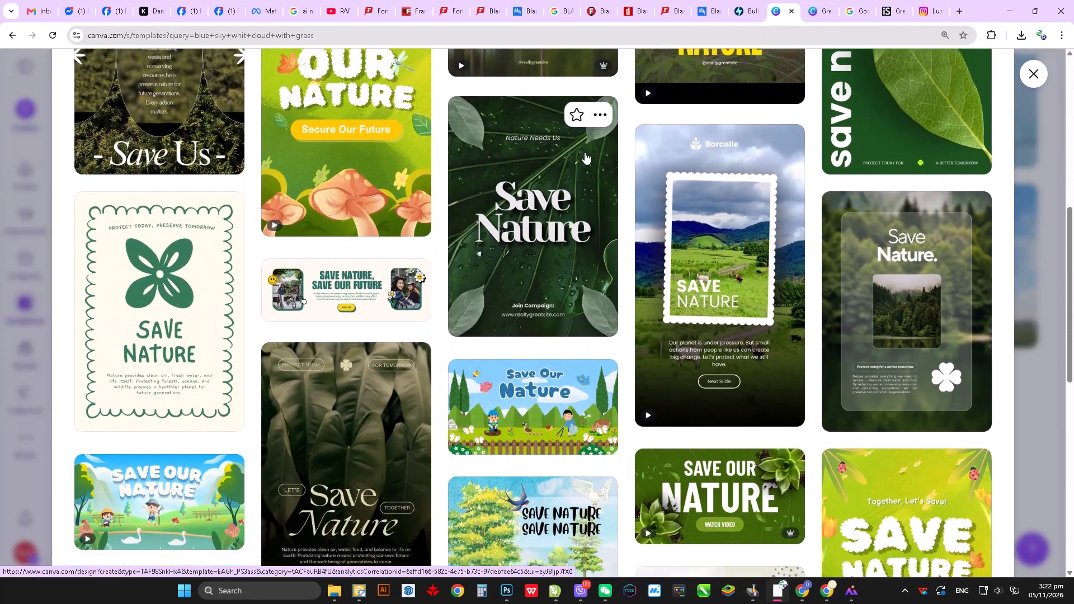
pyautogui.scroll(-8, 585, 152)
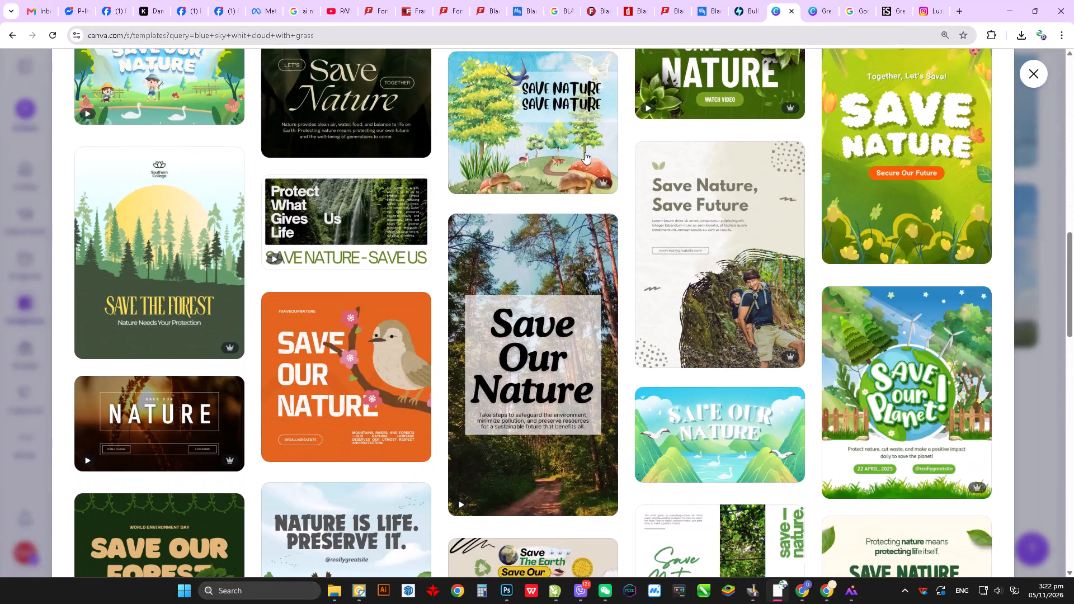
pyautogui.scroll(-3, 585, 152)
pyautogui.scroll(1, 585, 152)
pyautogui.scroll(-4, 585, 152)
pyautogui.scroll(1, 585, 152)
pyautogui.scroll(-3, 585, 152)
pyautogui.scroll(1, 585, 152)
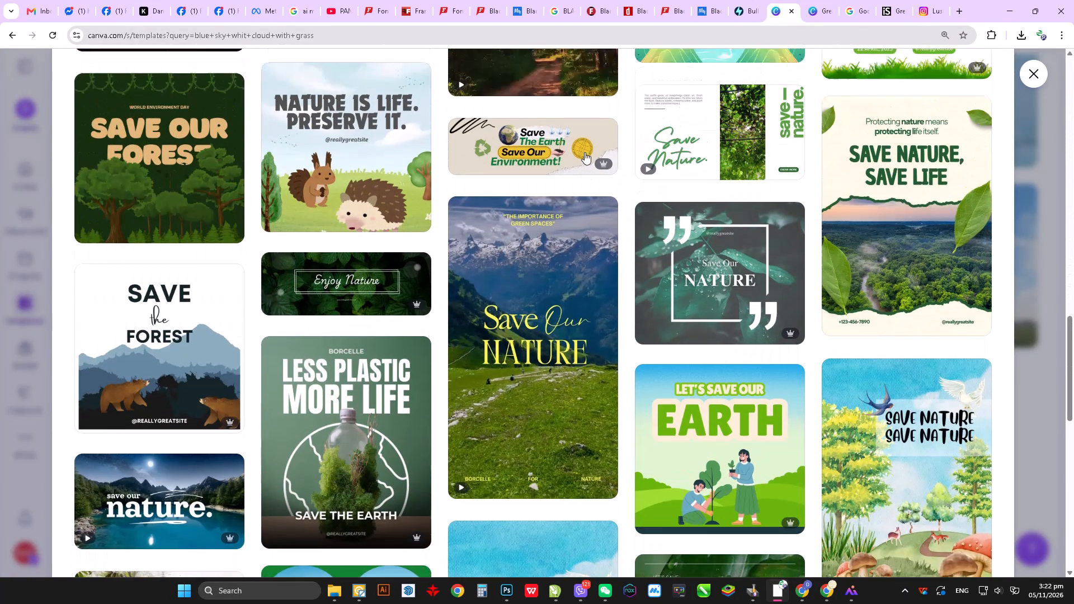
pyautogui.scroll(-6, 585, 152)
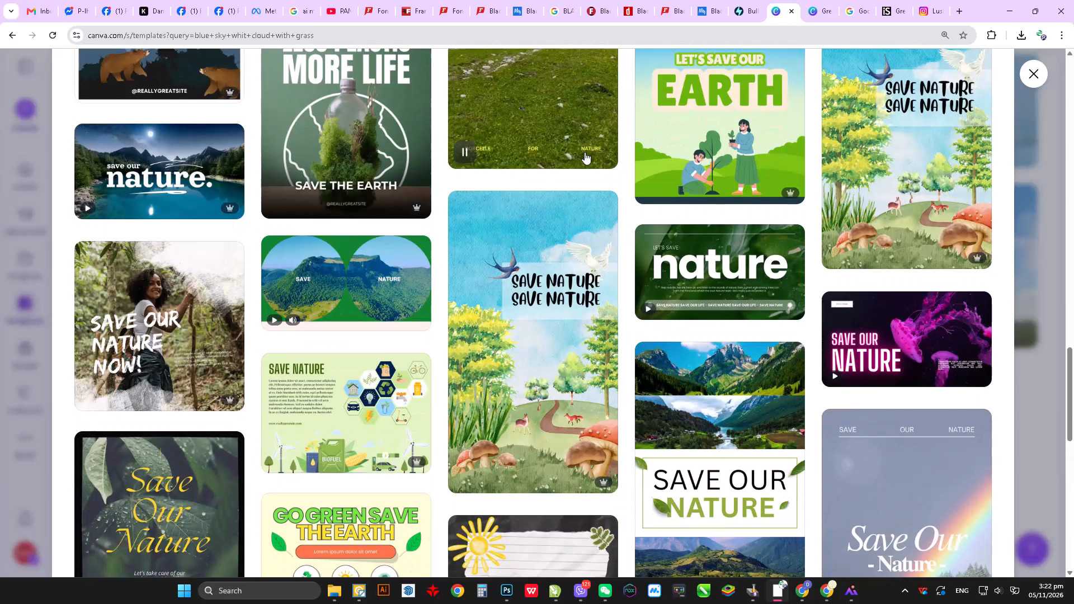
pyautogui.scroll(-4, 585, 152)
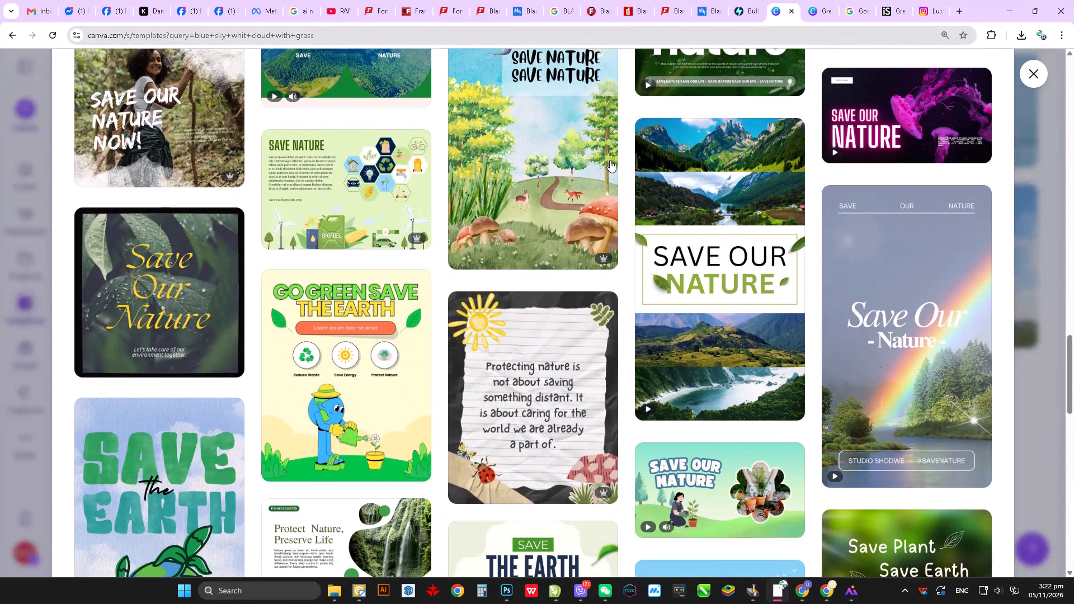
pyautogui.scroll(-2, 607, 158)
pyautogui.scroll(-1, 643, 201)
pyautogui.scroll(-1, 496, 194)
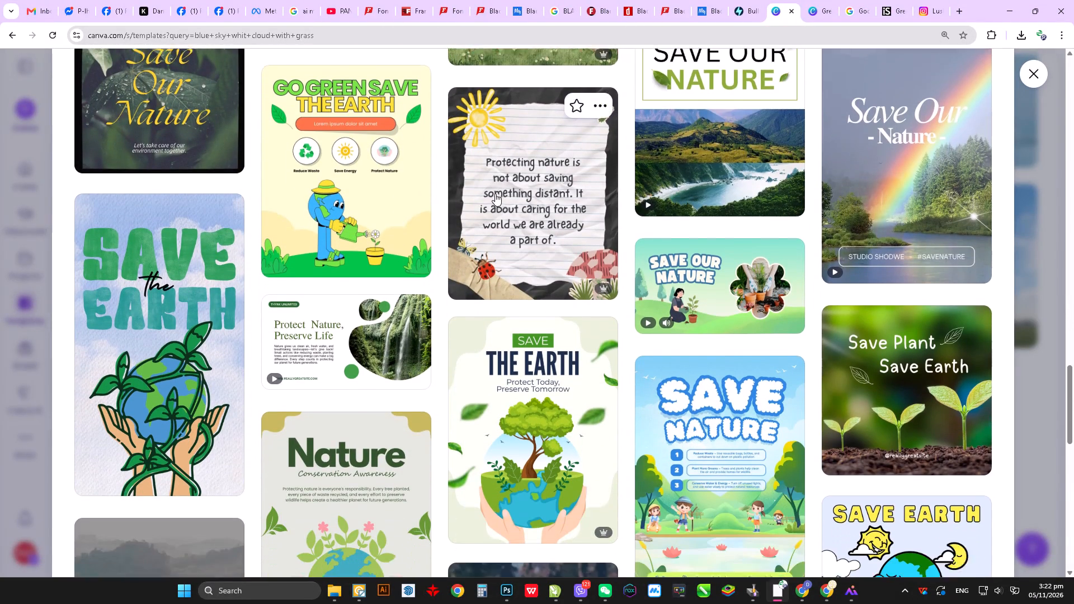
pyautogui.scroll(-9, 495, 194)
pyautogui.scroll(1, 495, 187)
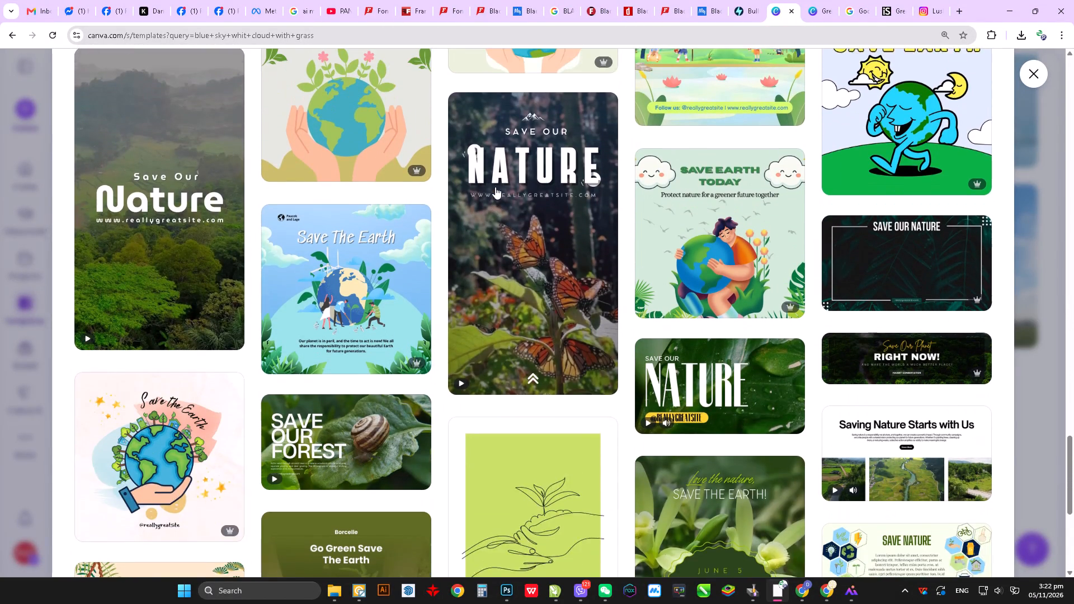
pyautogui.scroll(-6, 495, 187)
pyautogui.scroll(1, 495, 186)
pyautogui.scroll(-2, 495, 186)
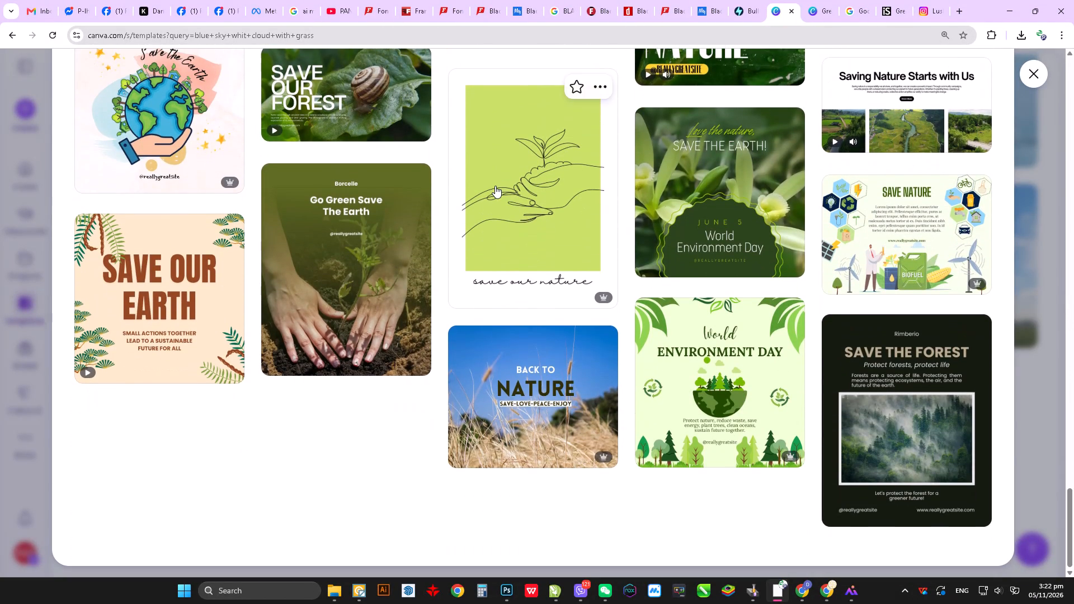
pyautogui.scroll(-2, 495, 186)
pyautogui.scroll(20, 495, 185)
pyautogui.scroll(3, 495, 185)
pyautogui.scroll(3, 479, 262)
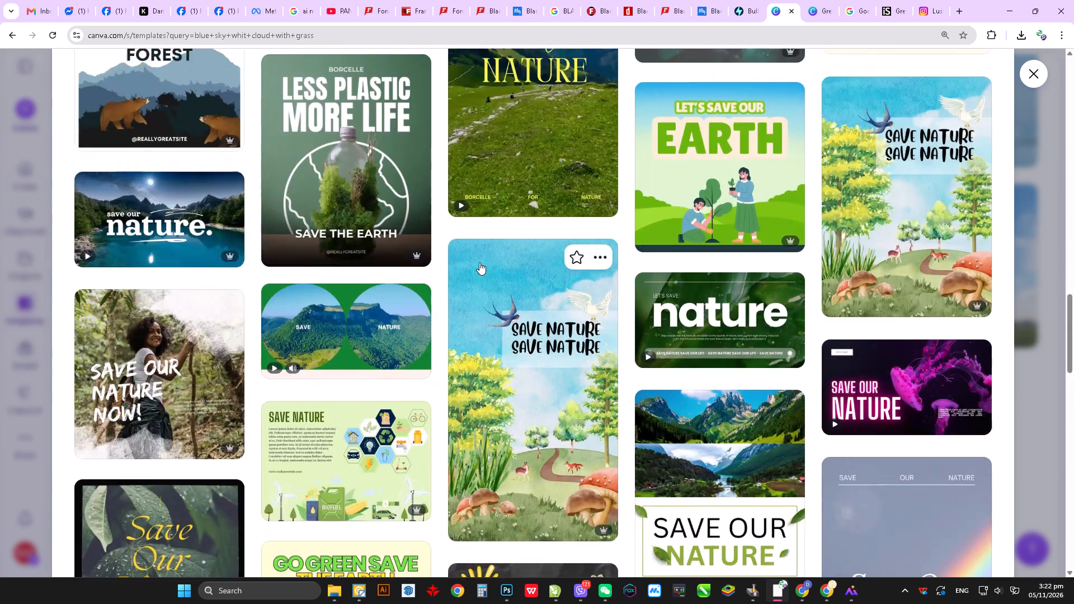
pyautogui.scroll(3, 479, 262)
pyautogui.scroll(20, 479, 259)
pyautogui.scroll(13, 479, 259)
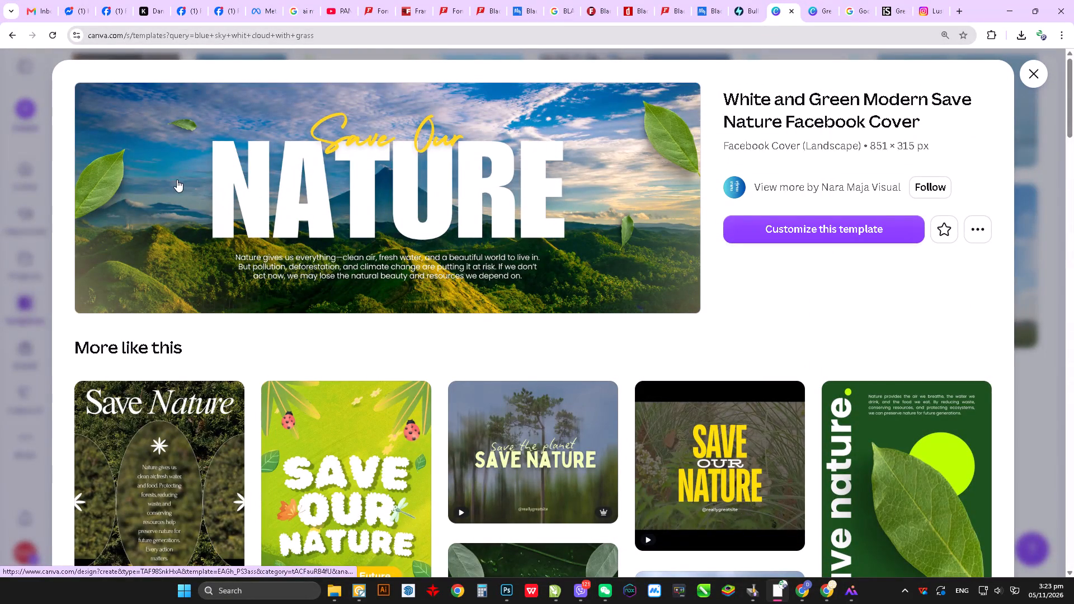
pyautogui.click(1027, 70)
# Go back through the sky-and-grass template results and re-examine the first designs, with their blue skies and green hills.
pyautogui.scroll(7, 494, 257)
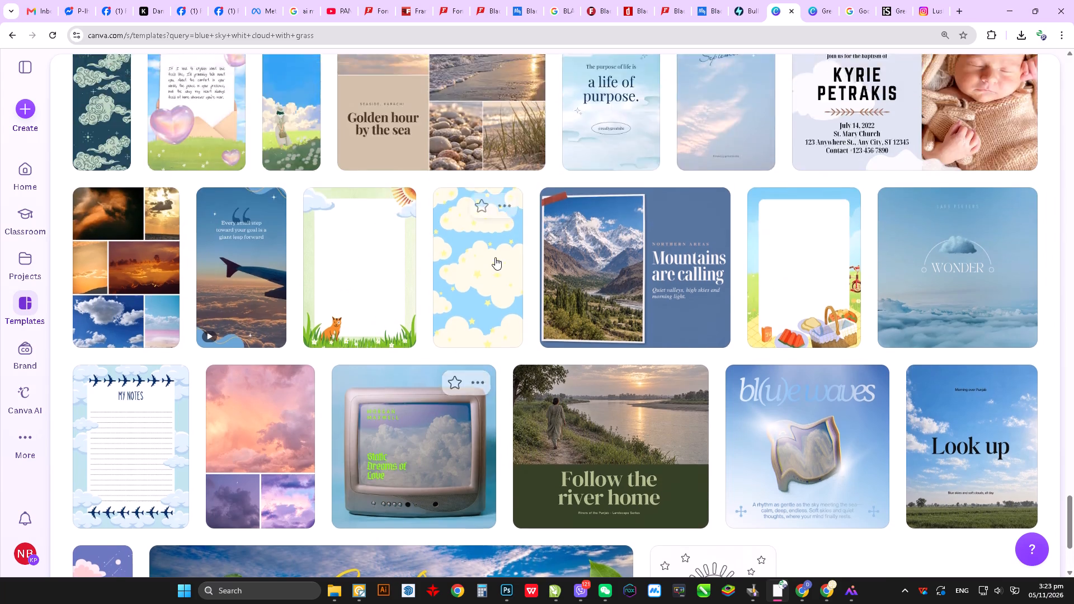
pyautogui.scroll(16, 496, 257)
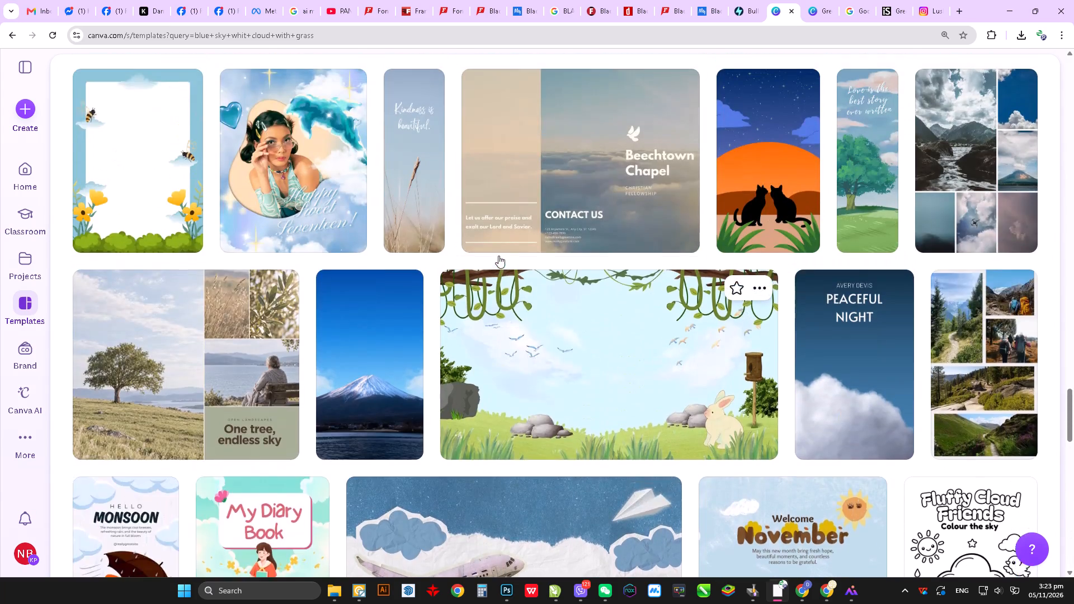
pyautogui.scroll(1, 498, 256)
pyautogui.scroll(20, 498, 256)
pyautogui.scroll(14, 498, 256)
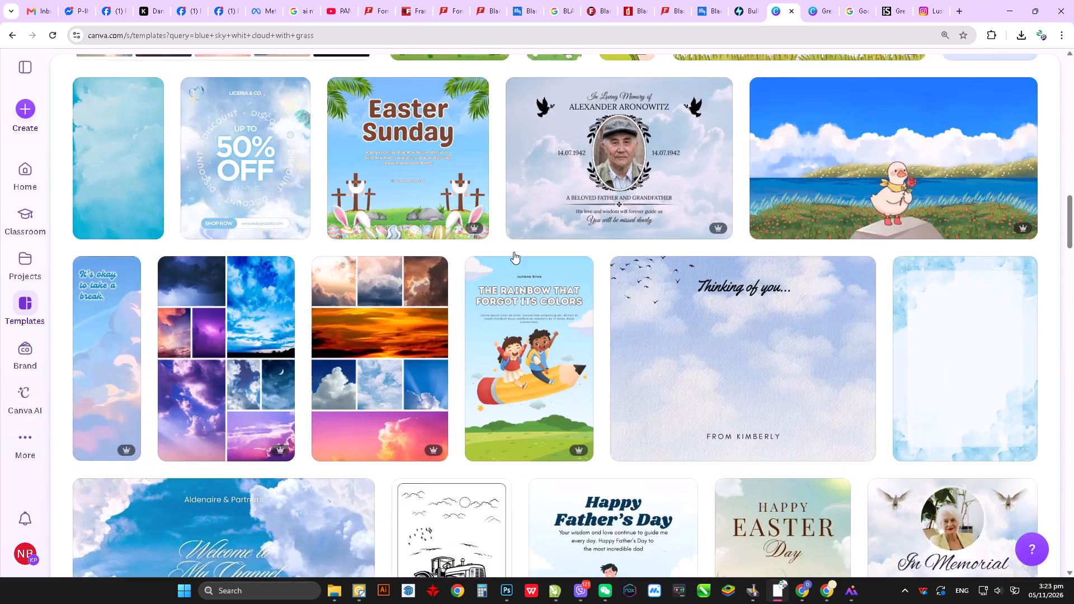
pyautogui.scroll(20, 514, 252)
pyautogui.scroll(5, 514, 252)
pyautogui.scroll(-2, 516, 250)
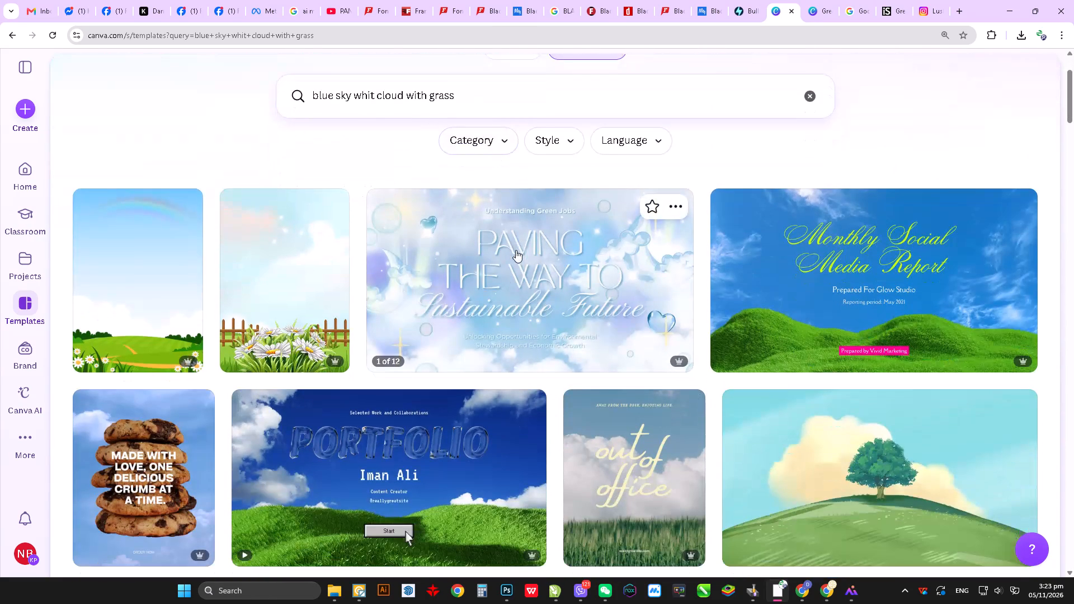
pyautogui.scroll(-1, 516, 250)
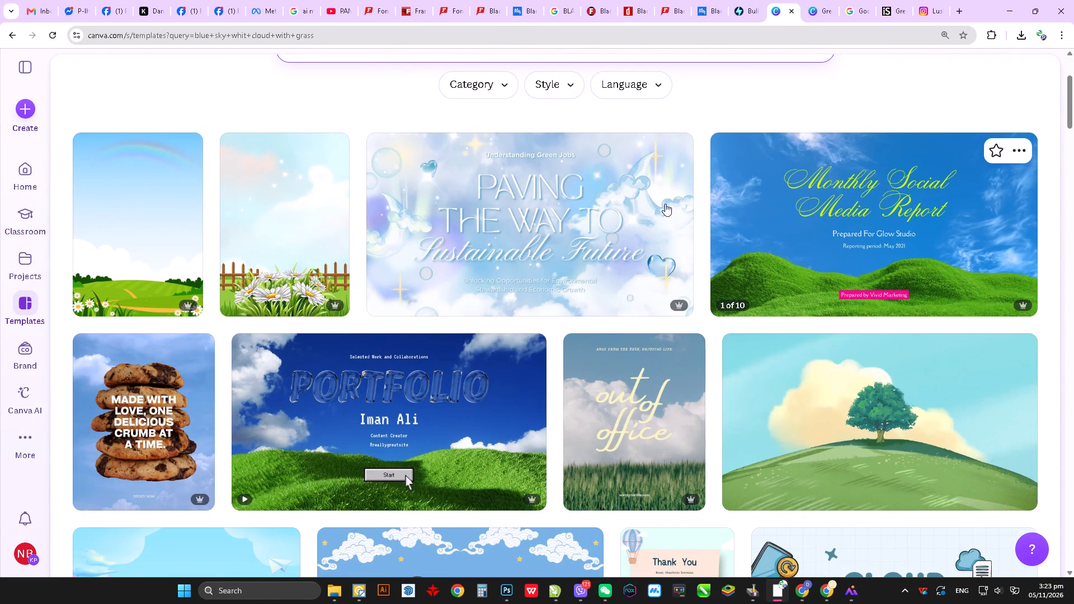
# Open the Blue and Green Glass Sky Grass Modern Monthly Social Media Report template and look through its similar designs.
pyautogui.click(931, 202)
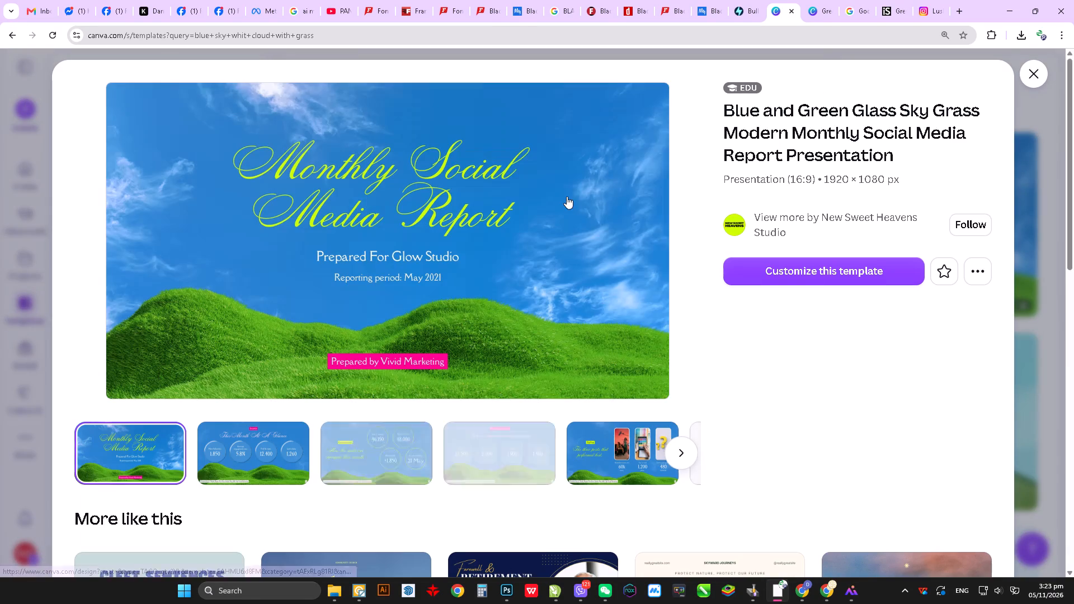
pyautogui.scroll(-6, 507, 187)
pyautogui.scroll(2, 541, 106)
pyautogui.scroll(-13, 541, 106)
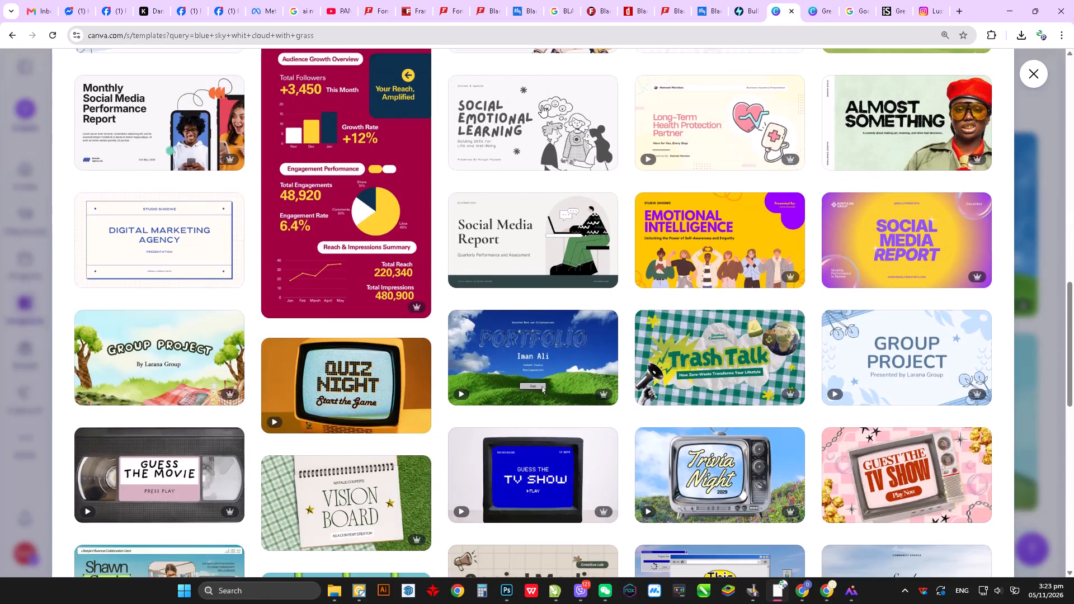
pyautogui.scroll(-5, 541, 105)
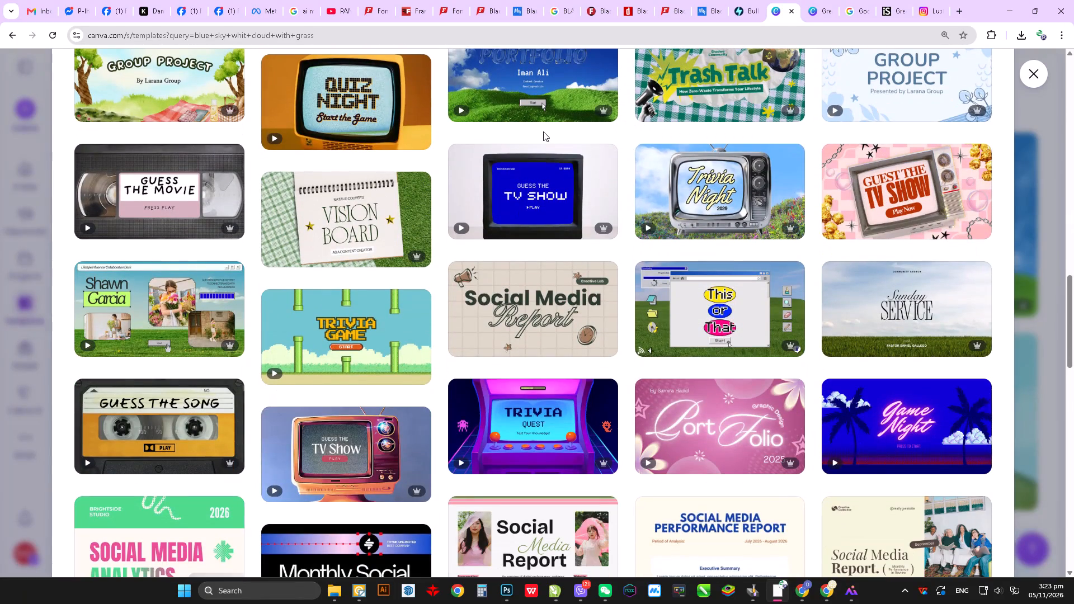
pyautogui.scroll(-3, 537, 261)
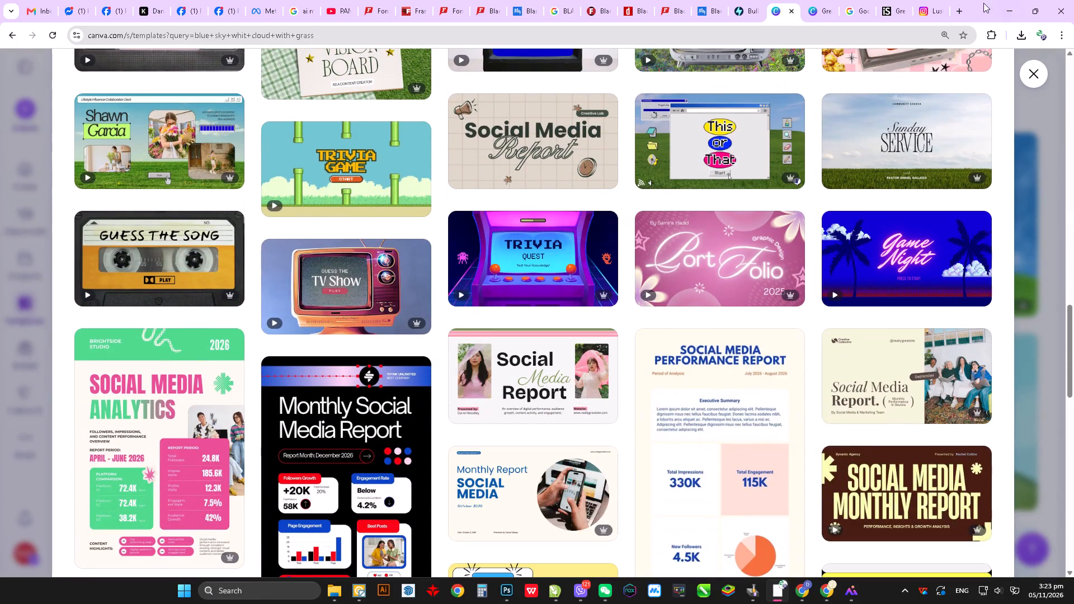
# Search Google Images in a new tab for the copied phrase "blue sky whit cloud with grass".
pyautogui.click(960, 13)
pyautogui.click(901, 29)
pyautogui.hotkey('ctrl', 'v')
pyautogui.press('Return')
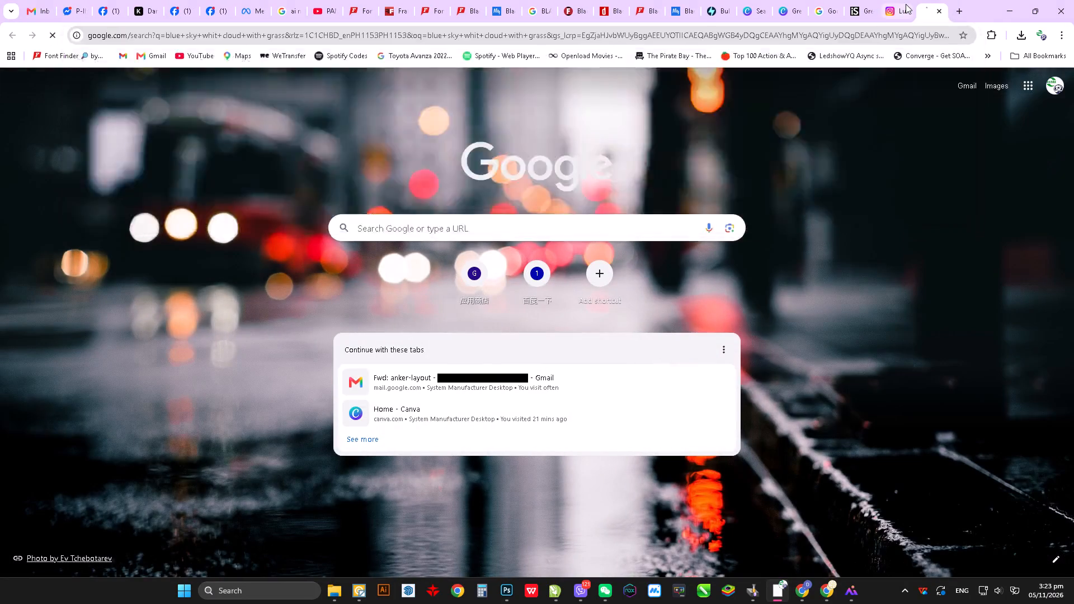
pyautogui.click(222, 102)
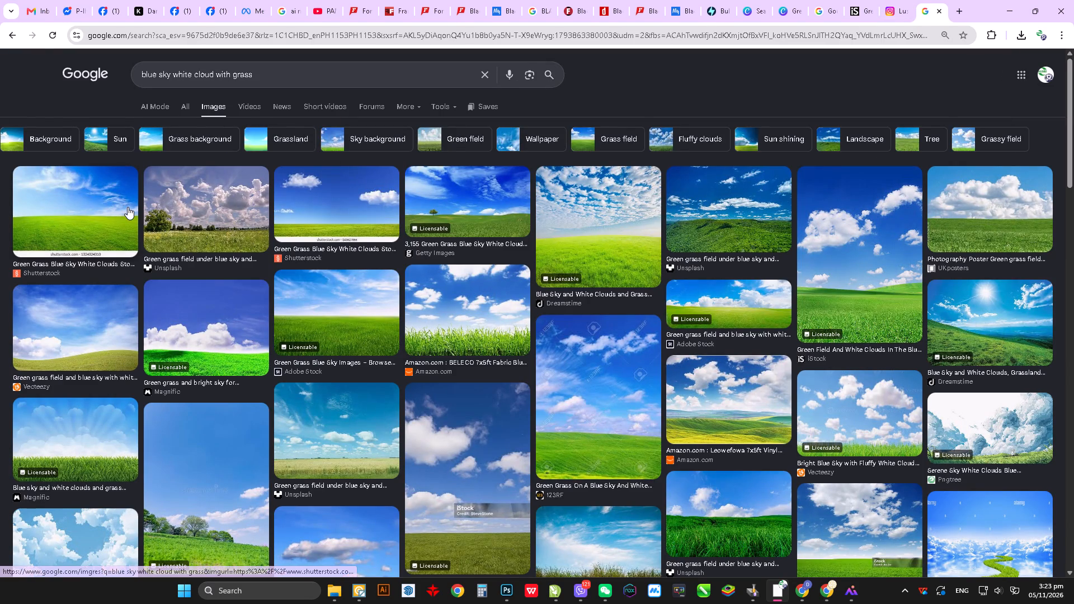
# Preview the Shutterstock, Getty Images and Adobe Stock green-field photos and look through more of the image results.
pyautogui.click(84, 207)
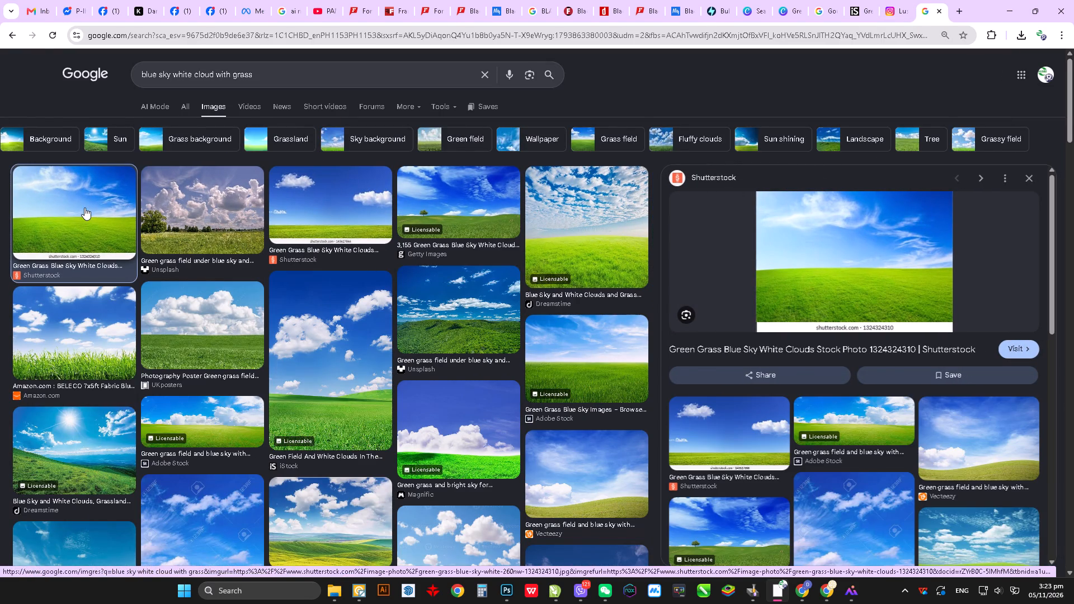
pyautogui.press('Right')
pyautogui.press('Right')
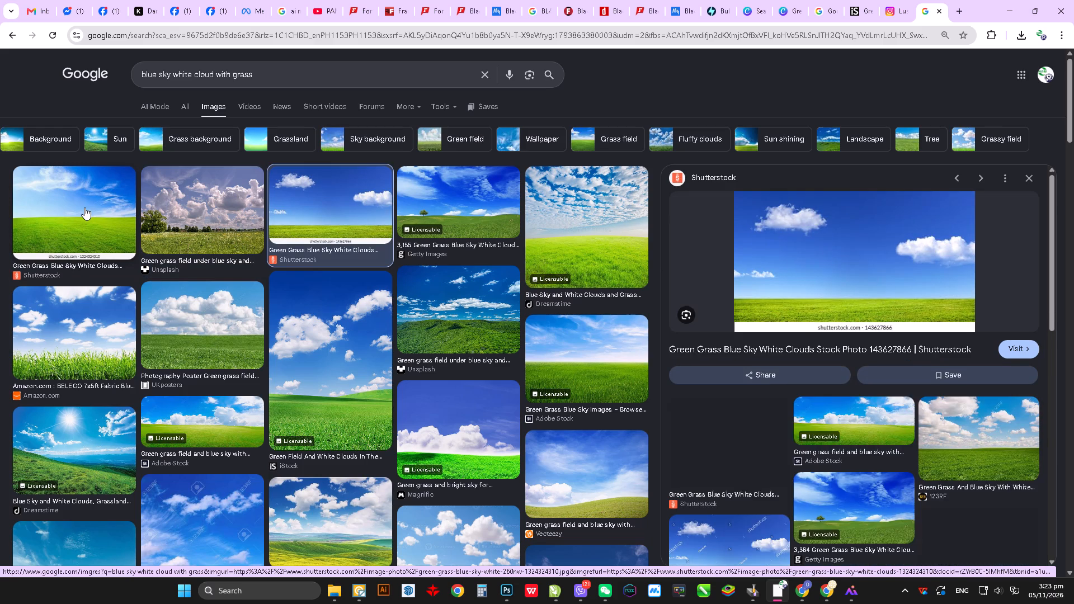
pyautogui.press('Right')
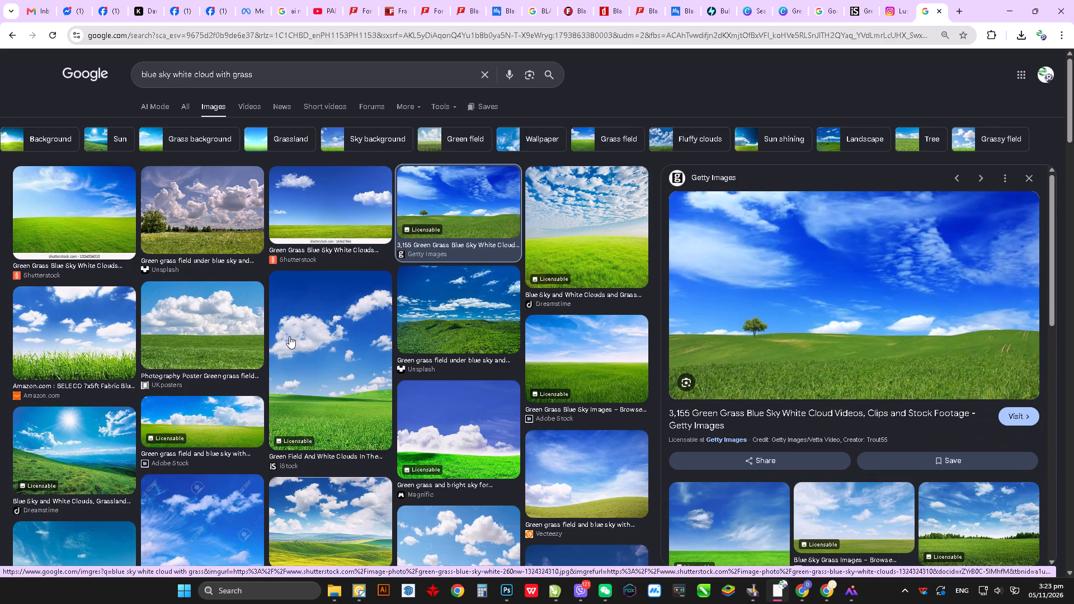
pyautogui.click(569, 359)
pyautogui.scroll(-1, 587, 361)
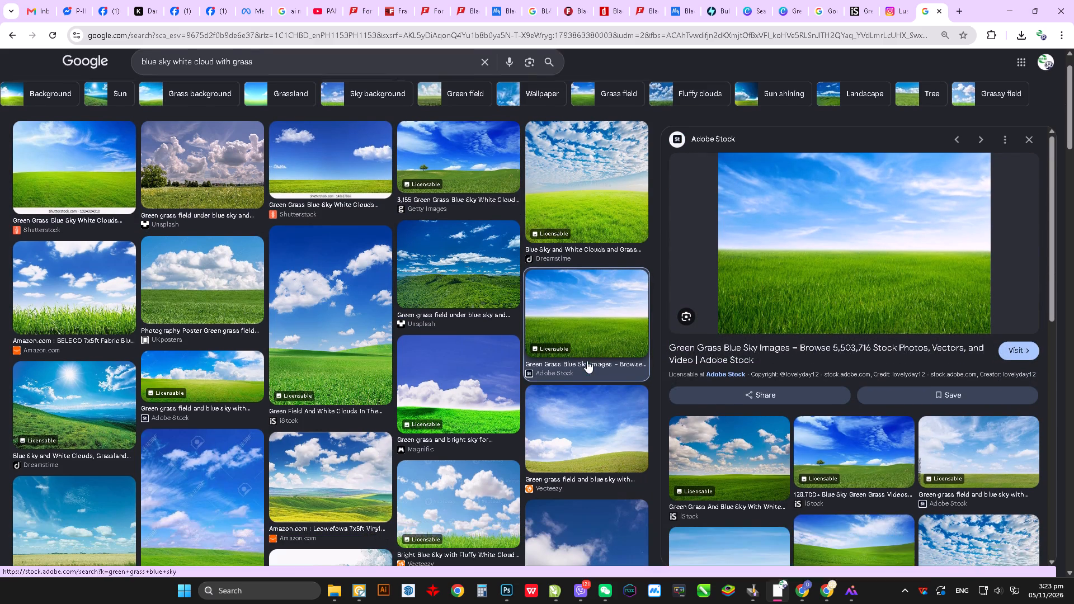
pyautogui.scroll(-3, 584, 354)
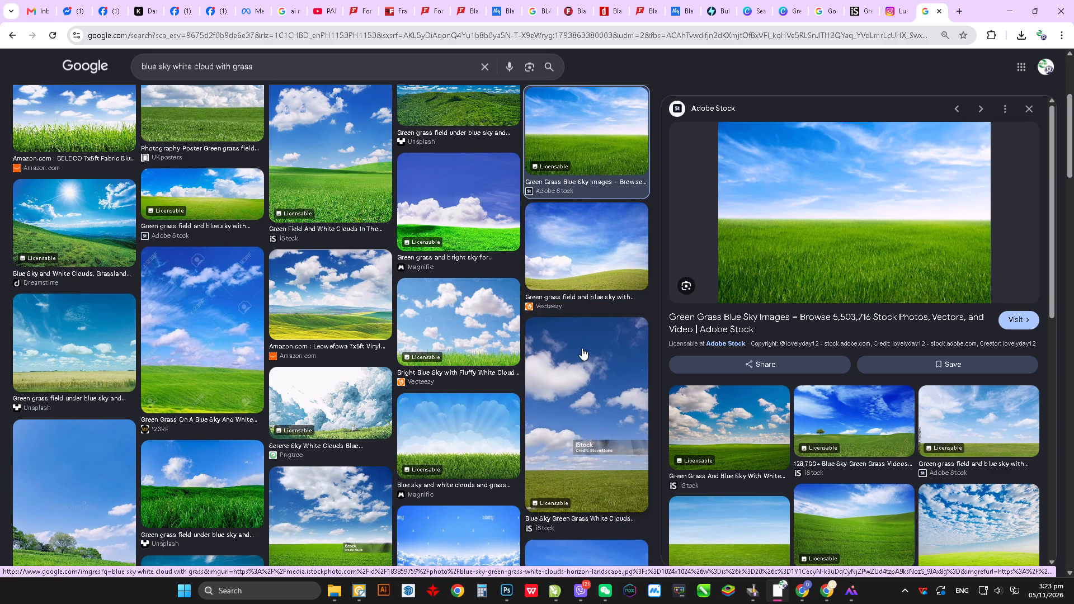
pyautogui.scroll(-1, 582, 348)
pyautogui.scroll(-3, 421, 344)
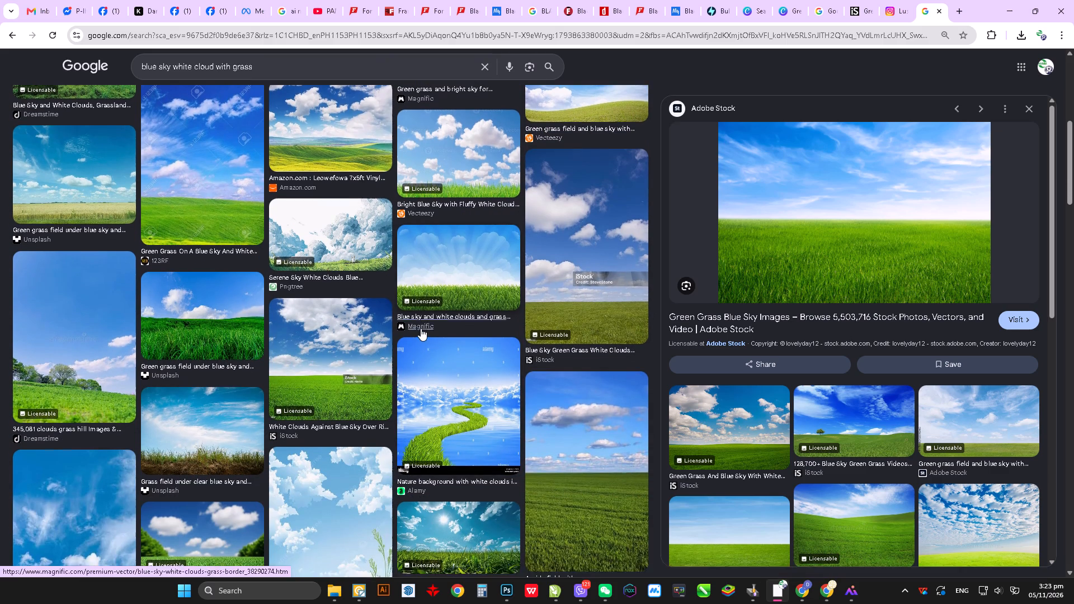
pyautogui.scroll(-4, 463, 322)
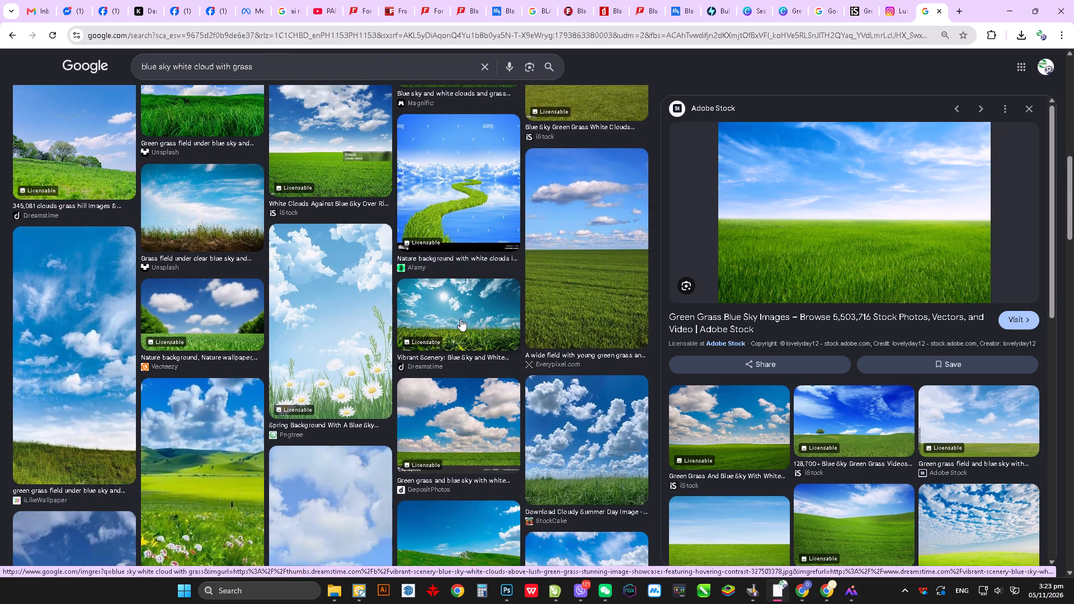
# Preview the DepositPhotos green grass and white clouds photo and a related one, and look further through the results.
pyautogui.click(498, 352)
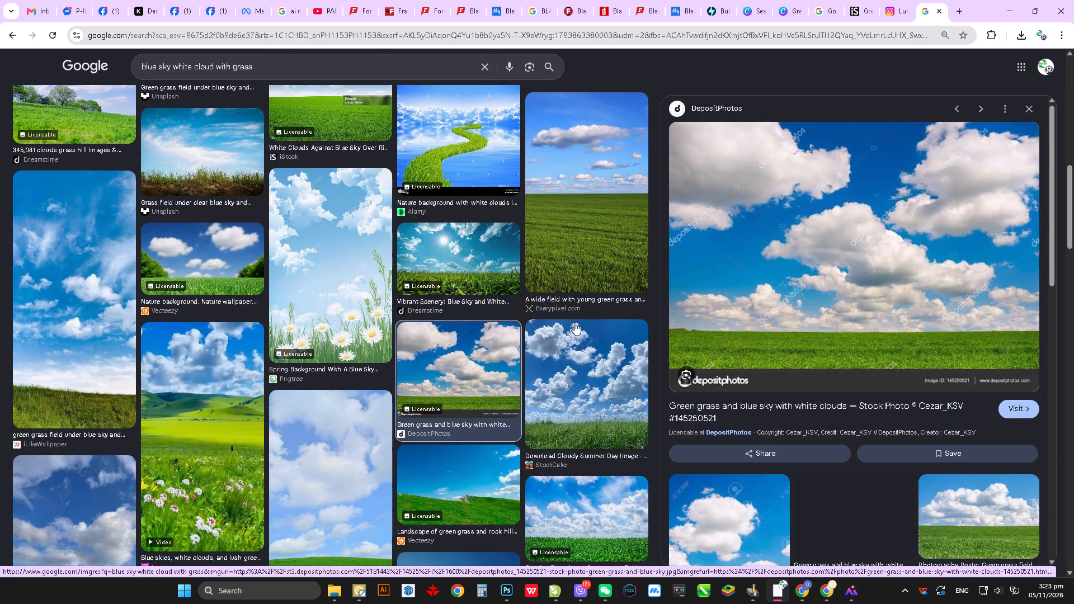
pyautogui.scroll(-1, 395, 355)
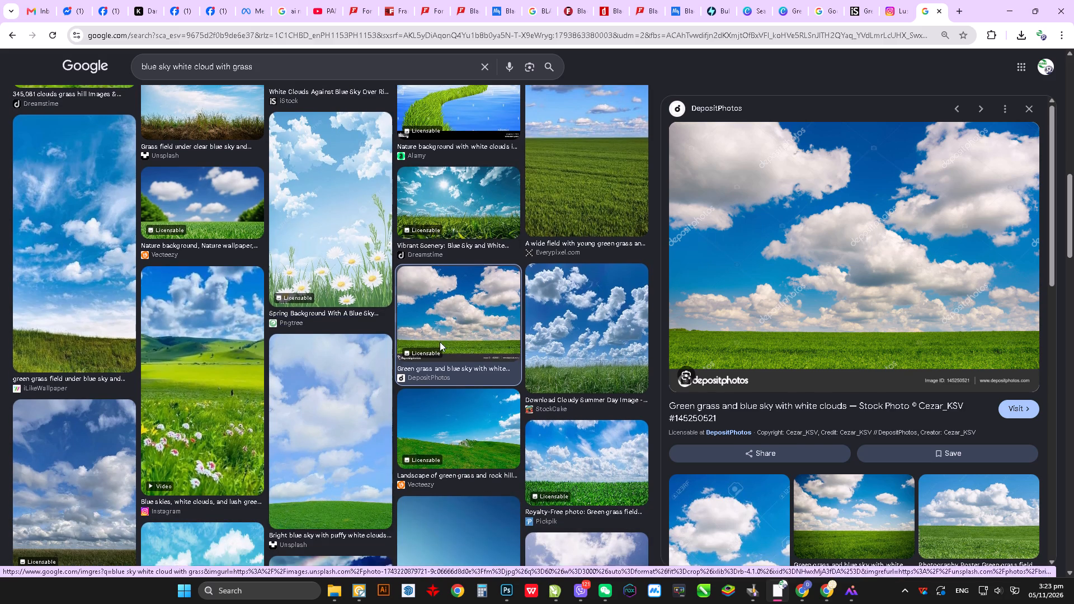
pyautogui.scroll(-4, 820, 360)
pyautogui.click(857, 293)
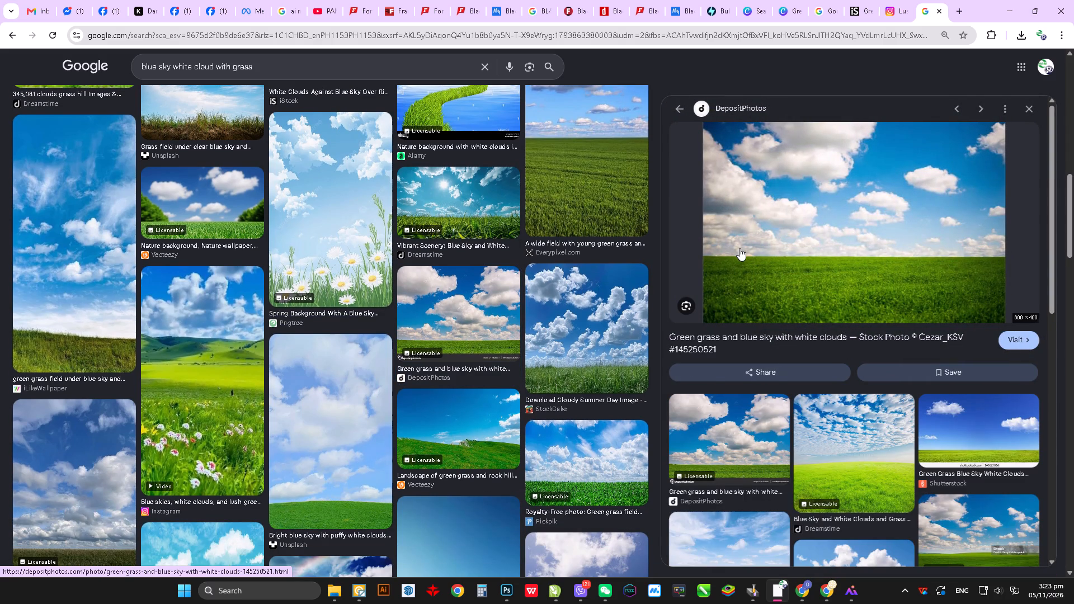
pyautogui.scroll(-2, 541, 334)
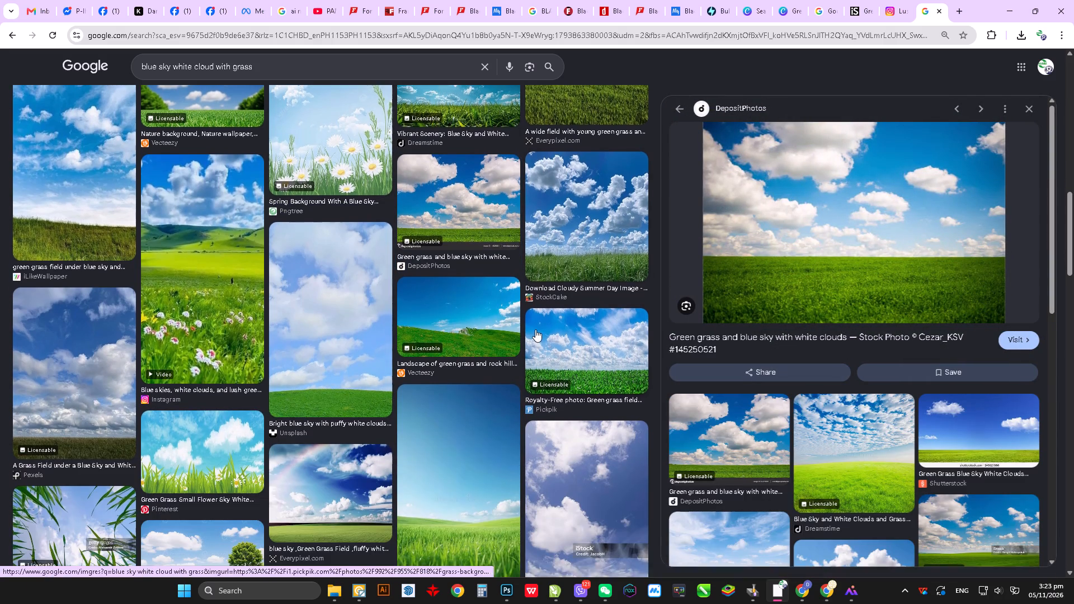
pyautogui.scroll(-5, 533, 327)
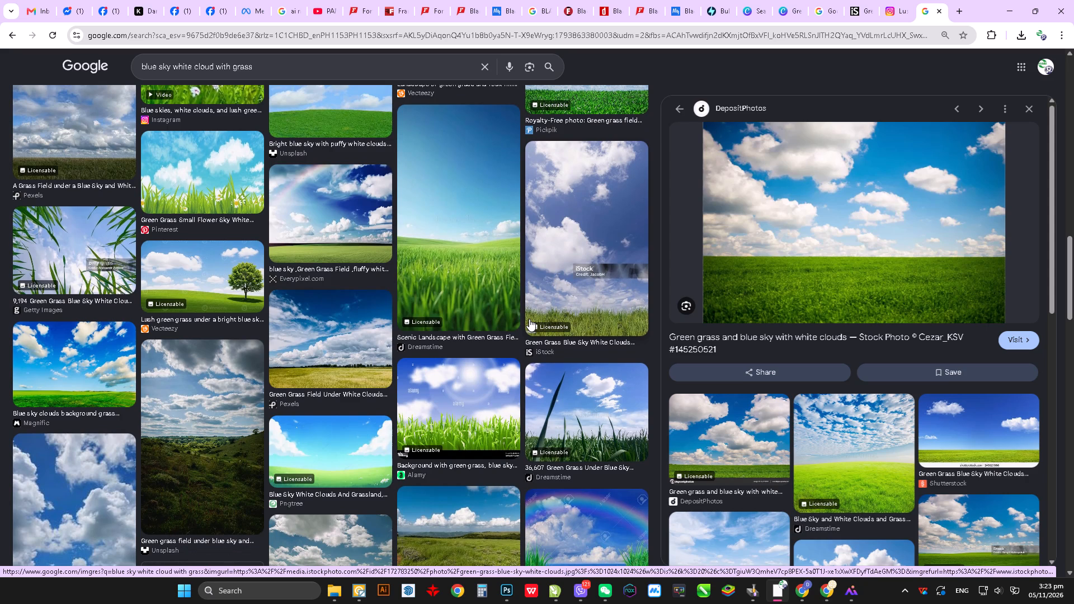
pyautogui.click(109, 355)
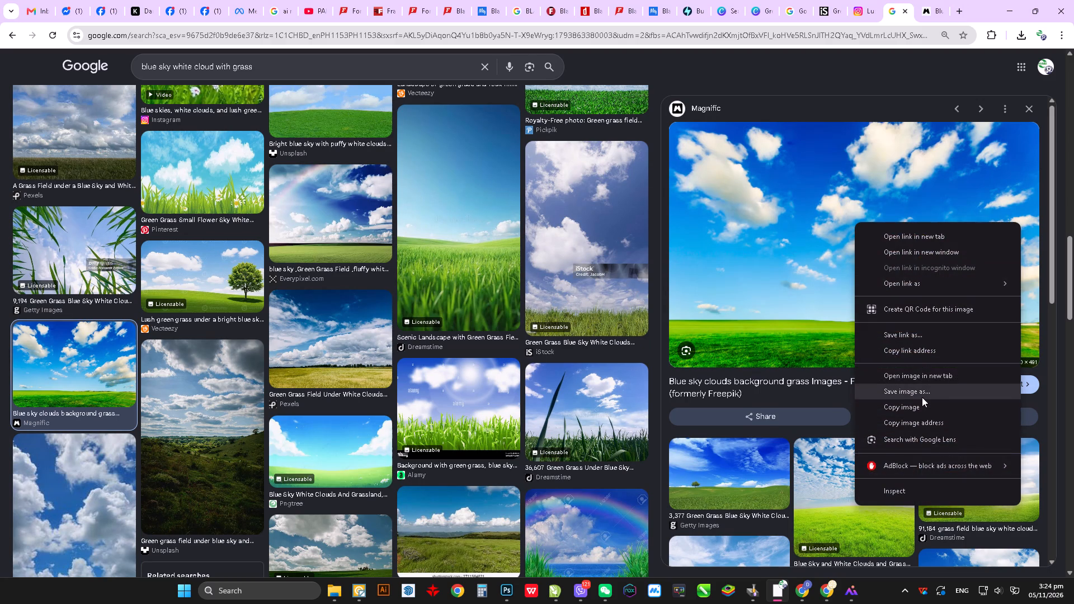
pyautogui.click(921, 395)
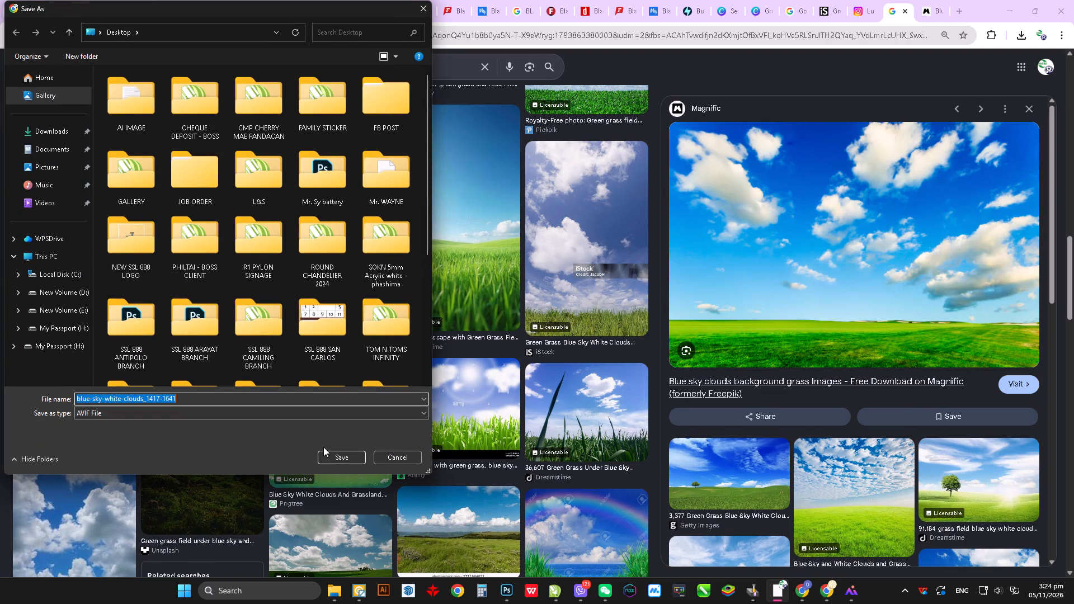
pyautogui.click(331, 456)
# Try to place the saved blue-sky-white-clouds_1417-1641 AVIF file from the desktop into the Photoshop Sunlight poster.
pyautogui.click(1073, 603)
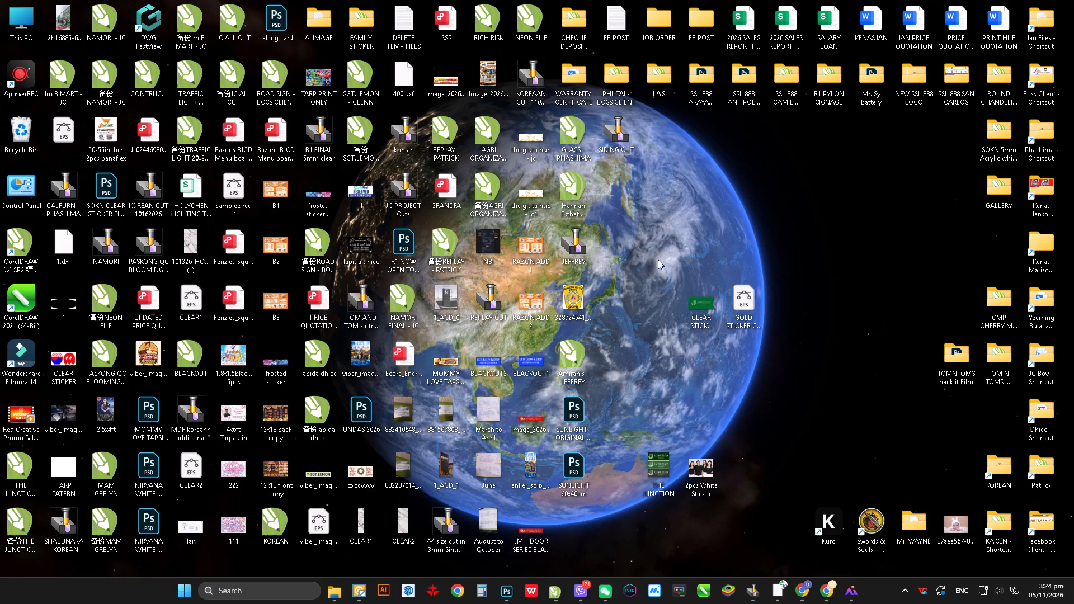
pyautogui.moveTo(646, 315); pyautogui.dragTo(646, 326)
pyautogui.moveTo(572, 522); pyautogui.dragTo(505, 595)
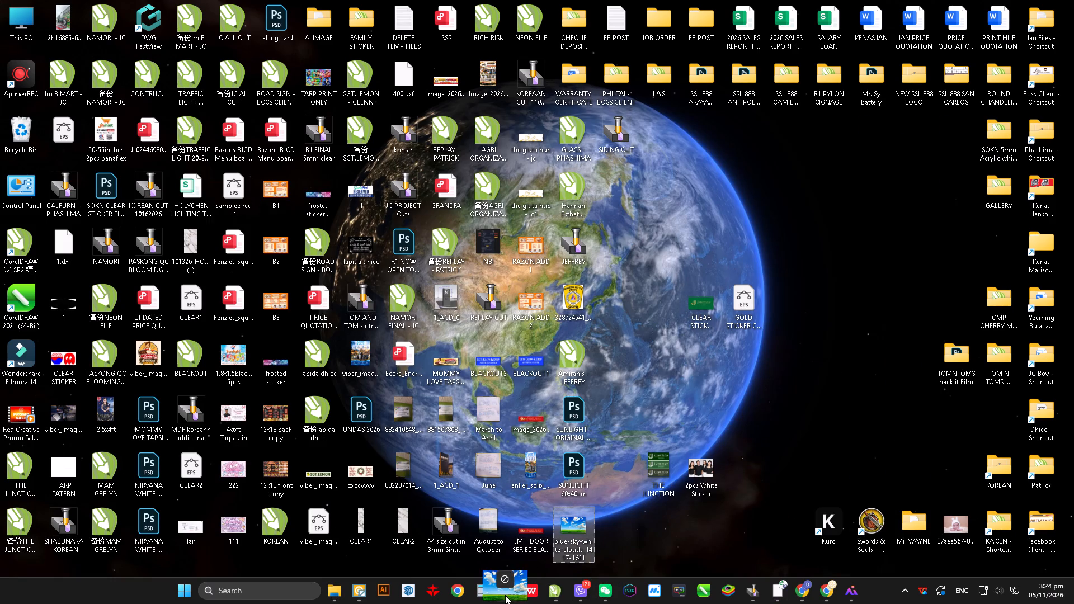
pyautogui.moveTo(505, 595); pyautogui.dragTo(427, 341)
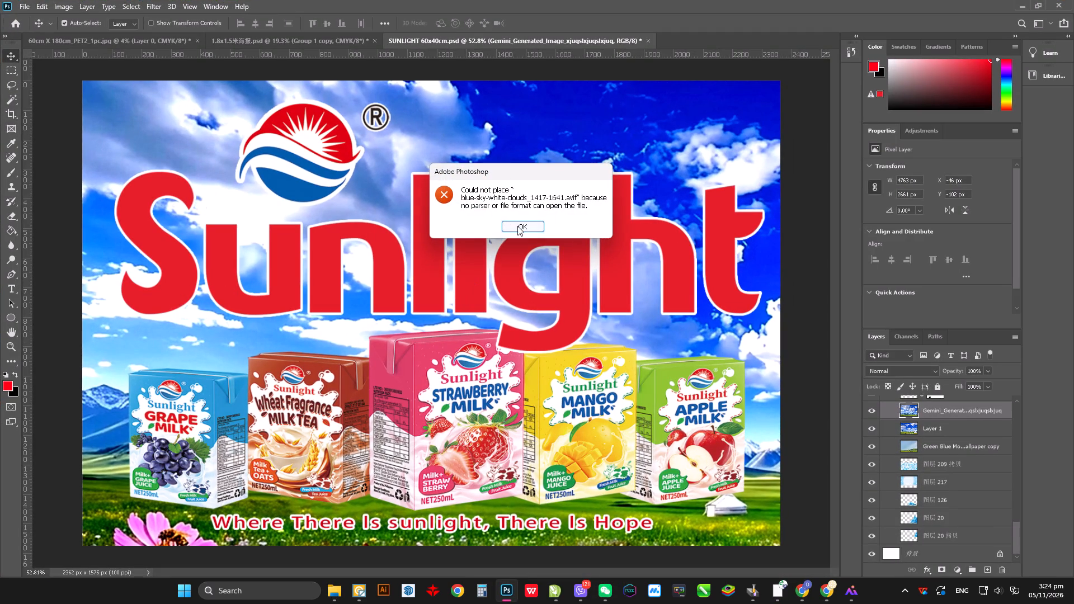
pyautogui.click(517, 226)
# Copy the previewed Magnific sky-and-grass image in Chrome and paste it into the Photoshop Sunlight poster.
pyautogui.hotkey('alt', 'Tab')
pyautogui.rightClick(858, 252)
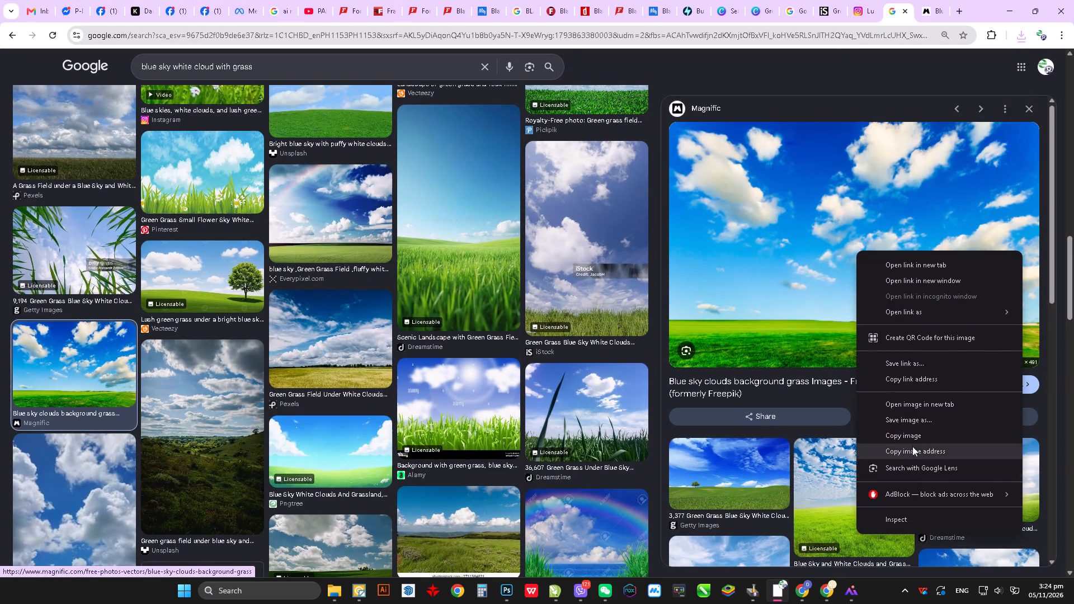
pyautogui.click(912, 437)
pyautogui.hotkey('alt', 'Tab')
pyautogui.hotkey('ctrl', 'v')
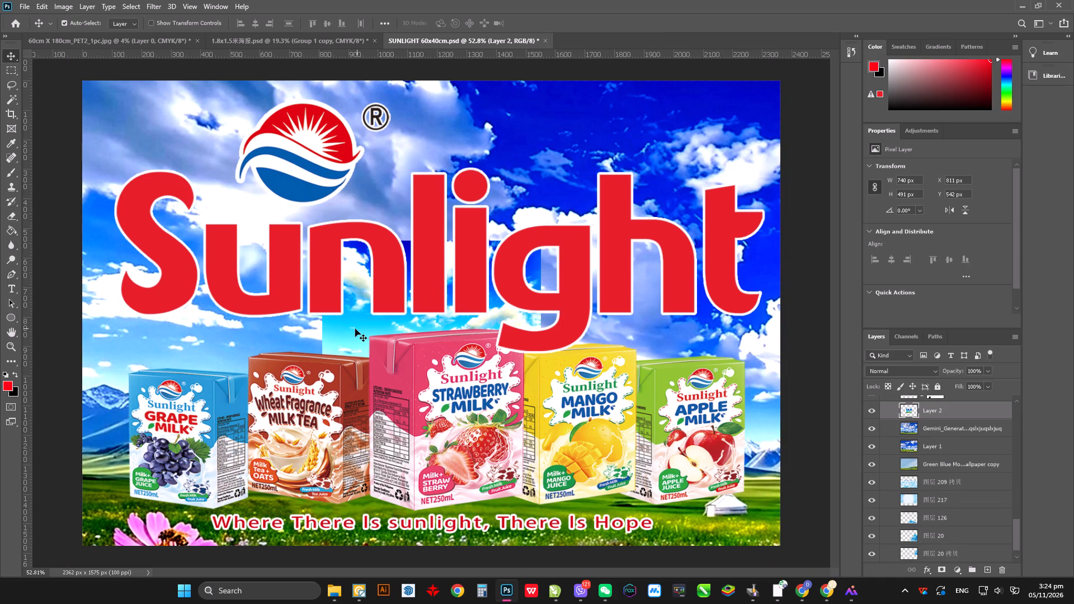
# Move the pasted sky image to the canvas's bottom-left corner and scale it proportionally to about 2388 × 1584 px, covering the poster.
pyautogui.moveTo(355, 329); pyautogui.dragTo(113, 490)
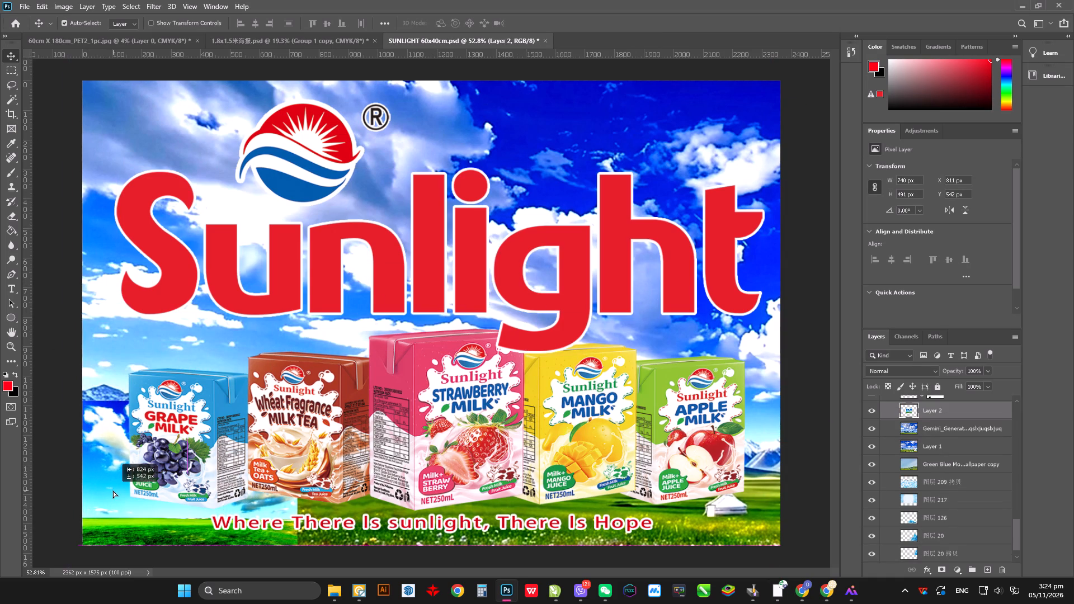
pyautogui.moveTo(113, 490); pyautogui.dragTo(114, 490)
pyautogui.hotkey('ctrl', 't')
pyautogui.keyDown('alt'); pyautogui.scroll(-3, 246, 412); pyautogui.keyUp('alt')
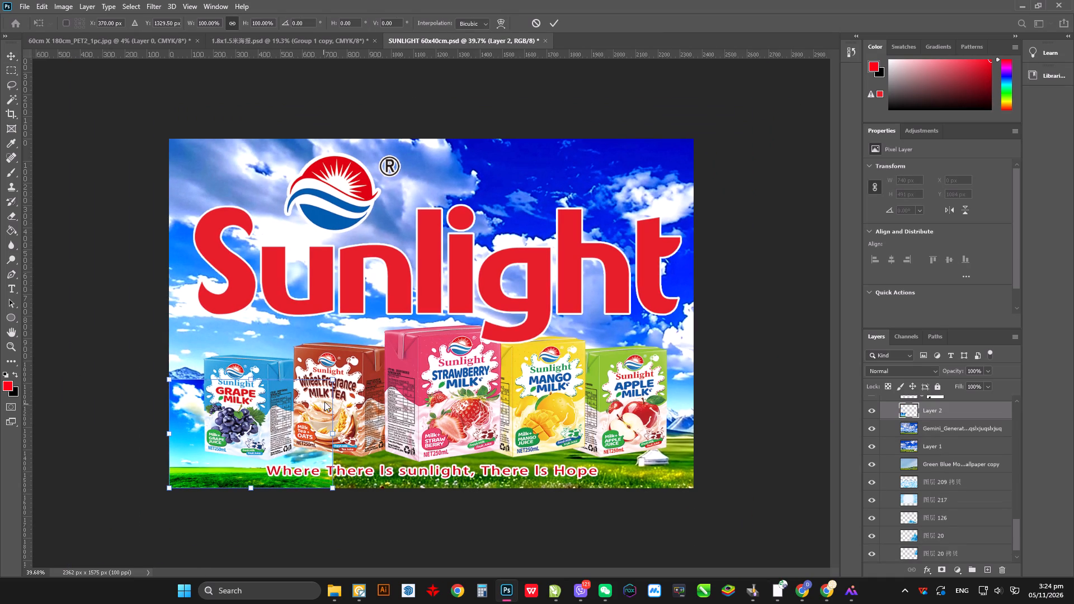
pyautogui.click(335, 383)
pyautogui.moveTo(334, 381); pyautogui.dragTo(370, 369)
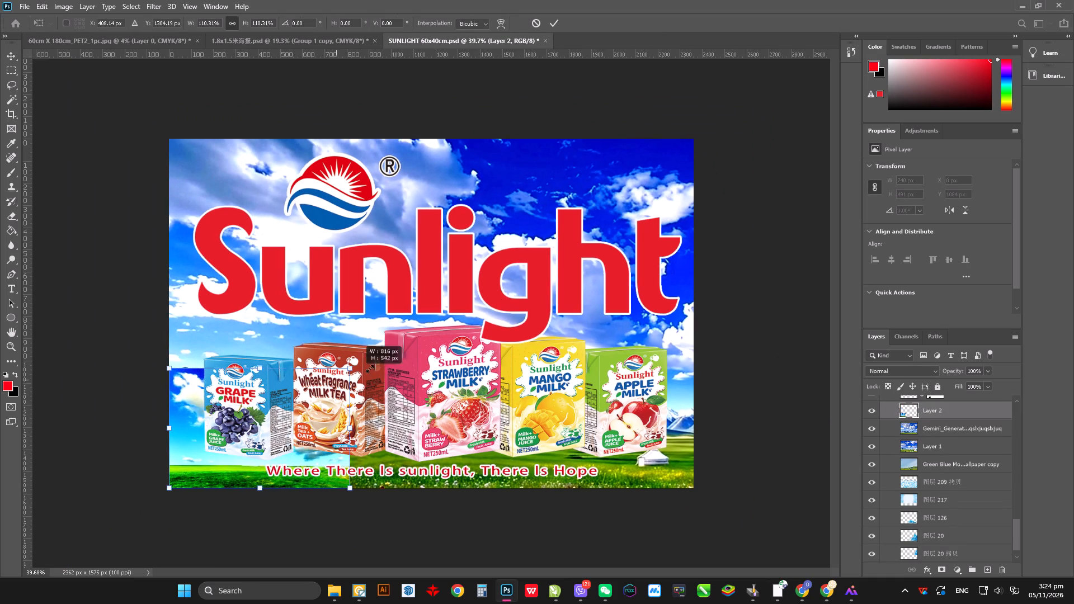
pyautogui.moveTo(370, 369); pyautogui.dragTo(717, 171)
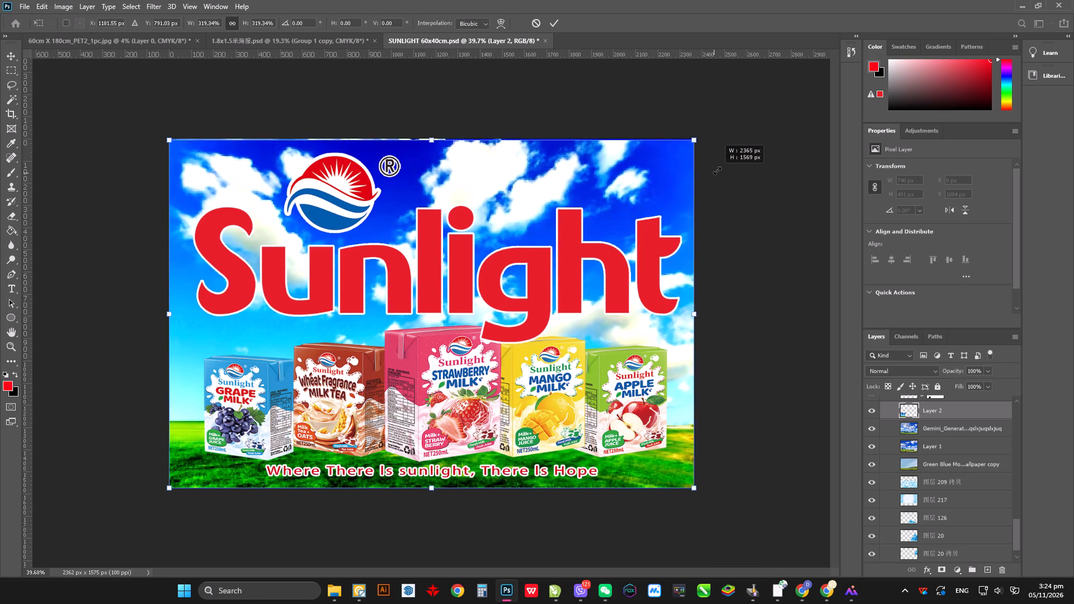
pyautogui.moveTo(717, 171); pyautogui.dragTo(720, 169)
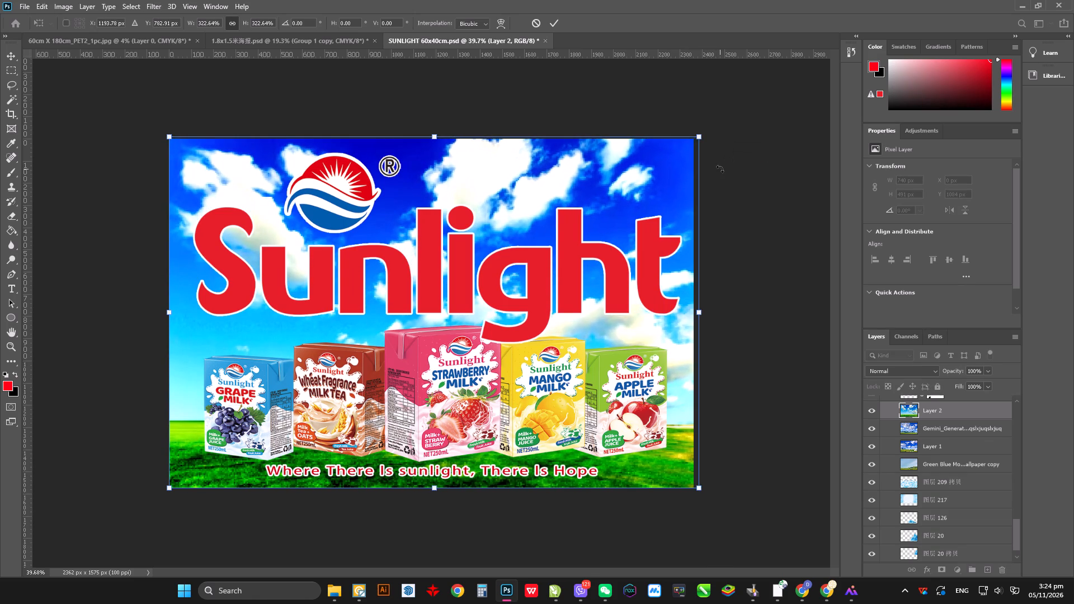
pyautogui.press('Return')
# Enlarge the sky background to about 154% (3686 × 2445 px) and shift it left to about X -489 px, keeping its bottom edge aligned.
pyautogui.keyDown('alt'); pyautogui.scroll(5, 308, 349); pyautogui.keyUp('alt')
pyautogui.keyDown('alt'); pyautogui.scroll(-1, 331, 342); pyautogui.keyUp('alt')
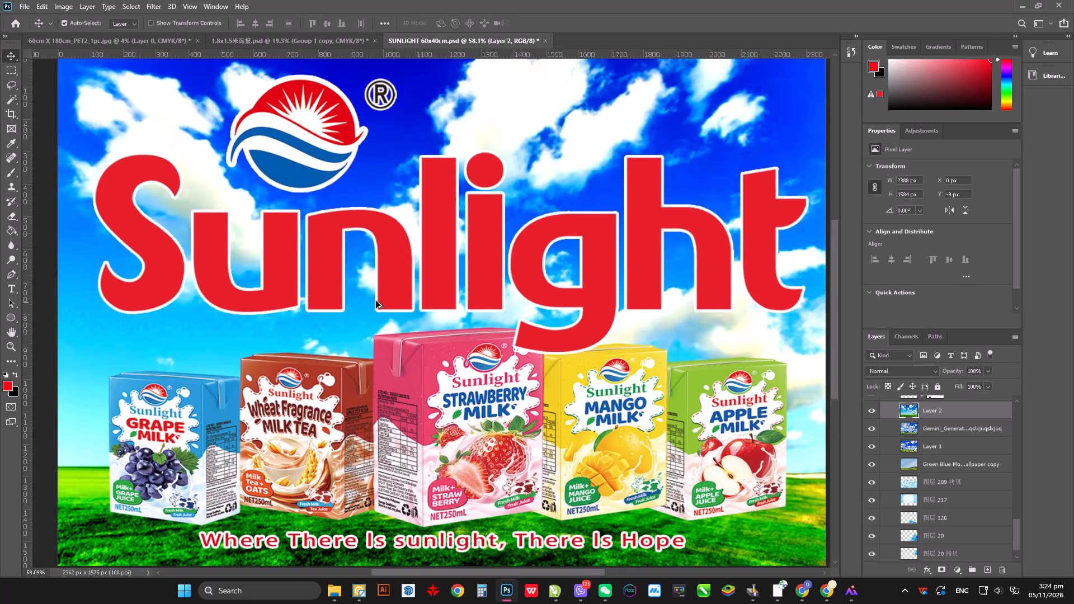
pyautogui.keyDown('alt'); pyautogui.scroll(-2, 376, 301); pyautogui.keyUp('alt')
pyautogui.keyDown('alt'); pyautogui.scroll(1, 378, 303); pyautogui.keyUp('alt')
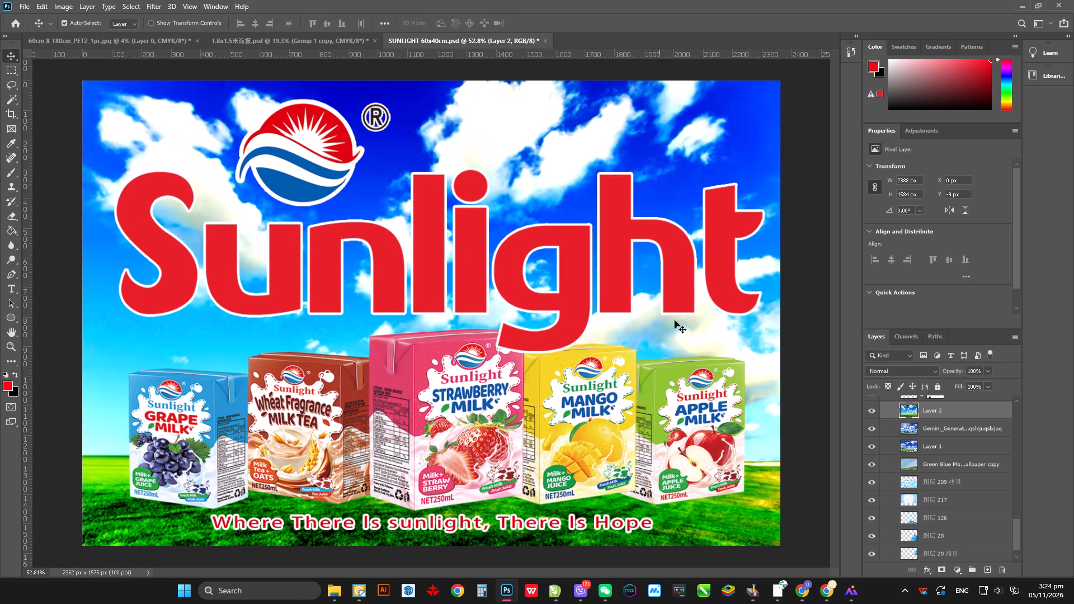
pyautogui.keyDown('alt'); pyautogui.scroll(-5, 619, 333); pyautogui.keyUp('alt')
pyautogui.hotkey('ctrl', 't')
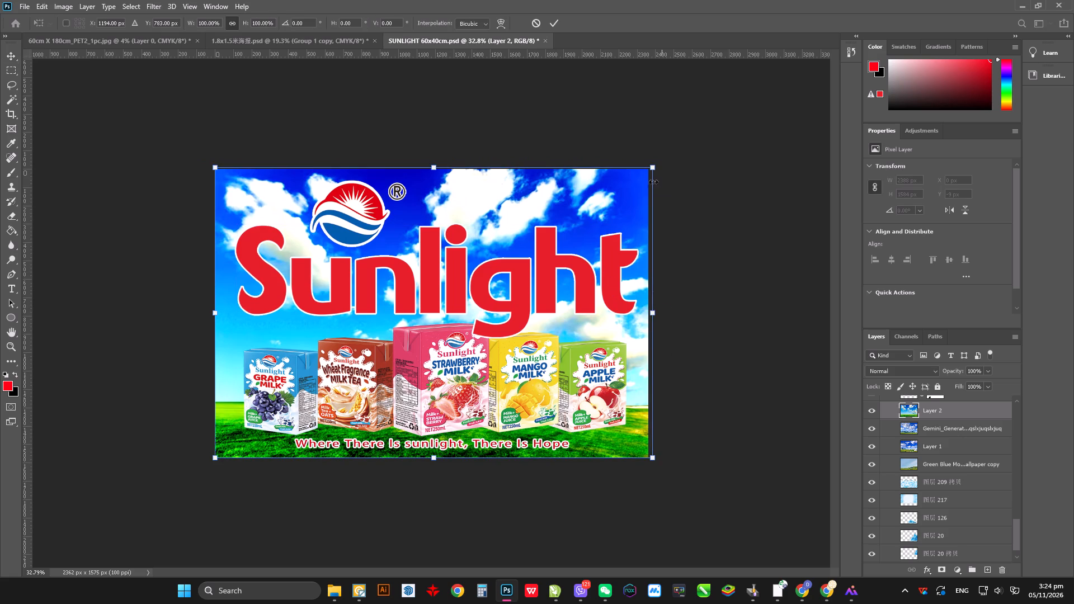
pyautogui.scroll(-2, 651, 182)
pyautogui.click(639, 177)
pyautogui.moveTo(635, 177); pyautogui.dragTo(672, 160)
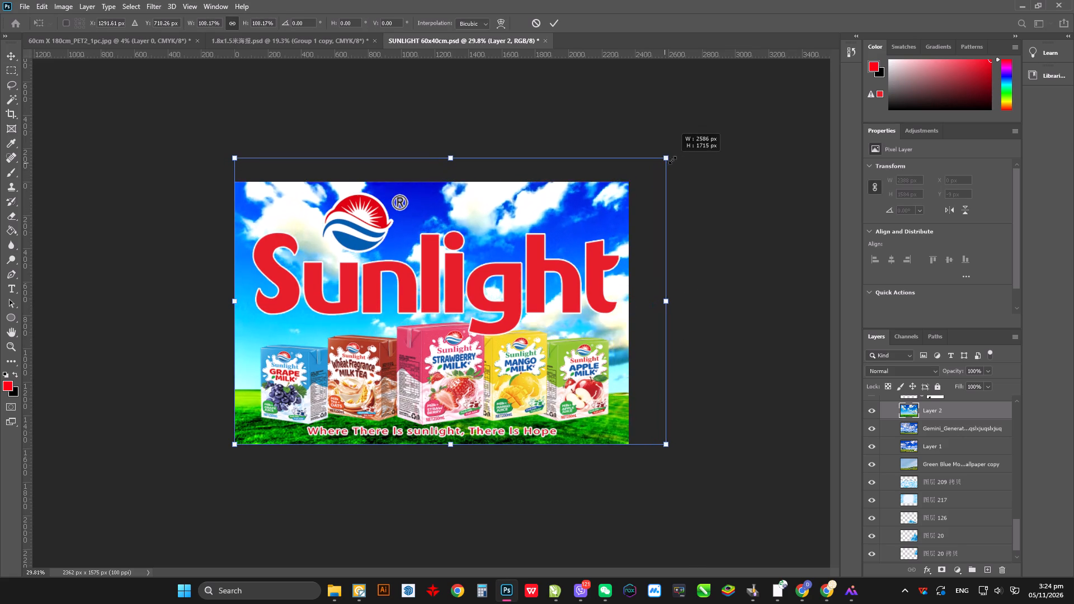
pyautogui.moveTo(672, 160); pyautogui.dragTo(753, 136)
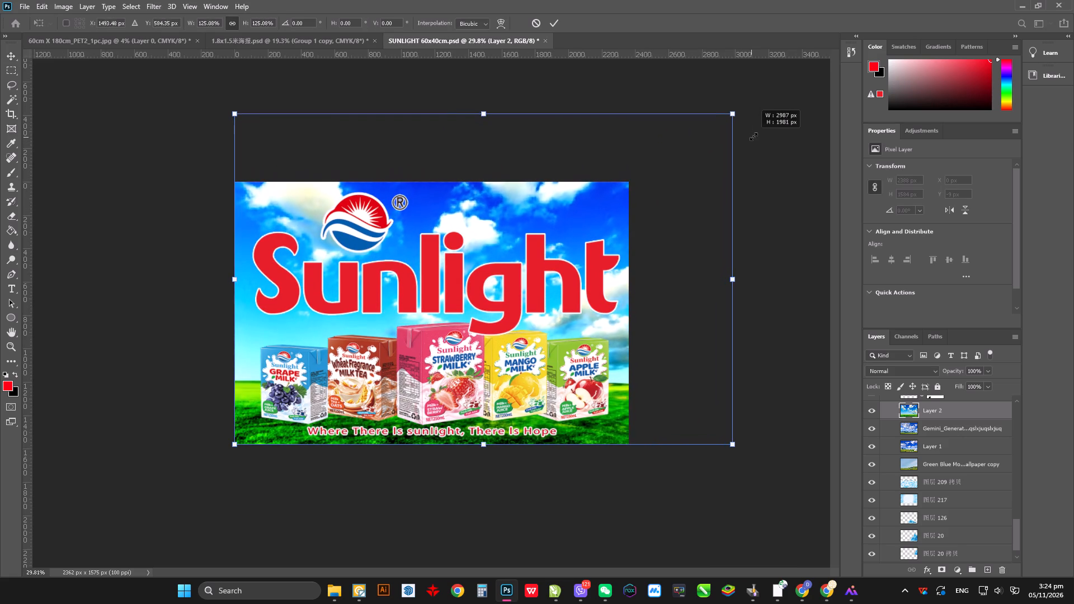
pyautogui.moveTo(753, 136); pyautogui.dragTo(812, 127)
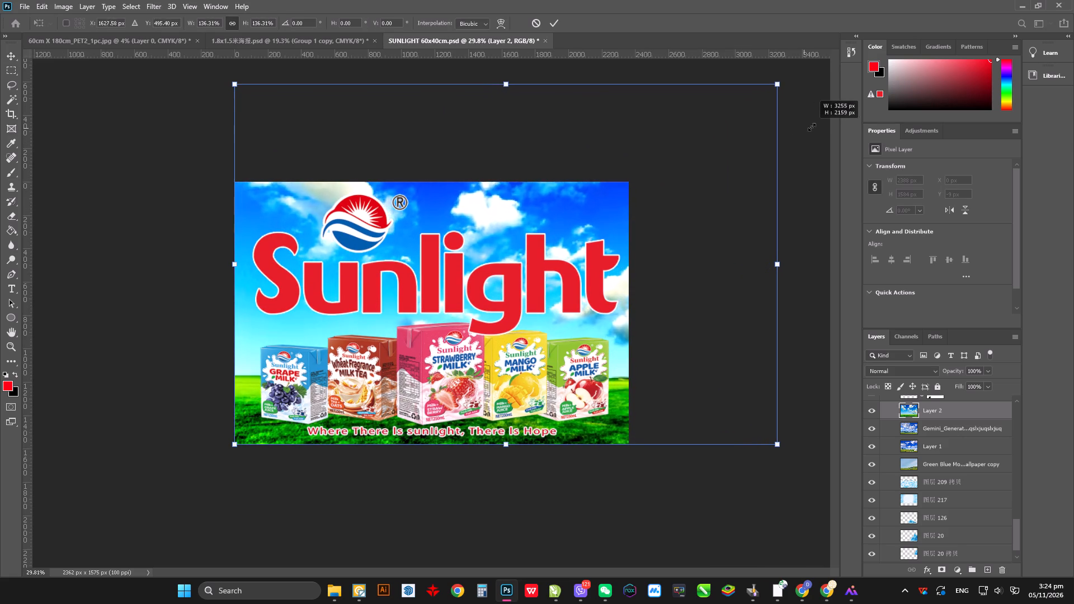
pyautogui.moveTo(812, 127); pyautogui.dragTo(876, 112)
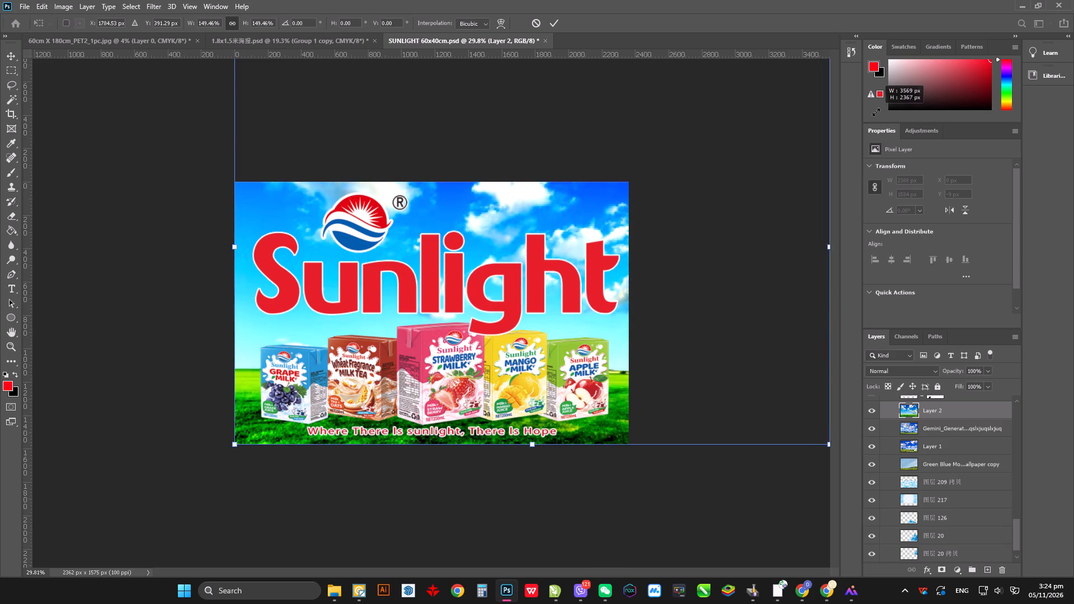
pyautogui.moveTo(876, 112); pyautogui.dragTo(900, 106)
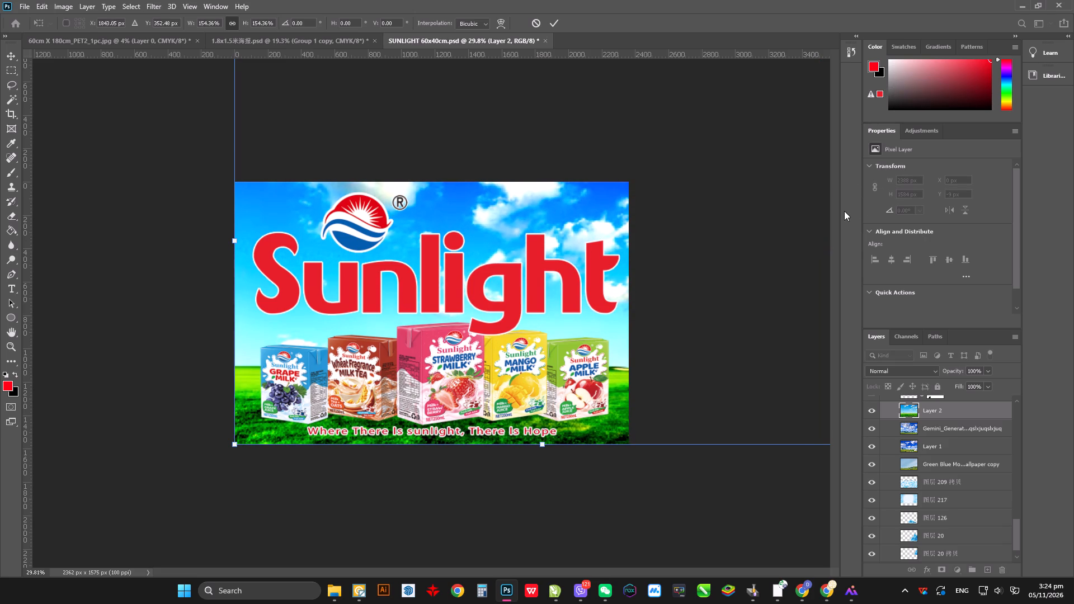
pyautogui.moveTo(844, 211); pyautogui.dragTo(823, 226)
pyautogui.moveTo(785, 231); pyautogui.dragTo(737, 239)
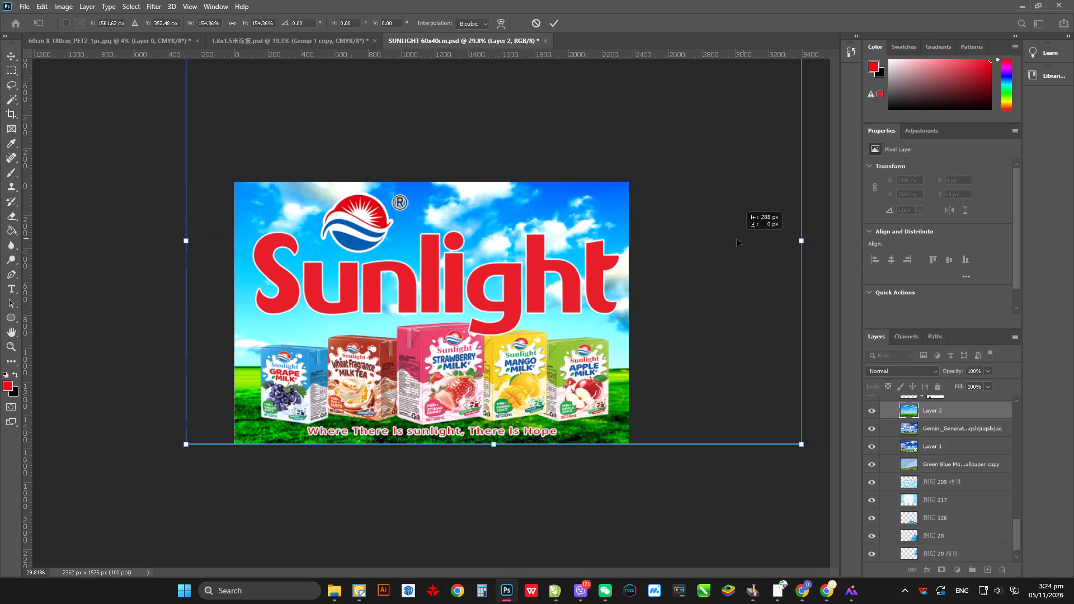
pyautogui.moveTo(737, 239); pyautogui.dragTo(700, 240)
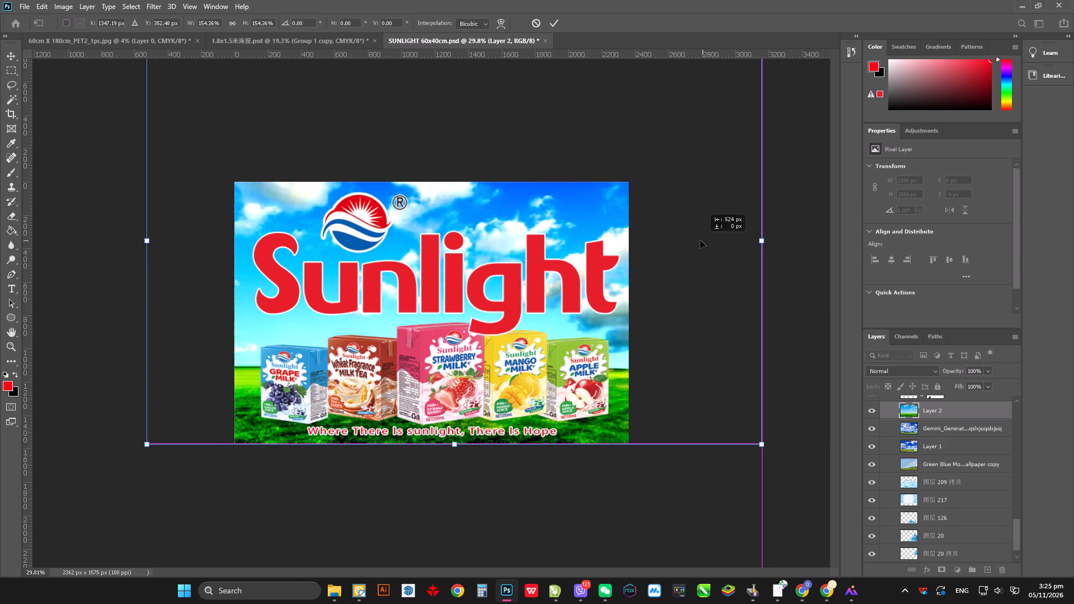
pyautogui.moveTo(700, 240); pyautogui.dragTo(704, 242)
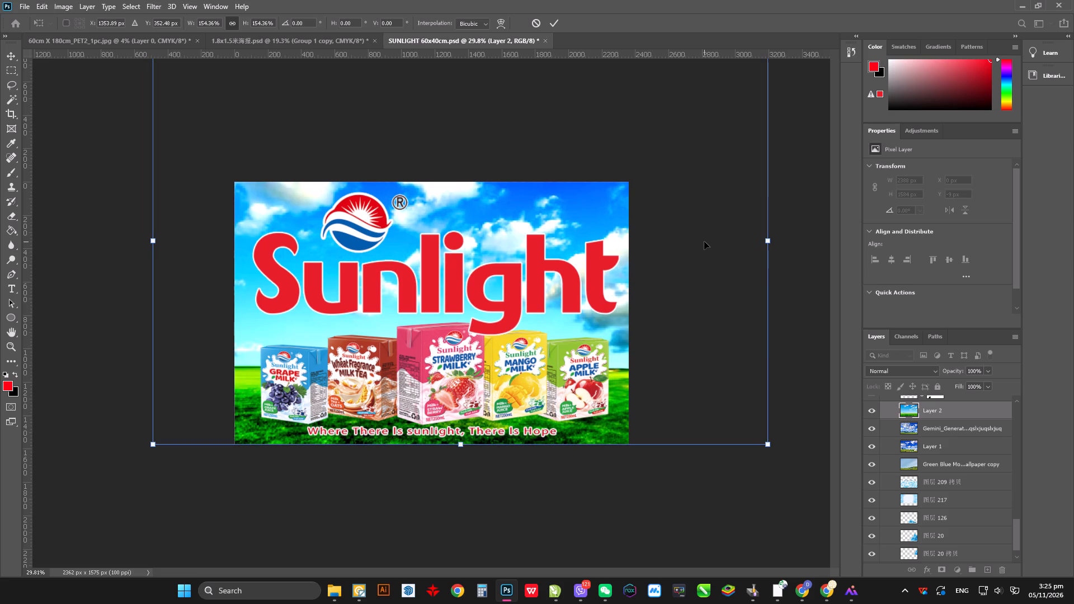
pyautogui.press('Return')
# Examine the enlarged background over the whole poster and close up in the grass around the apple milk box.
pyautogui.keyDown('alt'); pyautogui.scroll(3, 302, 281); pyautogui.keyUp('alt')
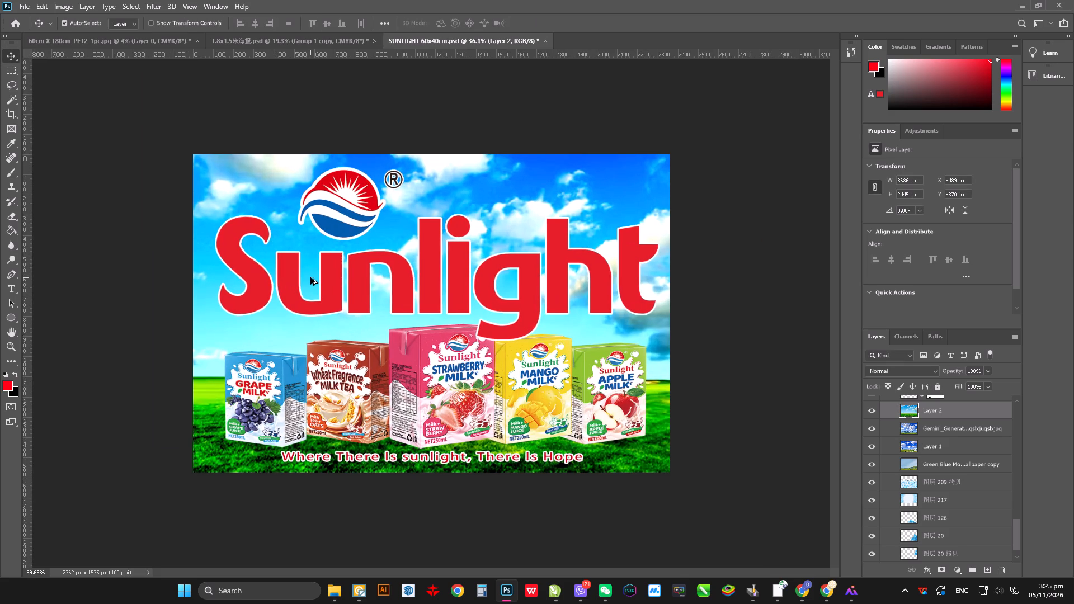
pyautogui.keyDown('alt'); pyautogui.scroll(3, 310, 277); pyautogui.keyUp('alt')
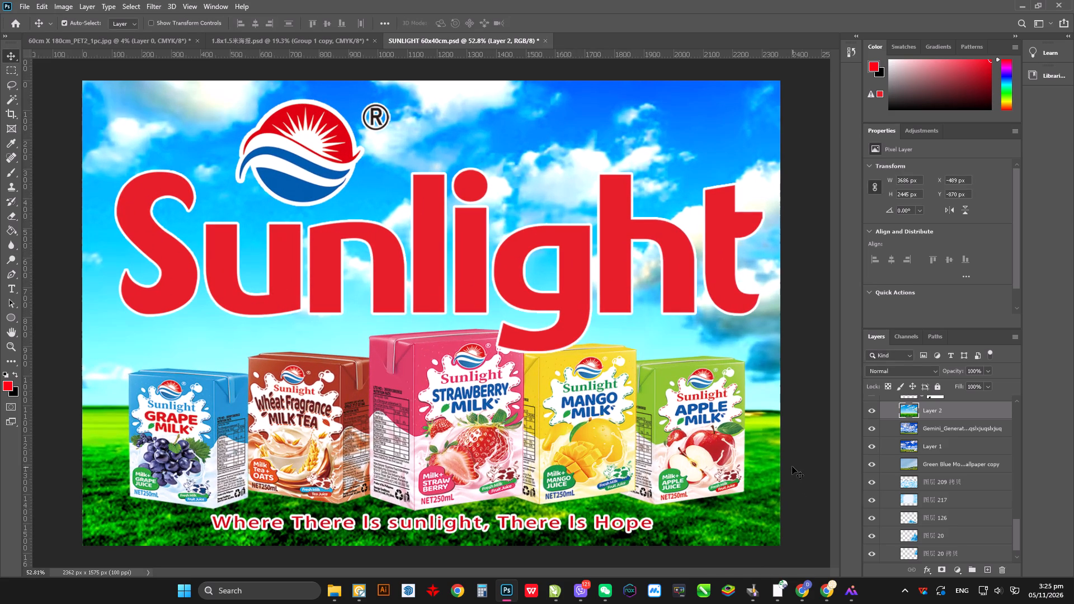
pyautogui.keyDown('alt'); pyautogui.scroll(17, 765, 549); pyautogui.keyUp('alt')
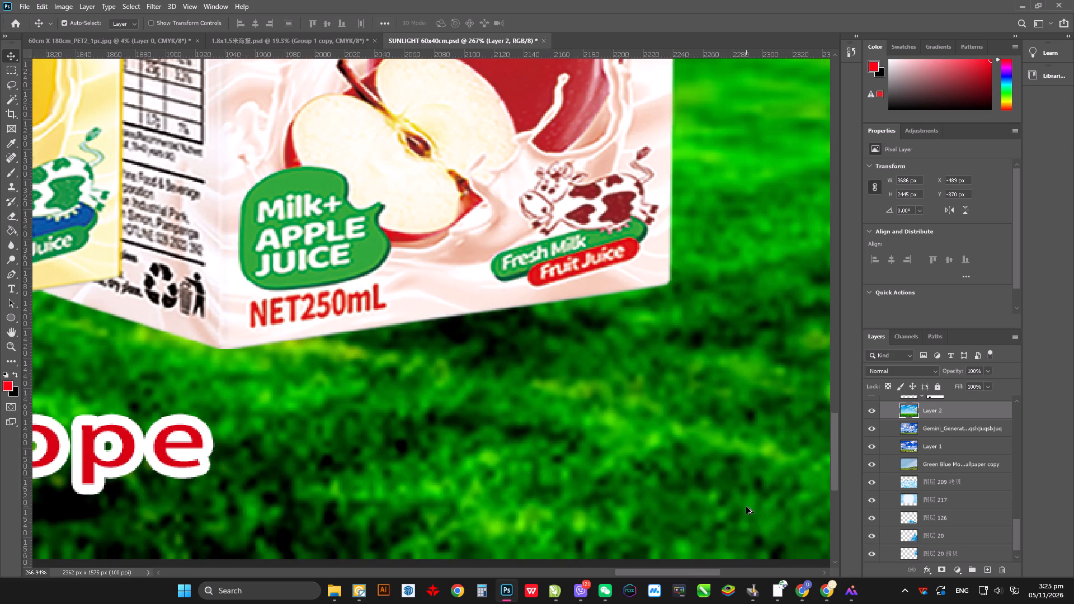
pyautogui.keyDown('alt'); pyautogui.scroll(-6, 665, 476); pyautogui.keyUp('alt')
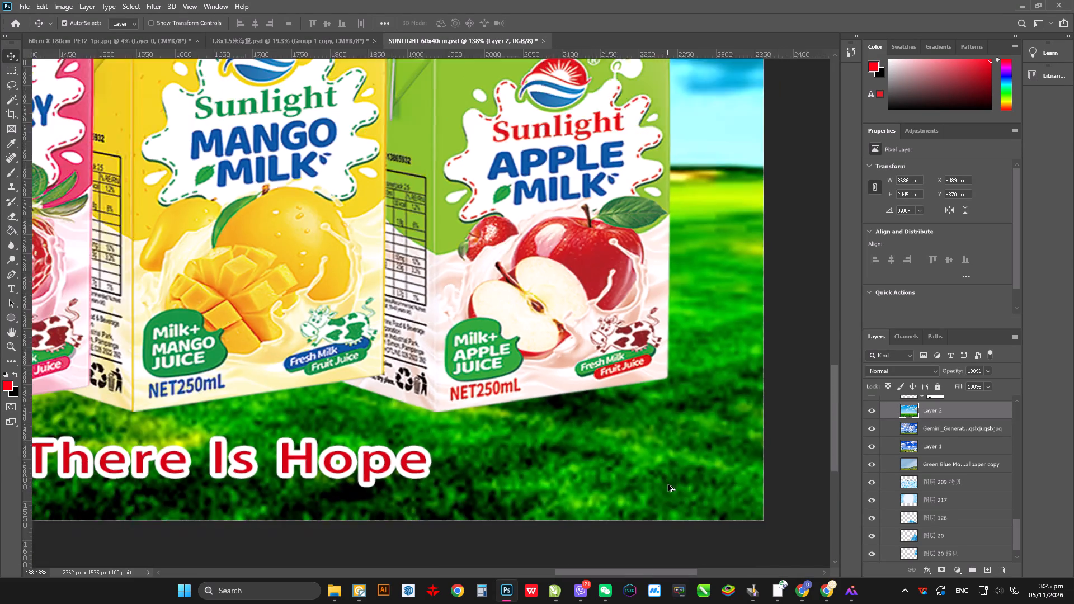
pyautogui.keyDown('alt'); pyautogui.scroll(-13, 668, 484); pyautogui.keyUp('alt')
pyautogui.keyDown('alt'); pyautogui.scroll(1, 668, 485); pyautogui.keyUp('alt')
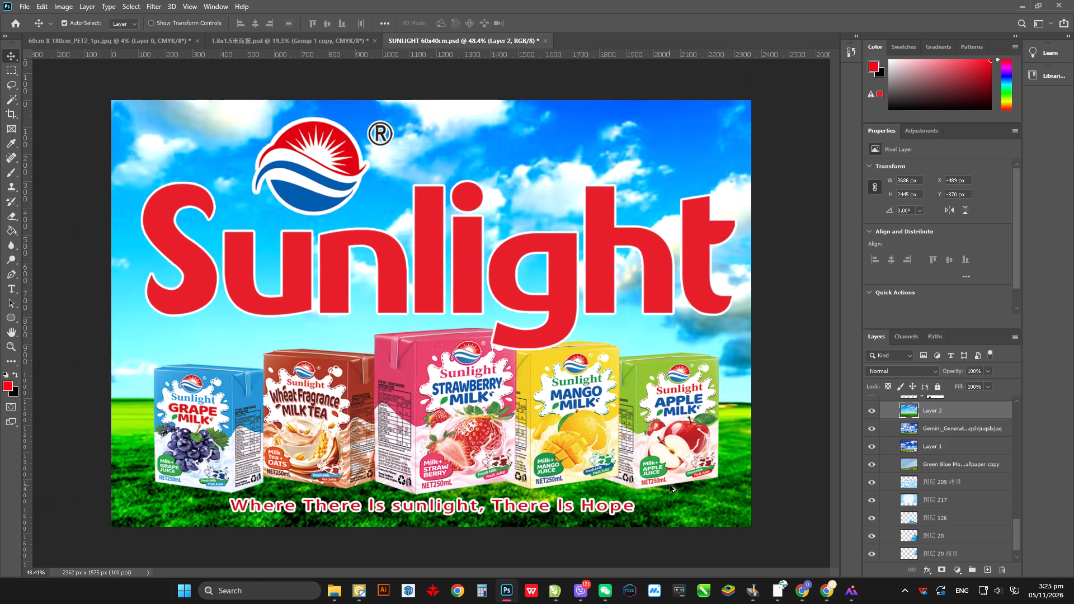
pyautogui.scroll(-4, 672, 469)
# Scale the sky background down proportionally to about 3375 × 2239 px, keeping its bottom-left corner fixed.
pyautogui.click(652, 459)
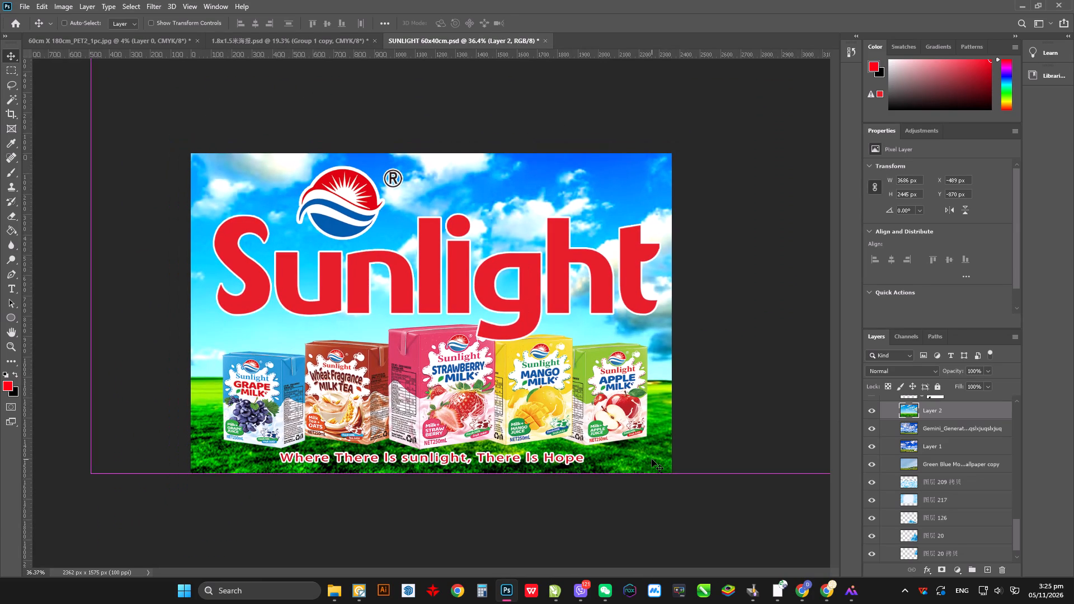
pyautogui.hotkey('ctrl', 't')
pyautogui.keyDown('alt'); pyautogui.scroll(-3, 524, 447); pyautogui.keyUp('alt')
pyautogui.keyDown('alt'); pyautogui.scroll(-2, 607, 405); pyautogui.keyUp('alt')
pyautogui.click(687, 105)
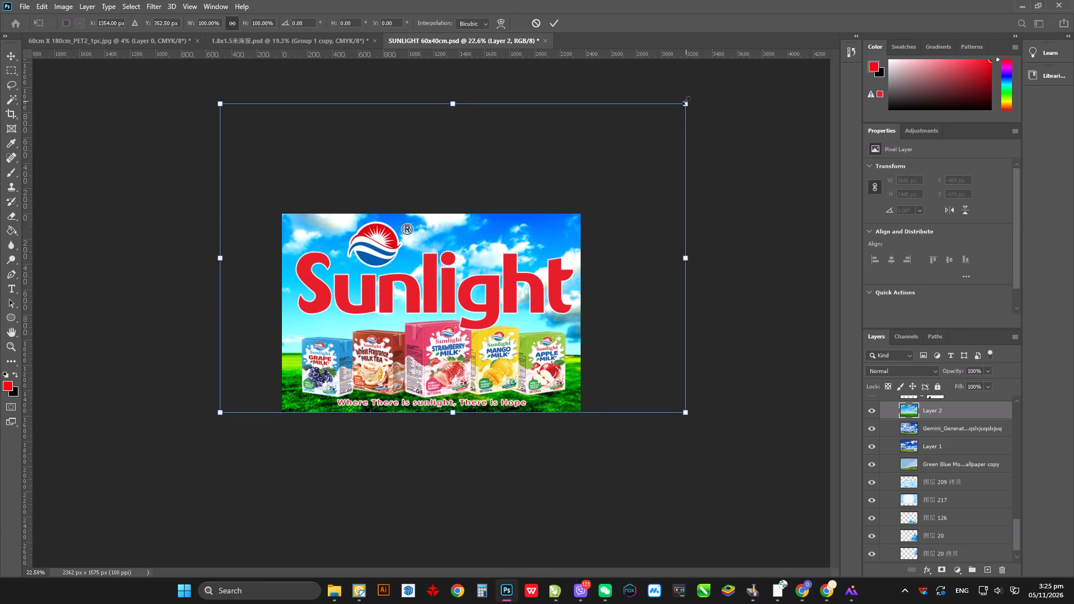
pyautogui.moveTo(686, 101); pyautogui.dragTo(663, 131)
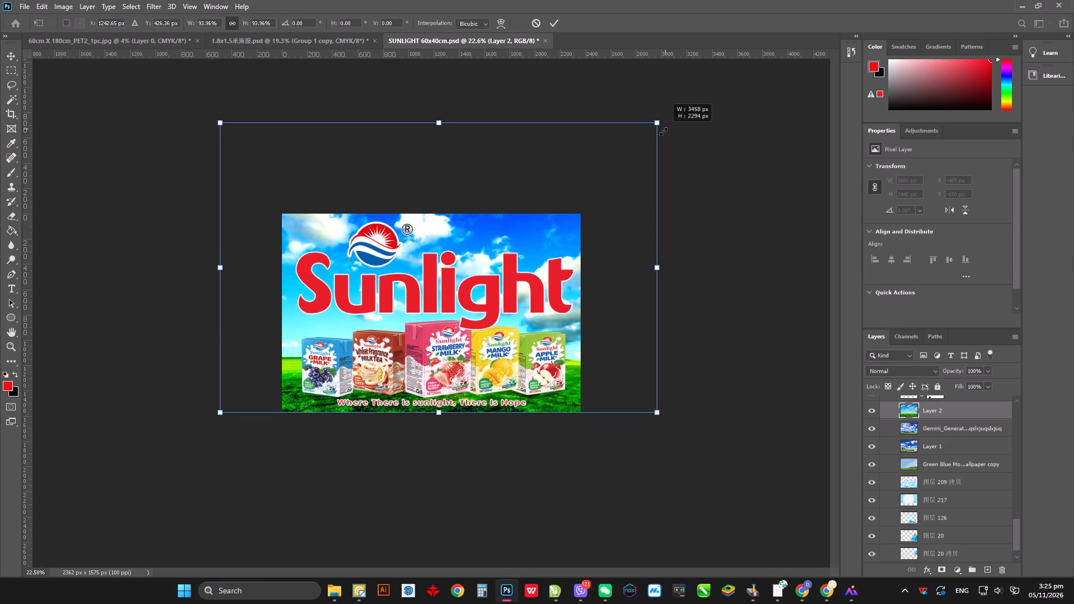
pyautogui.moveTo(663, 131); pyautogui.dragTo(657, 142)
pyautogui.hotkey('shift', 'Return')
# Nudge the sky background slightly left and down to about X -503 px, Y -631 px, and check the poster's lower-right corner.
pyautogui.keyDown('alt'); pyautogui.scroll(7, 564, 409); pyautogui.keyUp('alt')
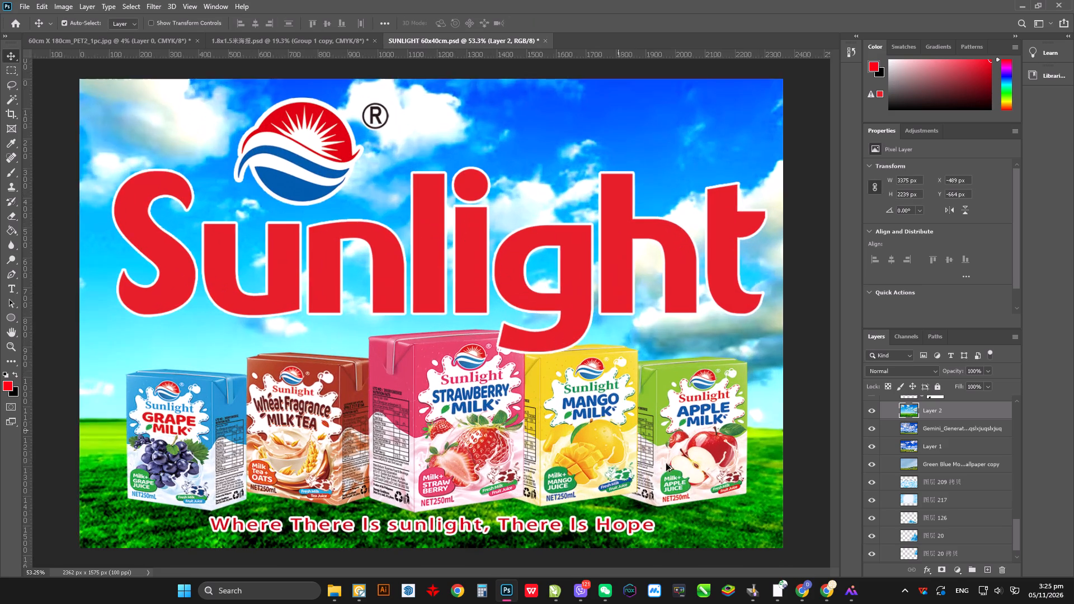
pyautogui.keyDown('alt'); pyautogui.scroll(3, 666, 464); pyautogui.keyUp('alt')
pyautogui.keyDown('alt'); pyautogui.scroll(-2, 666, 402); pyautogui.keyUp('alt')
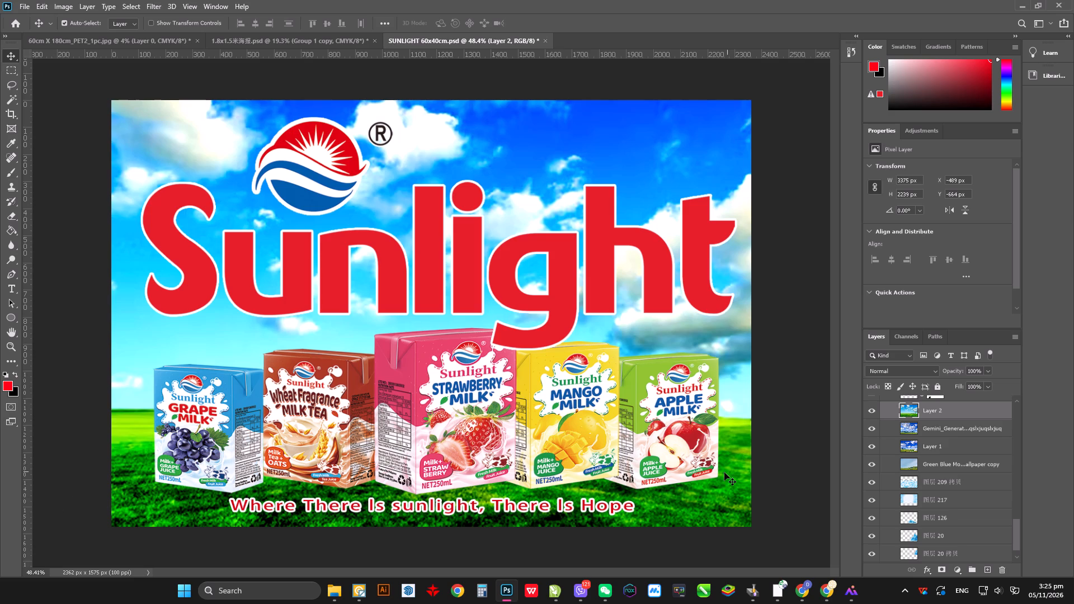
pyautogui.scroll(1, 734, 508)
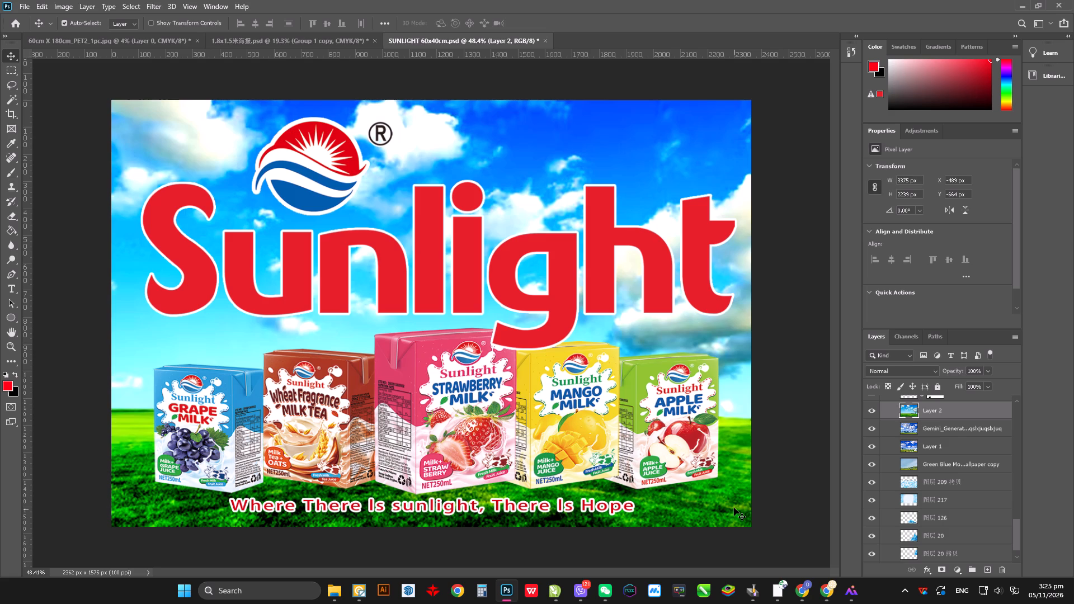
pyautogui.click(733, 507)
pyautogui.scroll(-2, 733, 507)
pyautogui.scroll(6, 733, 507)
pyautogui.moveTo(729, 510); pyautogui.dragTo(726, 519)
pyautogui.scroll(12, 740, 526)
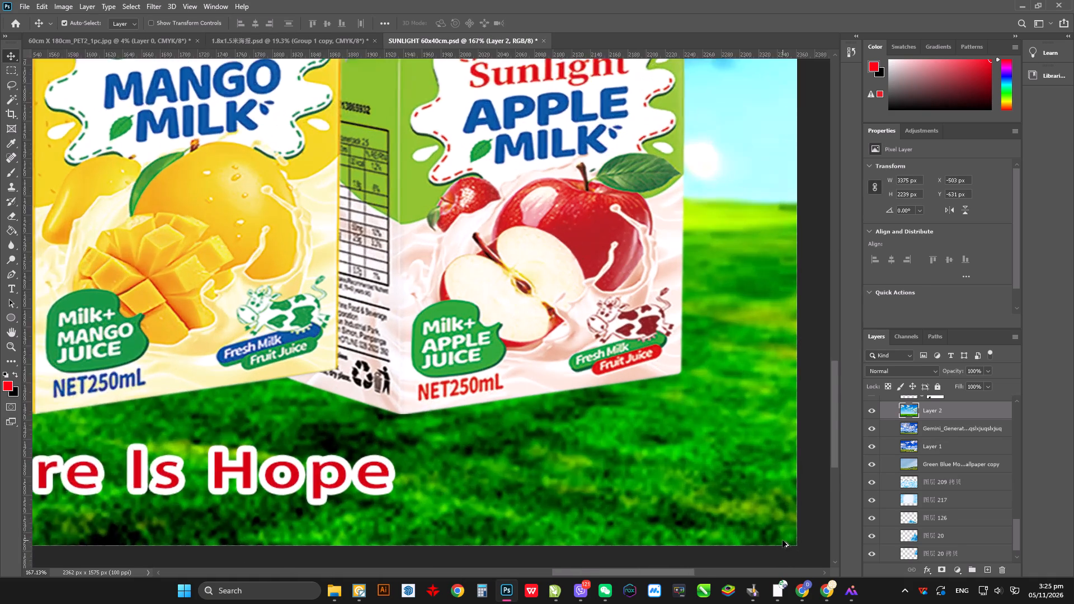
# Examine the grass background around the apple milk box and in the poster's lower-right corner, close up and from farther away.
pyautogui.scroll(6, 783, 540)
pyautogui.keyDown('alt'); pyautogui.scroll(3, 790, 533); pyautogui.keyUp('alt')
pyautogui.keyDown('alt'); pyautogui.scroll(-1, 790, 534); pyautogui.keyUp('alt')
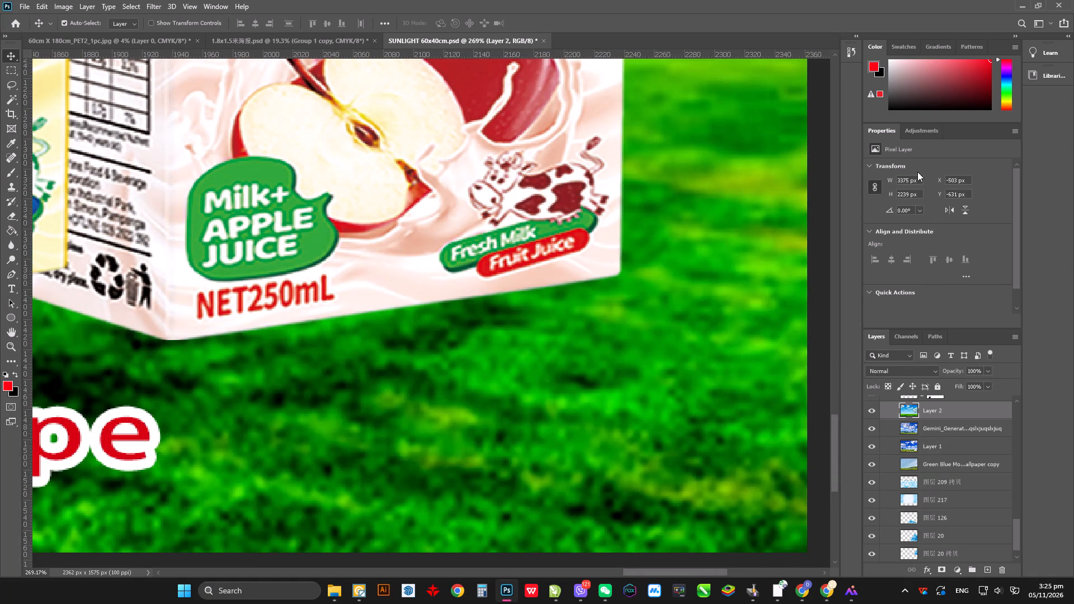
pyautogui.click(920, 178)
pyautogui.keyDown('alt'); pyautogui.scroll(-3, 668, 373); pyautogui.keyUp('alt')
pyautogui.click(557, 435)
pyautogui.keyDown('alt'); pyautogui.scroll(-1, 621, 413); pyautogui.keyUp('alt')
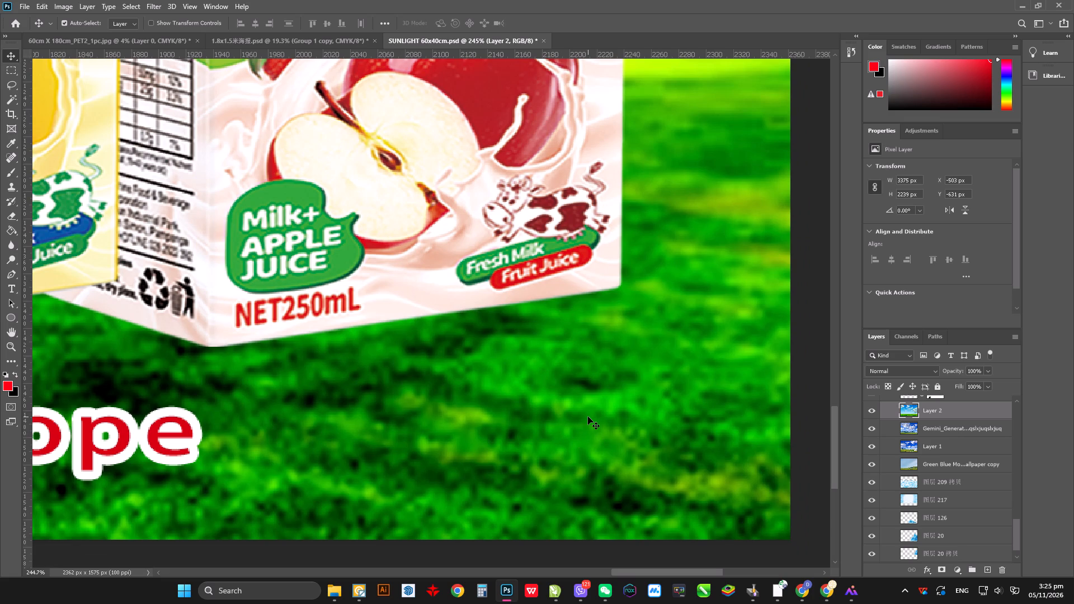
pyautogui.keyDown('alt'); pyautogui.scroll(-3, 616, 435); pyautogui.keyUp('alt')
pyautogui.keyDown('alt'); pyautogui.scroll(7, 617, 435); pyautogui.keyUp('alt')
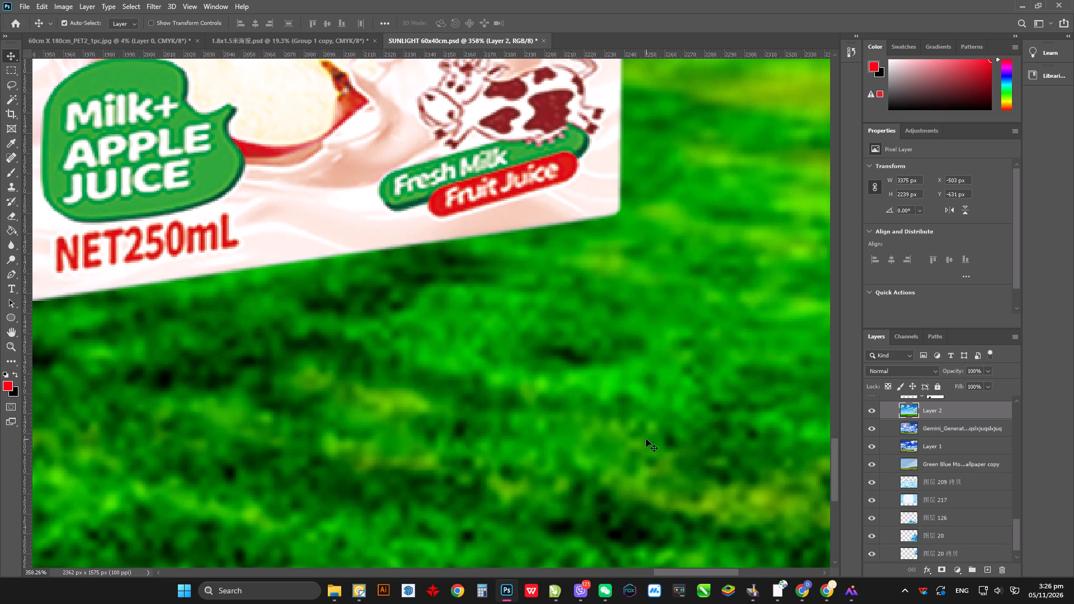
pyautogui.keyDown('alt'); pyautogui.scroll(-11, 693, 391); pyautogui.keyUp('alt')
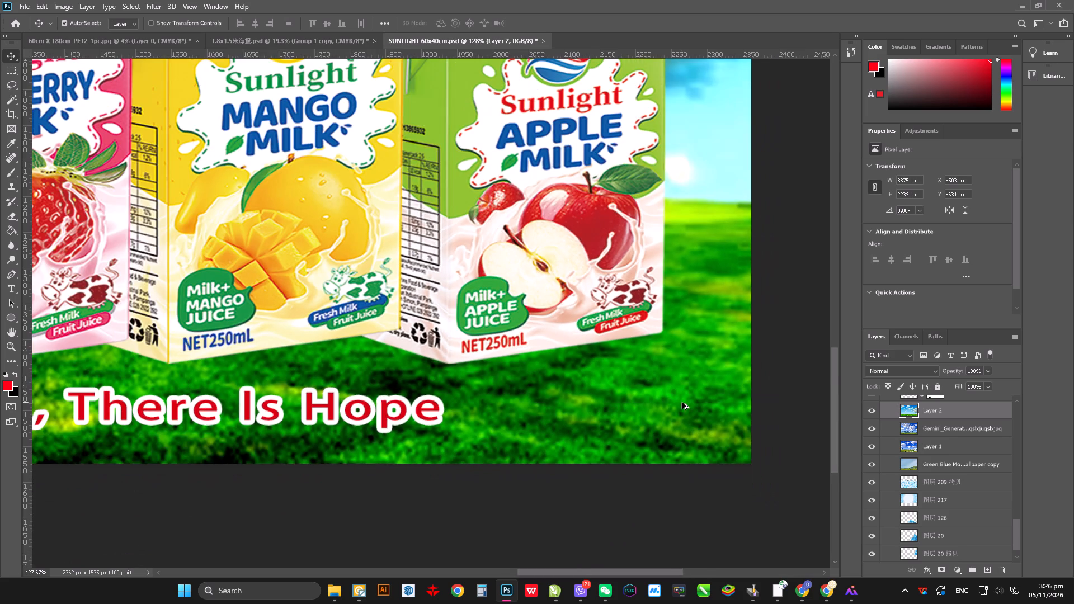
pyautogui.keyDown('alt'); pyautogui.scroll(-5, 682, 402); pyautogui.keyUp('alt')
pyautogui.keyDown('alt'); pyautogui.scroll(-1, 723, 428); pyautogui.keyUp('alt')
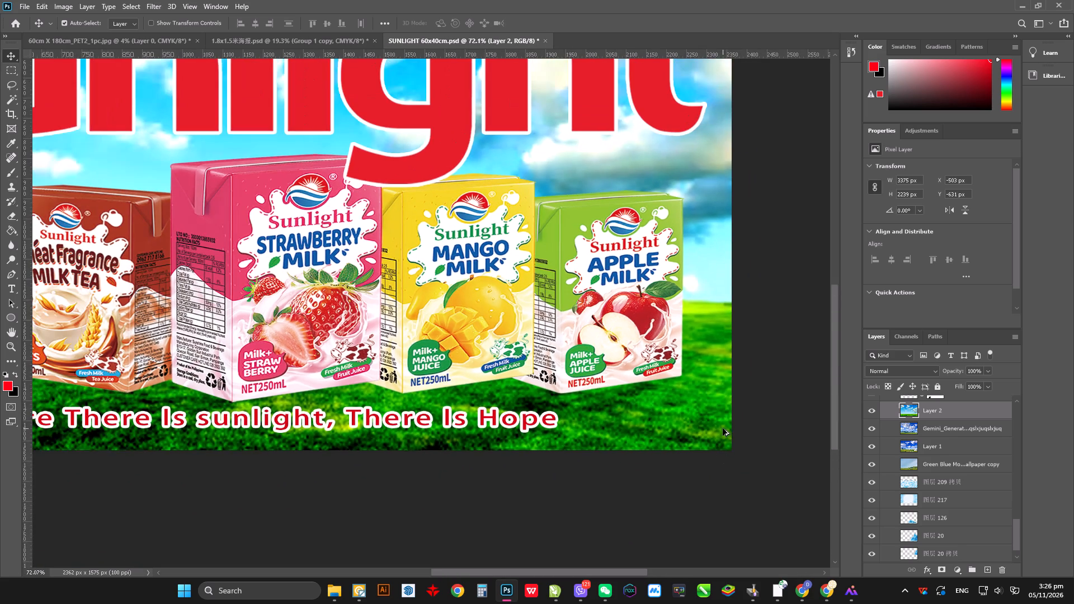
# Examine the grass below the grape milk box in the poster's lower-left corner, and the whole poster composition.
pyautogui.keyDown('alt'); pyautogui.scroll(-4, 736, 520); pyautogui.keyUp('alt')
pyautogui.keyDown('alt'); pyautogui.scroll(-1, 692, 424); pyautogui.keyUp('alt')
pyautogui.keyDown('alt'); pyautogui.scroll(10, 169, 545); pyautogui.keyUp('alt')
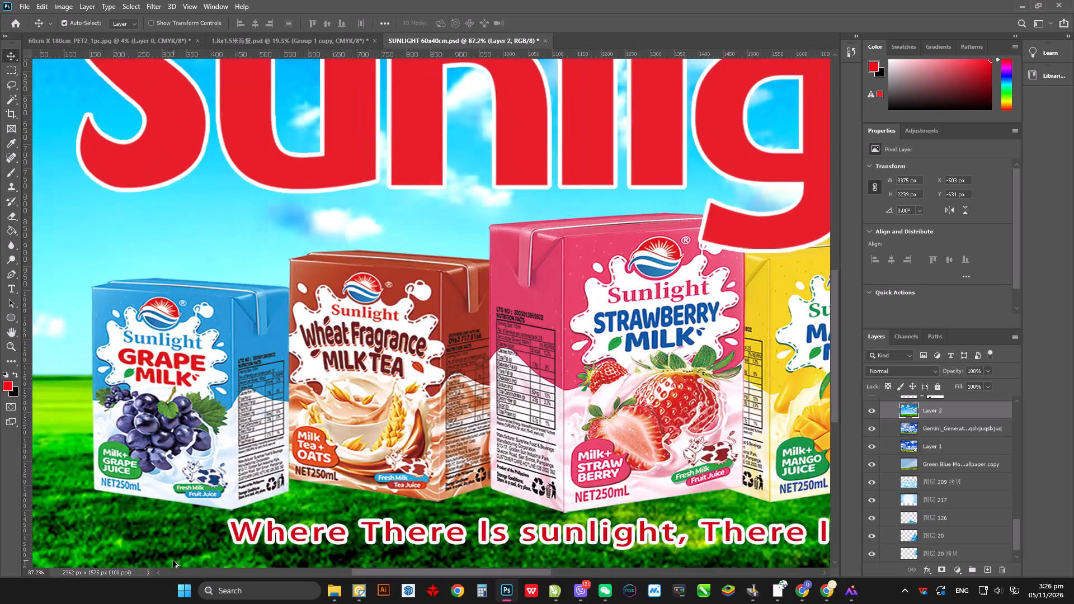
pyautogui.keyDown('alt'); pyautogui.scroll(8, 173, 560); pyautogui.keyUp('alt')
pyautogui.keyDown('alt'); pyautogui.scroll(-4, 772, 211); pyautogui.keyUp('alt')
pyautogui.keyDown('alt'); pyautogui.scroll(10, 325, 429); pyautogui.keyUp('alt')
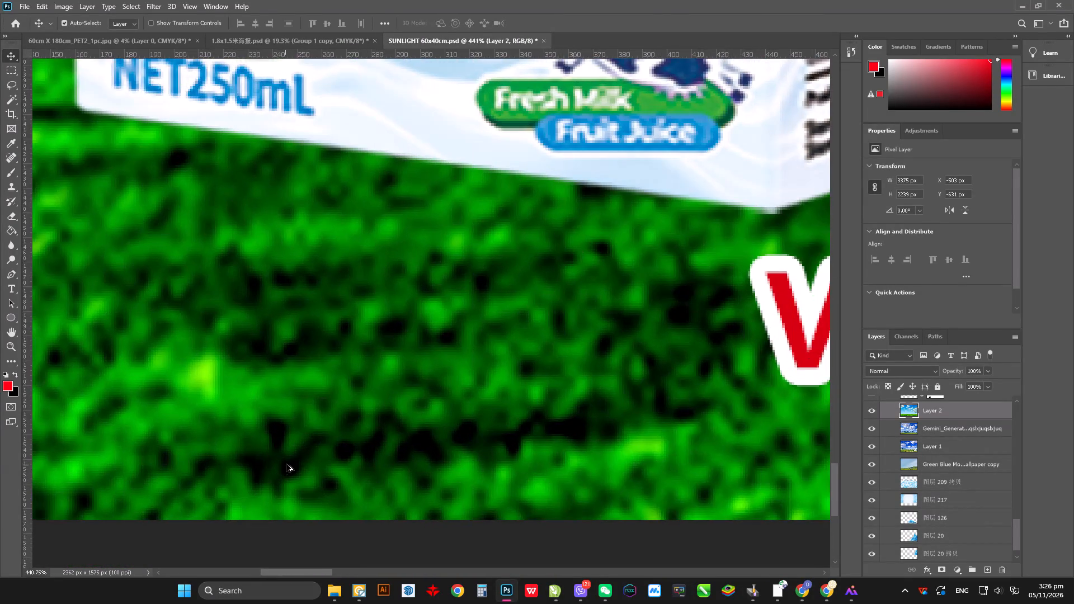
pyautogui.keyDown('alt'); pyautogui.scroll(1, 287, 464); pyautogui.keyUp('alt')
pyautogui.keyDown('alt'); pyautogui.scroll(-4, 289, 464); pyautogui.keyUp('alt')
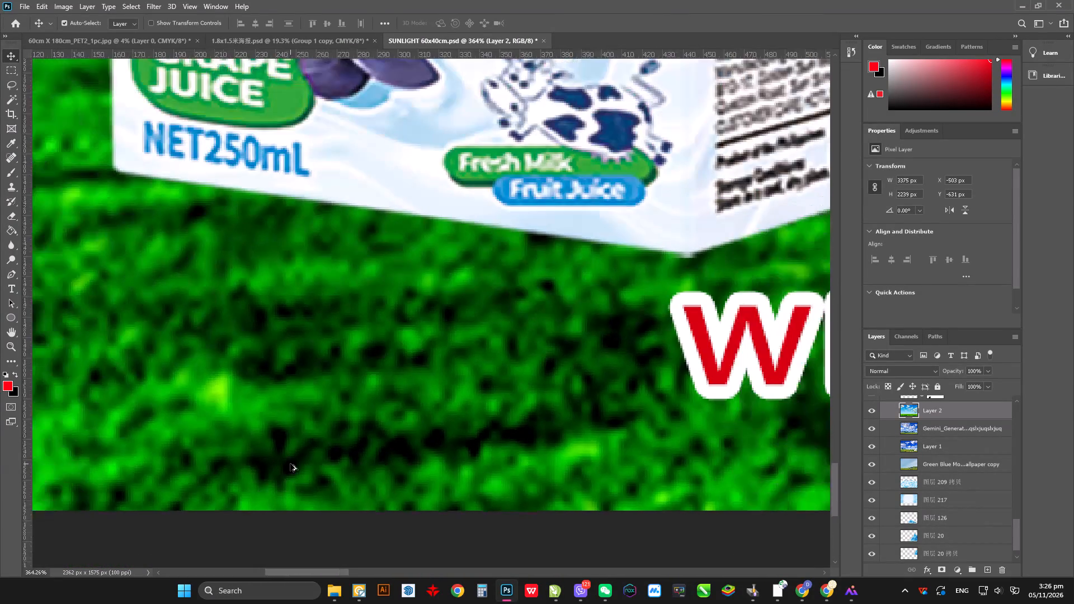
pyautogui.keyDown('alt'); pyautogui.scroll(-18, 290, 464); pyautogui.keyUp('alt')
pyautogui.keyDown('alt'); pyautogui.scroll(-2, 364, 433); pyautogui.keyUp('alt')
pyautogui.keyDown('alt'); pyautogui.scroll(1, 414, 407); pyautogui.keyUp('alt')
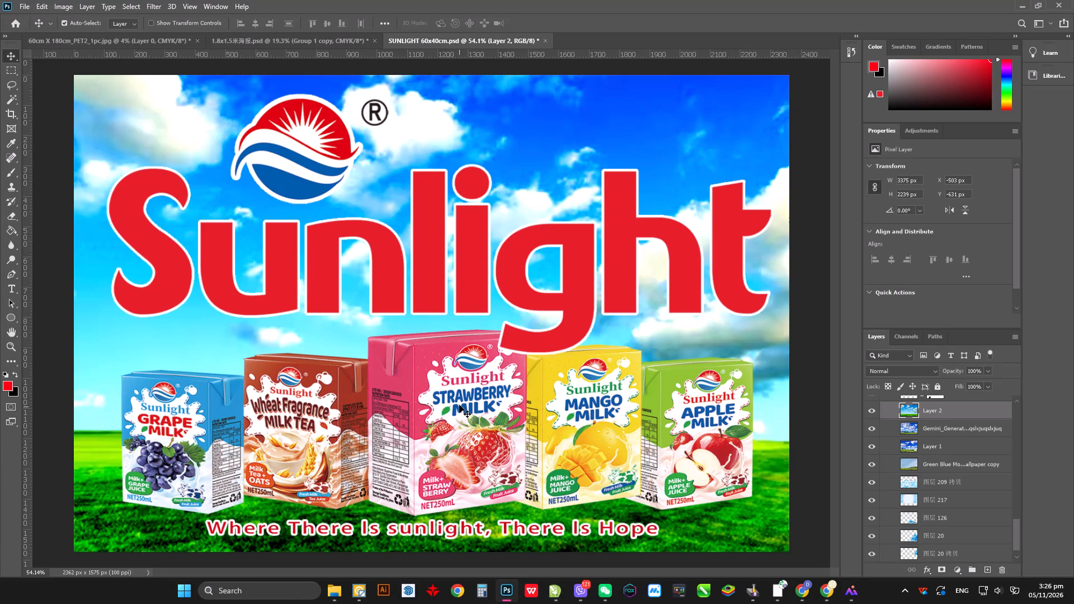
pyautogui.keyDown('alt'); pyautogui.scroll(-1, 473, 154); pyautogui.keyUp('alt')
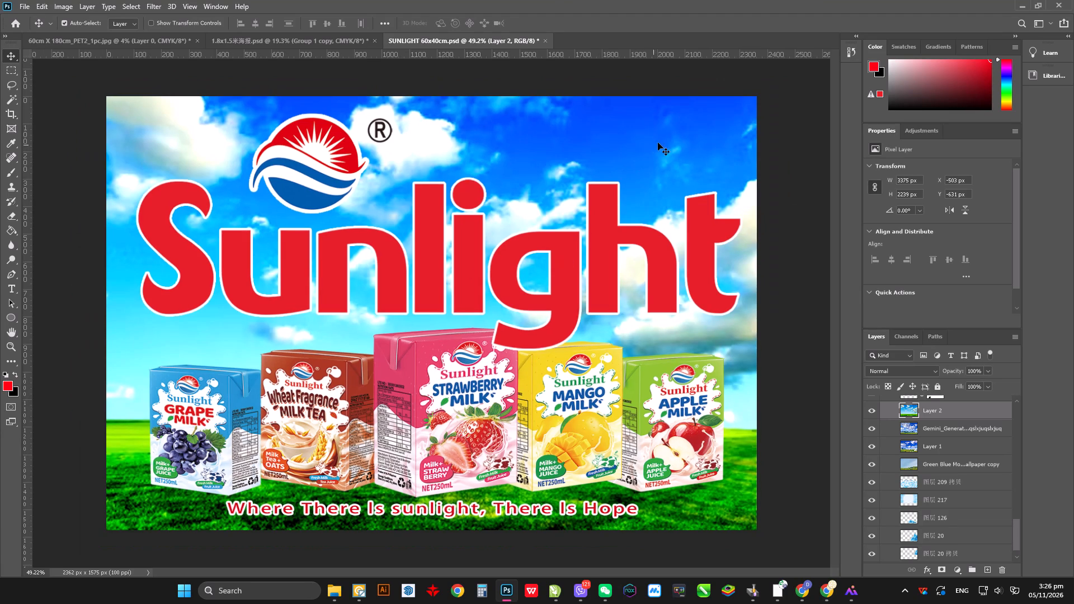
pyautogui.click(673, 130)
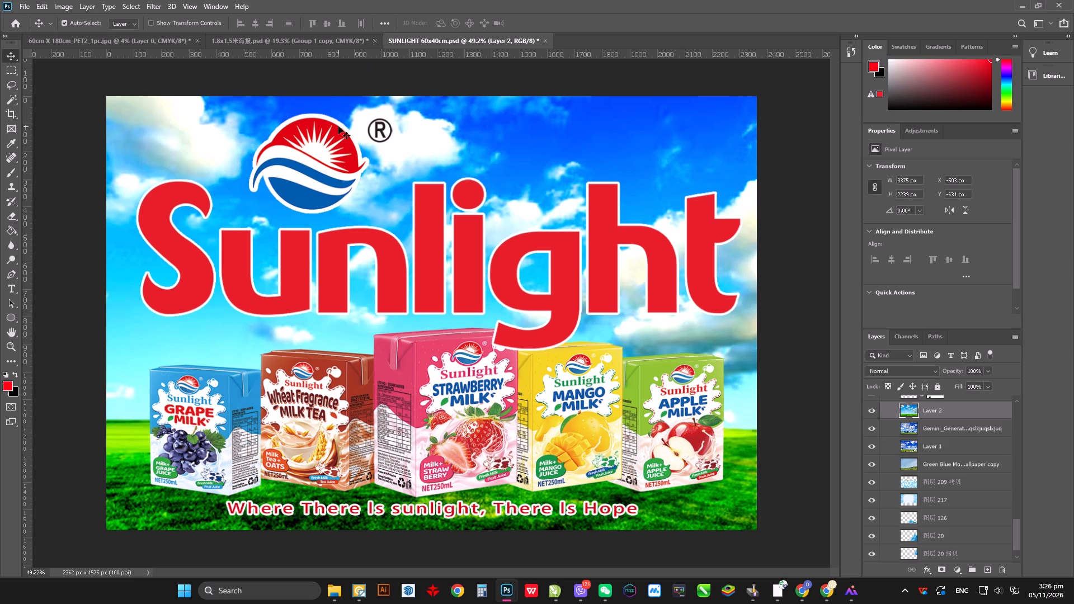
# Capture a screenshot of the whole Sunlight poster, cropped to the canvas edges, to the clipboard.
pyautogui.keyDown('alt'); pyautogui.scroll(1, 552, 277); pyautogui.keyUp('alt')
pyautogui.hotkey('alt', 'a')
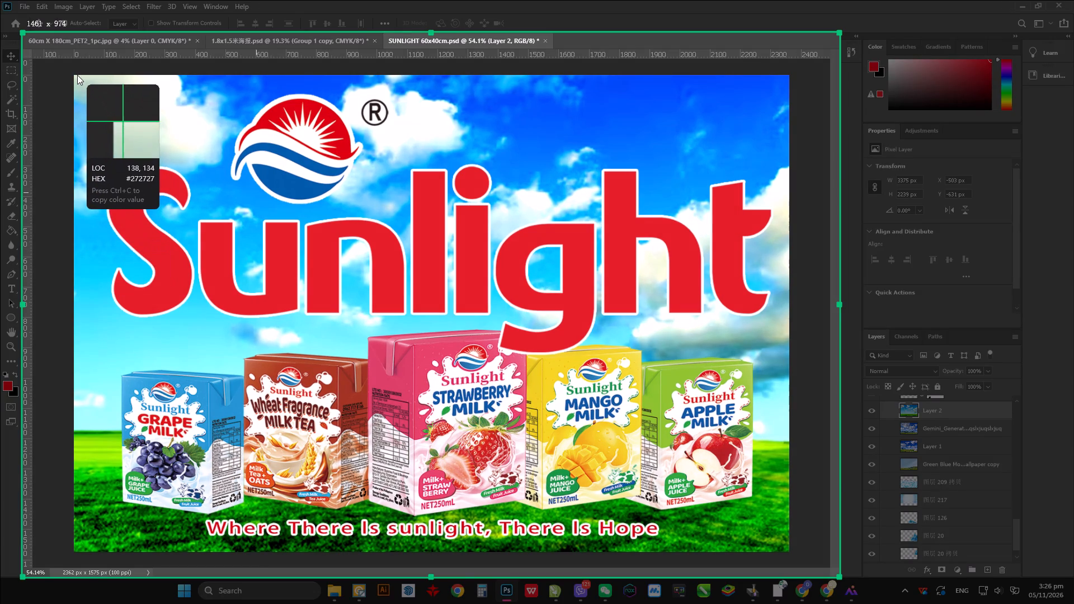
pyautogui.moveTo(73, 75); pyautogui.dragTo(790, 550)
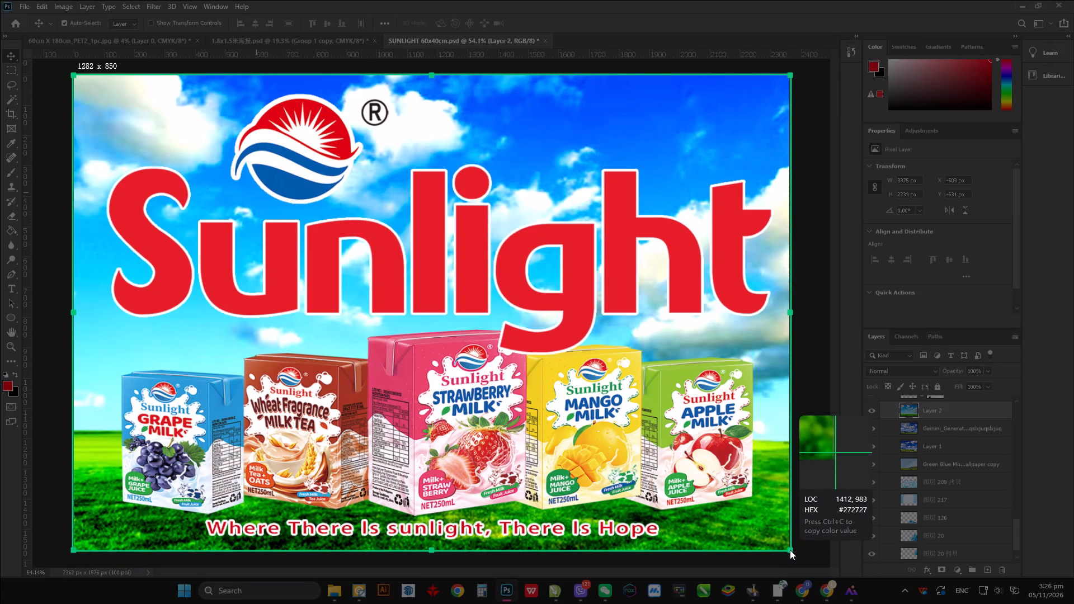
pyautogui.moveTo(790, 550); pyautogui.dragTo(787, 550)
pyautogui.click(774, 52)
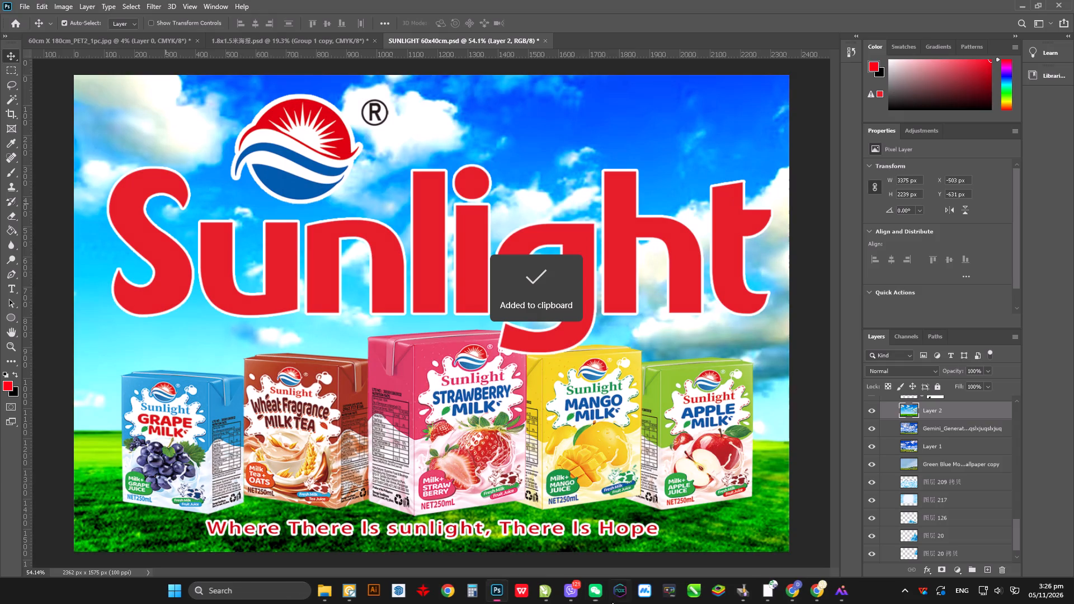
# Send the poster screenshot in the Weixin chat with the contact who supplied 1.8x1.5米海报.psd.
pyautogui.click(605, 599)
pyautogui.click(571, 520)
pyautogui.click(80, 350)
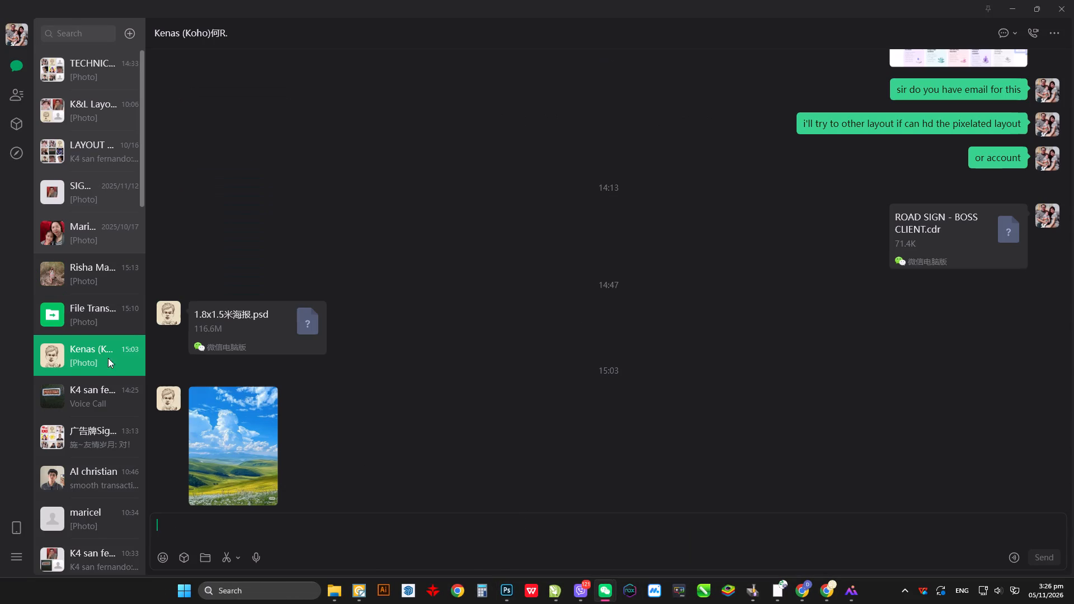
pyautogui.click(447, 530)
pyautogui.hotkey('ctrl', 'v')
pyautogui.press('Return')
pyautogui.hotkey('alt', 'Tab')
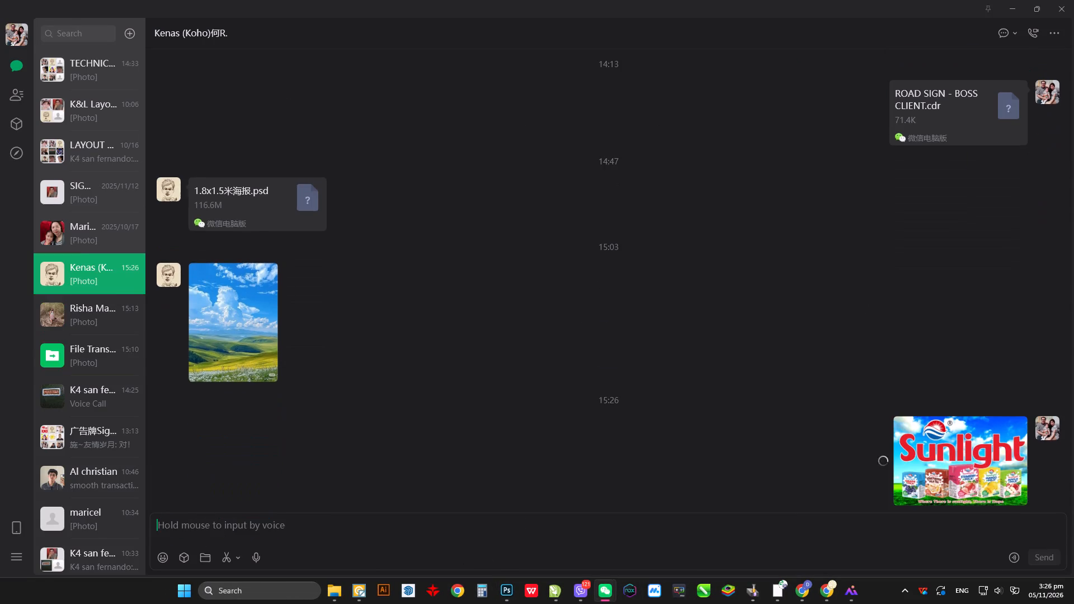
# Copy the Magnific blue-sky-and-grass image from the Google Images results in Chrome.
pyautogui.click(778, 589)
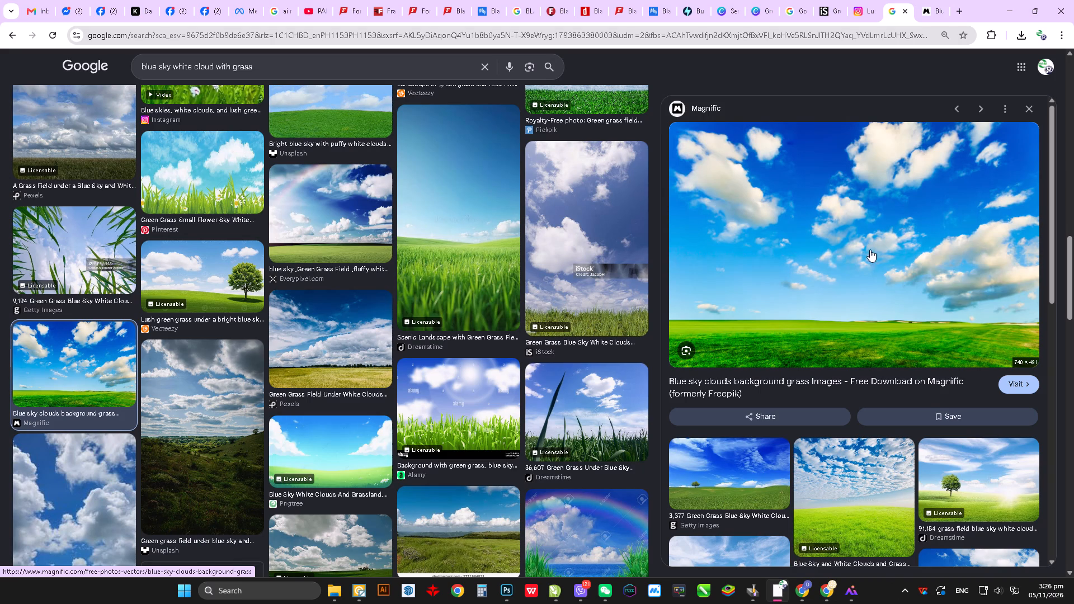
pyautogui.rightClick(888, 226)
pyautogui.click(938, 408)
pyautogui.hotkey('alt', 'Tab')
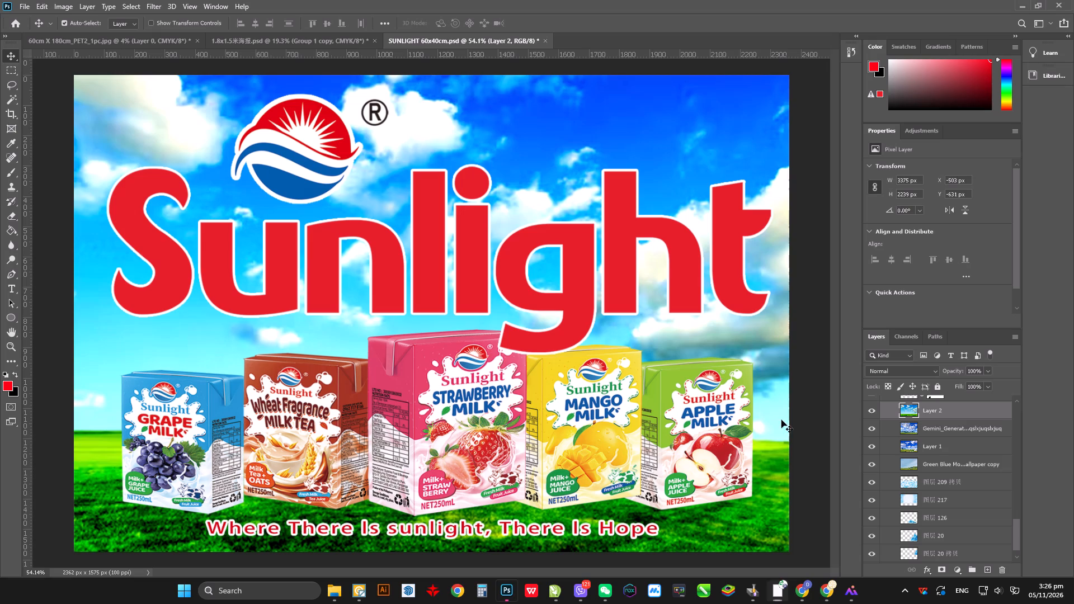
# Send the copied Magnific sky-and-grass image in the same Weixin chat, following the poster screenshot.
pyautogui.click(602, 588)
pyautogui.click(534, 534)
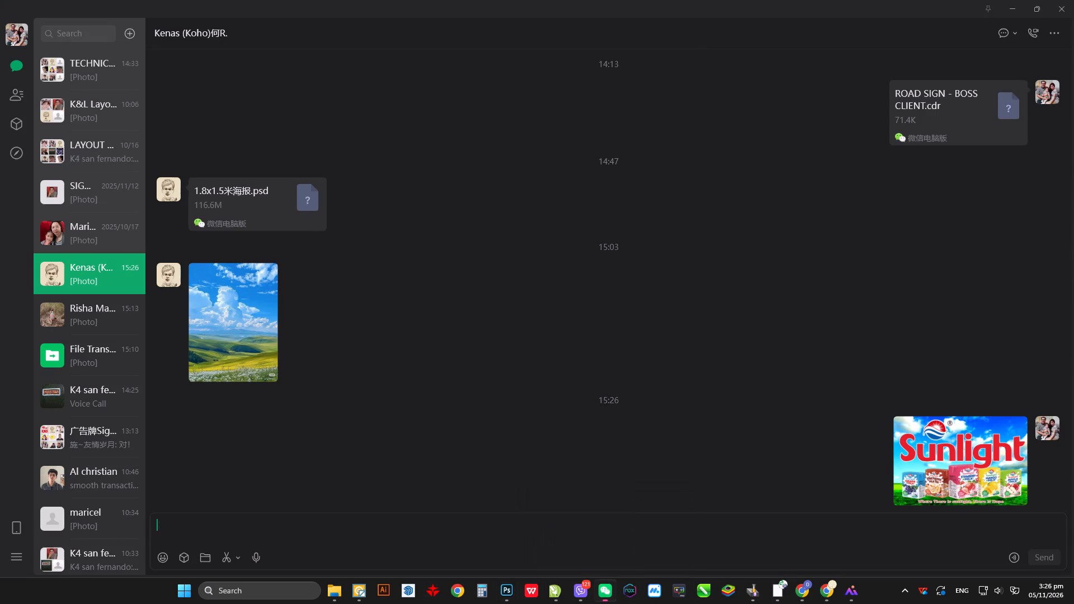
pyautogui.click(627, 533)
pyautogui.hotkey('ctrl', 'v')
pyautogui.press('Return')
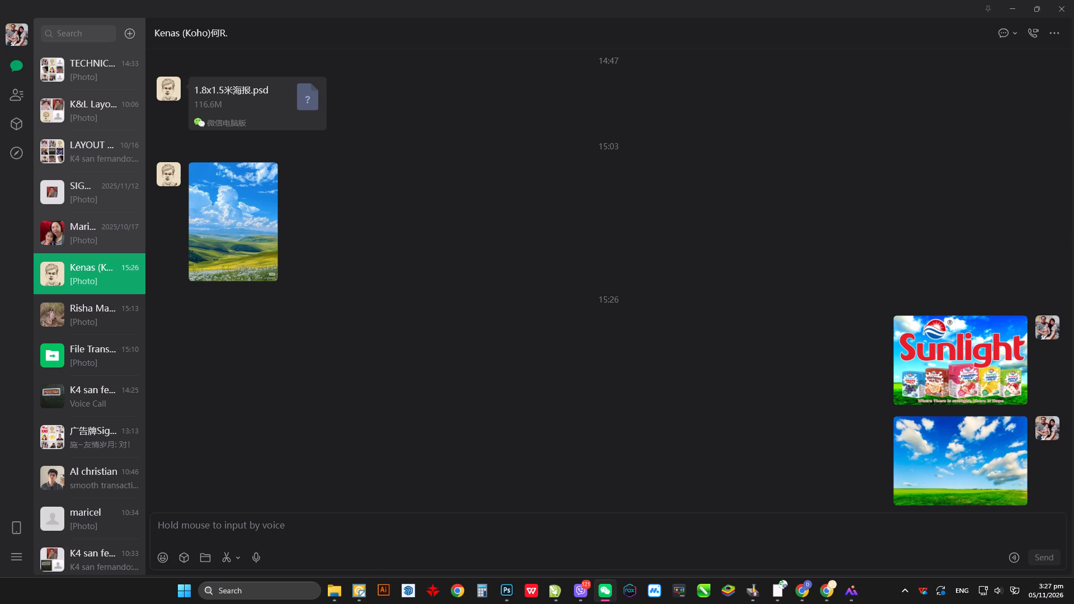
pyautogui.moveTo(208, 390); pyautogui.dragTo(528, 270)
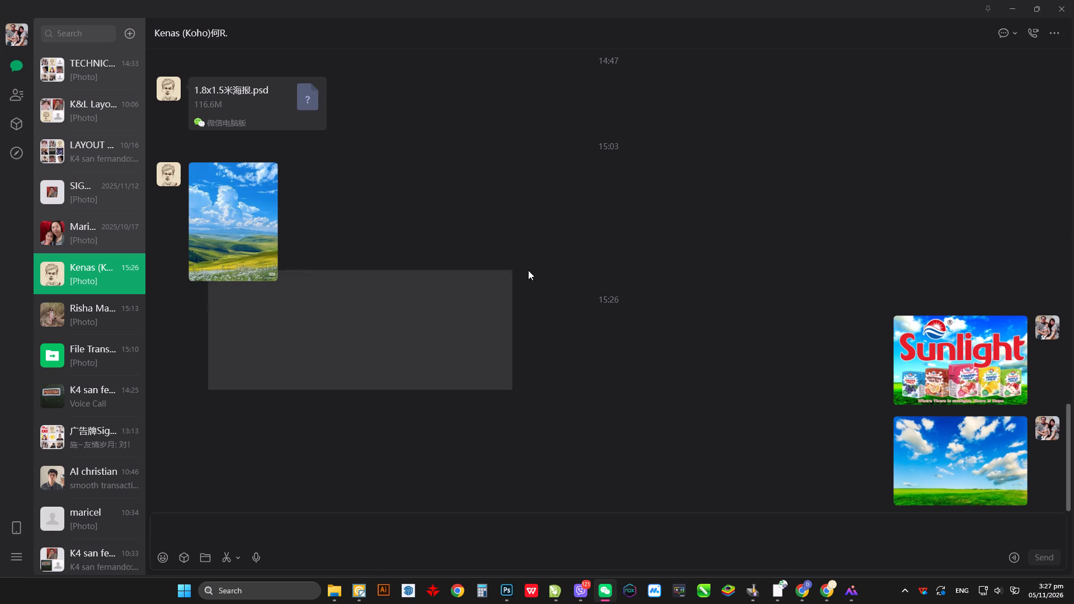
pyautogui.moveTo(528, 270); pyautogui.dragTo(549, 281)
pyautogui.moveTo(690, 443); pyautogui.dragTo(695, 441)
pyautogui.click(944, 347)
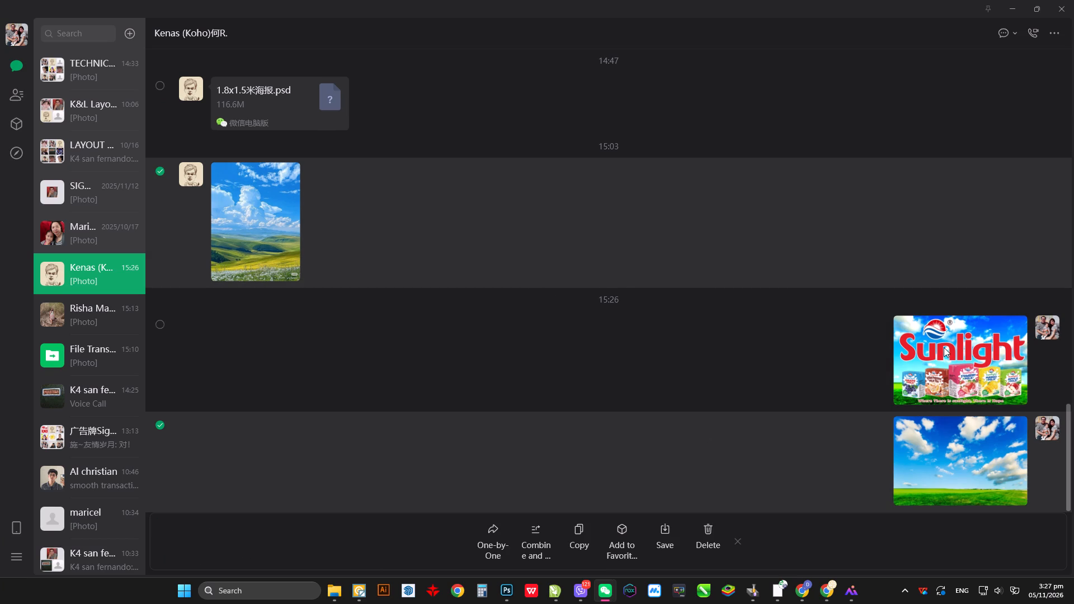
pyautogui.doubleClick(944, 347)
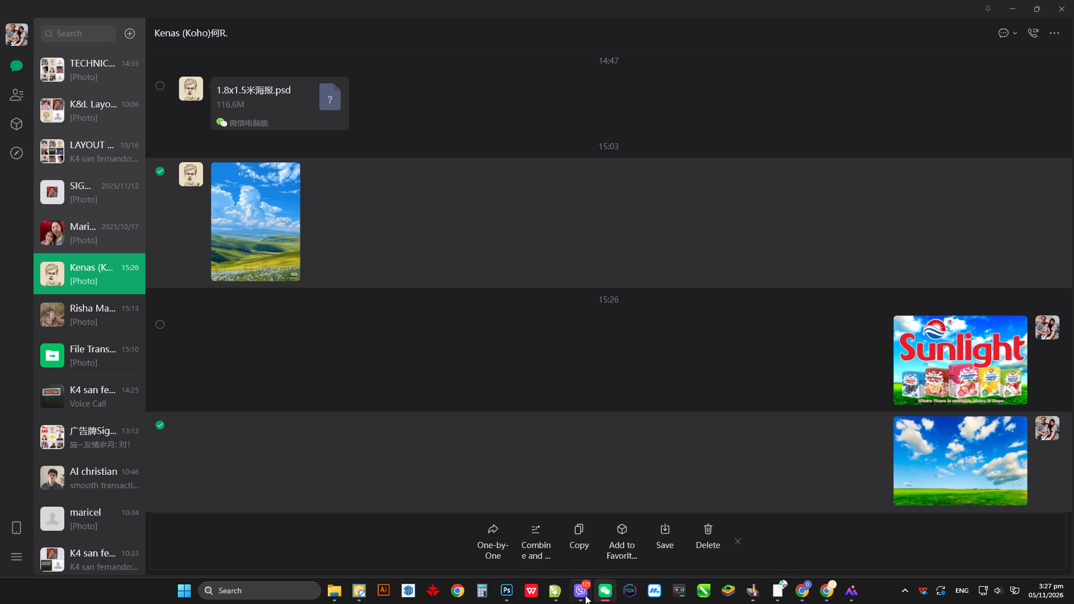
# Switch back to the SUNLIGHT 60x40cm poster in Photoshop.
pyautogui.click(503, 595)
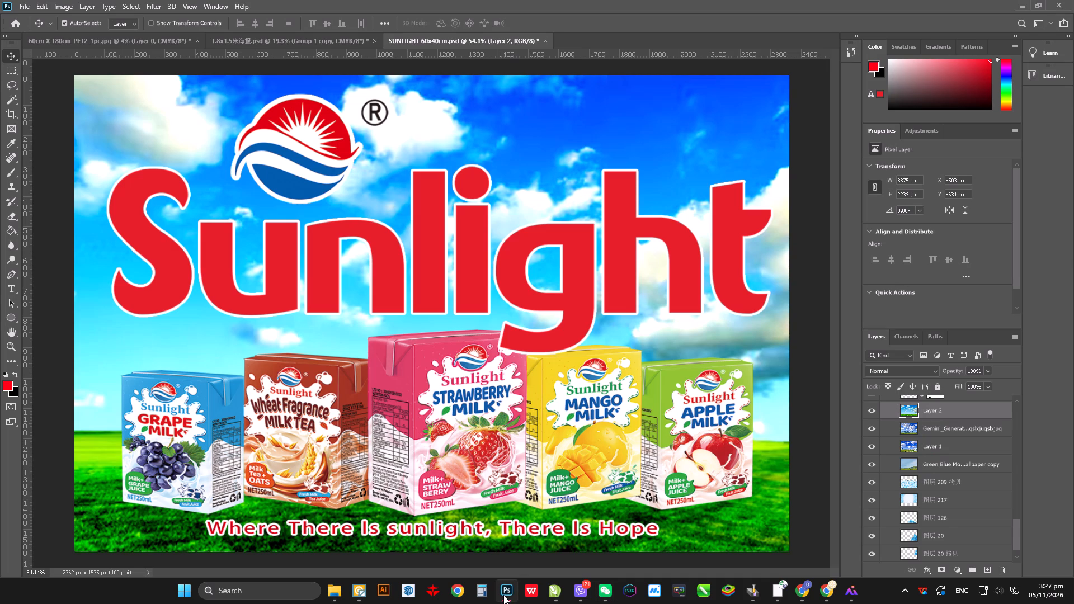
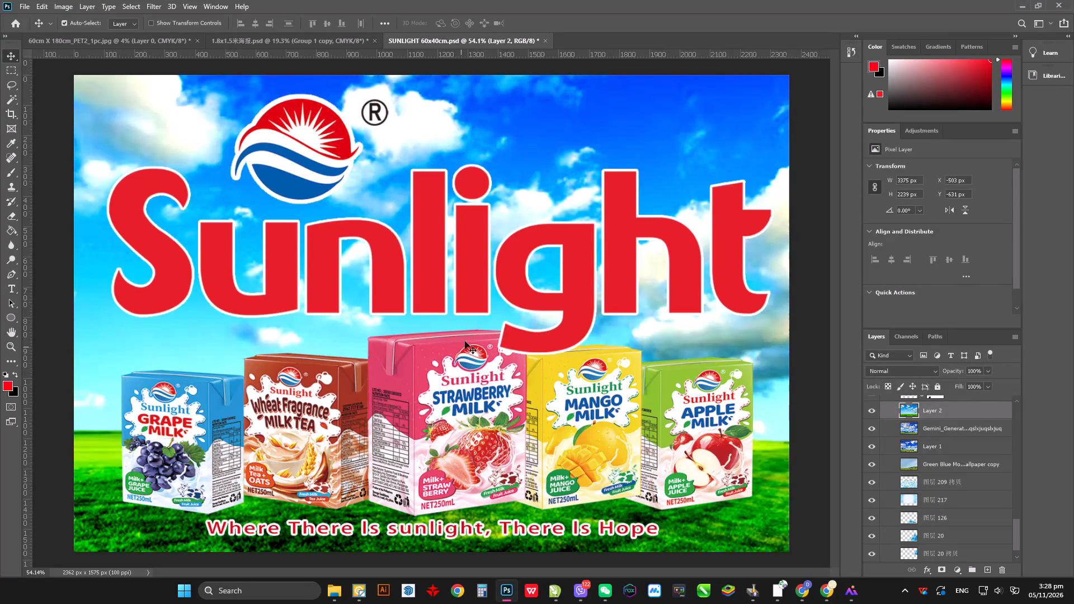
# Convert the SUNLIGHT 60x40cm document to CMYK Color without flattening the layers or rasterizing the smart objects.
pyautogui.keyDown('alt'); pyautogui.scroll(-6, 449, 336); pyautogui.keyUp('alt')
pyautogui.keyDown('alt'); pyautogui.scroll(3, 415, 291); pyautogui.keyUp('alt')
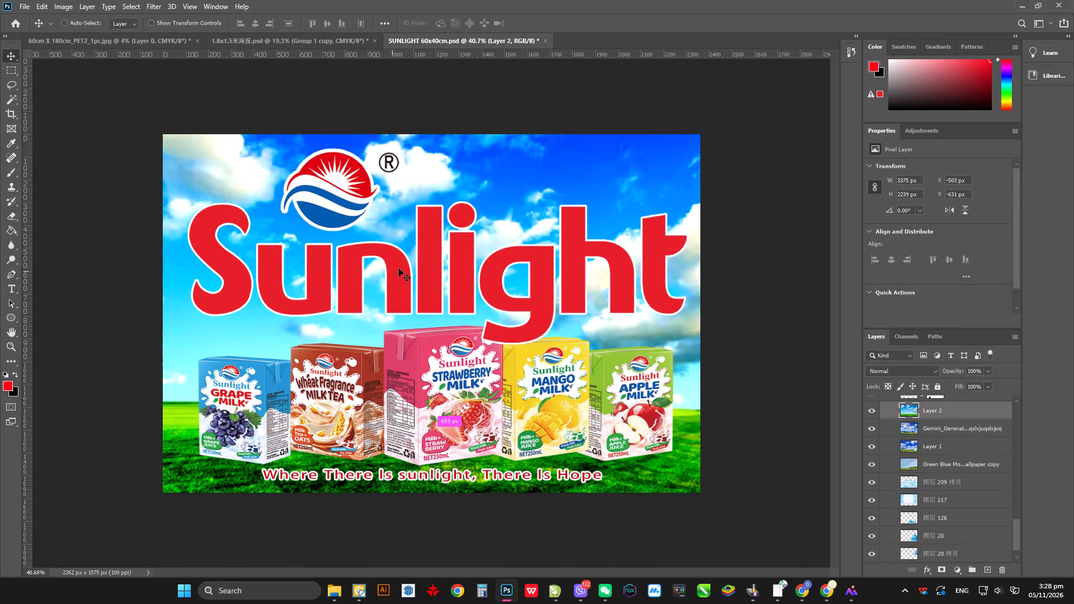
pyautogui.click(65, 6)
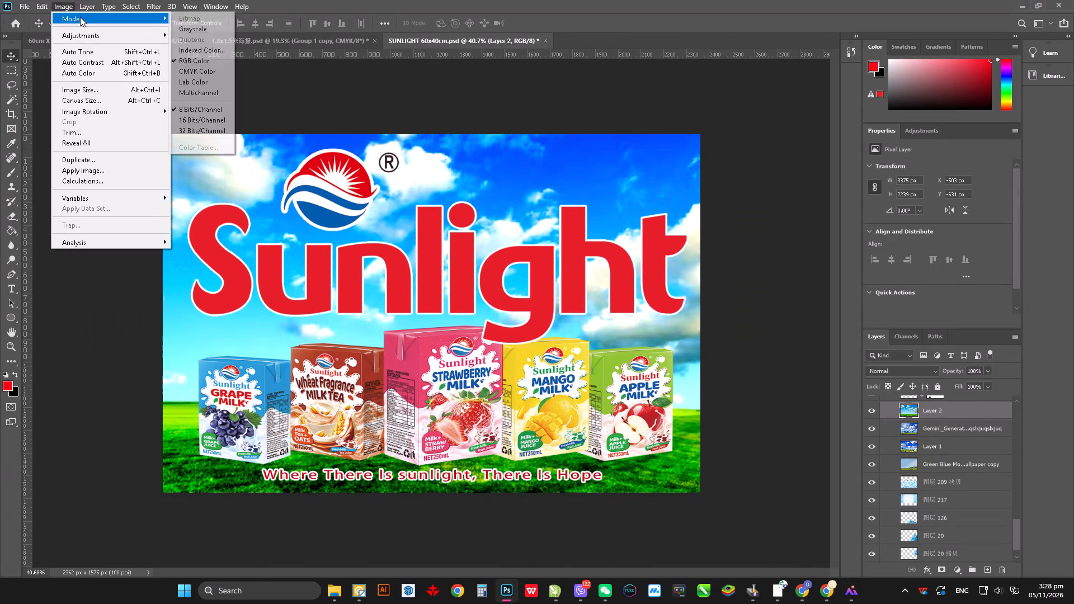
pyautogui.click(80, 17)
pyautogui.click(215, 67)
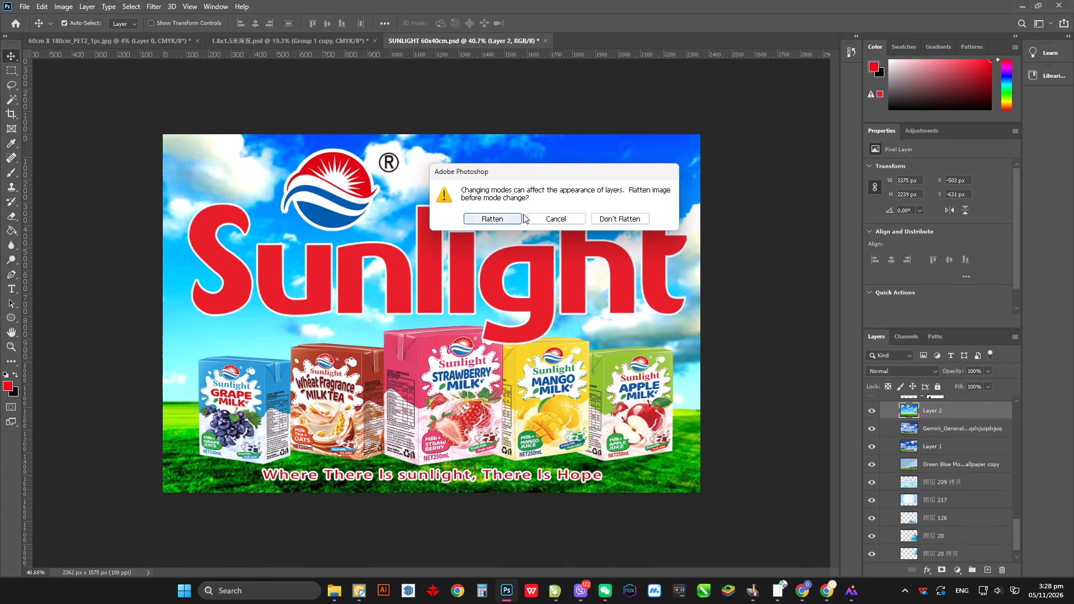
pyautogui.click(616, 219)
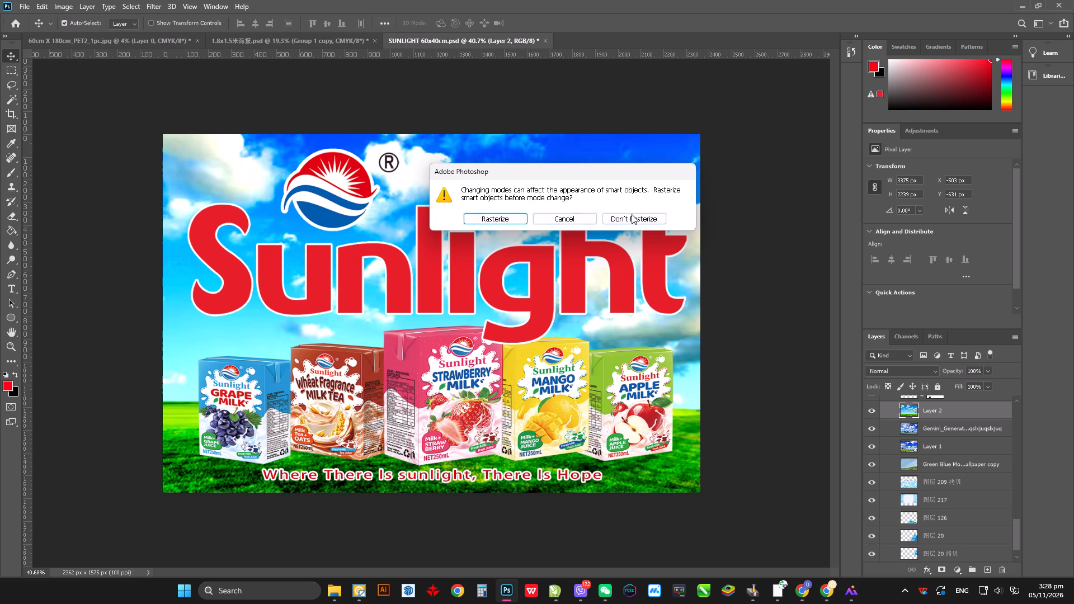
pyautogui.click(632, 214)
pyautogui.click(531, 233)
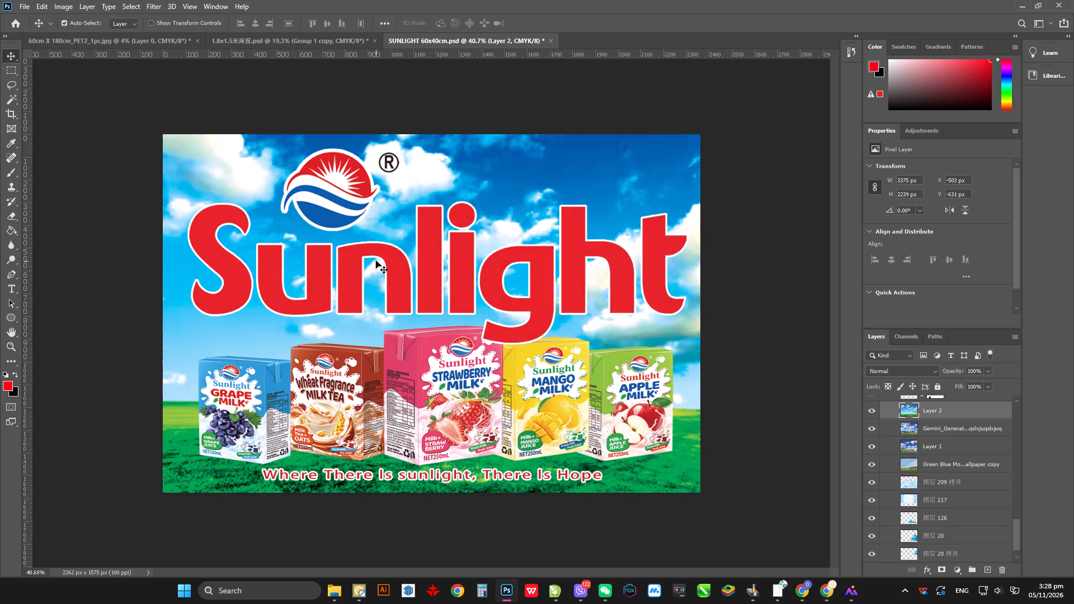
# Sample the red of the round sun logo as the foreground colour.
pyautogui.press('i')
pyautogui.click(353, 165)
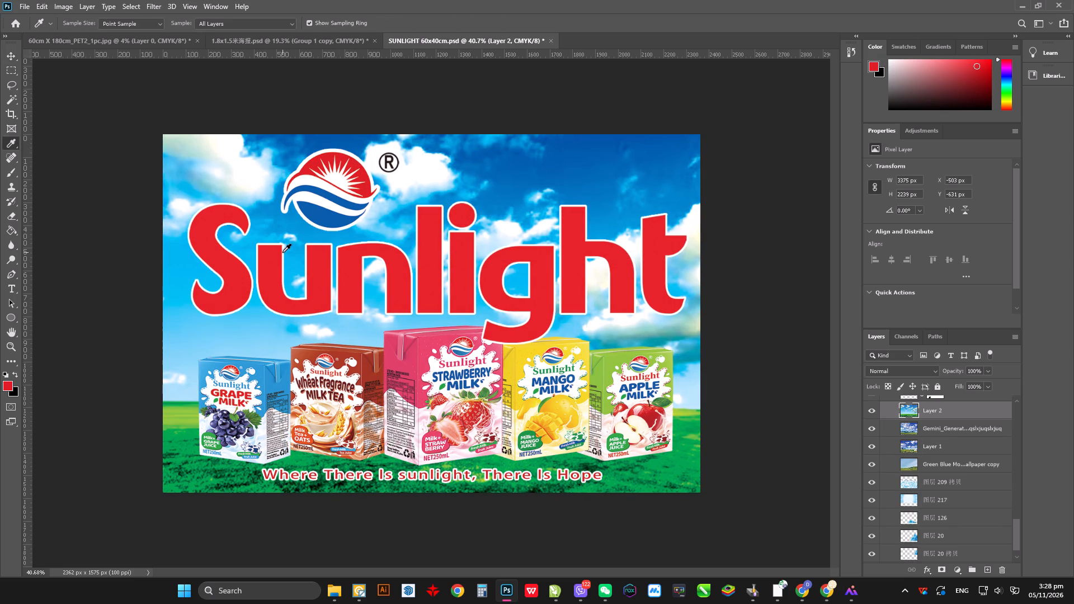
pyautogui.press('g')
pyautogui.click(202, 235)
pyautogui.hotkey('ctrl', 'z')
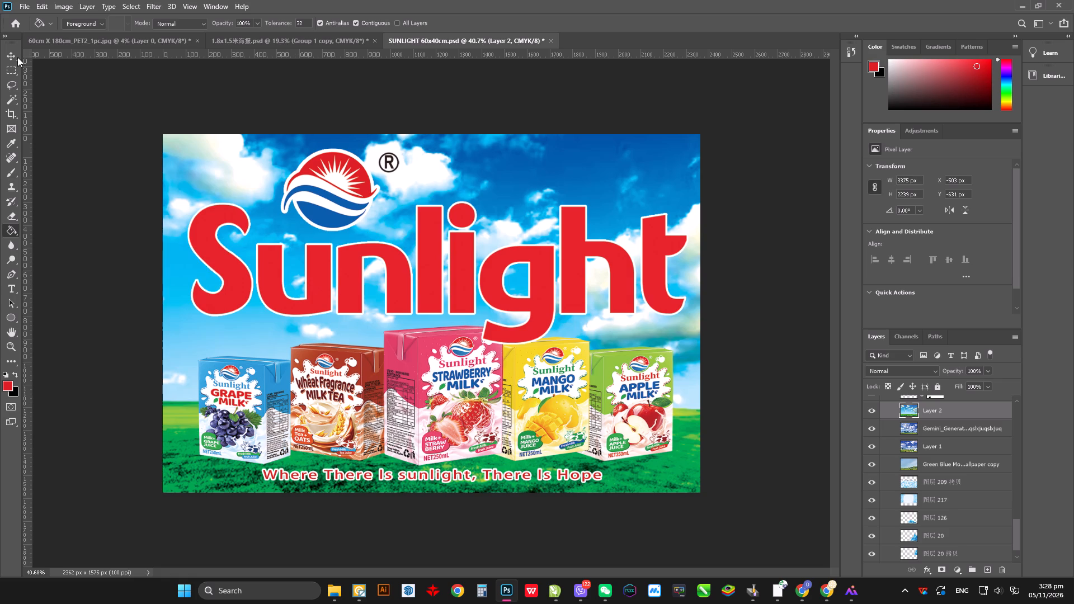
# Select the large Sunlight wordmark layer and fill each of its letters, including the dot of the i, with the sampled red.
pyautogui.click(13, 57)
pyautogui.click(212, 254)
pyautogui.press('g')
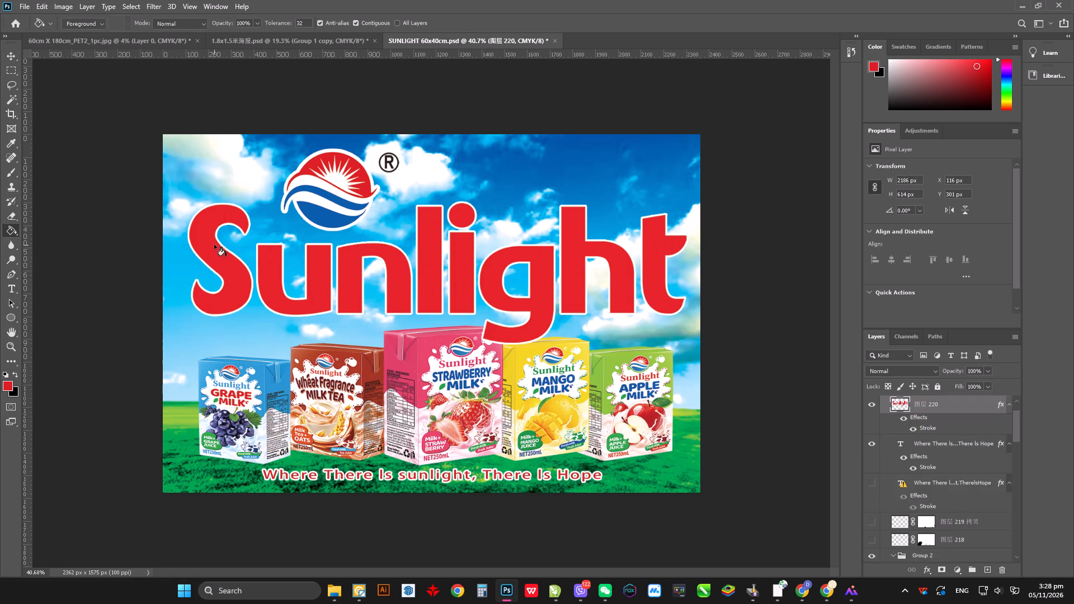
pyautogui.click(211, 246)
pyautogui.click(272, 266)
pyautogui.click(351, 266)
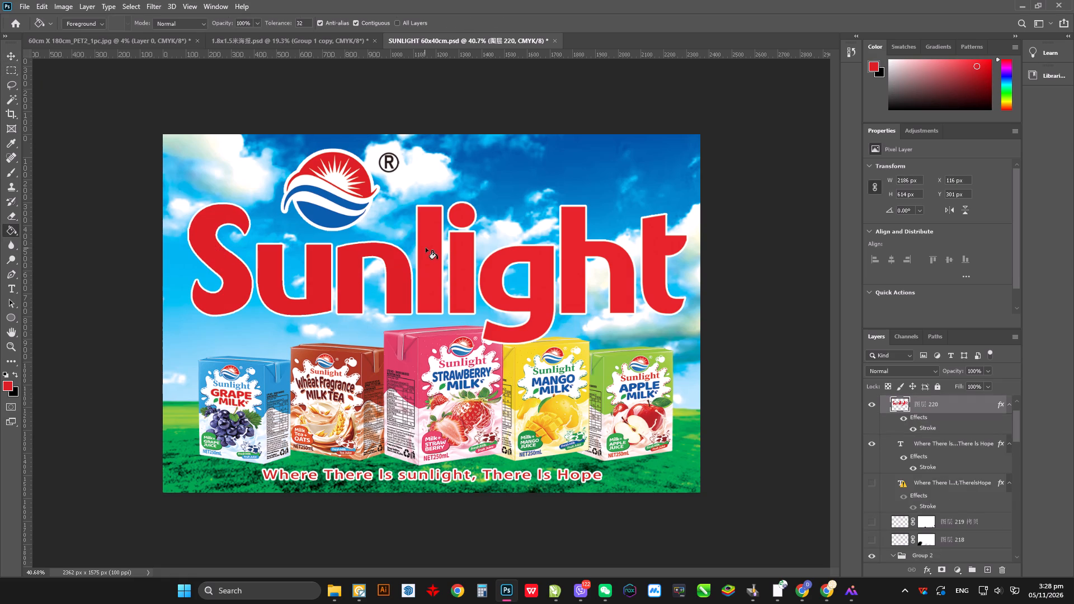
pyautogui.click(426, 247)
pyautogui.click(461, 254)
pyautogui.click(464, 216)
pyautogui.click(541, 259)
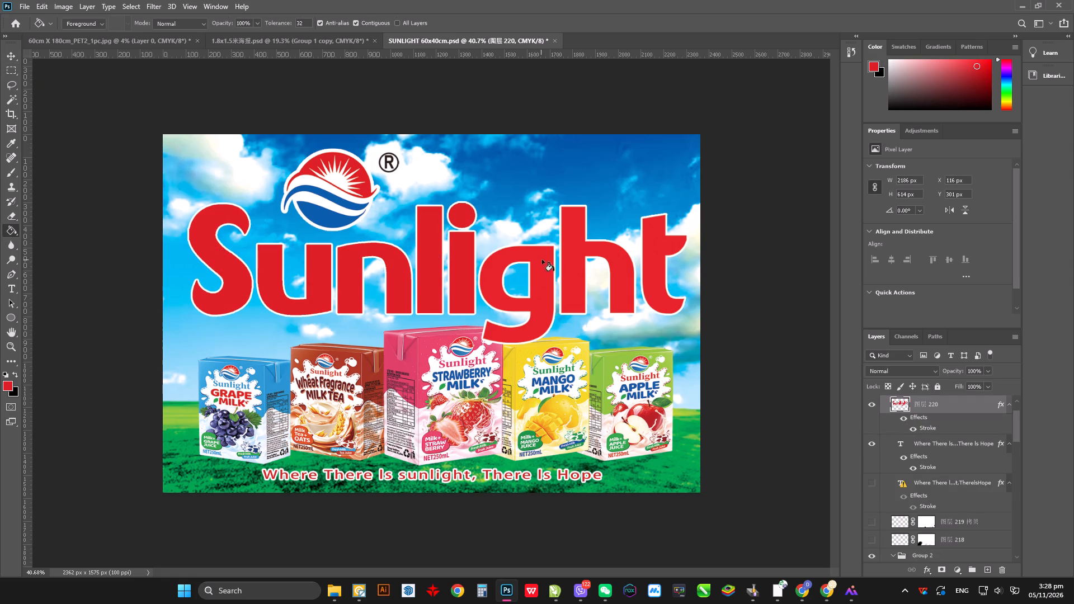
pyautogui.click(572, 246)
pyautogui.click(663, 246)
# Save a JPEG copy of the poster as SUNLIGHT 60x40cm on the HP USB20FD (I:) drive.
pyautogui.hotkey('ctrl', 'shift', 's')
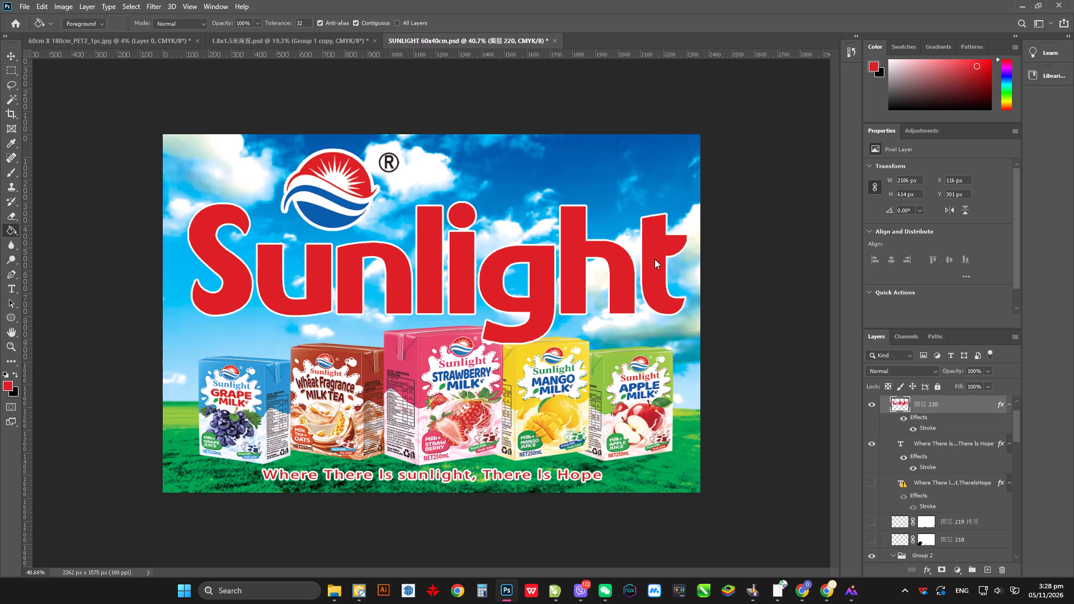
pyautogui.click(432, 380)
pyautogui.click(414, 429)
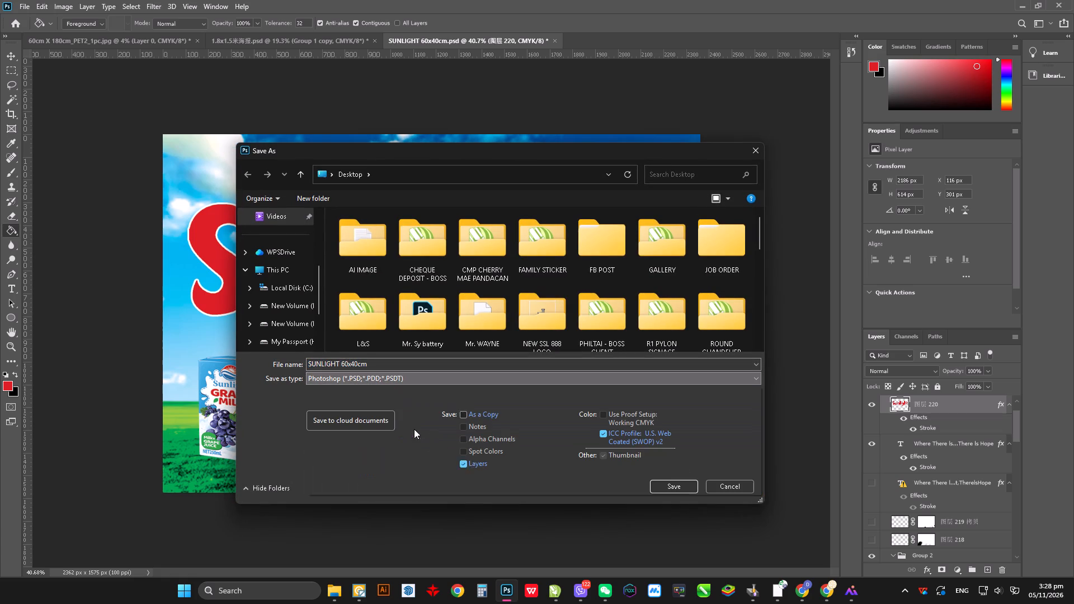
pyautogui.scroll(-11, 267, 284)
pyautogui.click(296, 305)
pyautogui.scroll(-7, 488, 305)
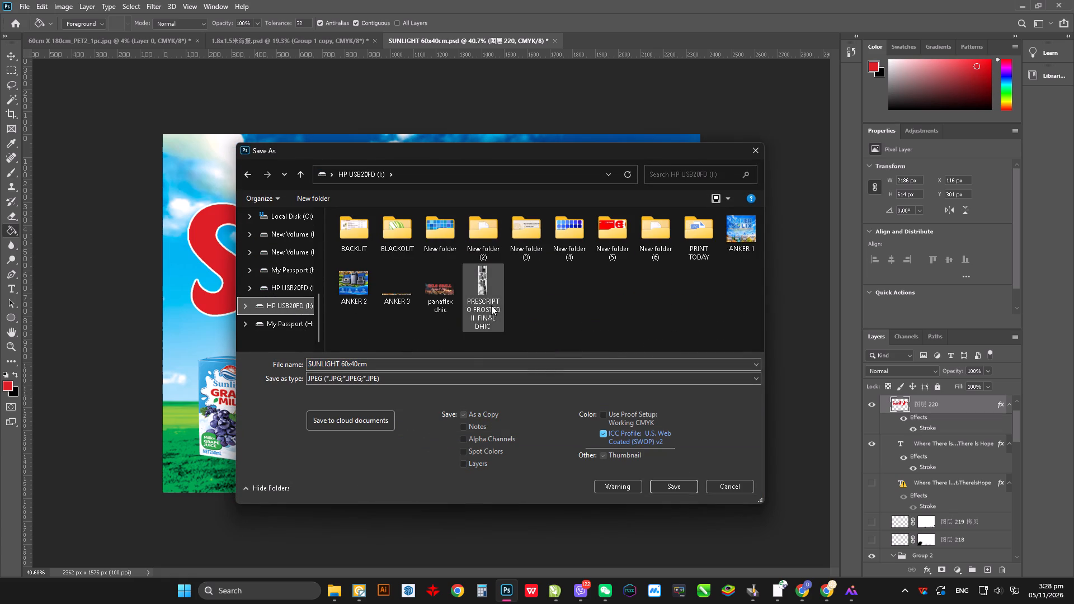
pyautogui.click(522, 360)
pyautogui.click(535, 359)
pyautogui.doubleClick(545, 356)
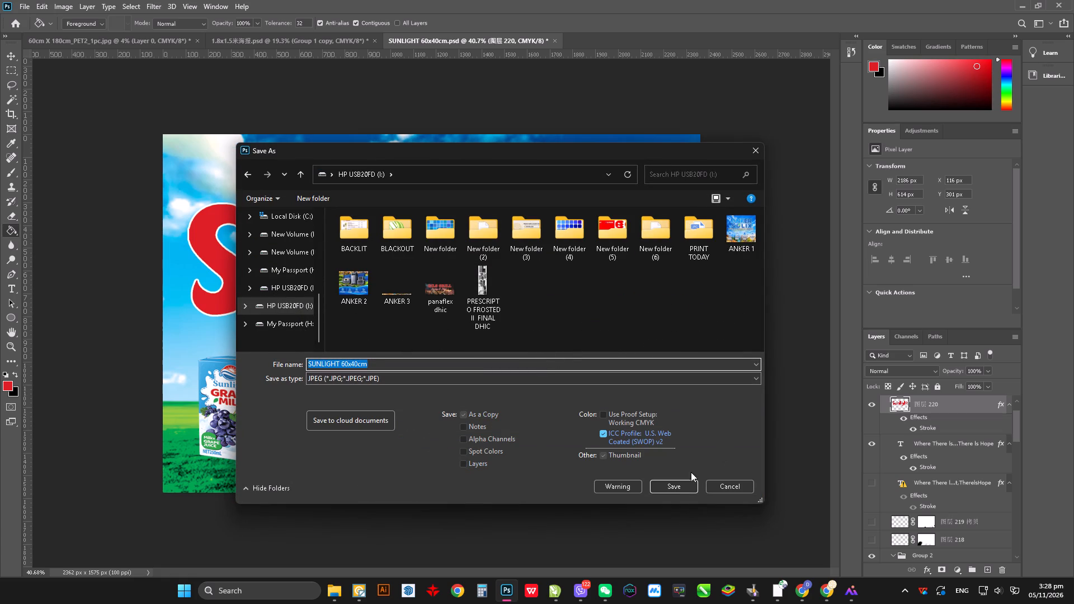
pyautogui.click(675, 485)
pyautogui.click(605, 148)
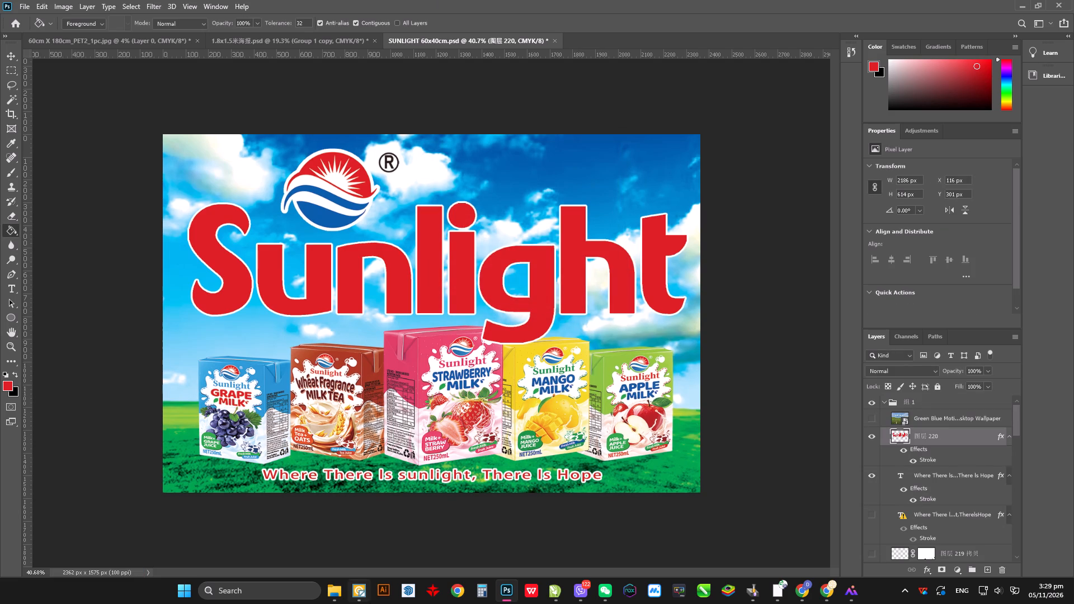
# Switch to File Explorer and select the exported SUNLIGHT 60x40cm image on the HP USB20FD (I:) drive.
pyautogui.click(334, 600)
pyautogui.click(134, 543)
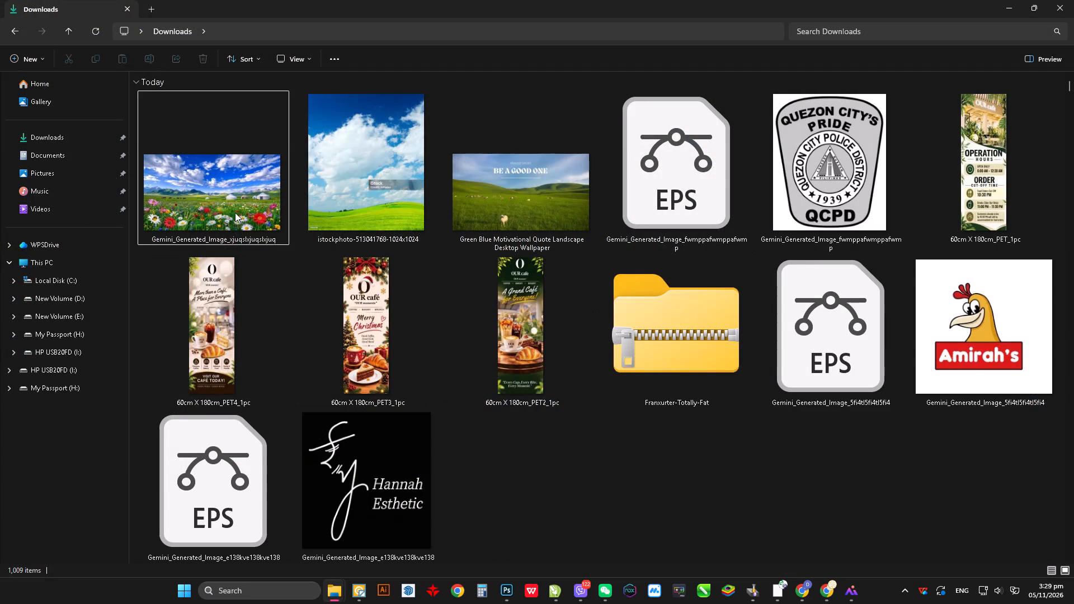
pyautogui.click(67, 367)
pyautogui.scroll(-9, 634, 318)
pyautogui.click(619, 411)
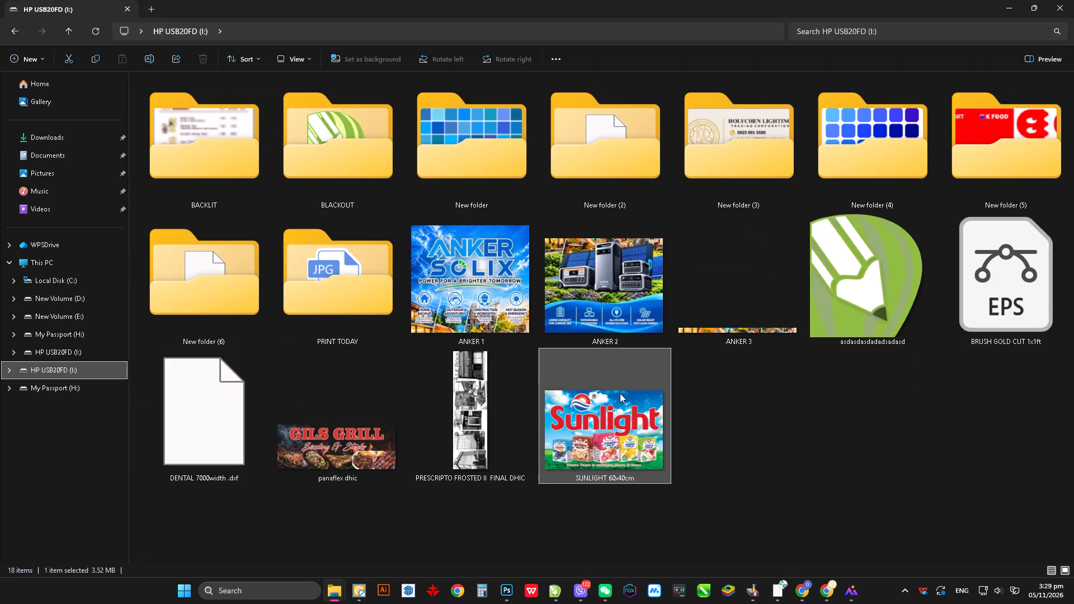
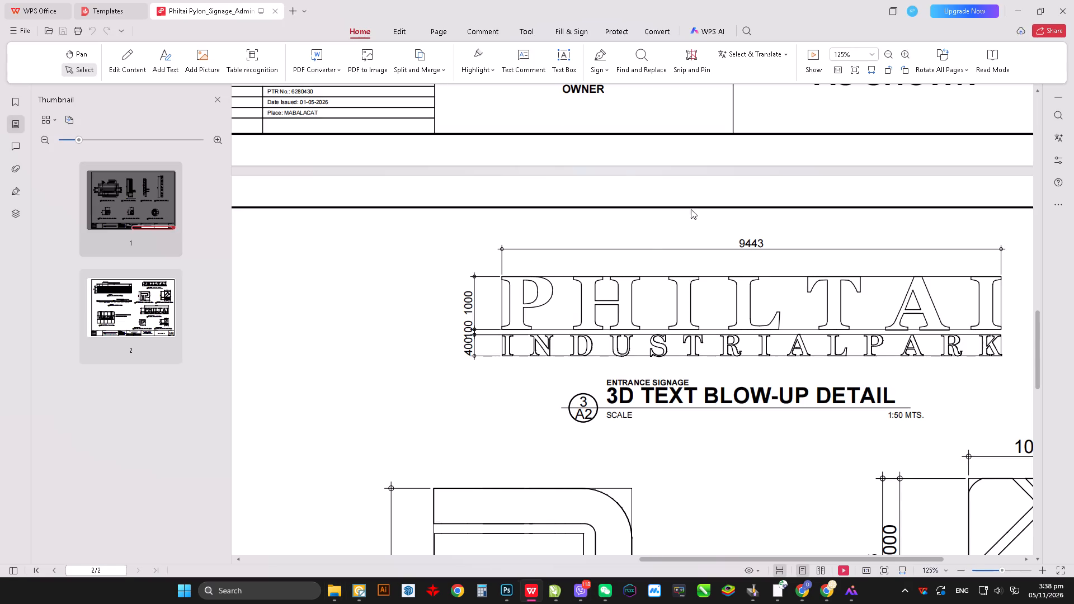
# Examine the pylon front elevation in the Philtai pylon signage PDF, including the vertical lettering, PEZA logo and base.
pyautogui.scroll(-14, 691, 209)
pyautogui.keyDown('alt'); pyautogui.scroll(-2, 587, 310); pyautogui.keyUp('alt')
pyautogui.keyDown('ctrl'); pyautogui.scroll(-8, 583, 315); pyautogui.keyUp('ctrl')
pyautogui.keyDown('ctrl'); pyautogui.scroll(4, 620, 224); pyautogui.keyUp('ctrl')
pyautogui.keyDown('ctrl'); pyautogui.scroll(9, 629, 143); pyautogui.keyUp('ctrl')
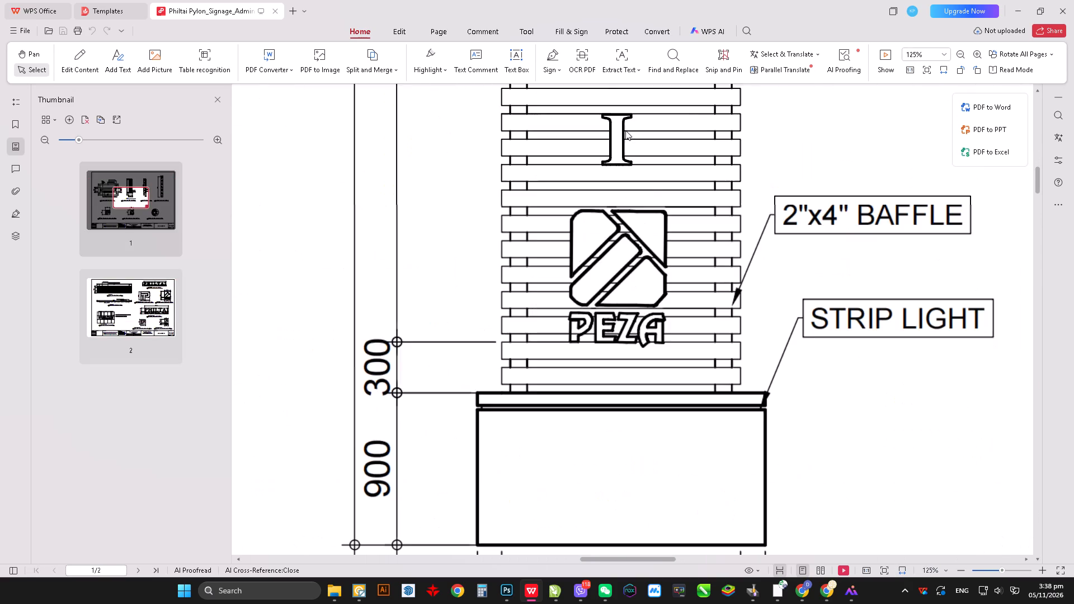
pyautogui.keyDown('ctrl'); pyautogui.scroll(3, 666, 200); pyautogui.keyUp('ctrl')
pyautogui.keyDown('ctrl'); pyautogui.scroll(-10, 666, 200); pyautogui.keyUp('ctrl')
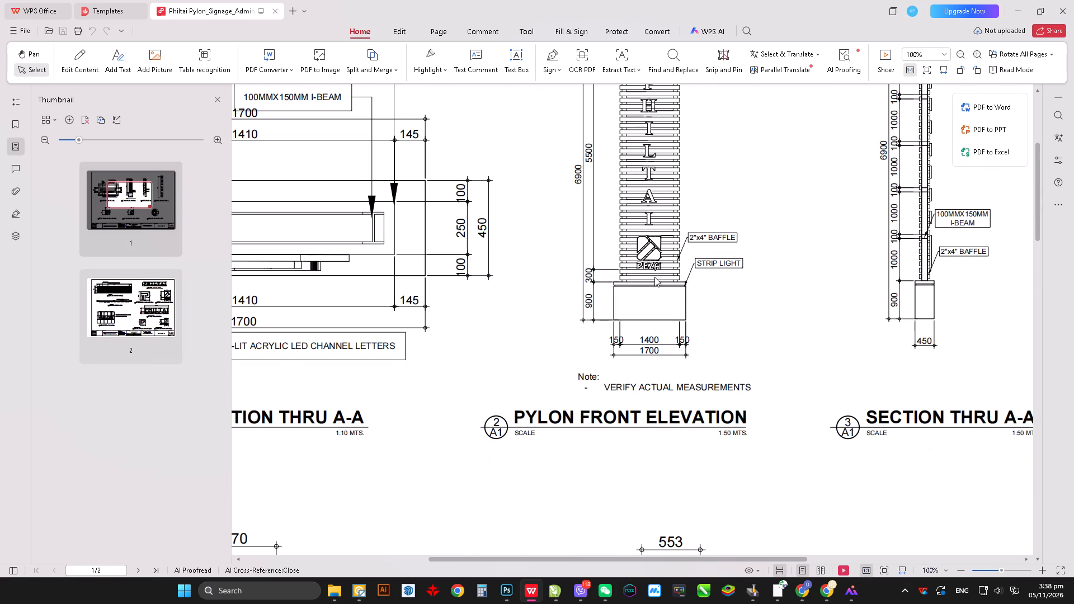
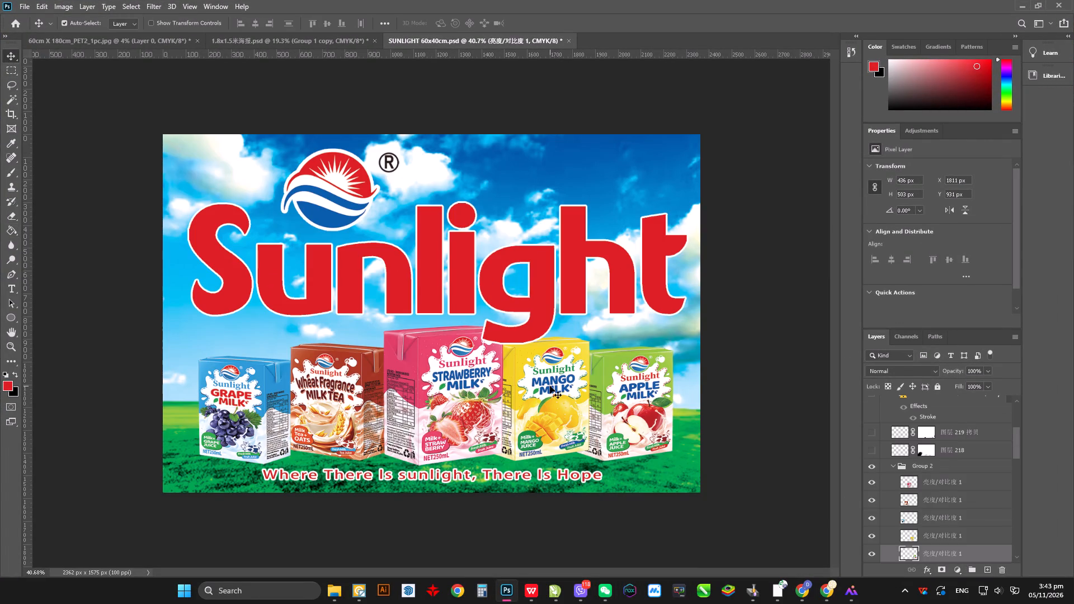
# Narrow all five milk cartons together about their centre to about 86% width, keeping their height.
pyautogui.keyDown('shift'); pyautogui.click(451, 376); pyautogui.keyUp('shift')
pyautogui.keyDown('shift'); pyautogui.click(342, 394); pyautogui.keyUp('shift')
pyautogui.keyDown('shift'); pyautogui.click(262, 400); pyautogui.keyUp('shift')
pyautogui.hotkey('ctrl', 't')
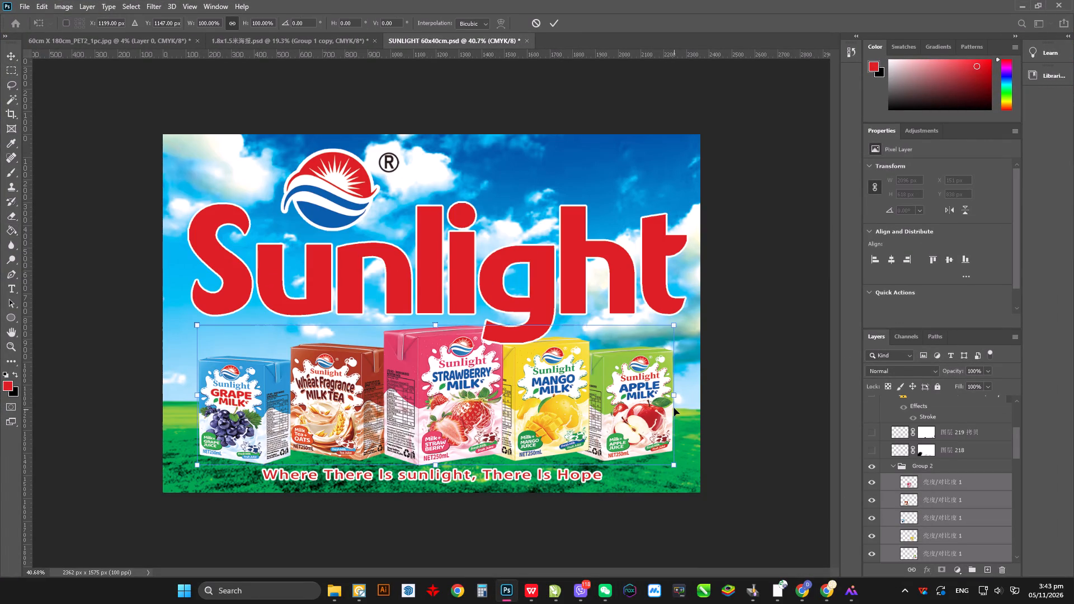
pyautogui.click(676, 399)
pyautogui.keyDown('alt'); pyautogui.moveTo(676, 399); pyautogui.dragTo(662, 403); pyautogui.keyUp('alt')
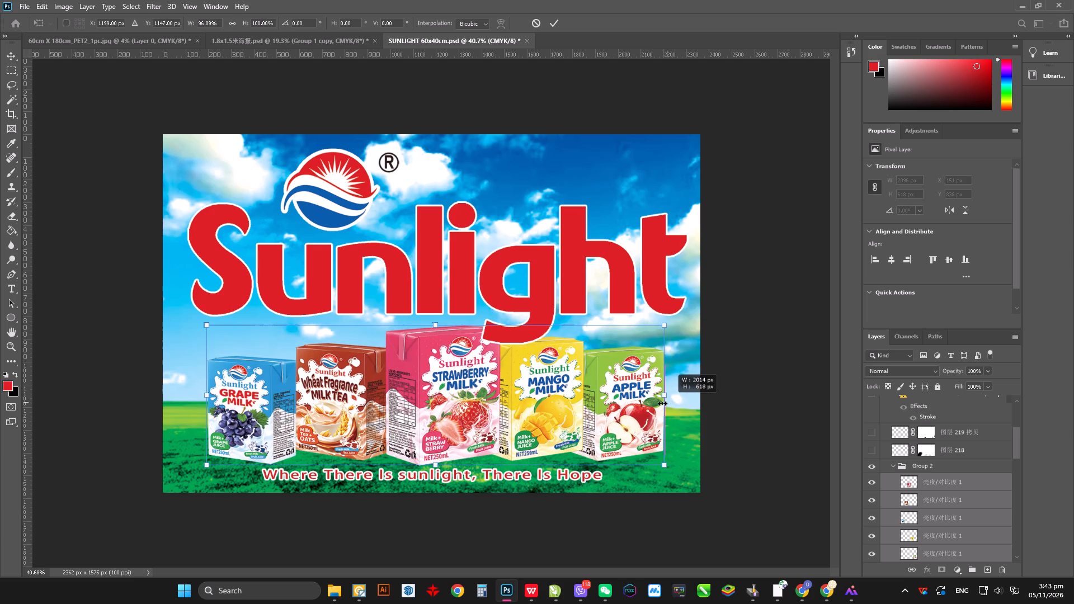
pyautogui.keyDown('alt'); pyautogui.moveTo(662, 403); pyautogui.dragTo(645, 405); pyautogui.keyUp('alt')
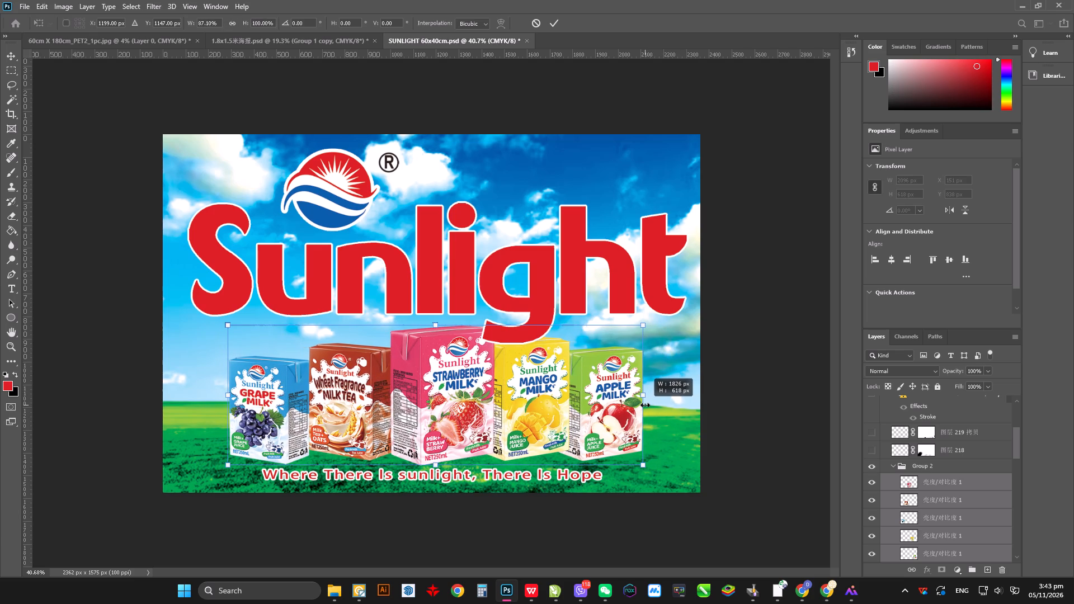
pyautogui.keyDown('alt'); pyautogui.moveTo(645, 405); pyautogui.dragTo(643, 405); pyautogui.keyUp('alt')
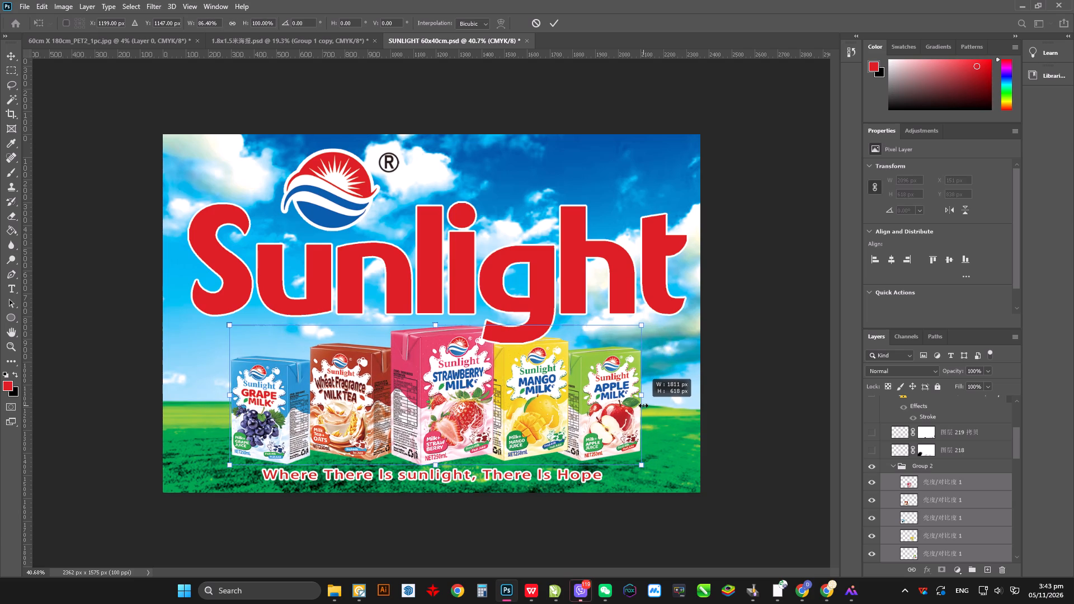
pyautogui.keyDown('alt'); pyautogui.moveTo(643, 405); pyautogui.dragTo(644, 407); pyautogui.keyUp('alt')
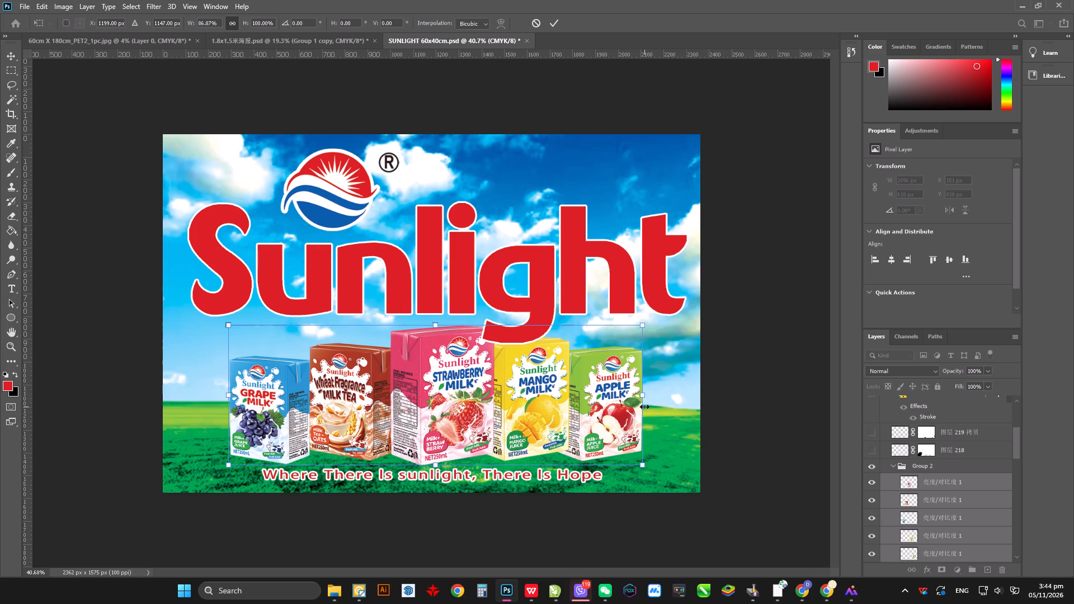
pyautogui.press('Return')
pyautogui.click(761, 370)
# Shift the mango carton to about X 1457 px and the apple carton to about X 1866 px, away from the strawberry carton.
pyautogui.click(605, 397)
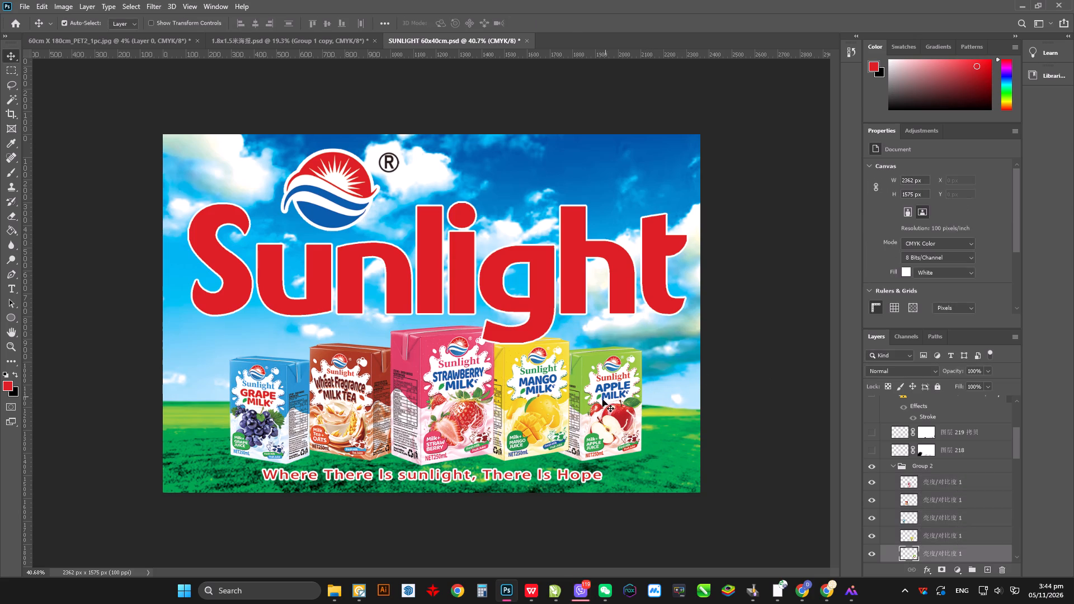
pyautogui.moveTo(602, 399); pyautogui.dragTo(621, 399)
pyautogui.click(532, 395)
pyautogui.keyDown('shift'); pyautogui.moveTo(518, 395); pyautogui.dragTo(522, 394); pyautogui.keyUp('shift')
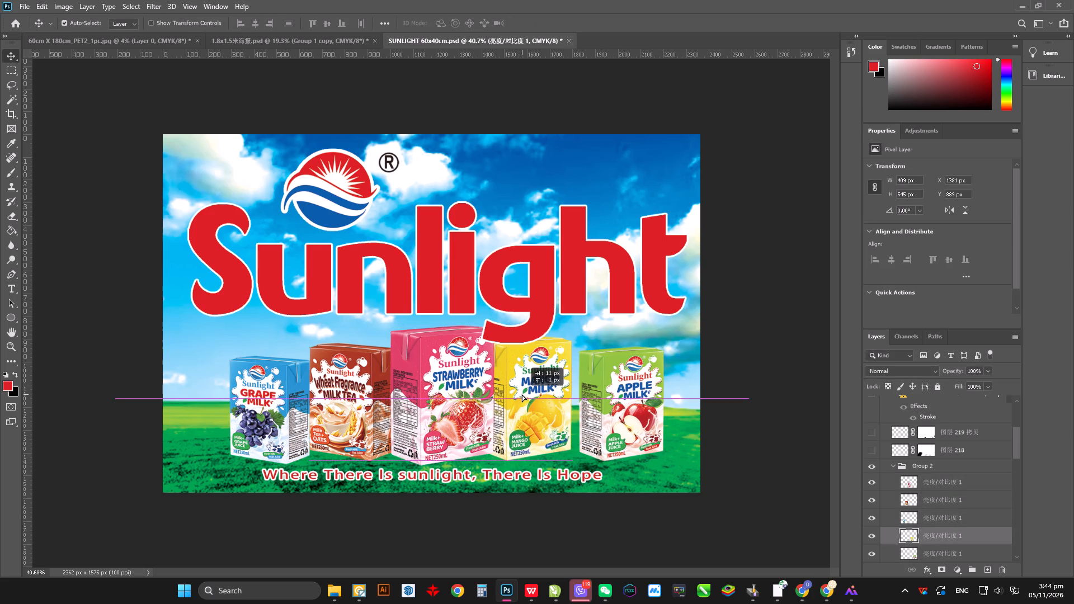
pyautogui.keyDown('shift'); pyautogui.moveTo(522, 394); pyautogui.dragTo(541, 396); pyautogui.keyUp('shift')
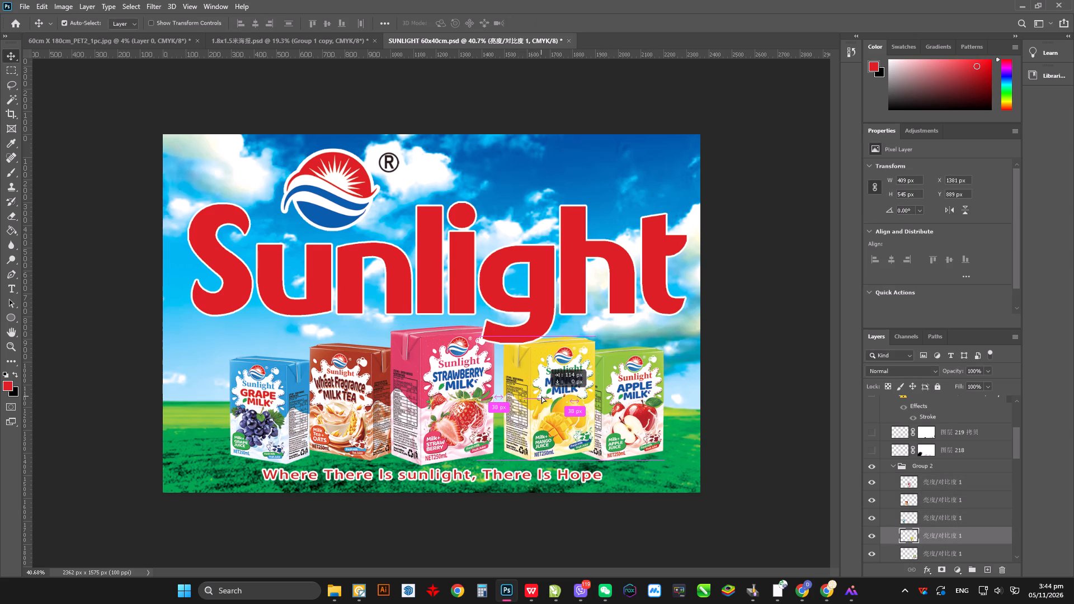
pyautogui.keyDown('shift'); pyautogui.moveTo(541, 396); pyautogui.dragTo(539, 396); pyautogui.keyUp('shift')
pyautogui.click(601, 407)
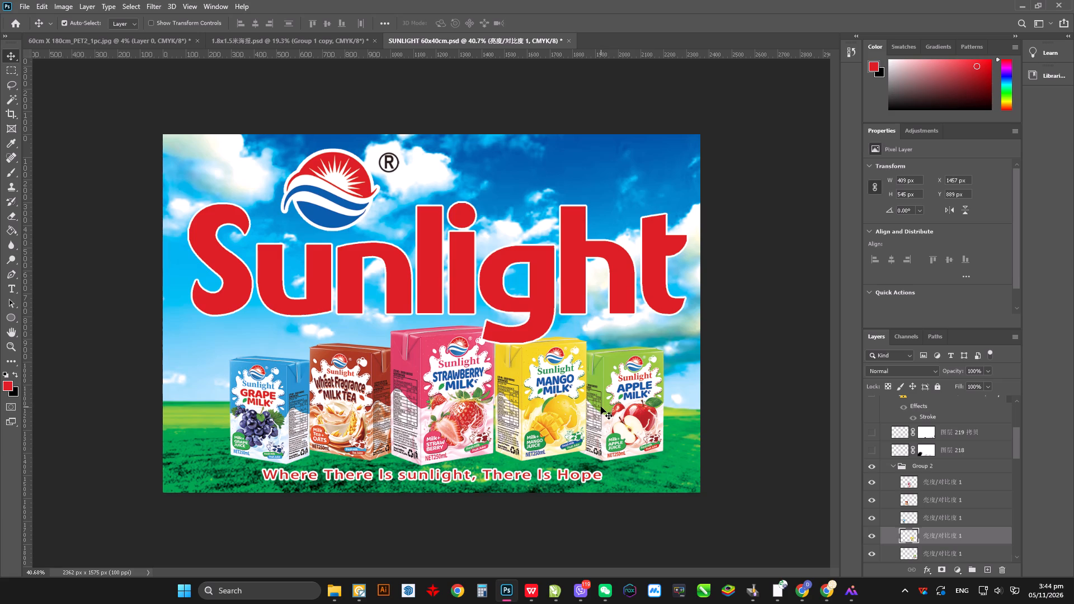
pyautogui.moveTo(629, 402); pyautogui.dragTo(636, 400)
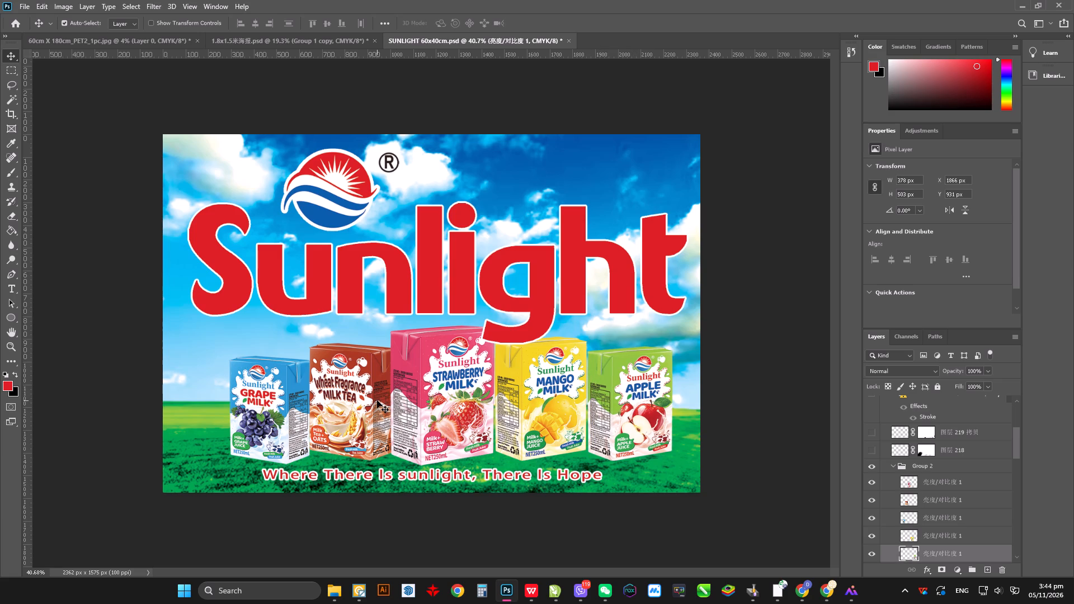
# Shift the milk tea carton slightly left and the grape carton to about X 255 px, opening up the row.
pyautogui.click(377, 400)
pyautogui.moveTo(376, 400); pyautogui.dragTo(370, 400)
pyautogui.click(279, 413)
pyautogui.keyDown('shift'); pyautogui.moveTo(280, 413); pyautogui.dragTo(268, 414); pyautogui.keyUp('shift')
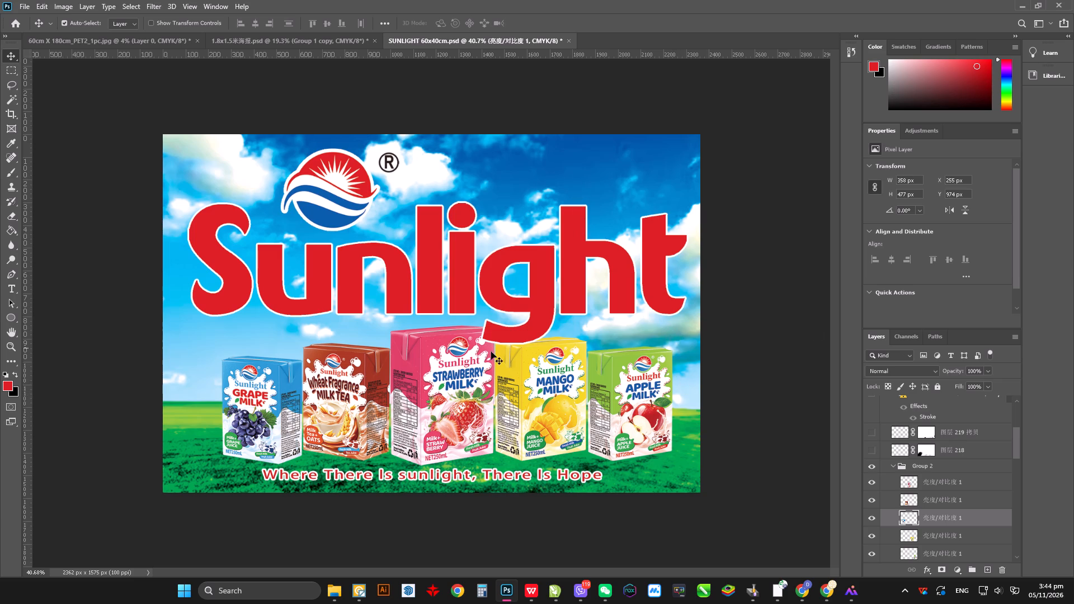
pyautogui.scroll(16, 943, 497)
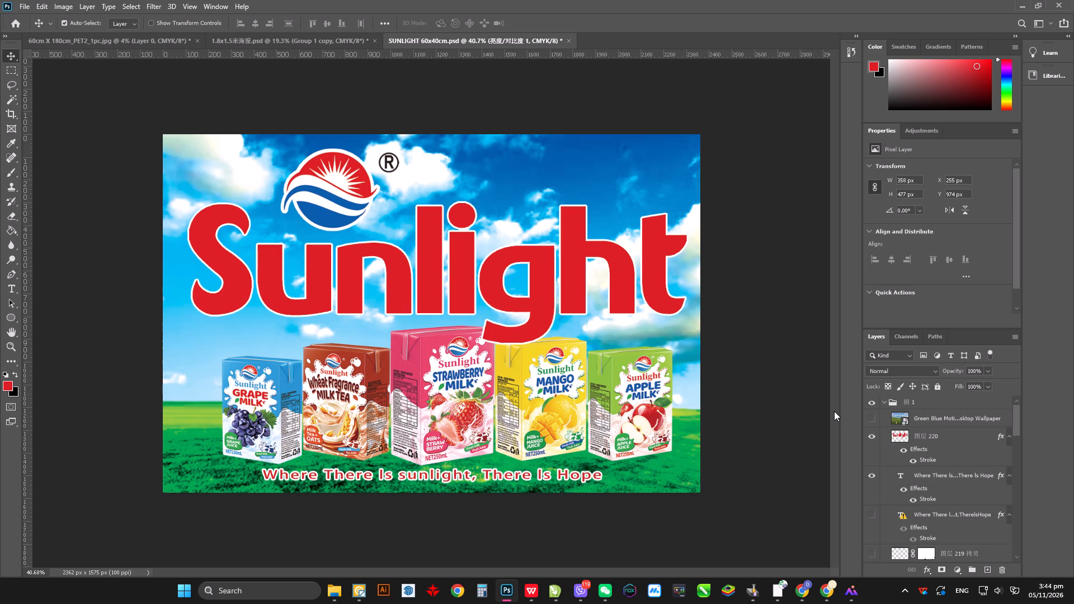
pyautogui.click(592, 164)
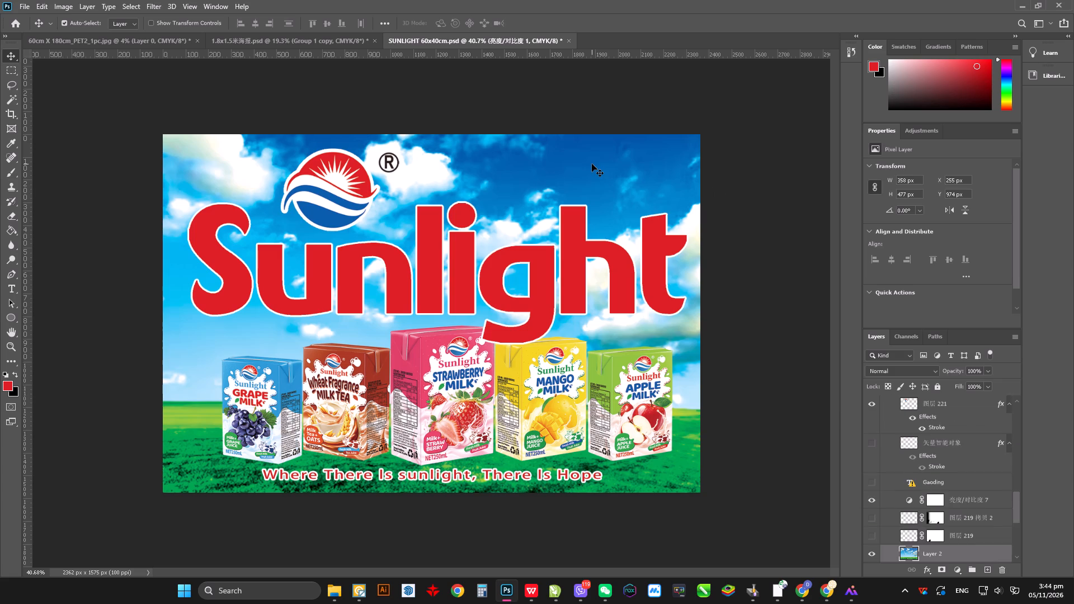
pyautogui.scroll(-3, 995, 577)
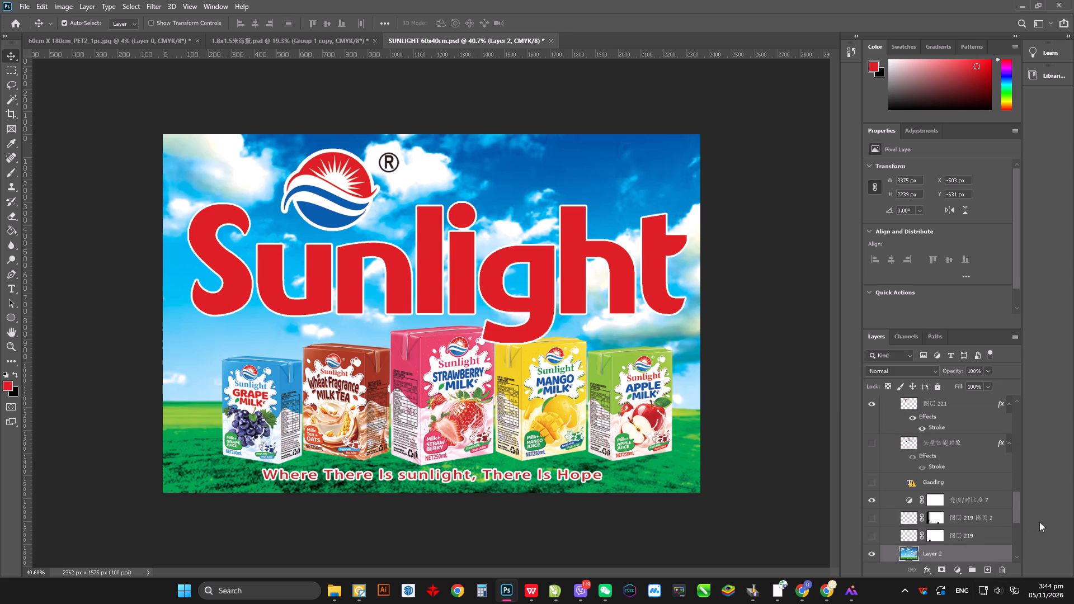
# Enlarge the five cartons together to about 105% width and 107% height, and shift them left to centre them under the Sunlight lettering.
pyautogui.click(629, 399)
pyautogui.keyDown('shift'); pyautogui.click(543, 388); pyautogui.keyUp('shift')
pyautogui.keyDown('shift'); pyautogui.click(439, 385); pyautogui.keyUp('shift')
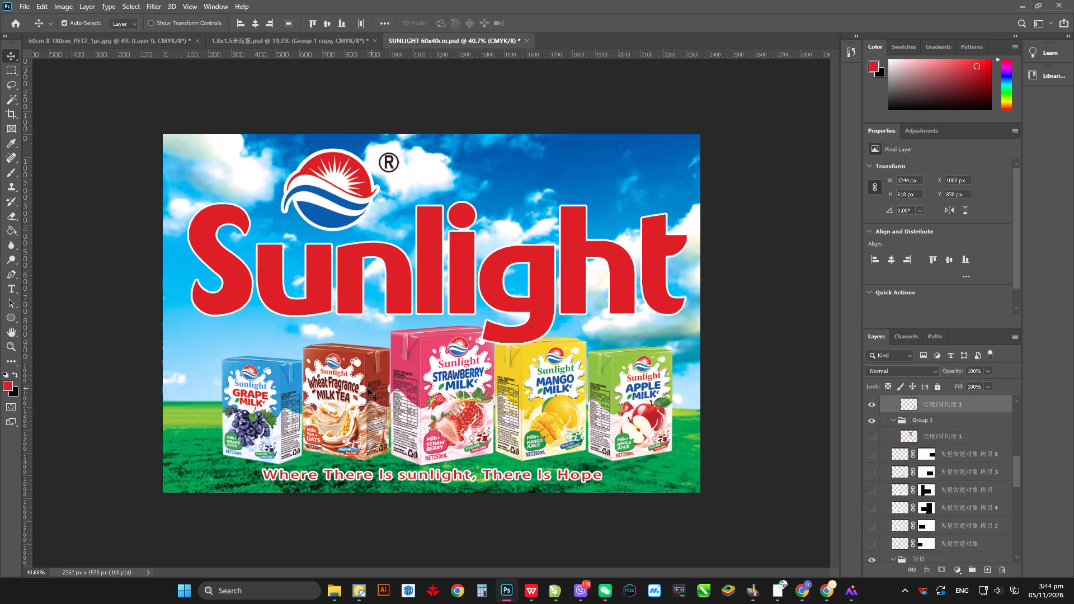
pyautogui.keyDown('shift'); pyautogui.click(368, 389); pyautogui.keyUp('shift')
pyautogui.keyDown('shift'); pyautogui.click(289, 402); pyautogui.keyUp('shift')
pyautogui.hotkey('ctrl', 't')
pyautogui.keyDown('shift'); pyautogui.click(443, 325); pyautogui.keyUp('shift')
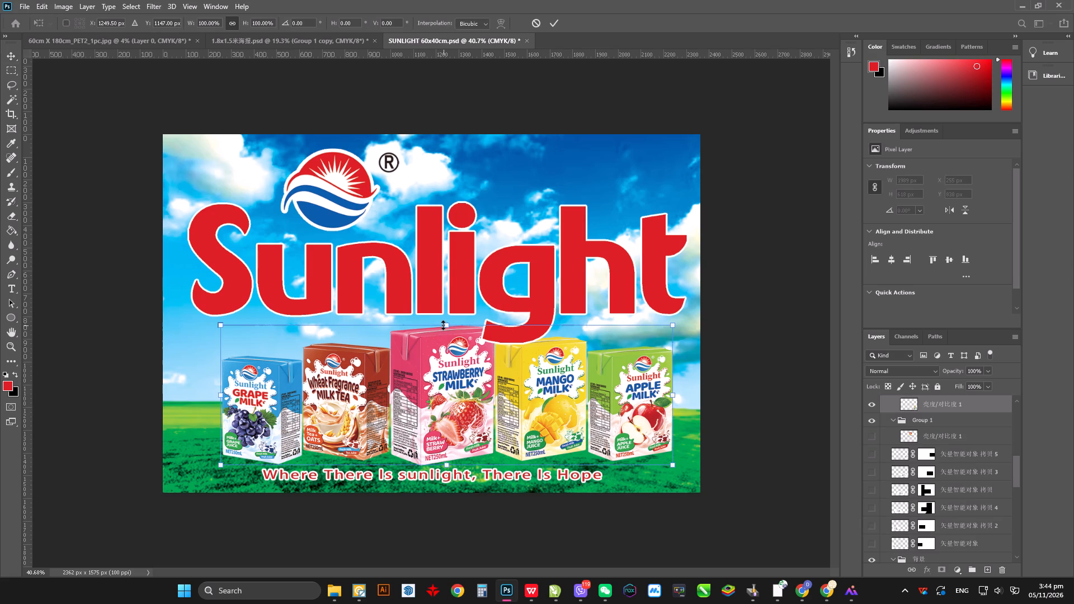
pyautogui.keyDown('shift'); pyautogui.moveTo(445, 325); pyautogui.dragTo(445, 321); pyautogui.keyUp('shift')
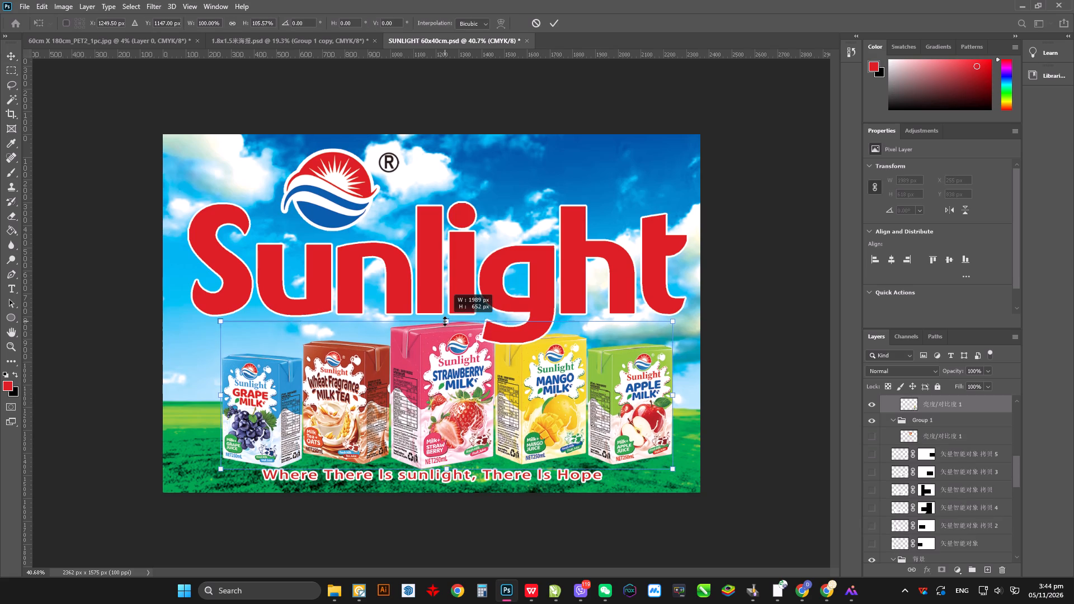
pyautogui.keyDown('shift'); pyautogui.moveTo(445, 321); pyautogui.dragTo(445, 320); pyautogui.keyUp('shift')
pyautogui.keyDown('alt'); pyautogui.keyDown('shift'); pyautogui.moveTo(220, 396); pyautogui.dragTo(208, 392); pyautogui.keyUp('shift'); pyautogui.keyUp('alt')
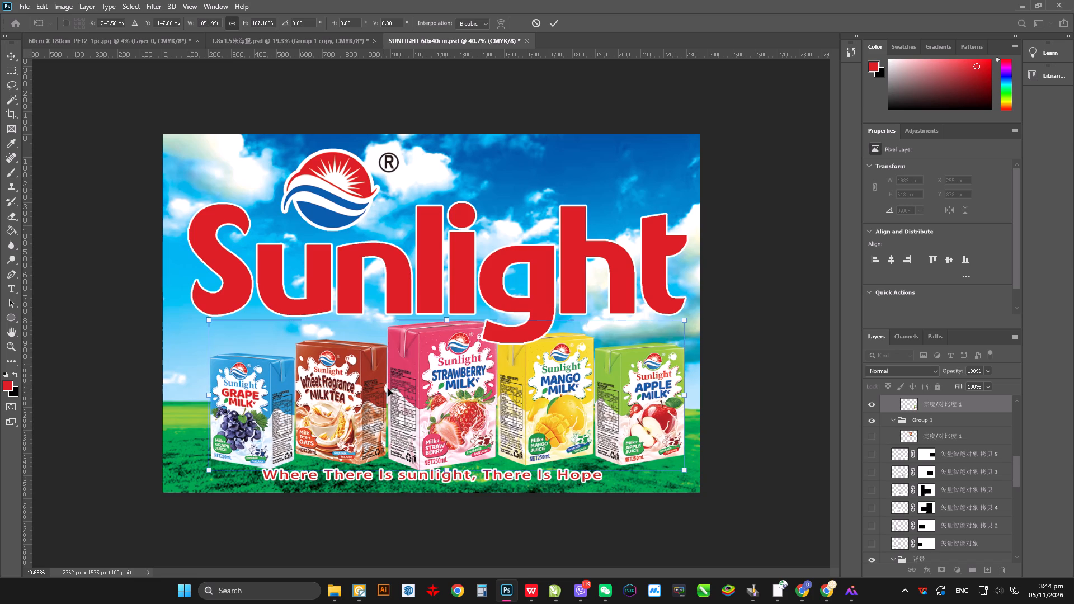
pyautogui.keyDown('shift'); pyautogui.moveTo(422, 386); pyautogui.dragTo(412, 384); pyautogui.keyUp('shift')
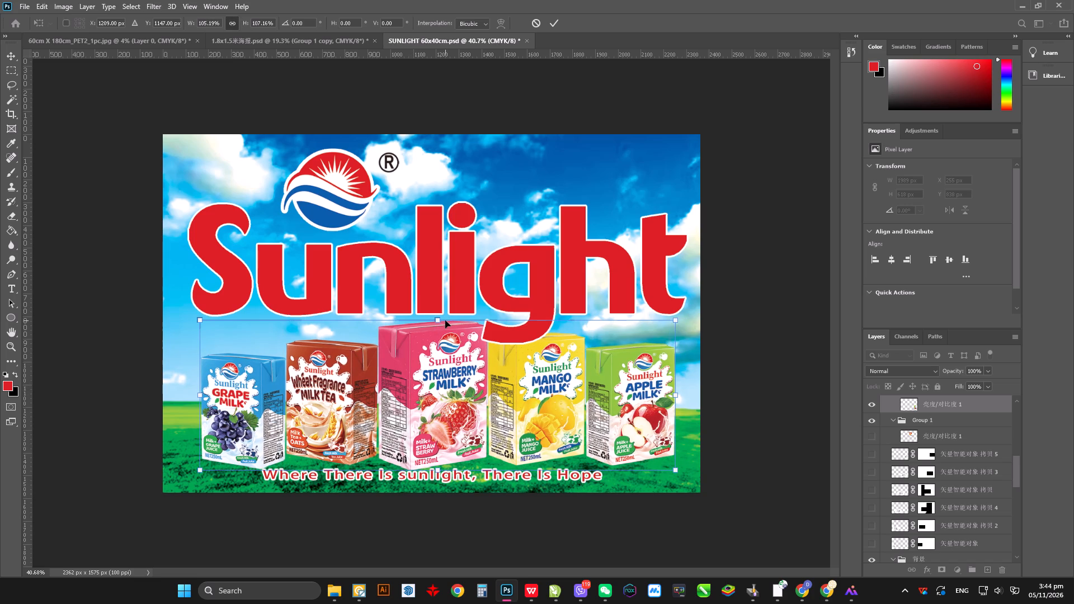
# Stretch the five cartons upward to about 690 px high and nudge them up to about Y 766 px.
pyautogui.keyDown('shift'); pyautogui.click(437, 319); pyautogui.keyUp('shift')
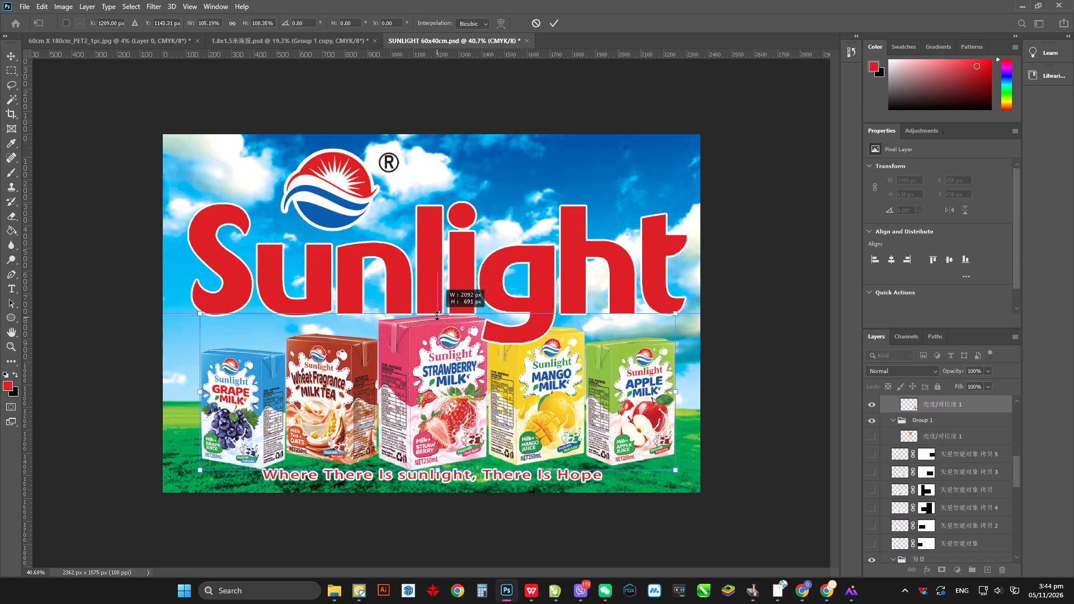
pyautogui.press('Up')
pyautogui.press('Up')
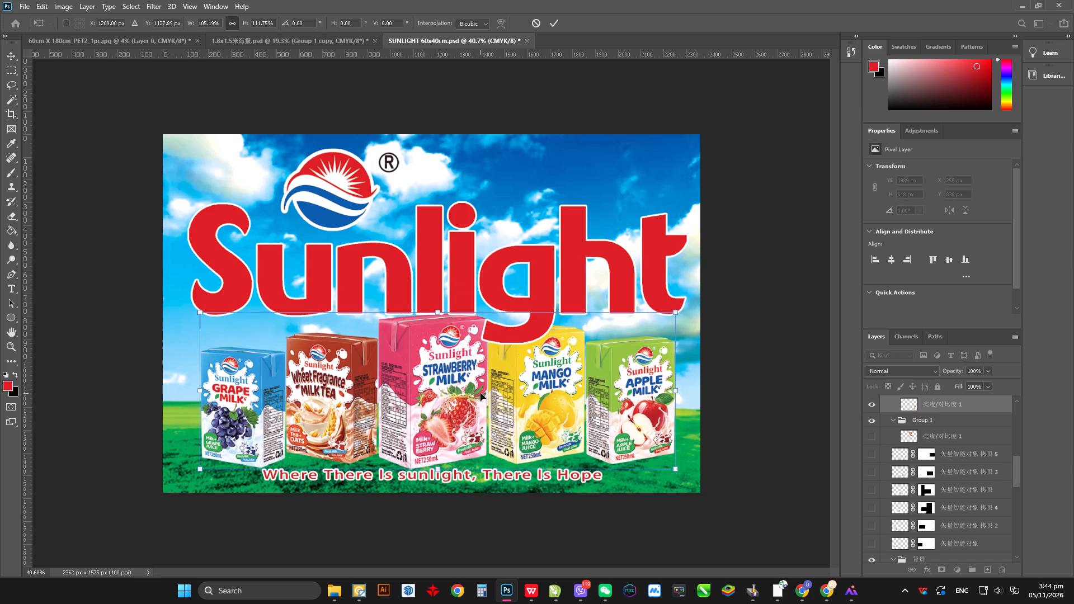
pyautogui.press('Up')
pyautogui.press('Up')
pyautogui.press('Up')
pyautogui.press('Up')
pyautogui.press('Return')
pyautogui.press('\\')
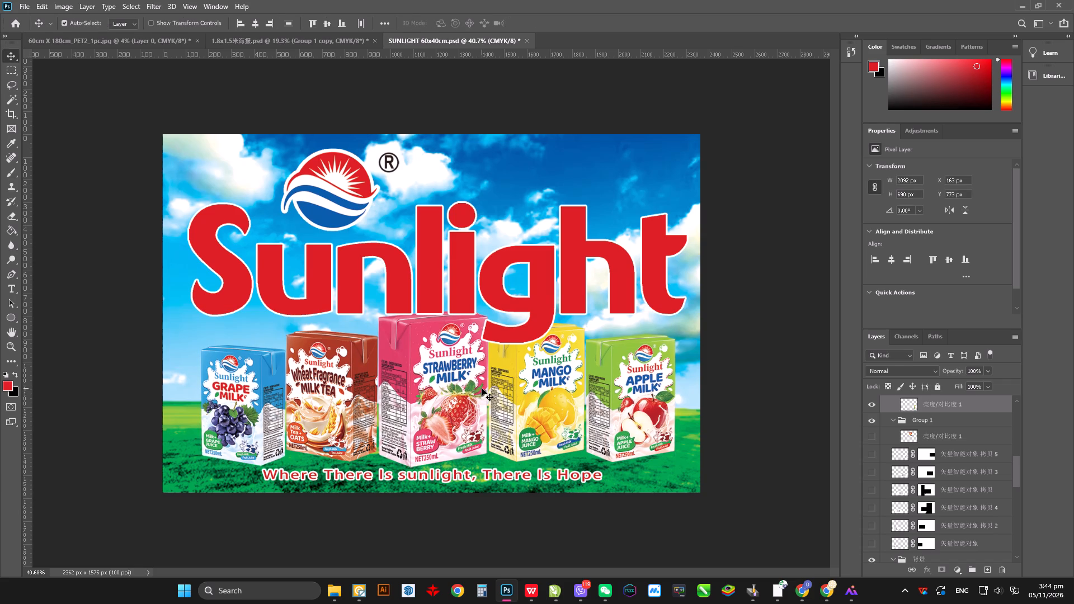
pyautogui.press('Up')
pyautogui.press('Up')
pyautogui.press('Up')
pyautogui.press('Down')
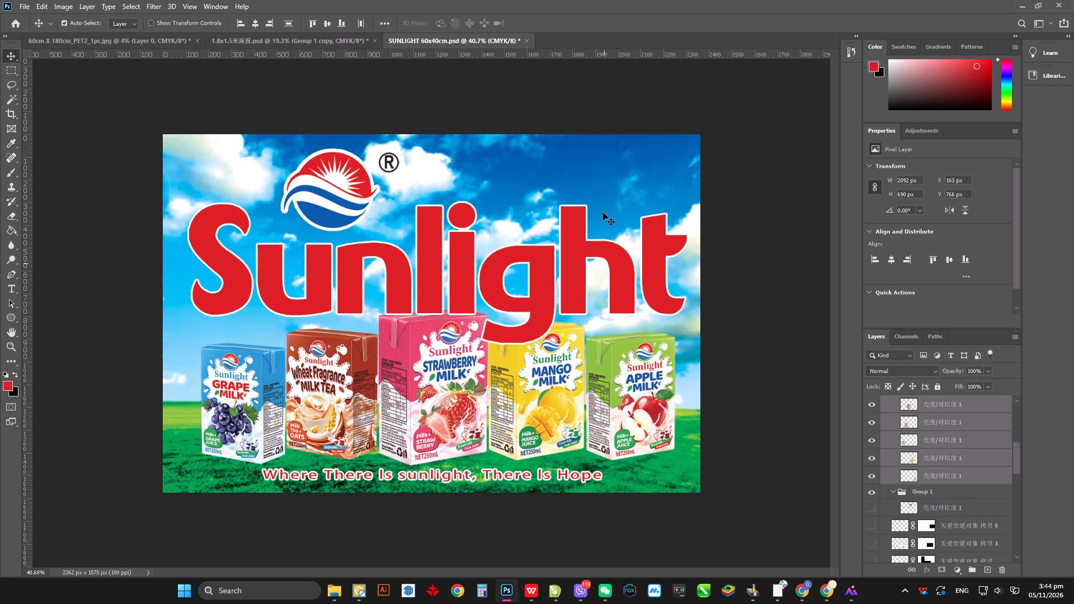
# Brighten the sky and grass background (Layer 2) with a CMYK Curves adjustment set to input 50, output 30.
pyautogui.click(607, 164)
pyautogui.hotkey('ctrl', 'm')
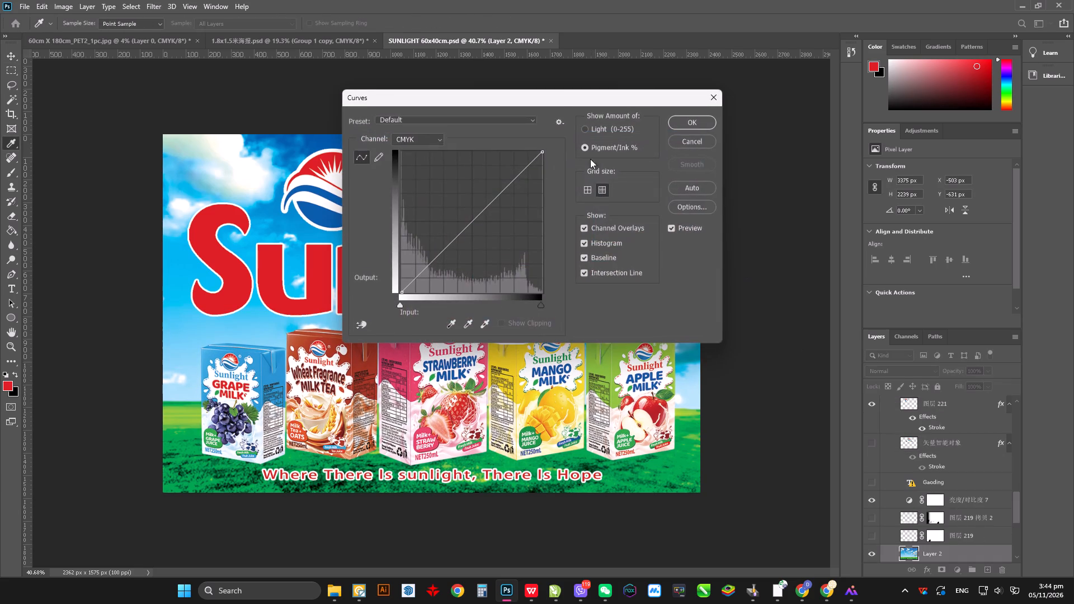
pyautogui.moveTo(560, 92); pyautogui.dragTo(925, 134)
pyautogui.moveTo(830, 274); pyautogui.dragTo(833, 279)
pyautogui.moveTo(833, 279); pyautogui.dragTo(835, 284)
pyautogui.click(836, 284)
pyautogui.click(840, 284)
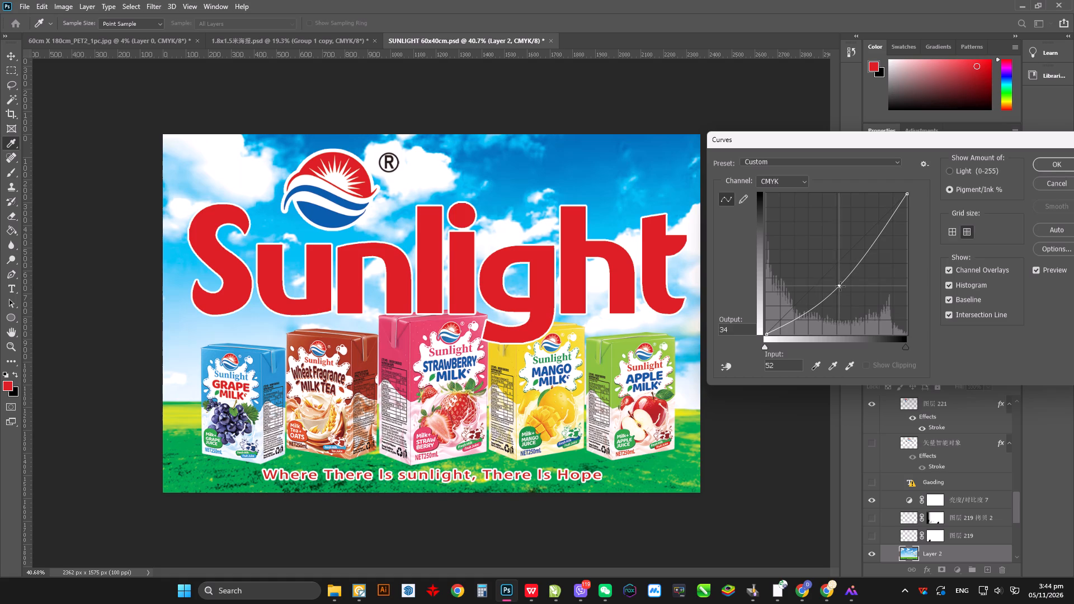
pyautogui.click(840, 286)
pyautogui.moveTo(739, 332); pyautogui.dragTo(639, 334)
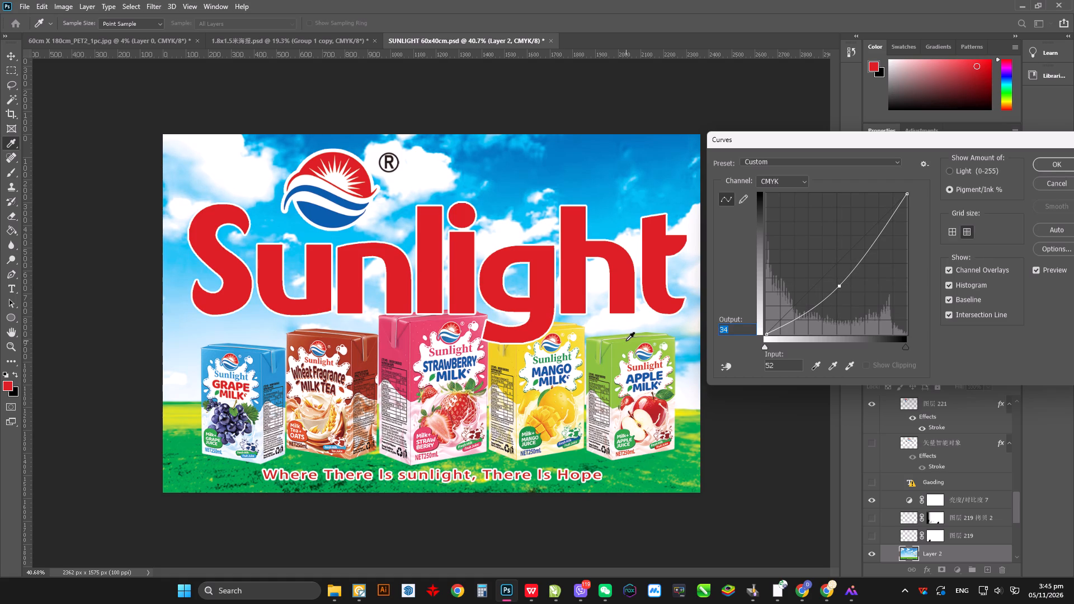
pyautogui.write('30')
pyautogui.press('Tab')
pyautogui.write('50')
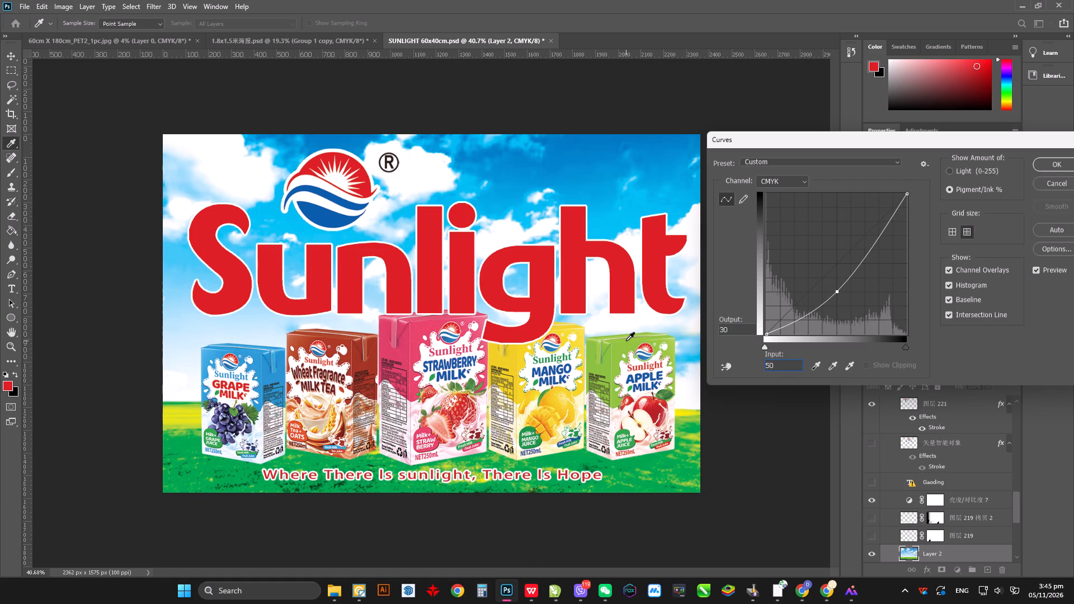
pyautogui.press('Return')
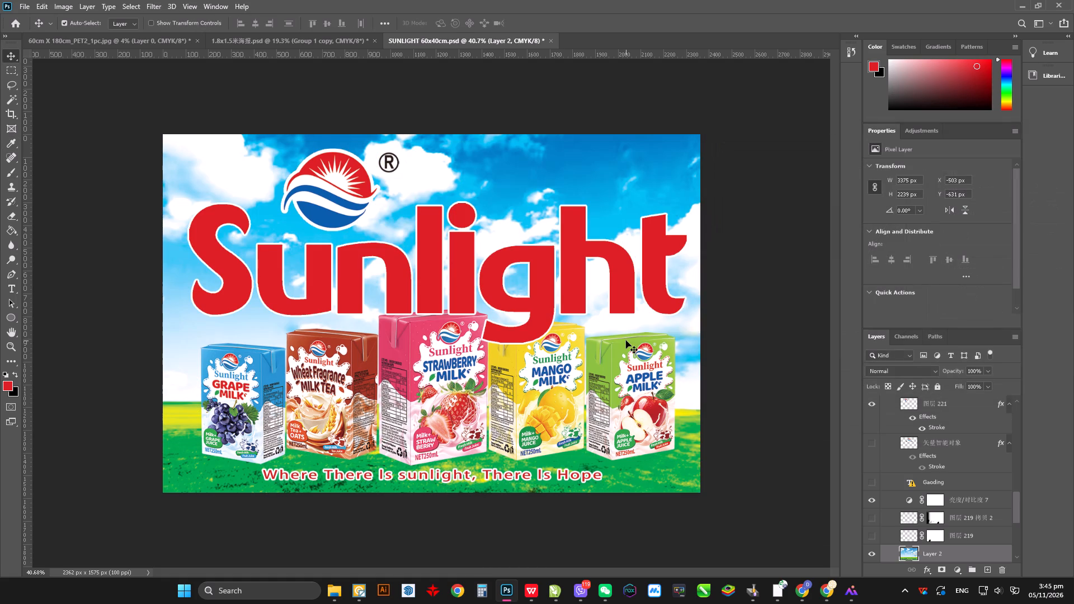
# Select the five milk cartons together and stretch them upward to about 751 px high, with their top at about Y 720 px.
pyautogui.keyDown('alt'); pyautogui.scroll(3, 552, 317); pyautogui.keyUp('alt')
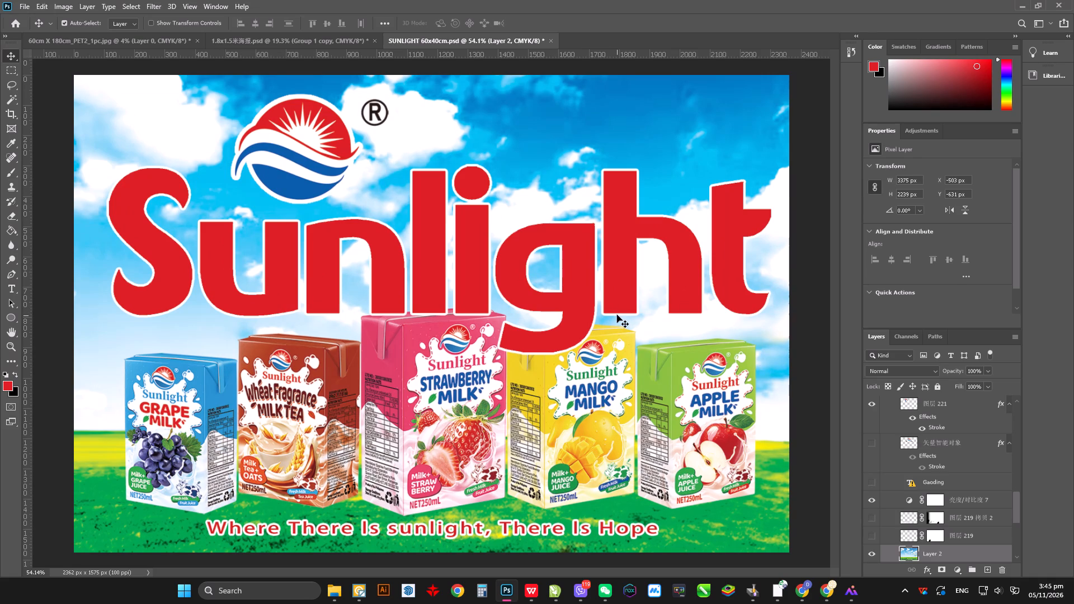
pyautogui.click(687, 423)
pyautogui.keyDown('shift'); pyautogui.click(590, 408); pyautogui.keyUp('shift')
pyautogui.keyDown('shift'); pyautogui.click(479, 402); pyautogui.keyUp('shift')
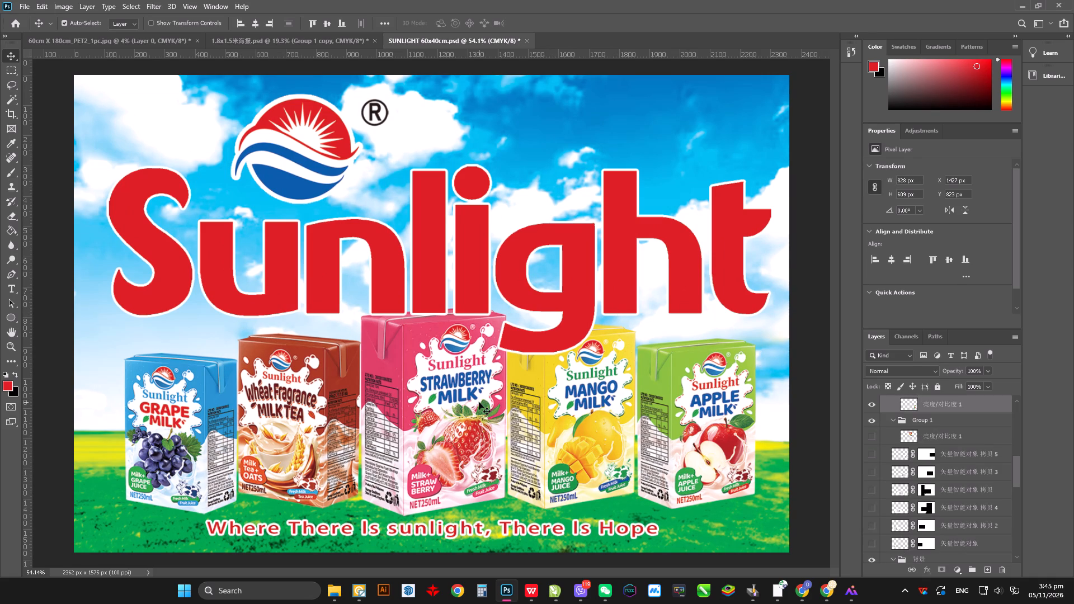
pyautogui.keyDown('shift'); pyautogui.click(284, 404); pyautogui.keyUp('shift')
pyautogui.keyDown('shift'); pyautogui.click(187, 419); pyautogui.keyUp('shift')
pyautogui.hotkey('ctrl', 't')
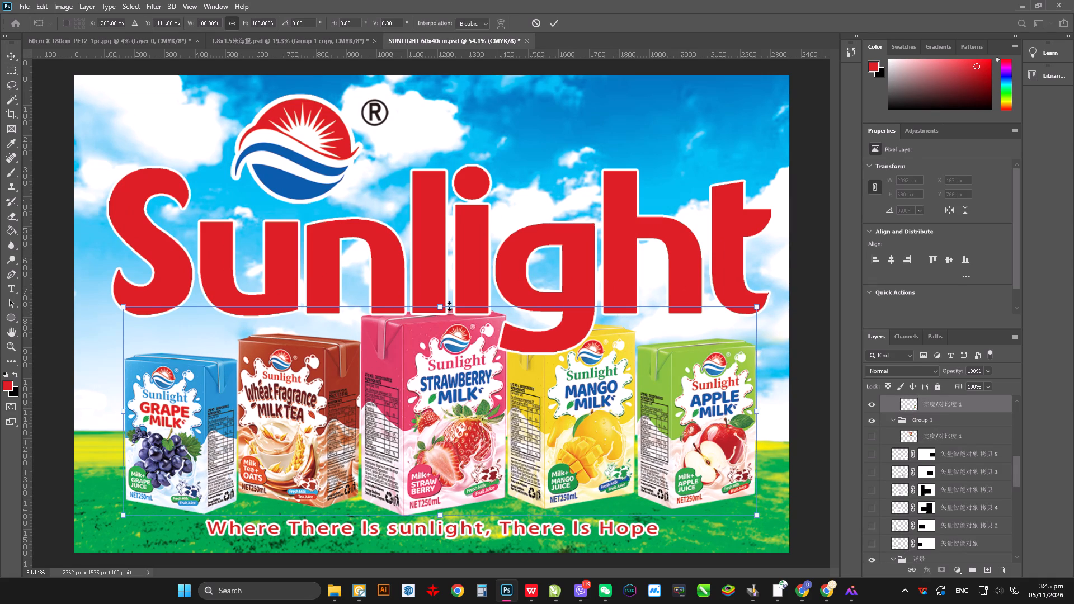
pyautogui.keyDown('shift'); pyautogui.moveTo(441, 306); pyautogui.dragTo(441, 300); pyautogui.keyUp('shift')
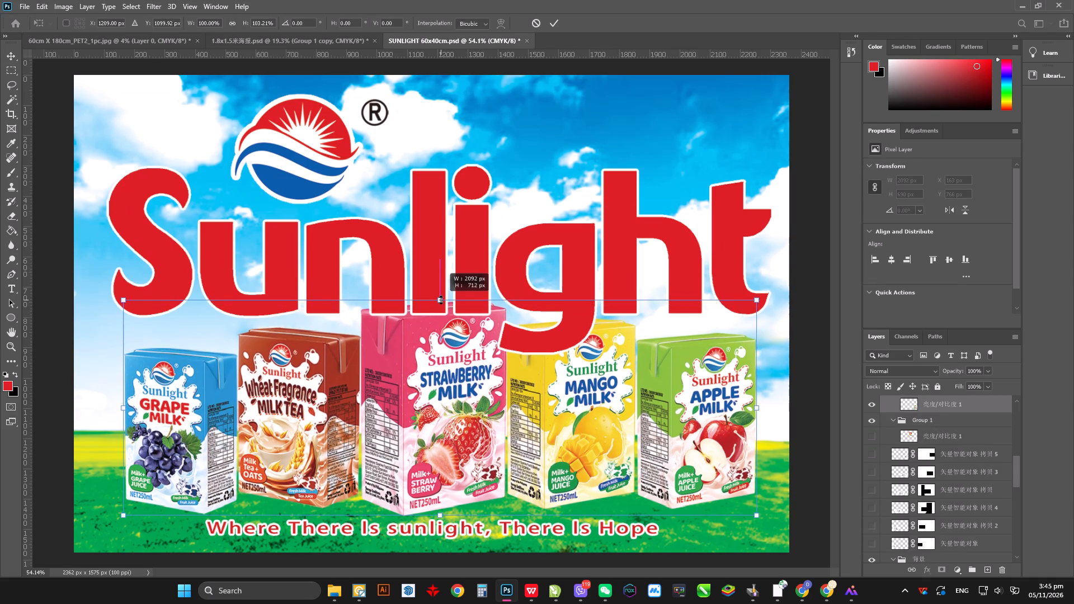
pyautogui.keyDown('shift'); pyautogui.moveTo(441, 300); pyautogui.dragTo(441, 287); pyautogui.keyUp('shift')
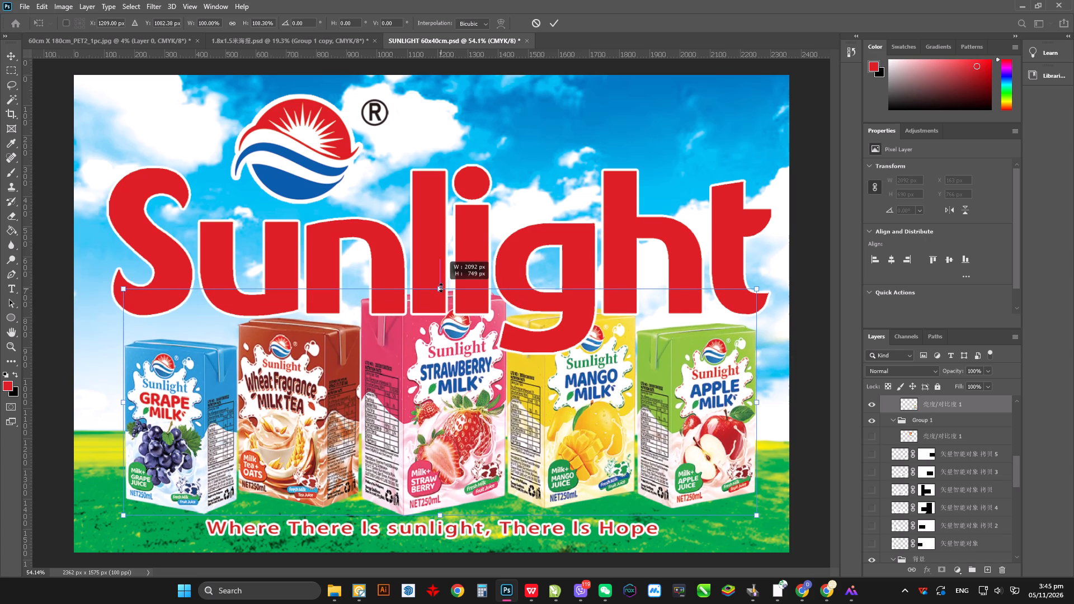
pyautogui.keyDown('shift'); pyautogui.moveTo(441, 287); pyautogui.dragTo(441, 284); pyautogui.keyUp('shift')
pyautogui.moveTo(467, 365); pyautogui.dragTo(467, 371)
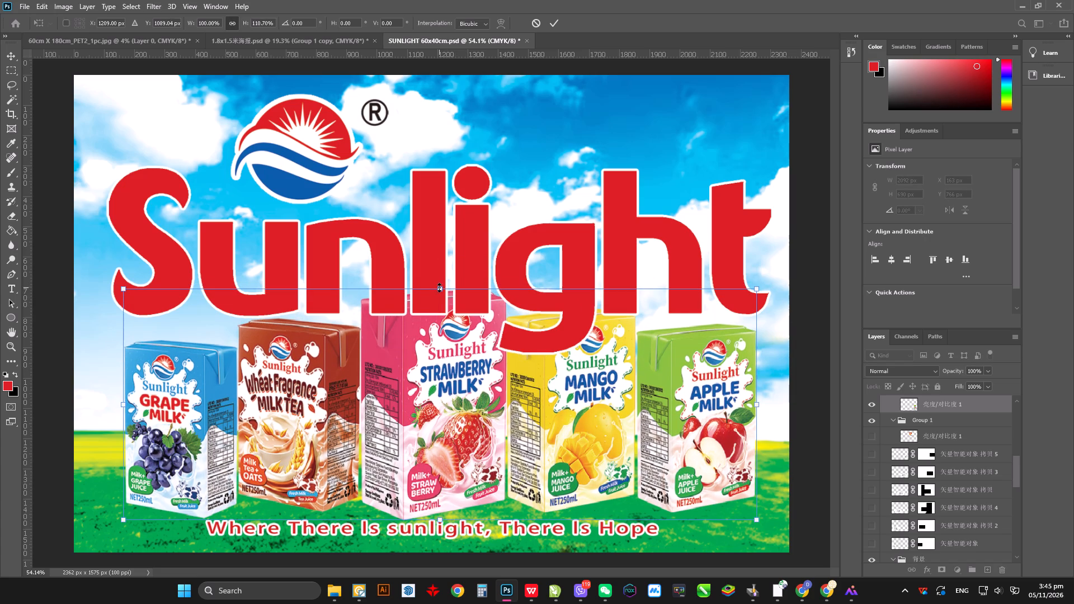
pyautogui.keyDown('shift'); pyautogui.click(439, 287); pyautogui.keyUp('shift')
pyautogui.keyDown('alt'); pyautogui.scroll(-6, 441, 299); pyautogui.keyUp('alt')
pyautogui.keyDown('alt'); pyautogui.scroll(1, 474, 343); pyautogui.keyUp('alt')
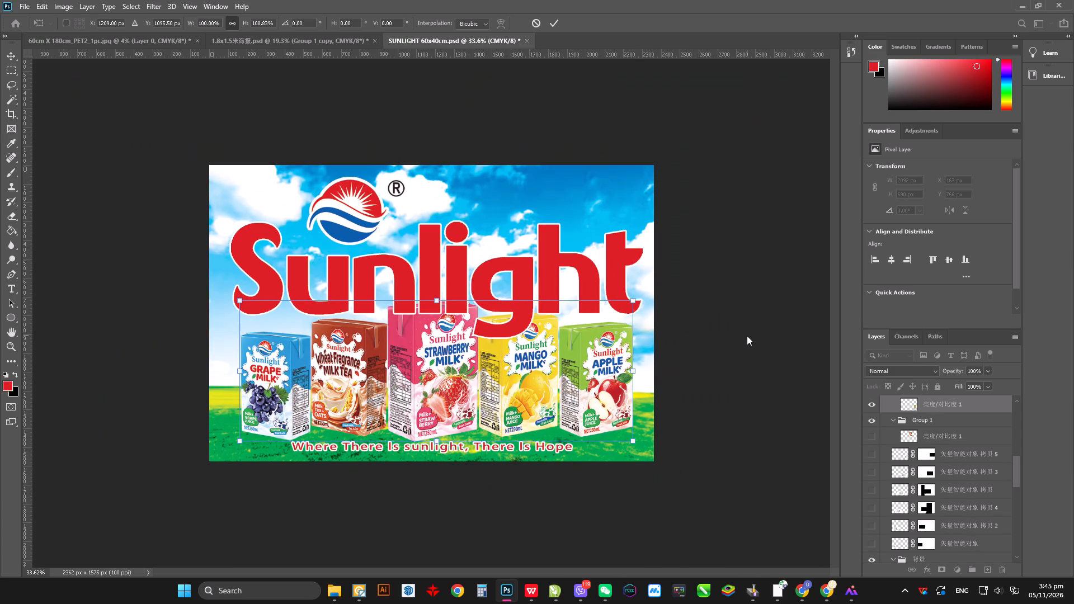
# Shift the five cartons left to about X 148 px to centre the row under the Sunlight lettering.
pyautogui.moveTo(429, 384); pyautogui.dragTo(426, 385)
pyautogui.moveTo(426, 385); pyautogui.dragTo(420, 385)
pyautogui.press('Left')
pyautogui.press('Left')
pyautogui.press('Left')
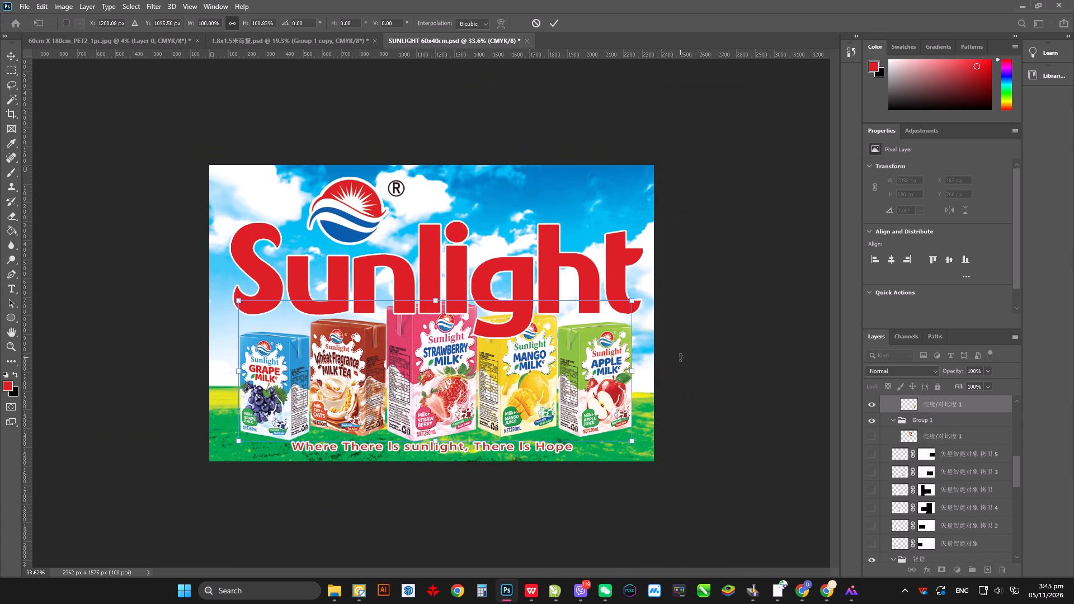
pyautogui.press('Left')
pyautogui.press('Left')
pyautogui.press('Return')
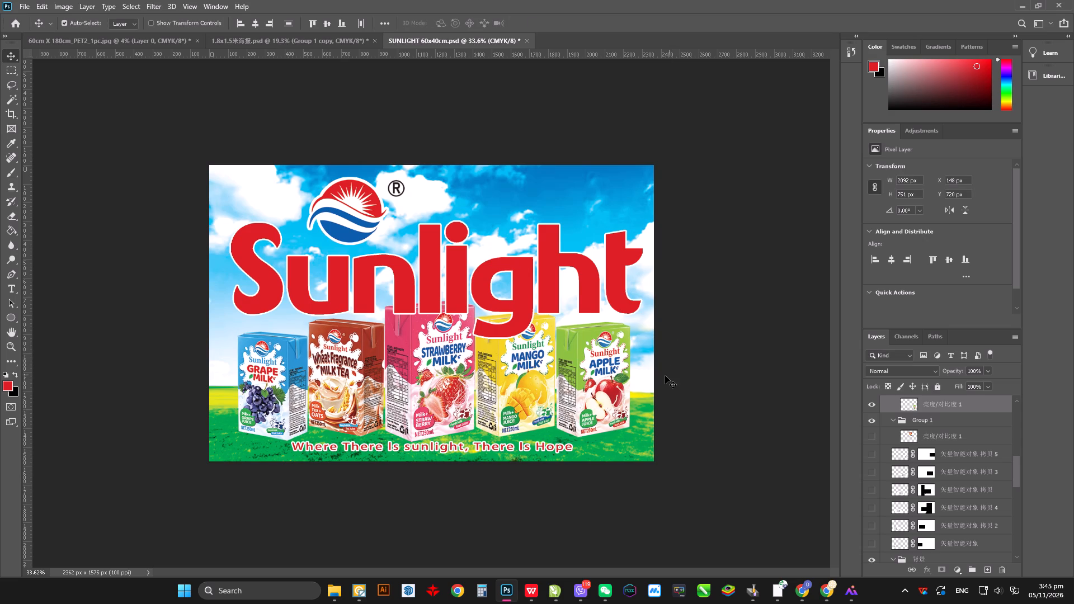
# Shift the red Sunlight lettering (图层 220) left to about X 98 px and deselect it.
pyautogui.click(455, 280)
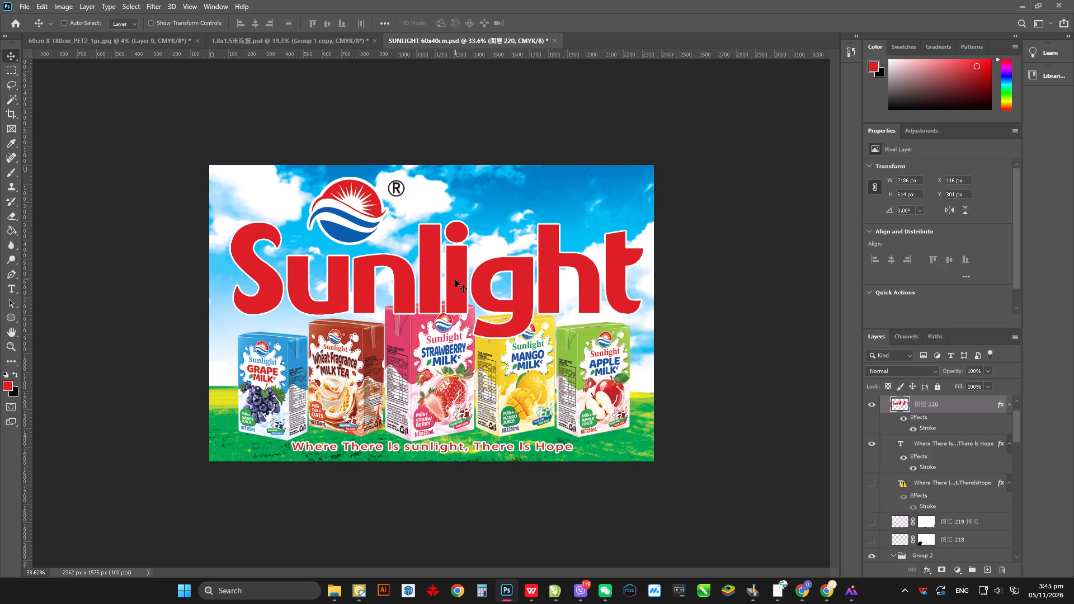
pyautogui.hotkey('ctrl', 't')
pyautogui.press('Left')
pyautogui.press('Left')
pyautogui.press('Left')
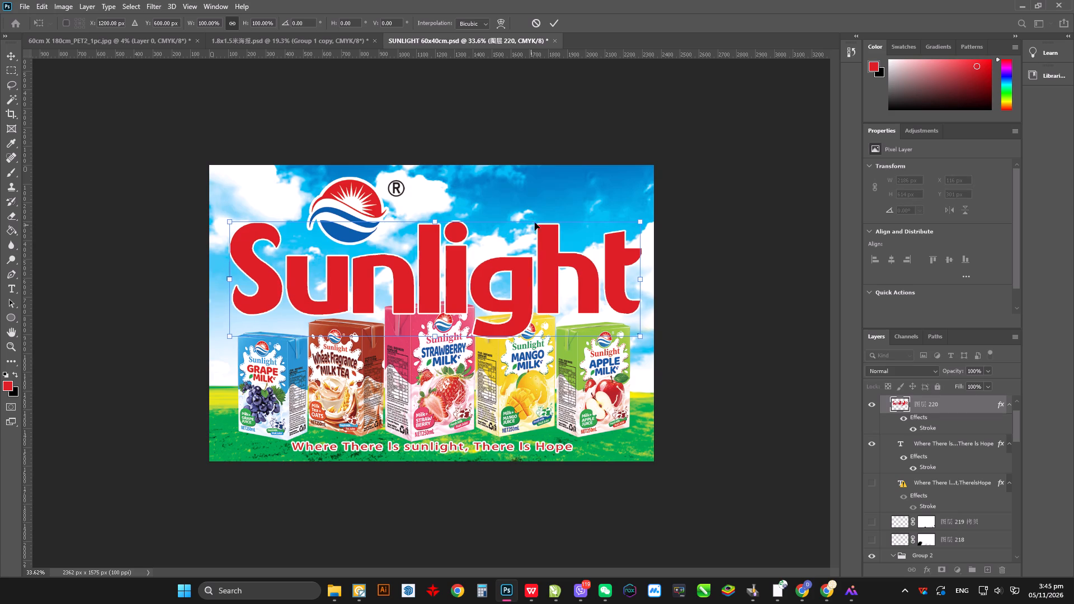
pyautogui.press('Left')
pyautogui.press('Left')
pyautogui.press('Left')
pyautogui.press('Left')
pyautogui.press('Right')
pyautogui.press('Return')
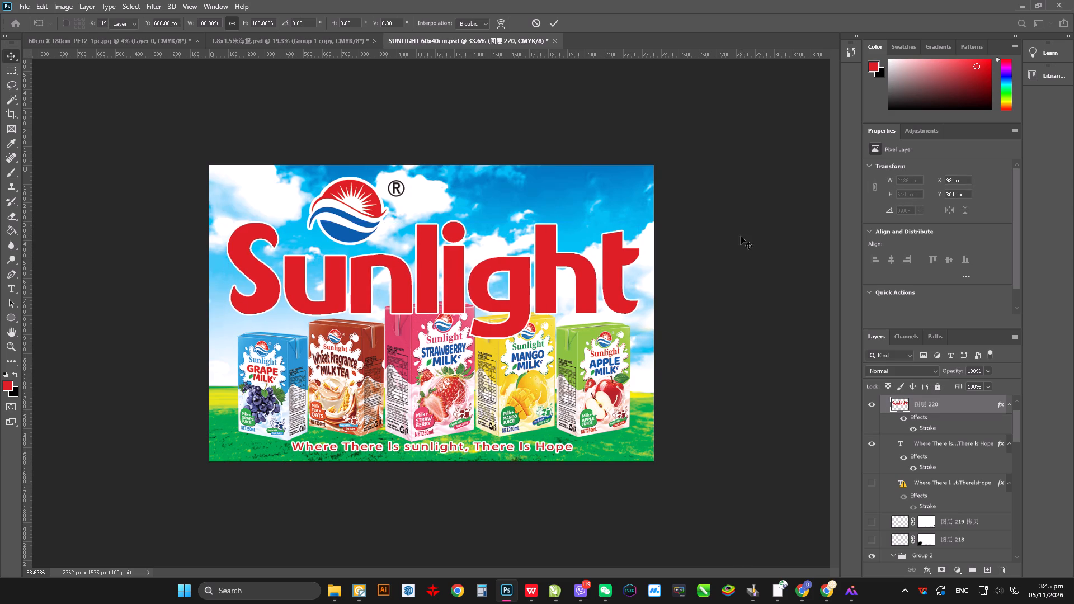
pyautogui.click(750, 235)
# Start saving a copy of the poster in JPEG format to the HP USB20FD (I:) drive.
pyautogui.hotkey('ctrl', 'shift', 's')
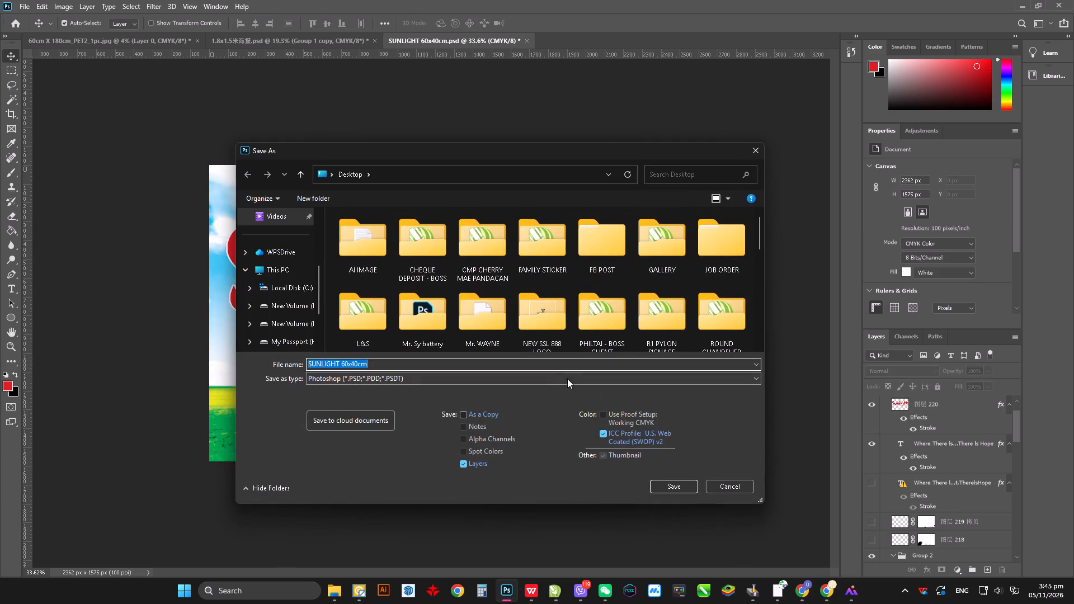
pyautogui.click(557, 377)
pyautogui.click(386, 431)
pyautogui.scroll(-13, 286, 311)
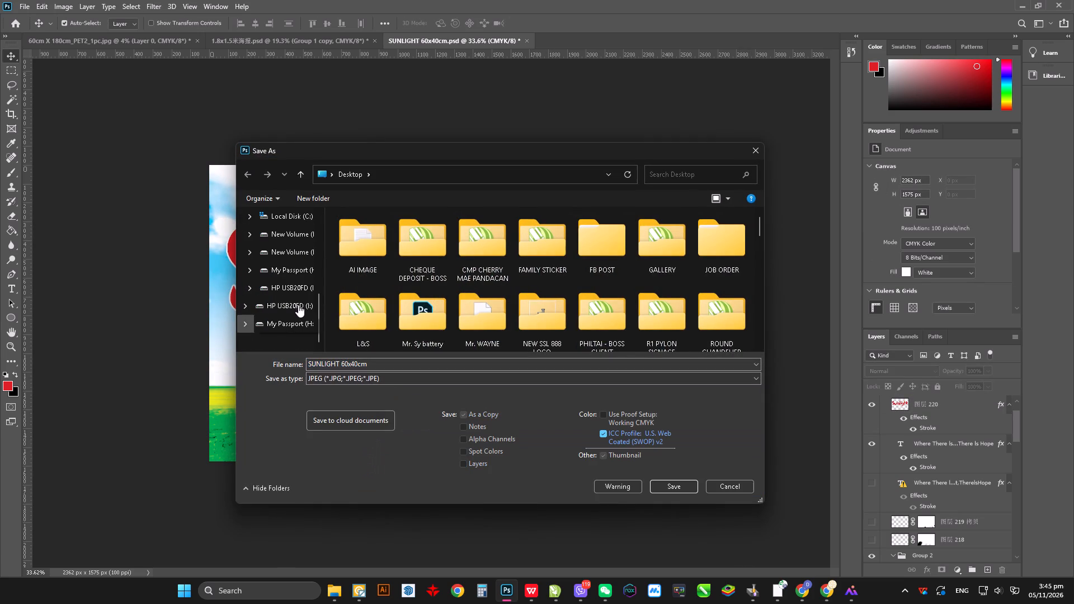
pyautogui.click(298, 301)
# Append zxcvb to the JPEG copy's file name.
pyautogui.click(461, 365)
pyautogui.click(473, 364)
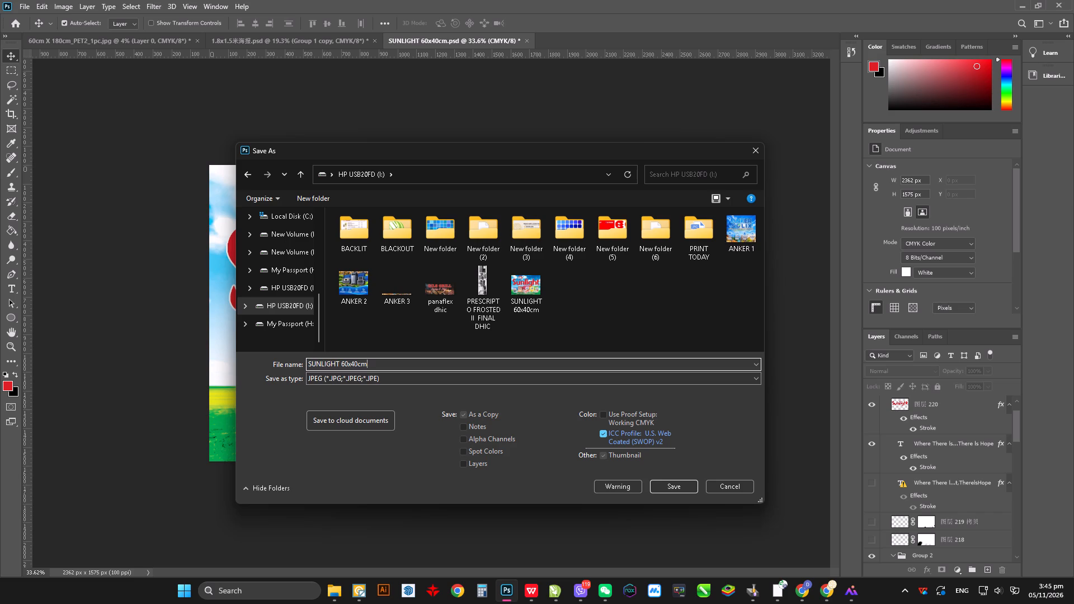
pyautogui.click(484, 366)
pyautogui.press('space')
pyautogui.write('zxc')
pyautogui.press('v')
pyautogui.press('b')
# Name the JPEG copy SUNLIGHT final and save it at quality 12, Baseline Standard.
pyautogui.moveTo(419, 361); pyautogui.dragTo(341, 371)
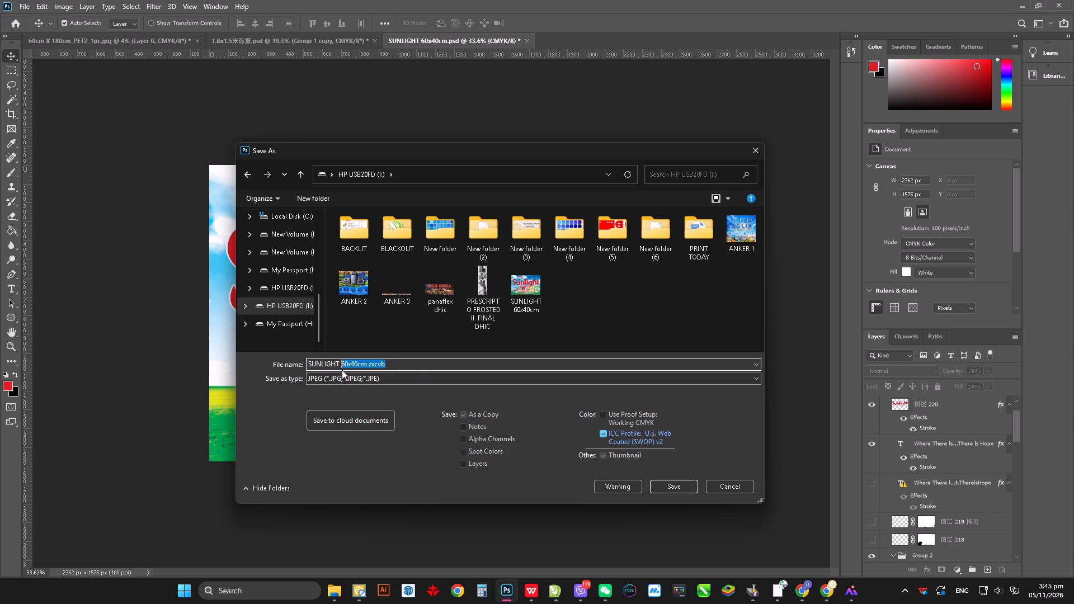
pyautogui.write('fina;')
pyautogui.press('BackSpace')
pyautogui.press('l')
pyautogui.press('Return')
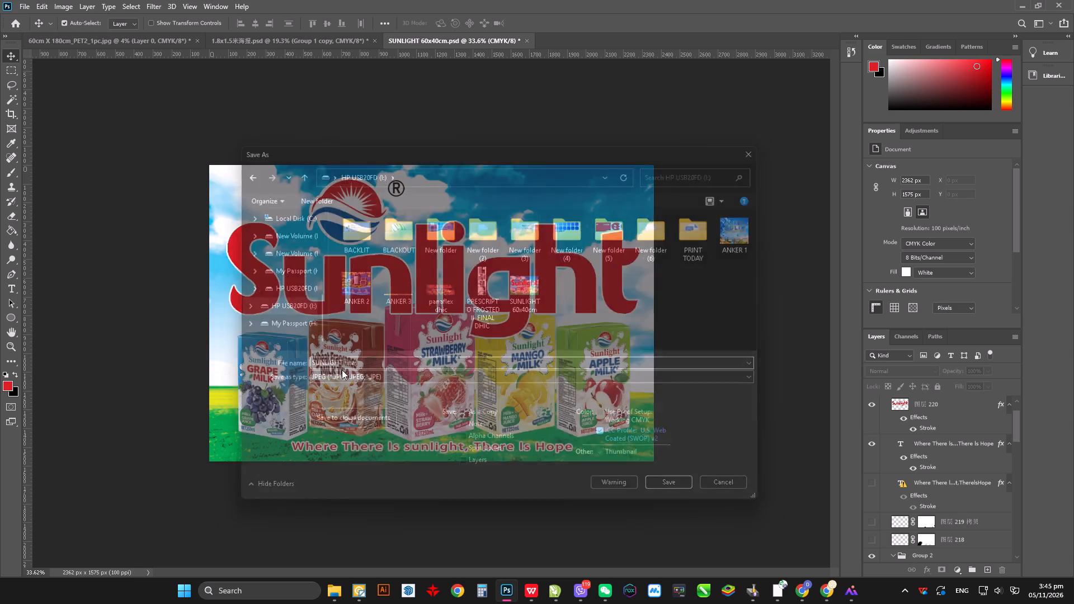
pyautogui.click(600, 145)
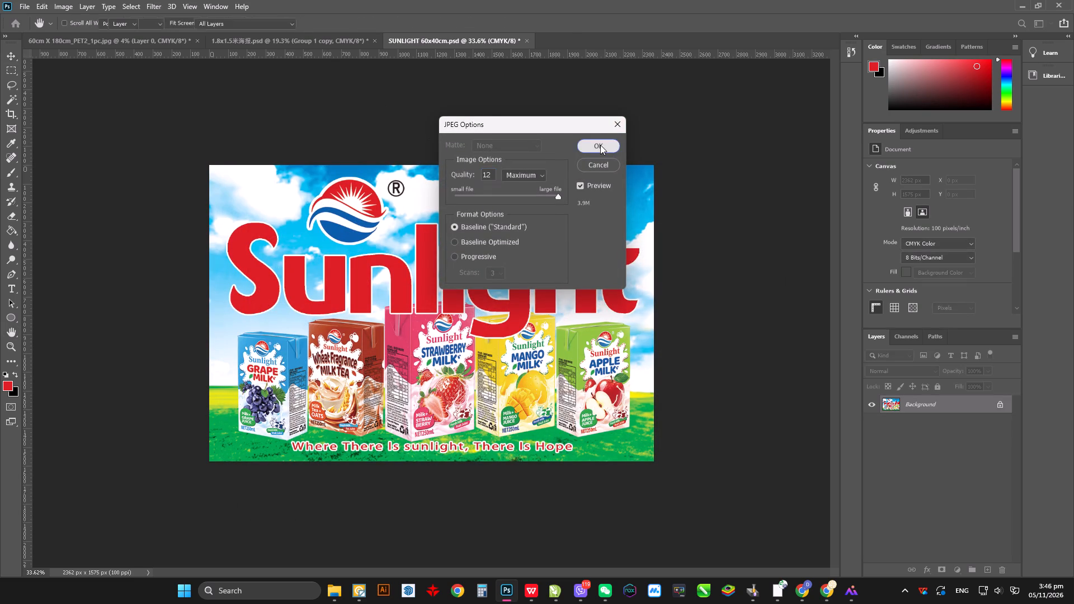
# Switch to File Explorer and permanently delete the older SUNLIGHT 60x40cm JPG from the HP USB20FD (I:) drive.
pyautogui.click(337, 592)
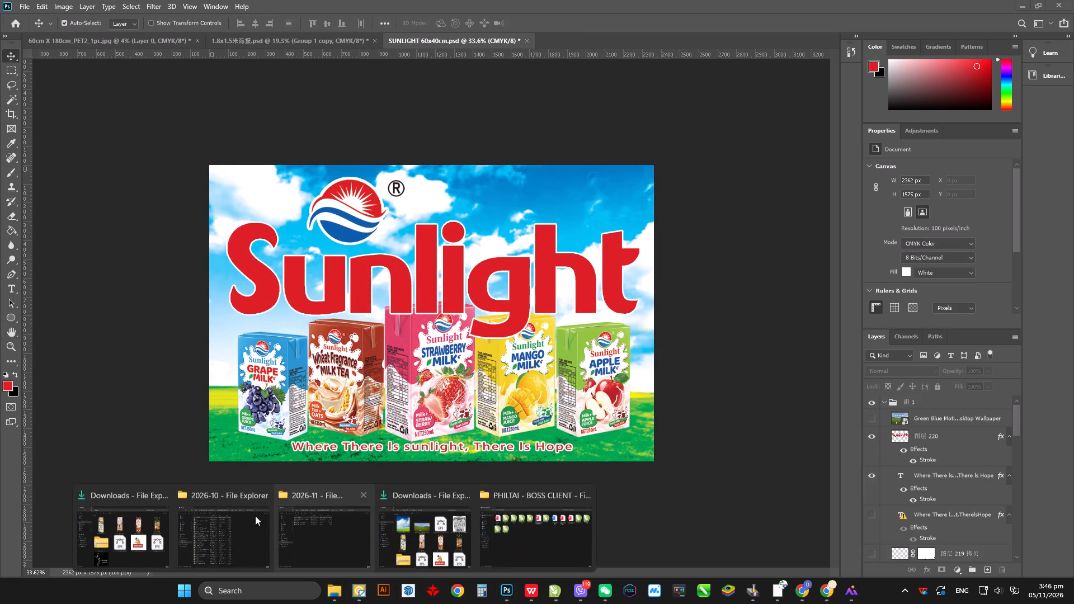
pyautogui.click(108, 535)
pyautogui.click(50, 371)
pyautogui.scroll(-7, 664, 341)
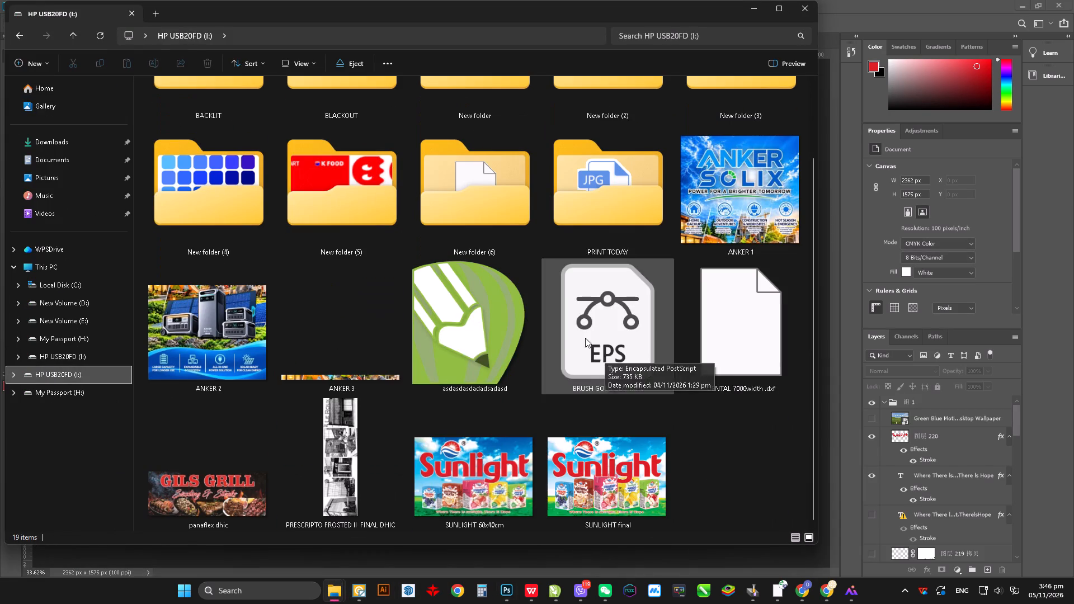
pyautogui.click(644, 476)
pyautogui.click(517, 454)
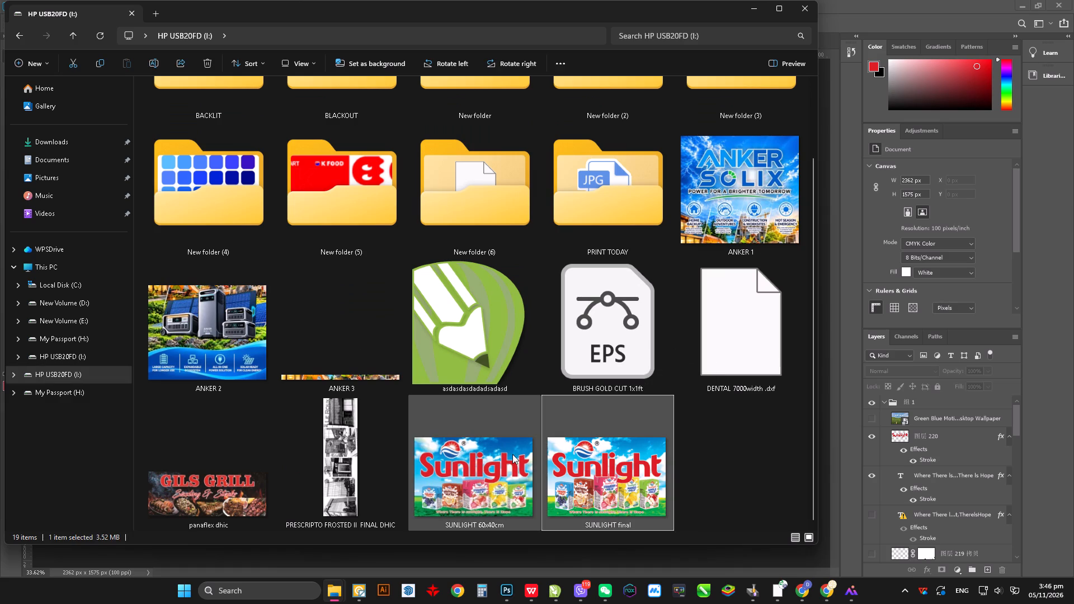
pyautogui.press('Delete')
pyautogui.click(592, 325)
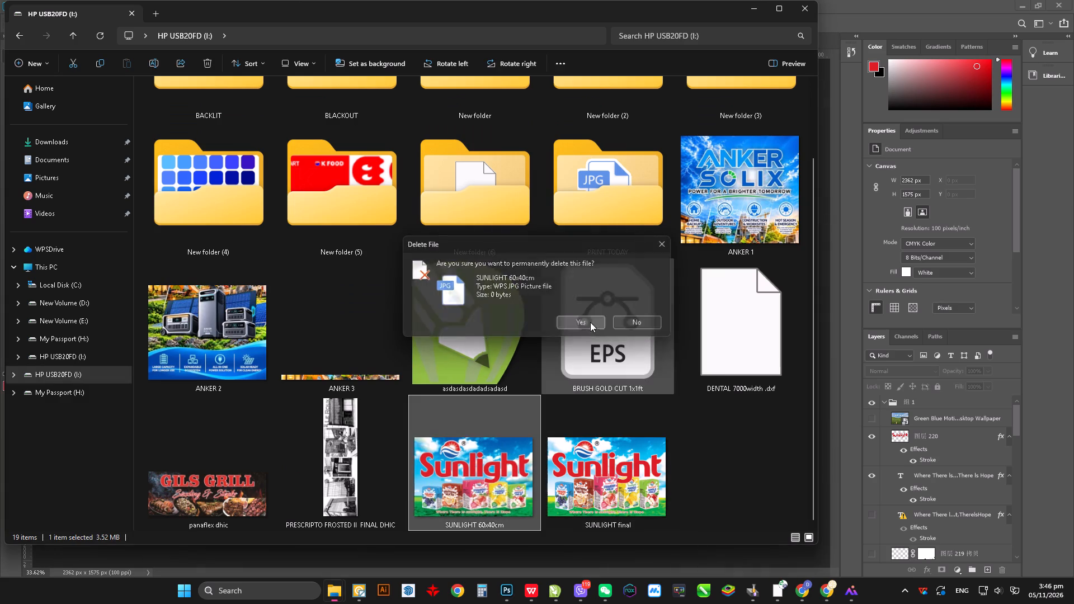
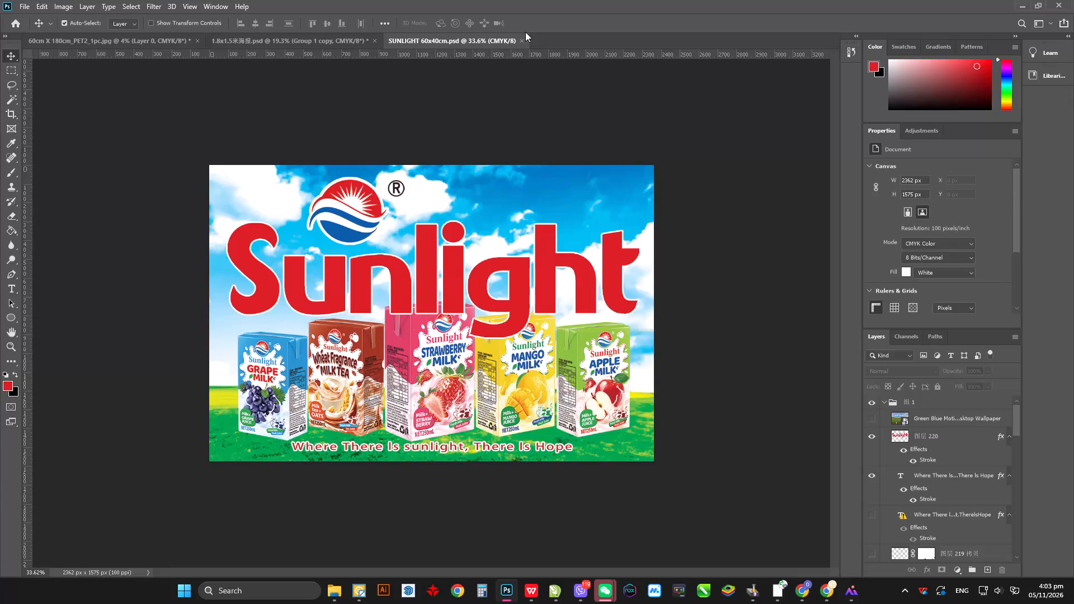
# Close the finished SUNLIGHT 60x40cm.psd poster document.
pyautogui.click(524, 37)
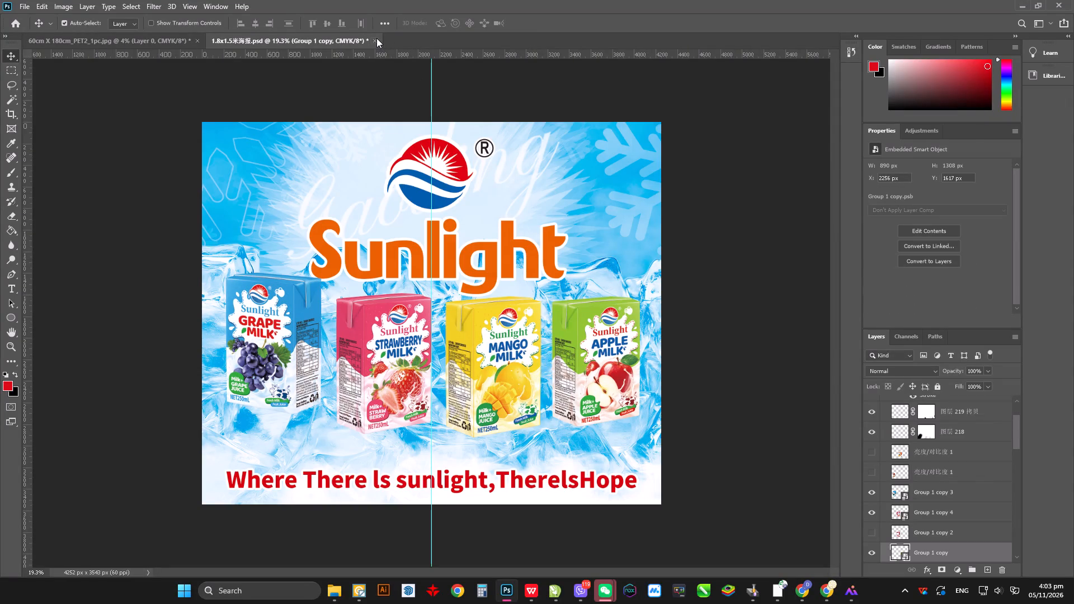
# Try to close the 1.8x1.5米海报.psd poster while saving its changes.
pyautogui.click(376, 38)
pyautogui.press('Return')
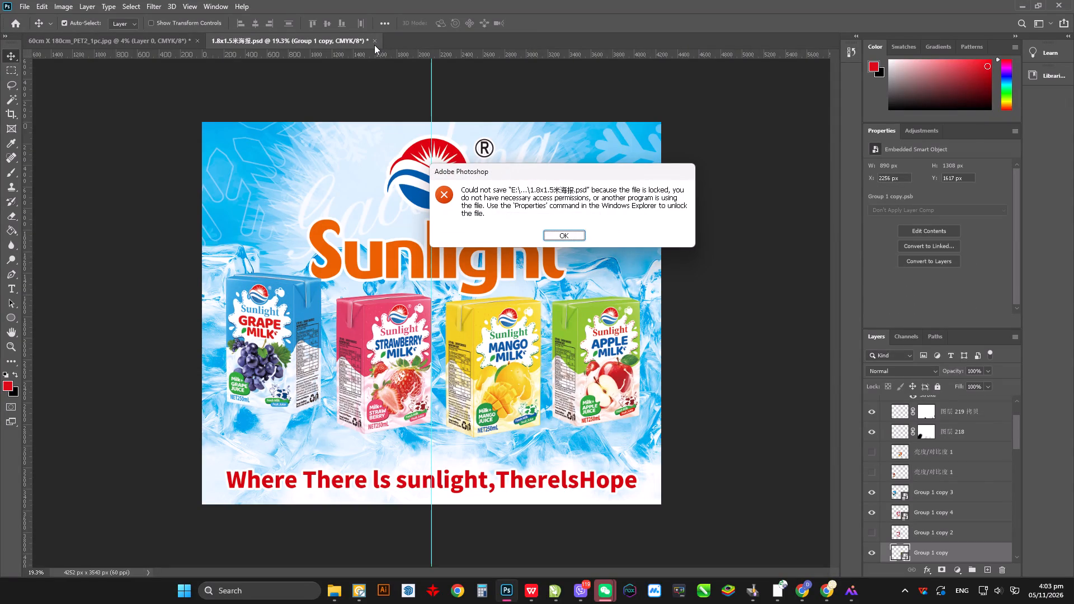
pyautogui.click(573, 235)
# Close the remaining 1.8x1.5米海报.psd poster and 60cm X 180cm_PET2_1pc.jpg banner, discarding the unsaved changes in both.
pyautogui.click(374, 35)
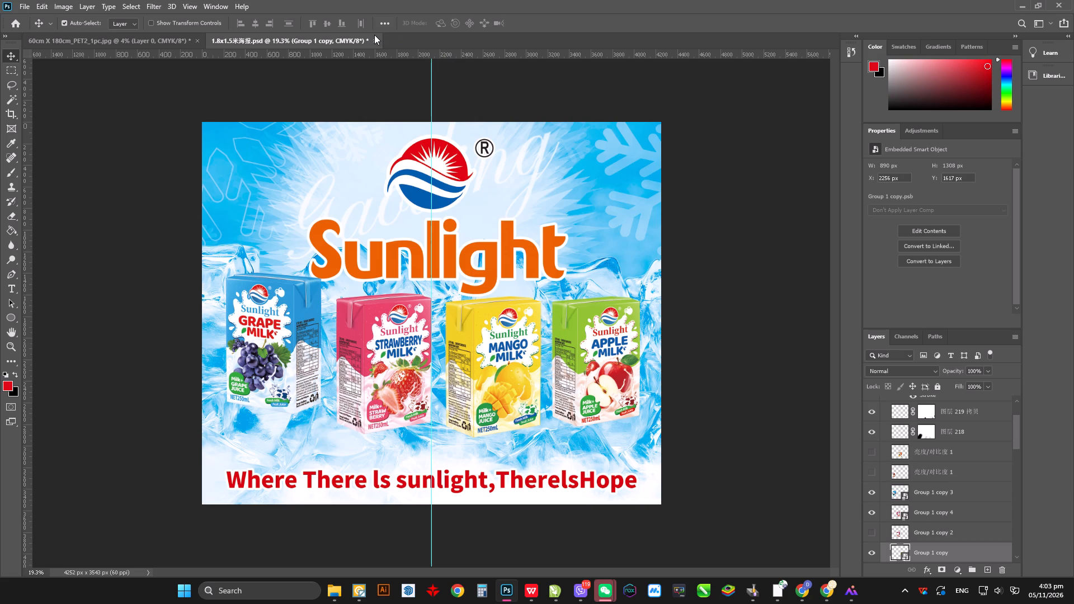
pyautogui.click(373, 38)
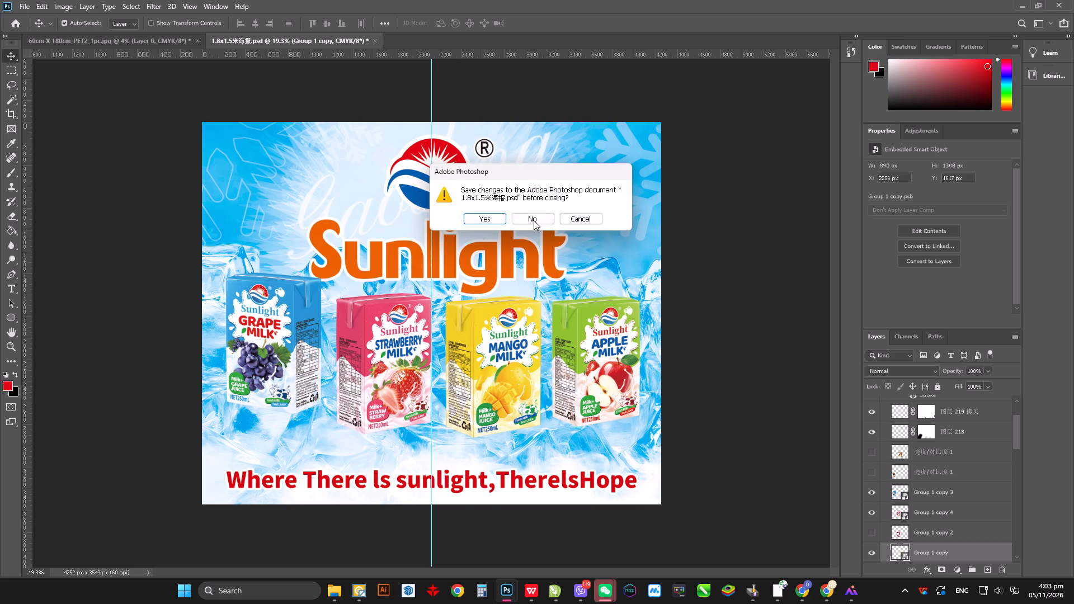
pyautogui.click(534, 220)
pyautogui.click(197, 43)
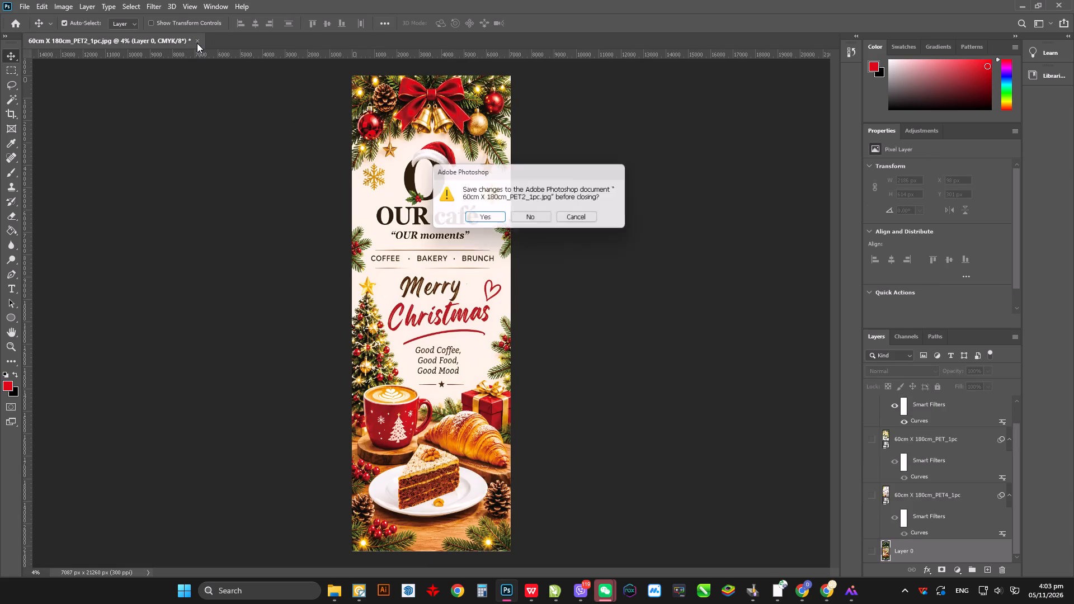
pyautogui.click(541, 219)
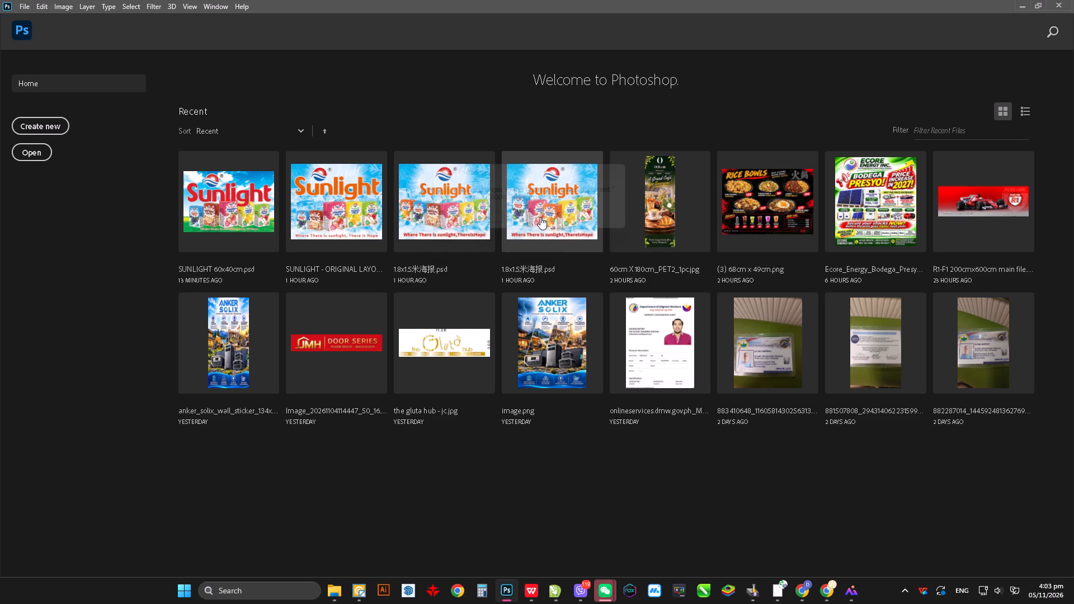